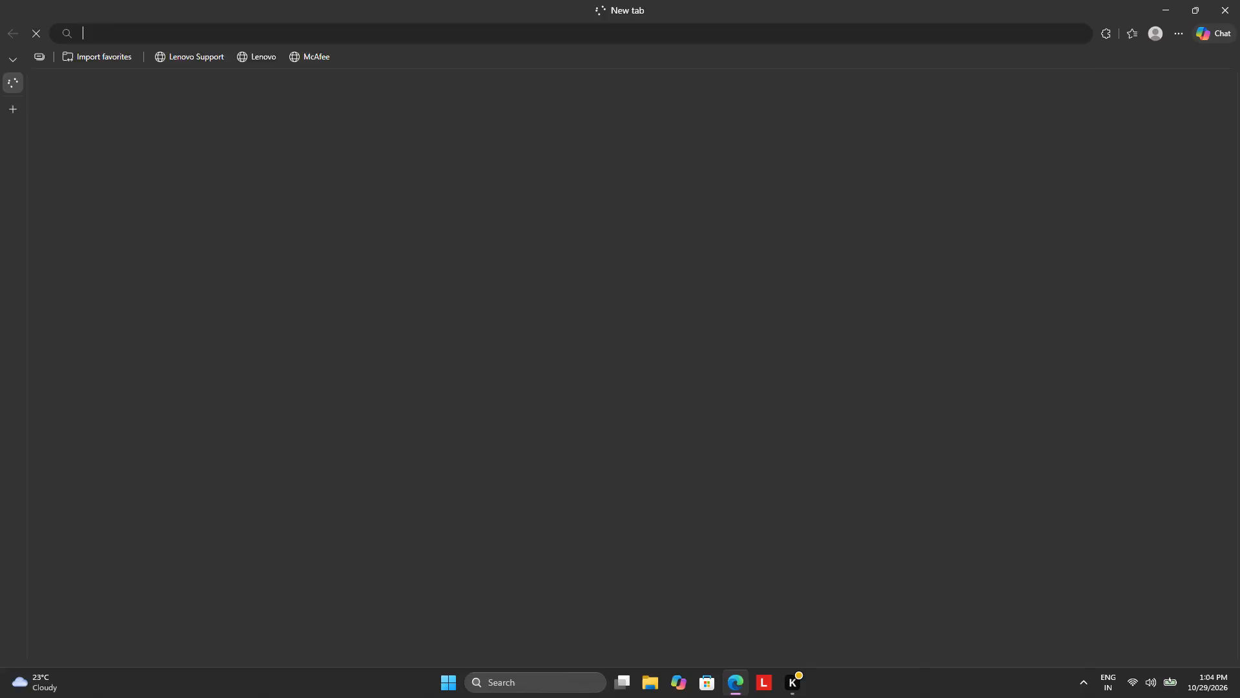
Search the web for canva.com and open Canva through its Log In result.
left_click(254, 86)
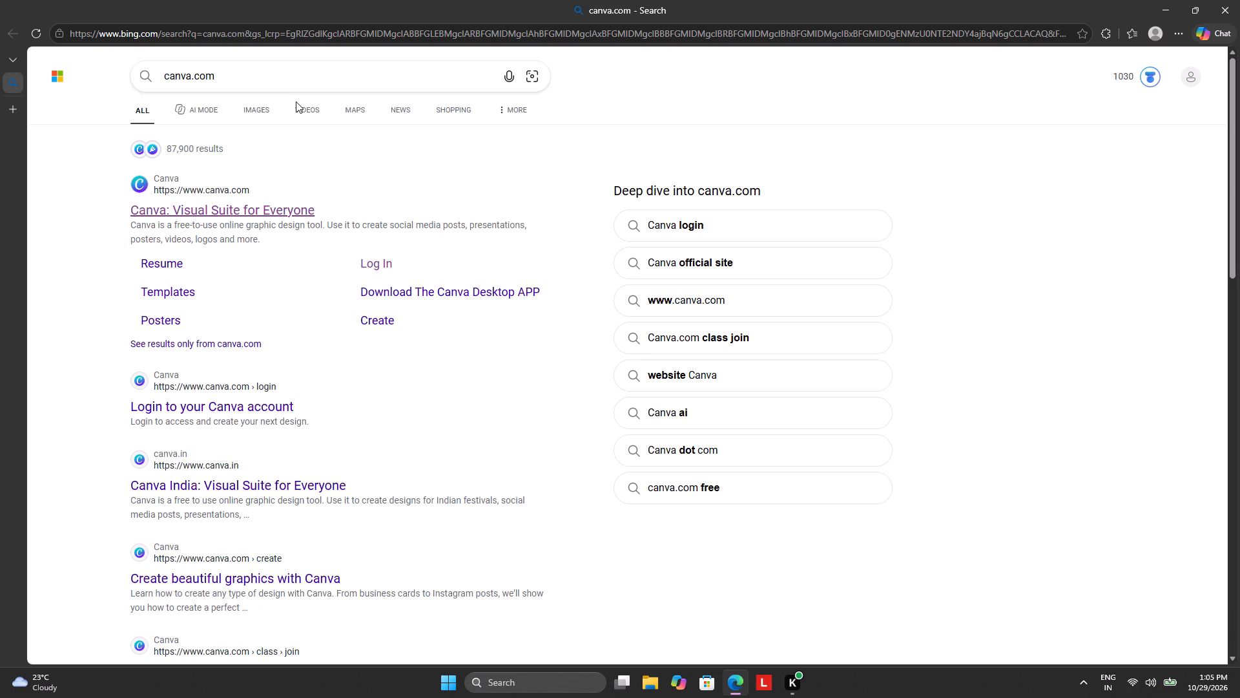
scroll(301, 98, "up", 2)
left_click(366, 266)
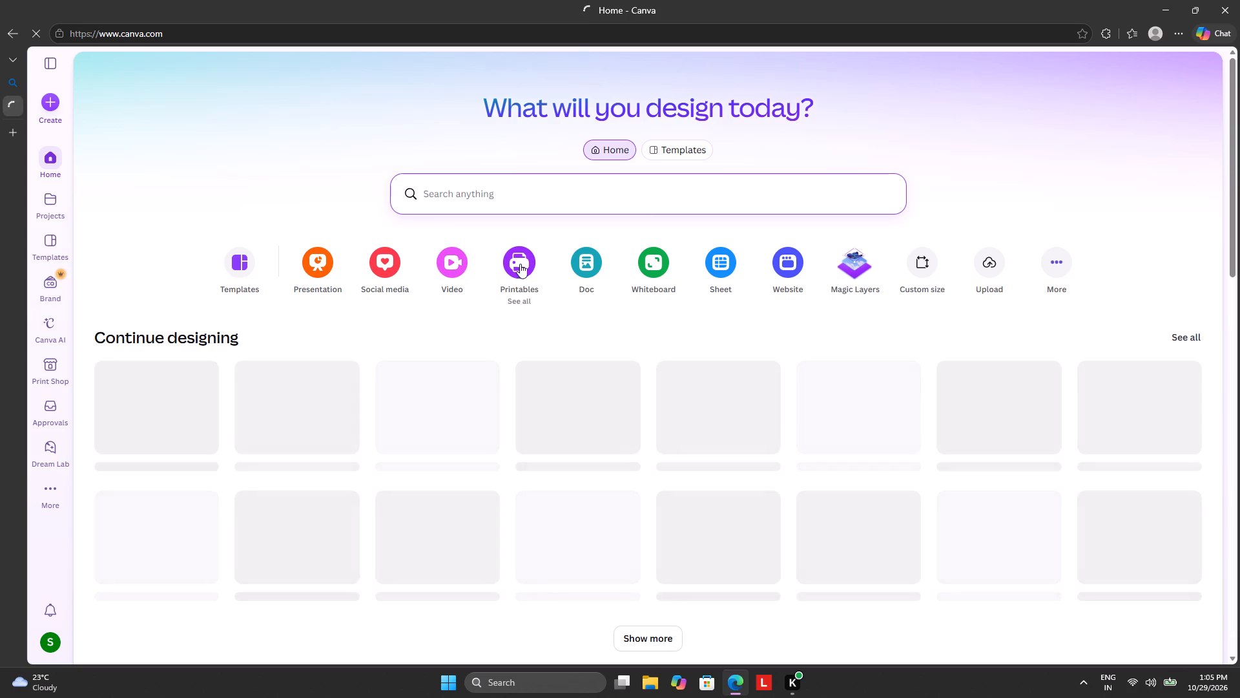
Create a new custom-size design 2000 px wide and 2000 px high.
left_click(449, 270)
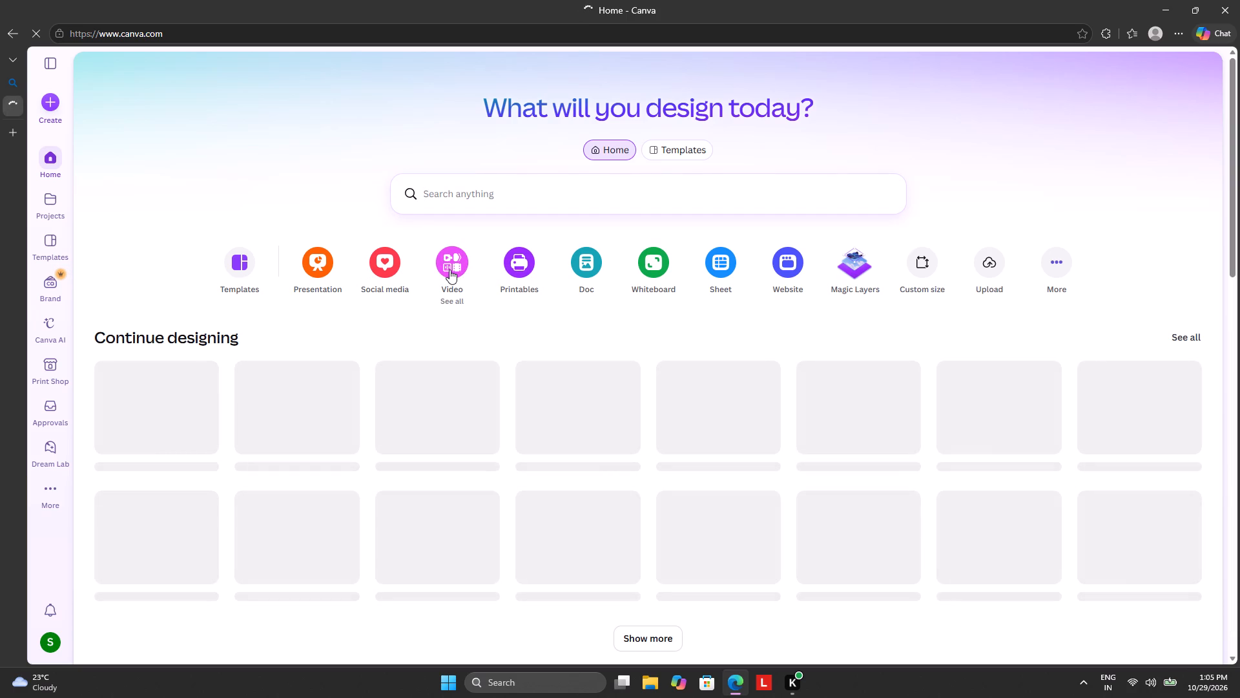
left_click(449, 257)
left_click(449, 268)
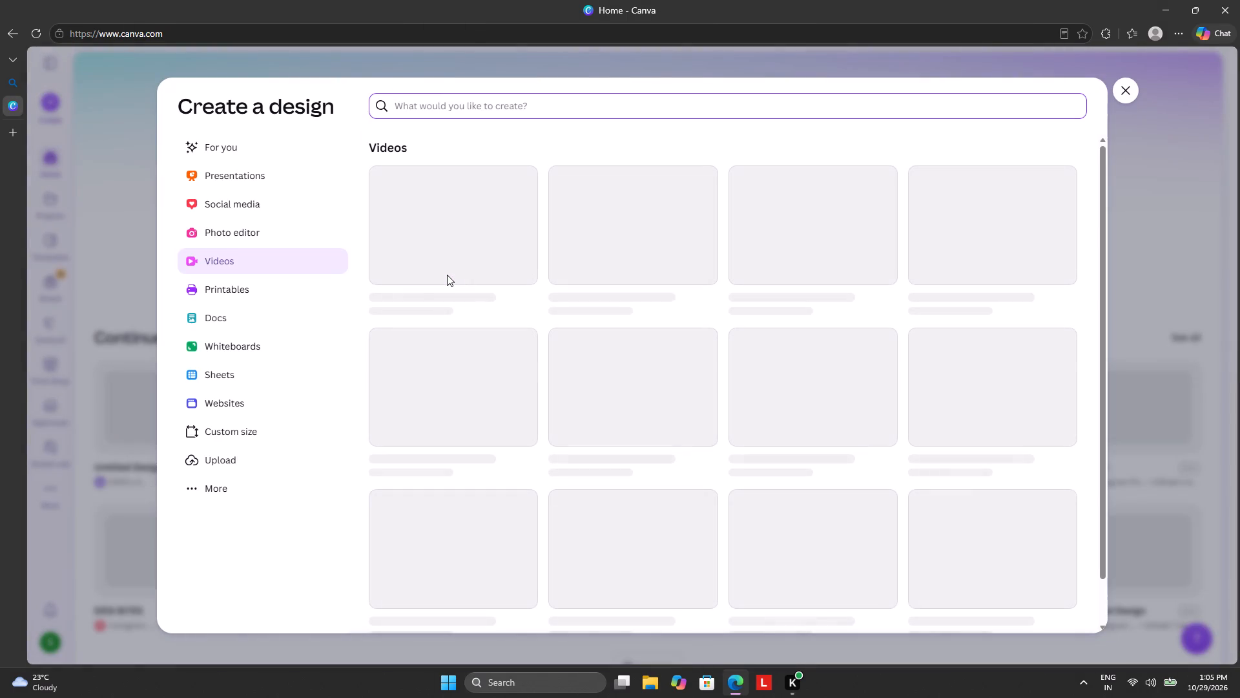
left_click(228, 429)
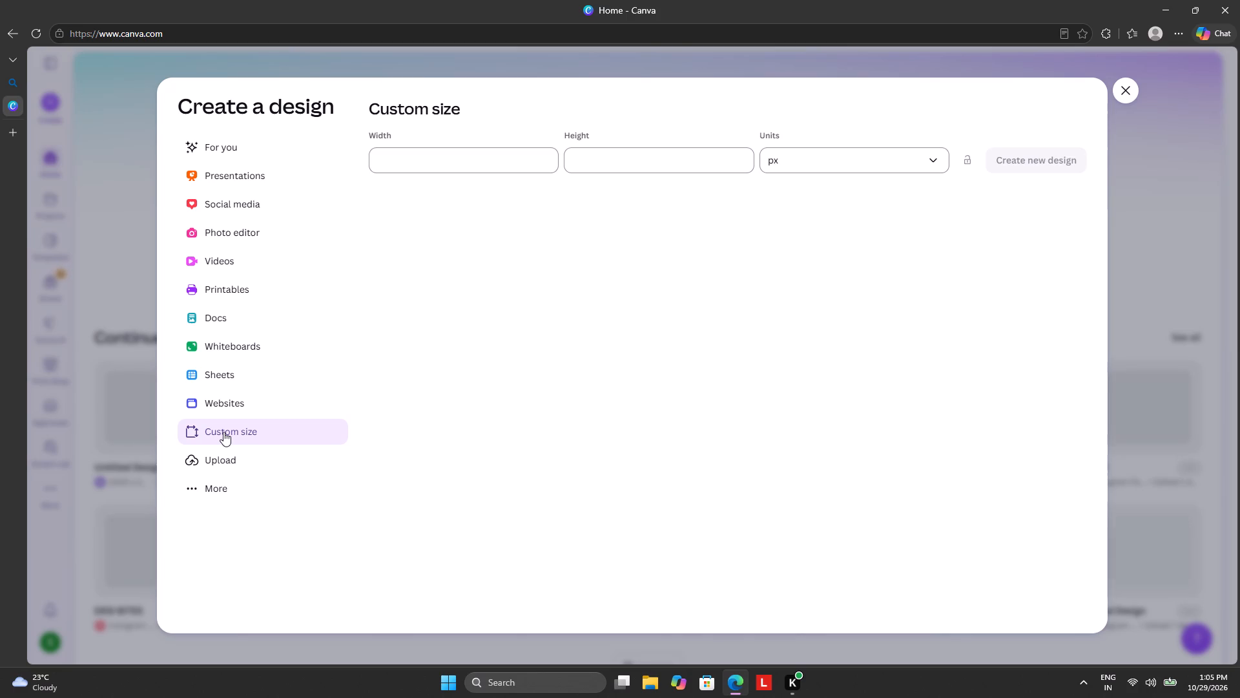
left_click(418, 156)
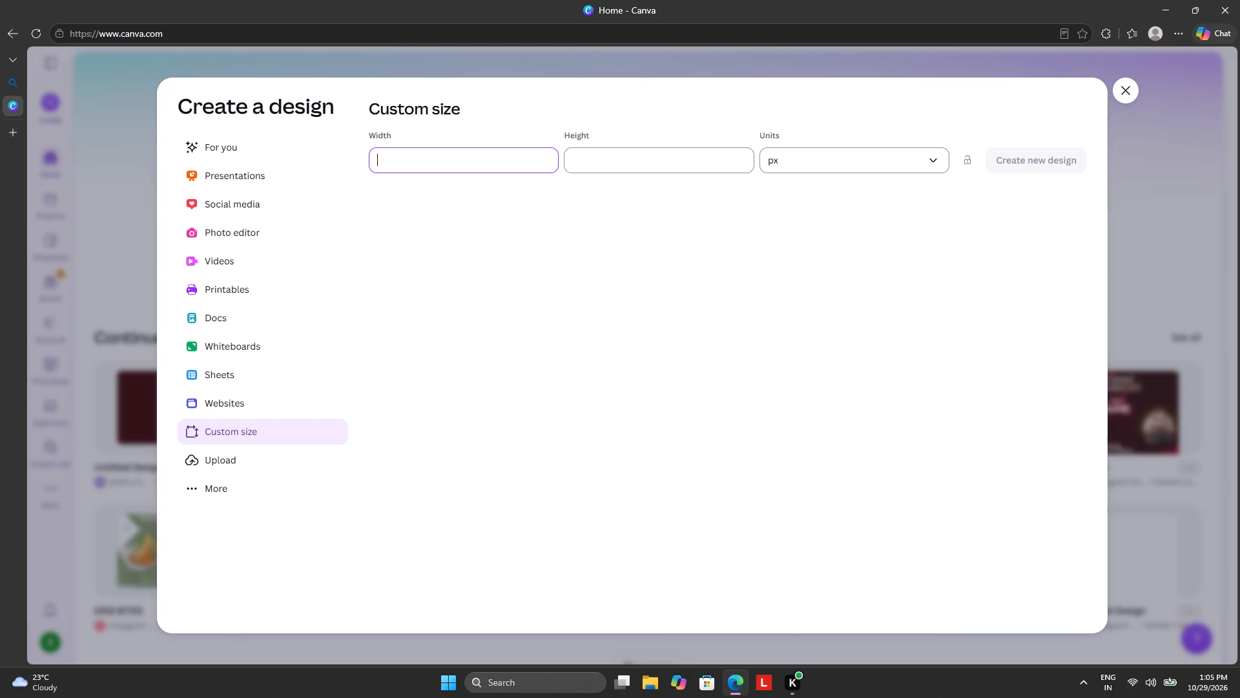
key("2")
type("000")
left_click(588, 149)
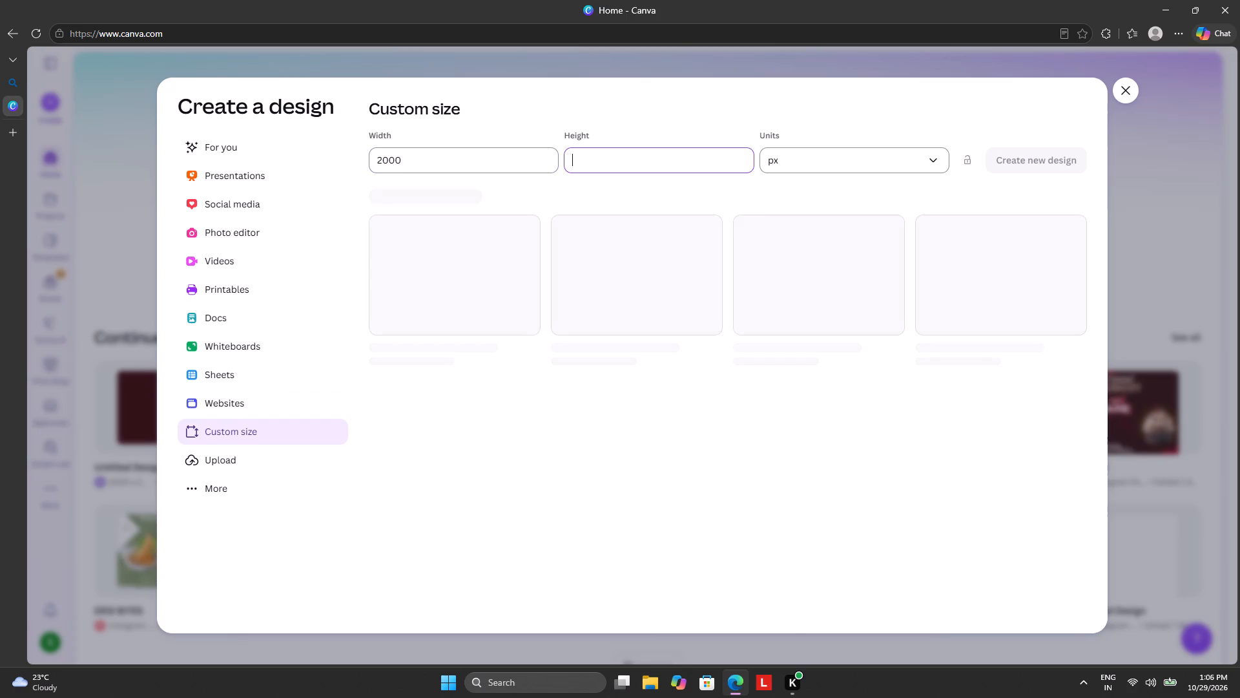
type("2000")
left_click(1010, 162)
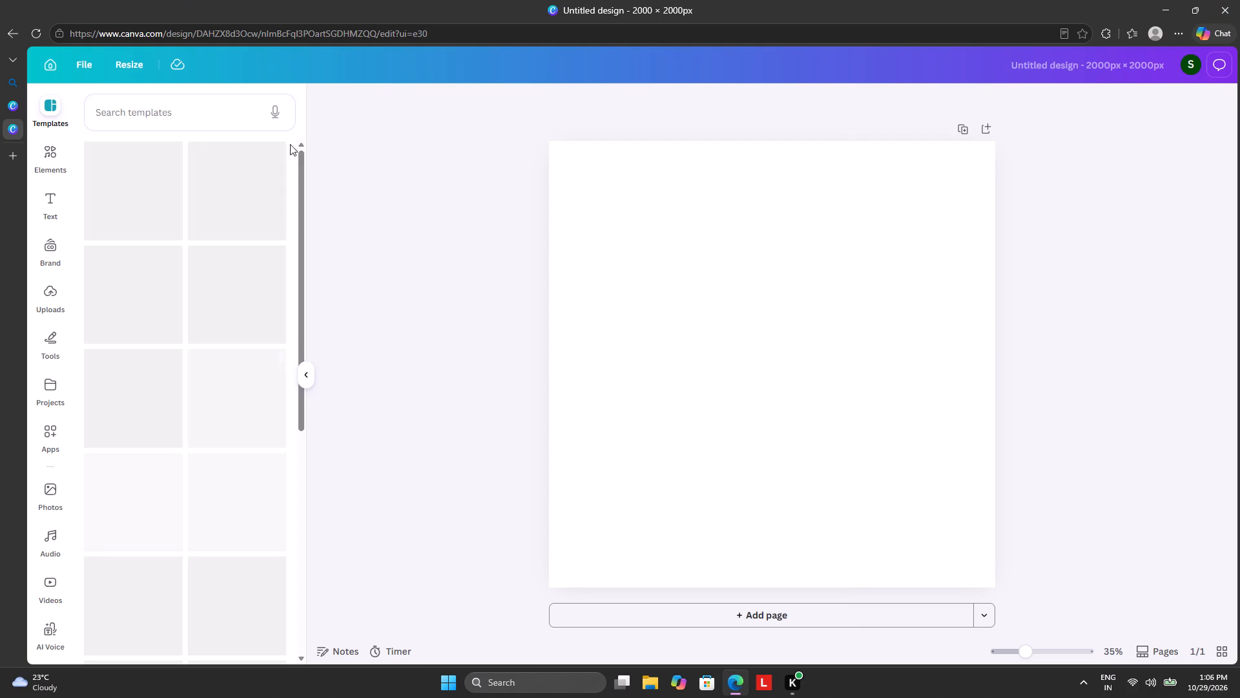
Search the elements library for "brush" and show all of the graphics results.
left_click(45, 165)
left_click(115, 119)
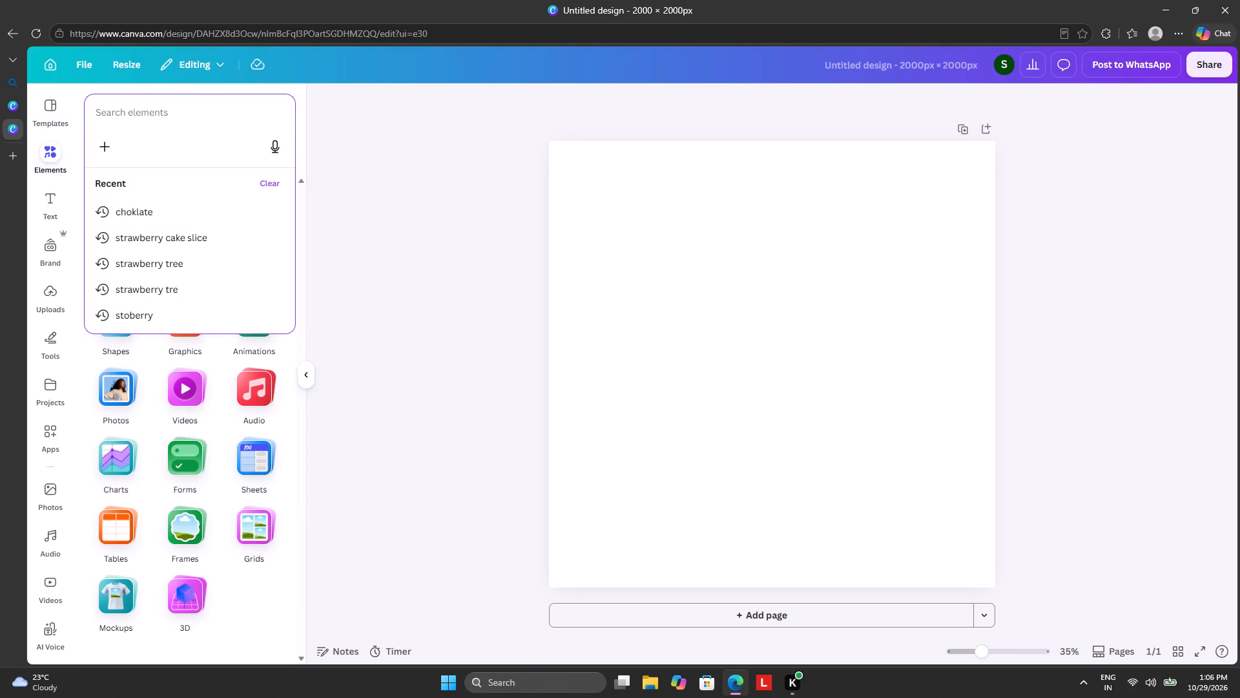
type("brush")
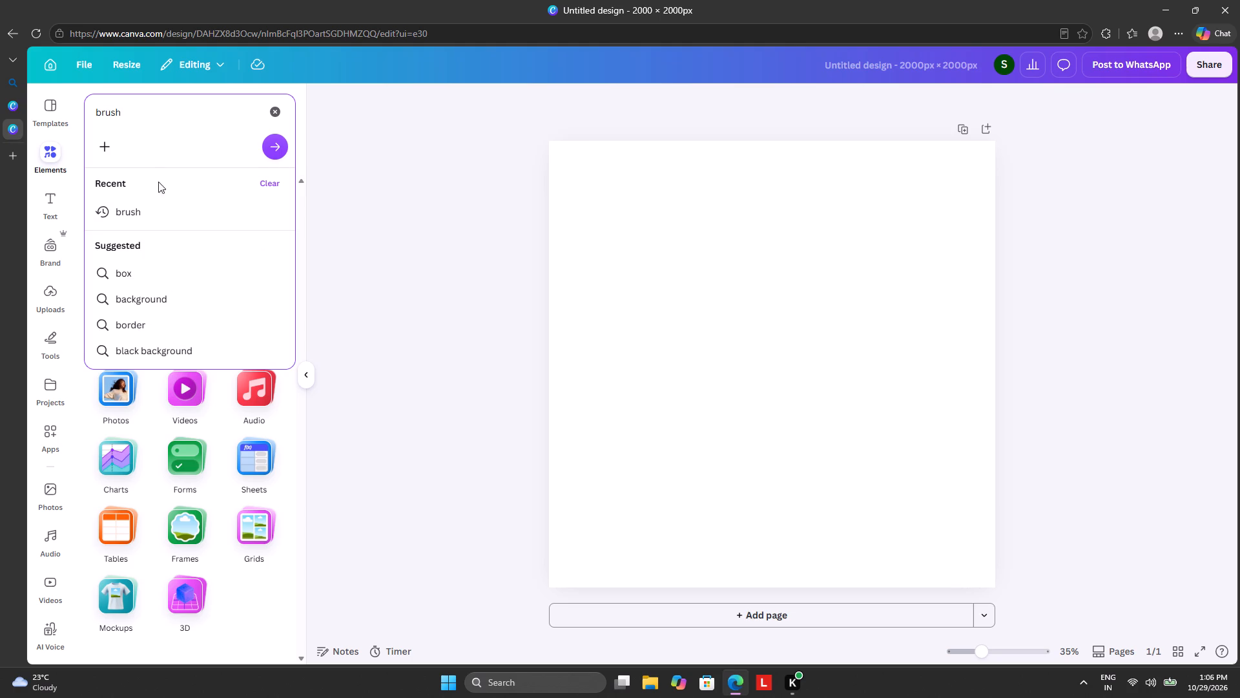
left_click(159, 215)
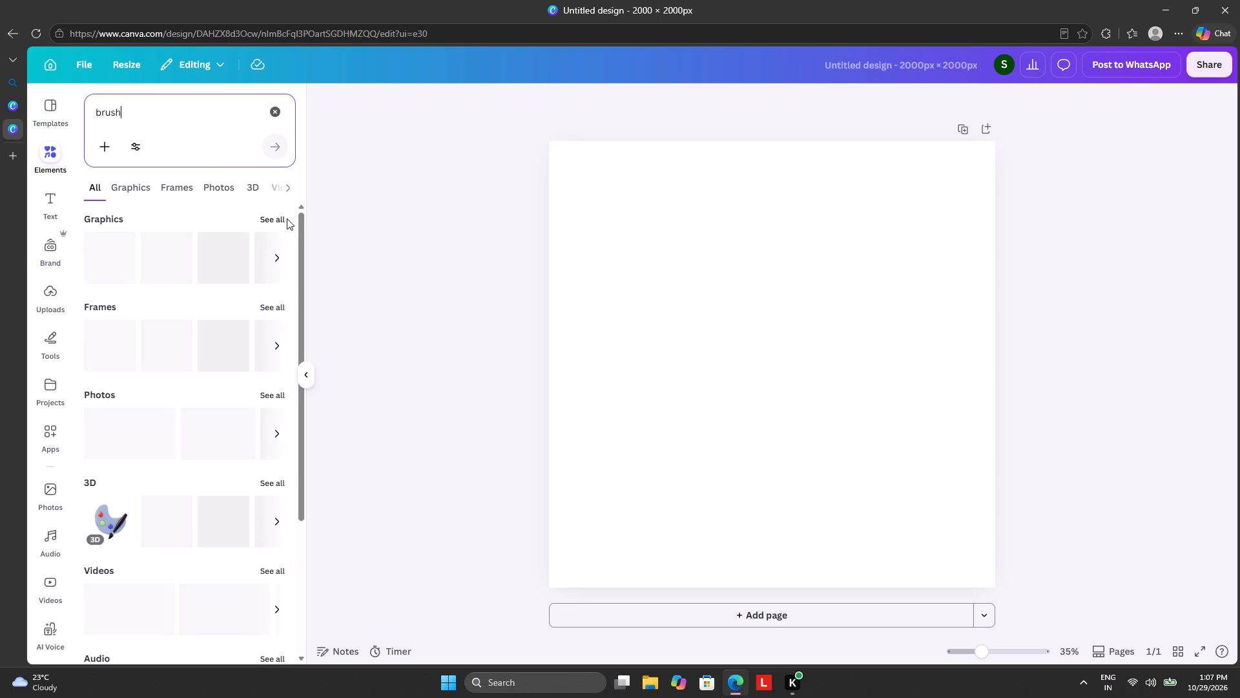
left_click(287, 217)
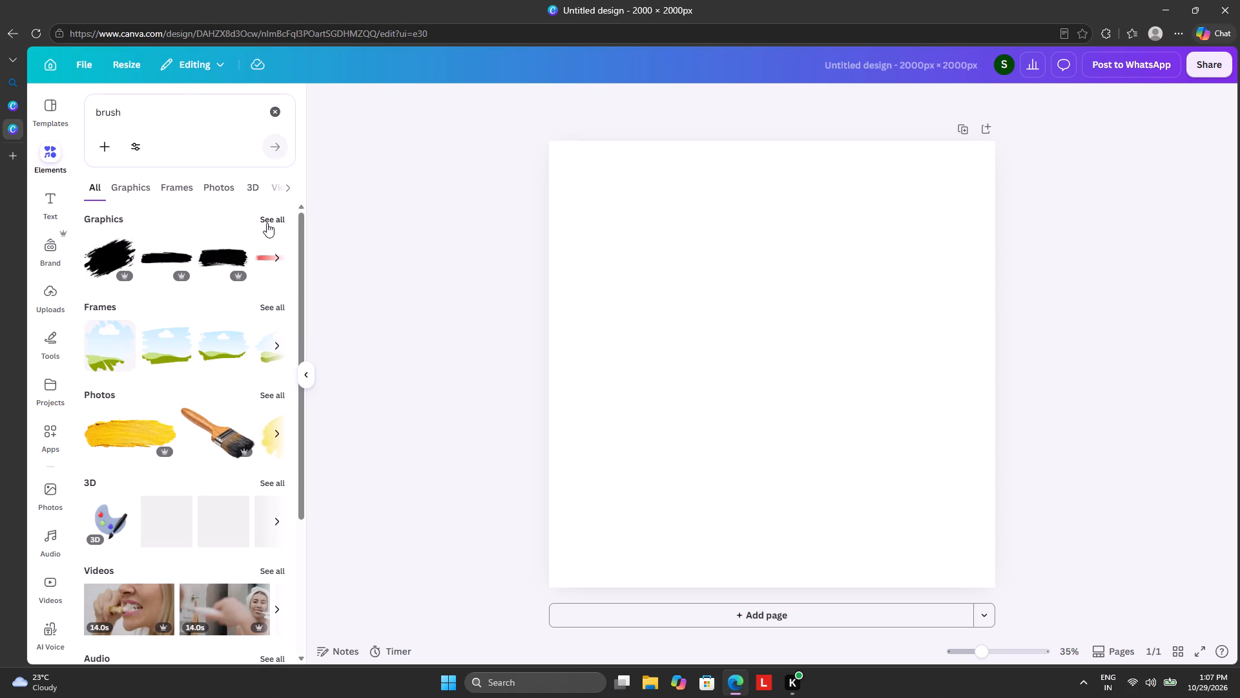
left_click(267, 222)
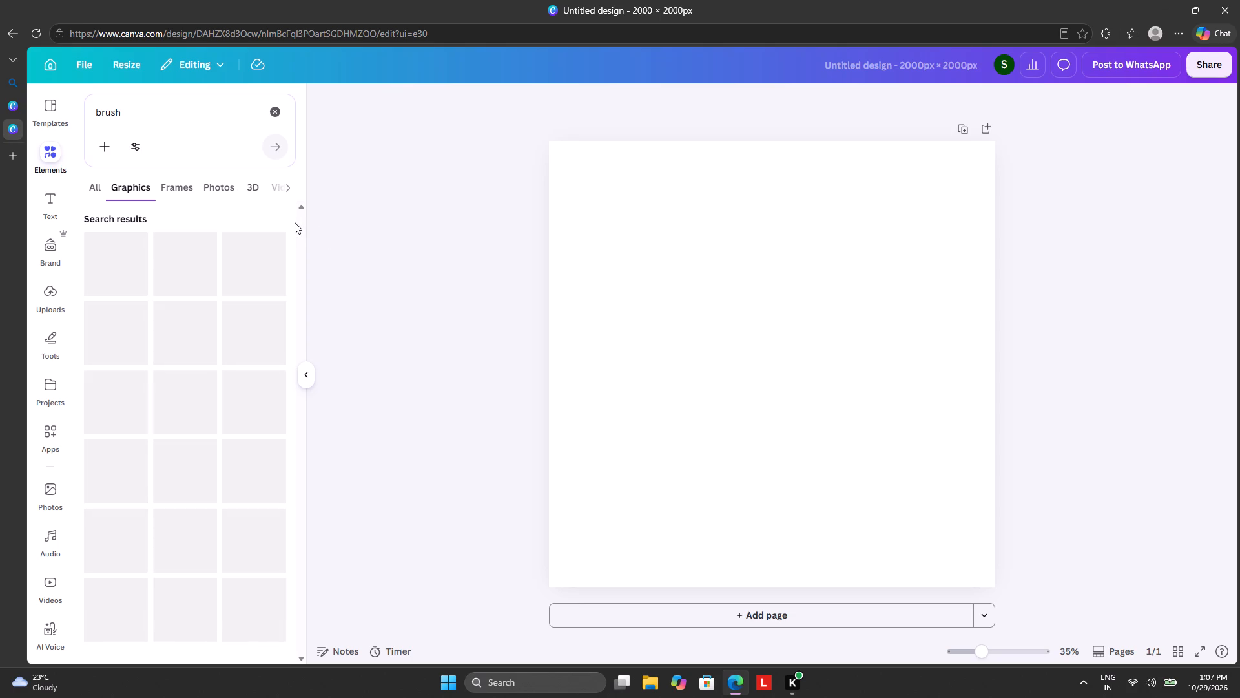
left_click(261, 230)
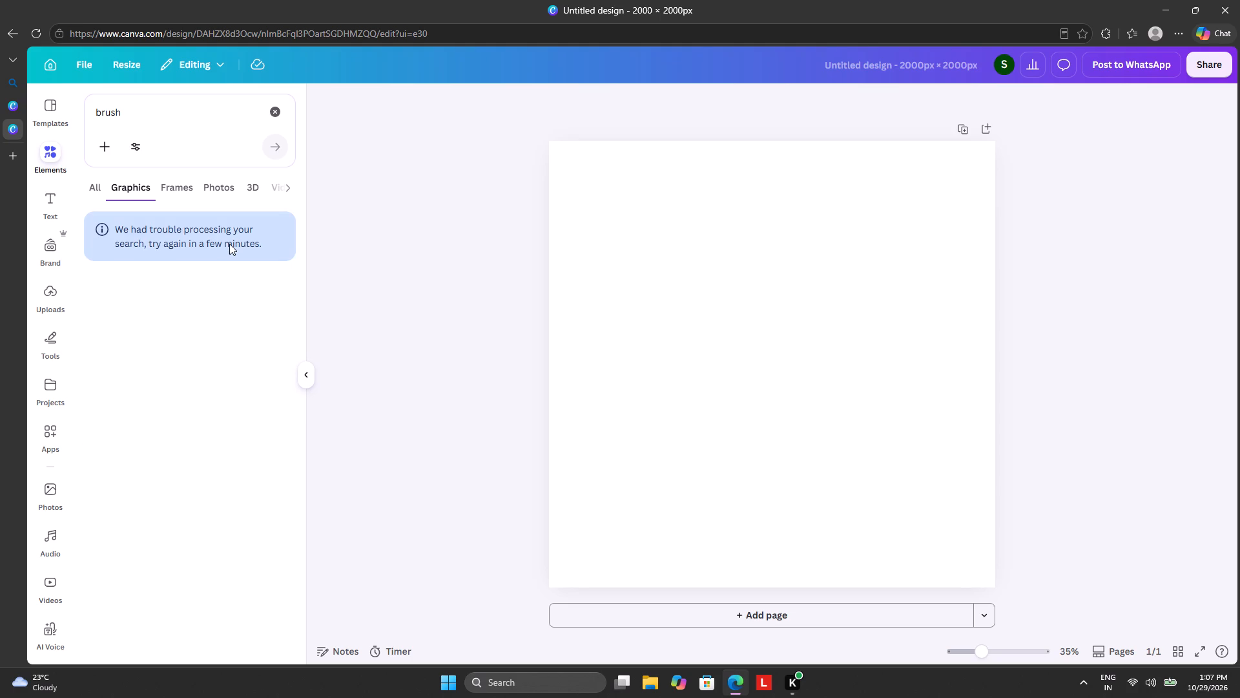
key("Return")
left_click(264, 111)
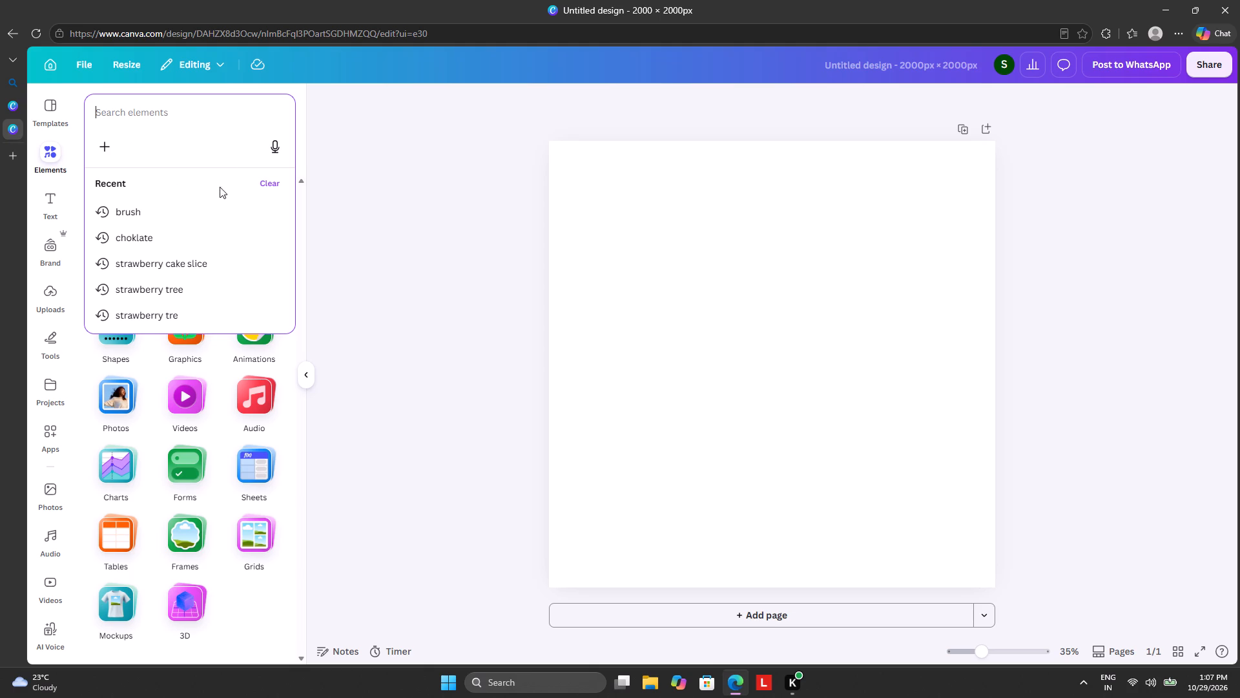
left_click(175, 222)
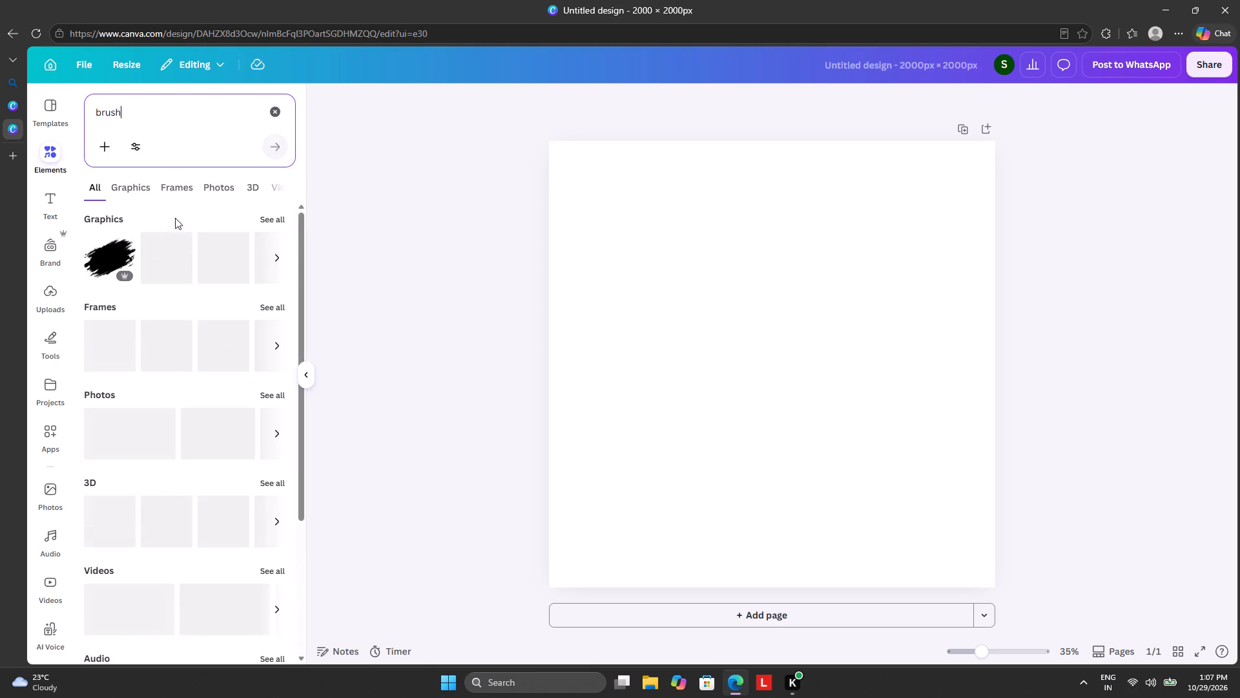
left_click(273, 218)
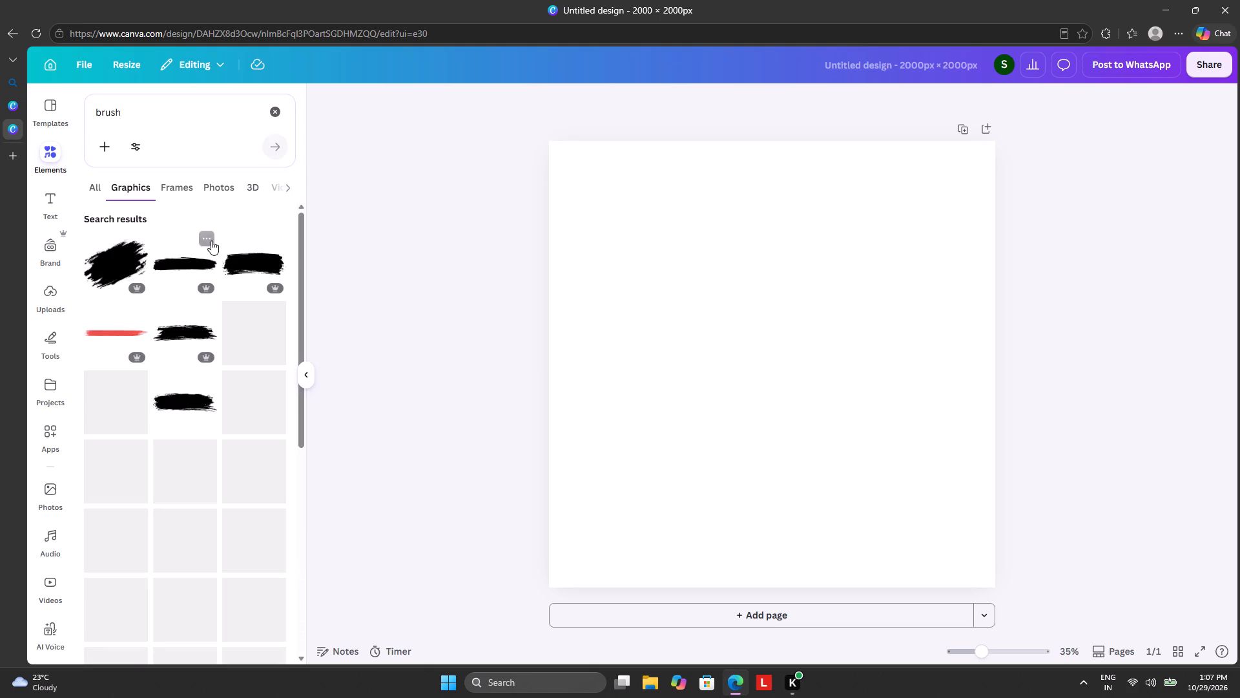
Add the broad black diagonal brush-stroke graphic, enlarge it to about 1,750 px wide, and centre it horizontally slightly above the page's middle.
left_click(103, 262)
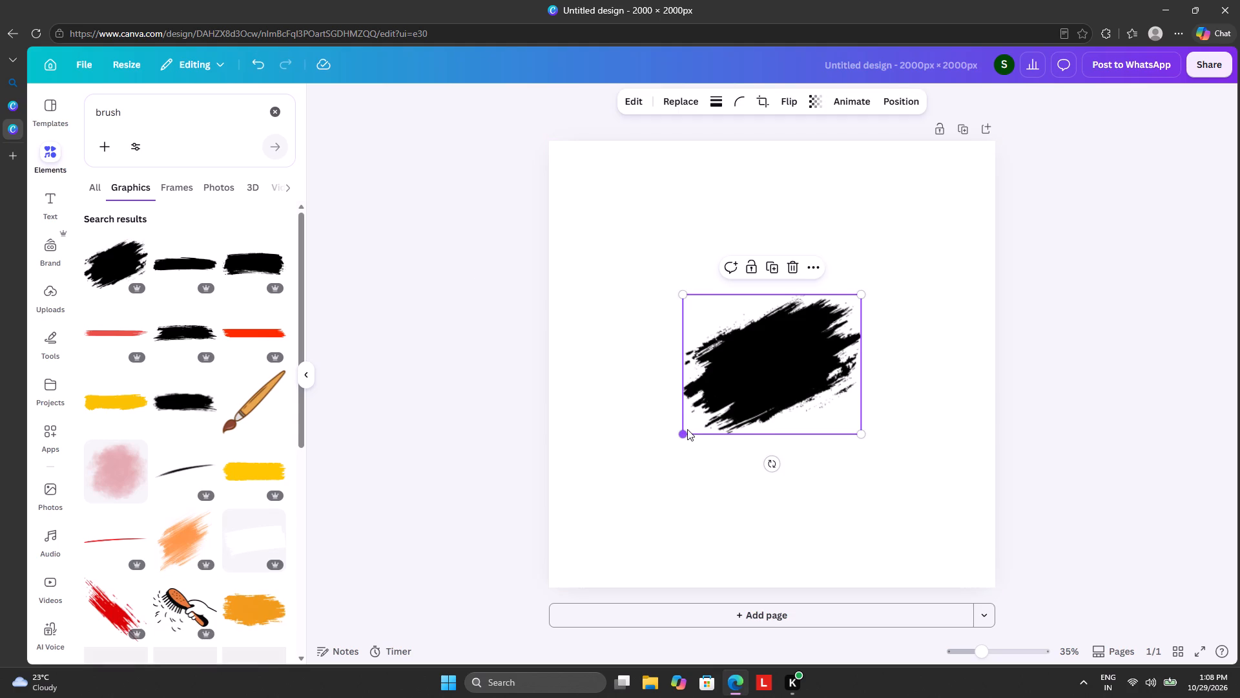
left_click_drag(687, 429, 460, 574)
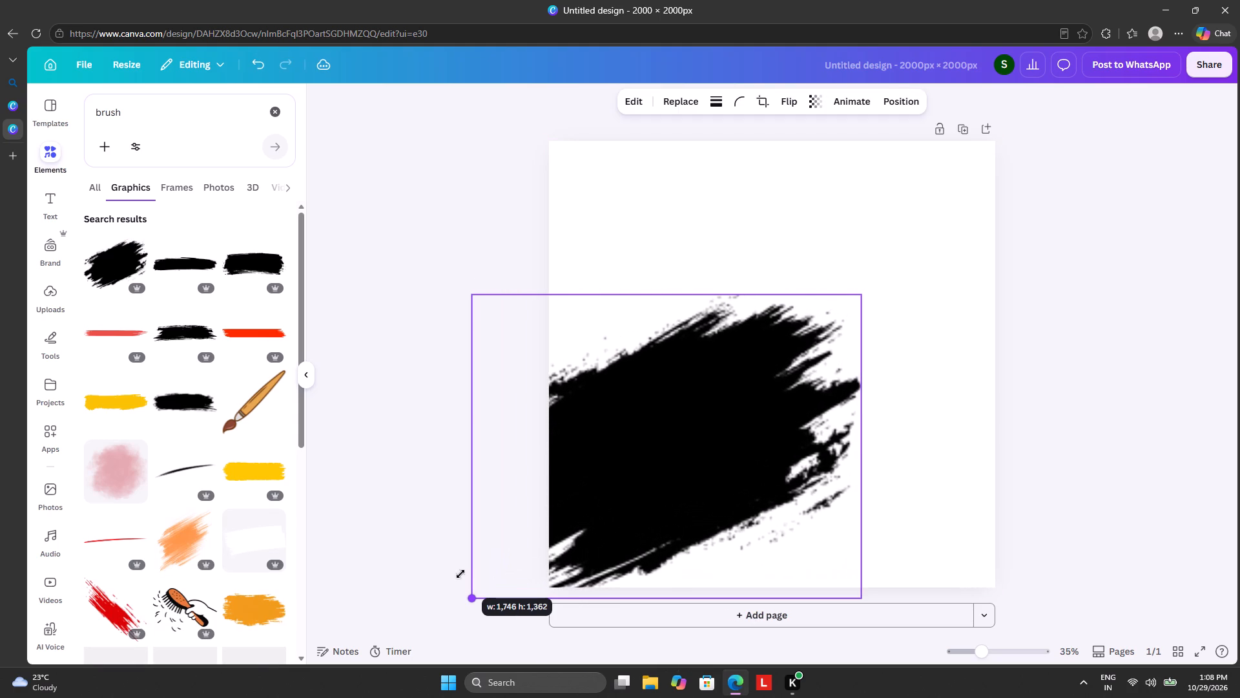
left_click_drag(460, 574, 454, 571)
left_click_drag(692, 465, 781, 375)
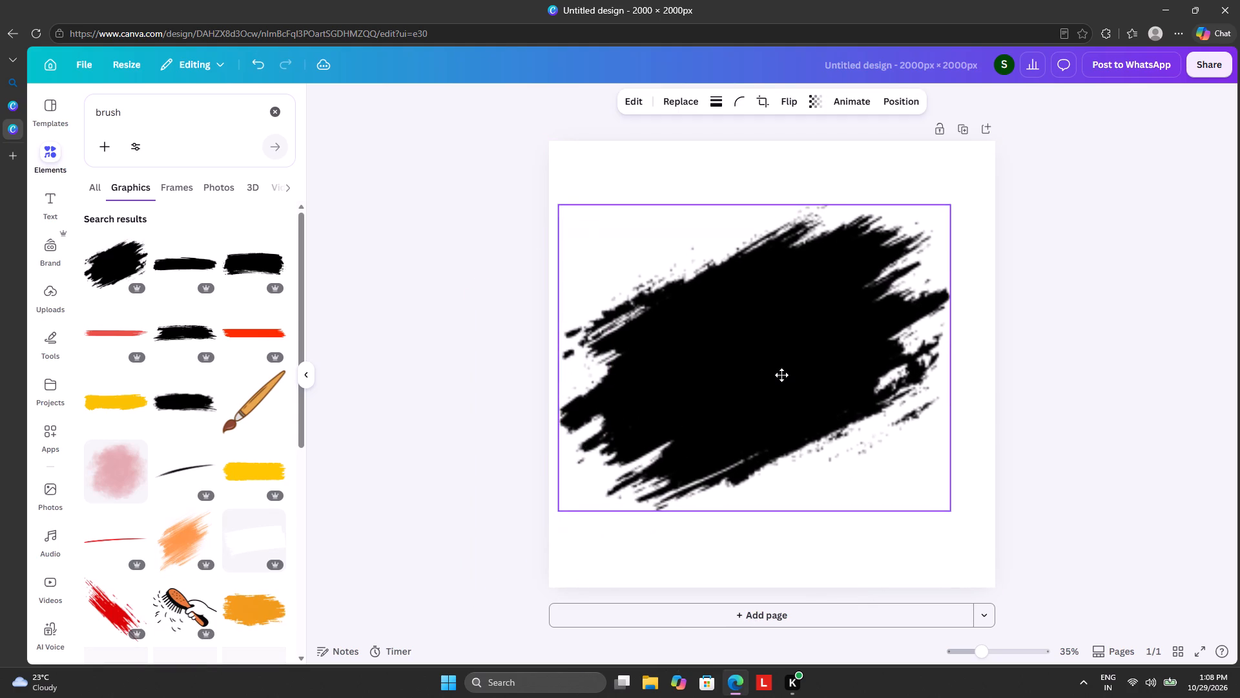
left_click_drag(781, 375, 800, 359)
Recolour the brush stroke deep red from the full set of default solid colours, trying white and a brighter red along the way.
left_click(774, 335)
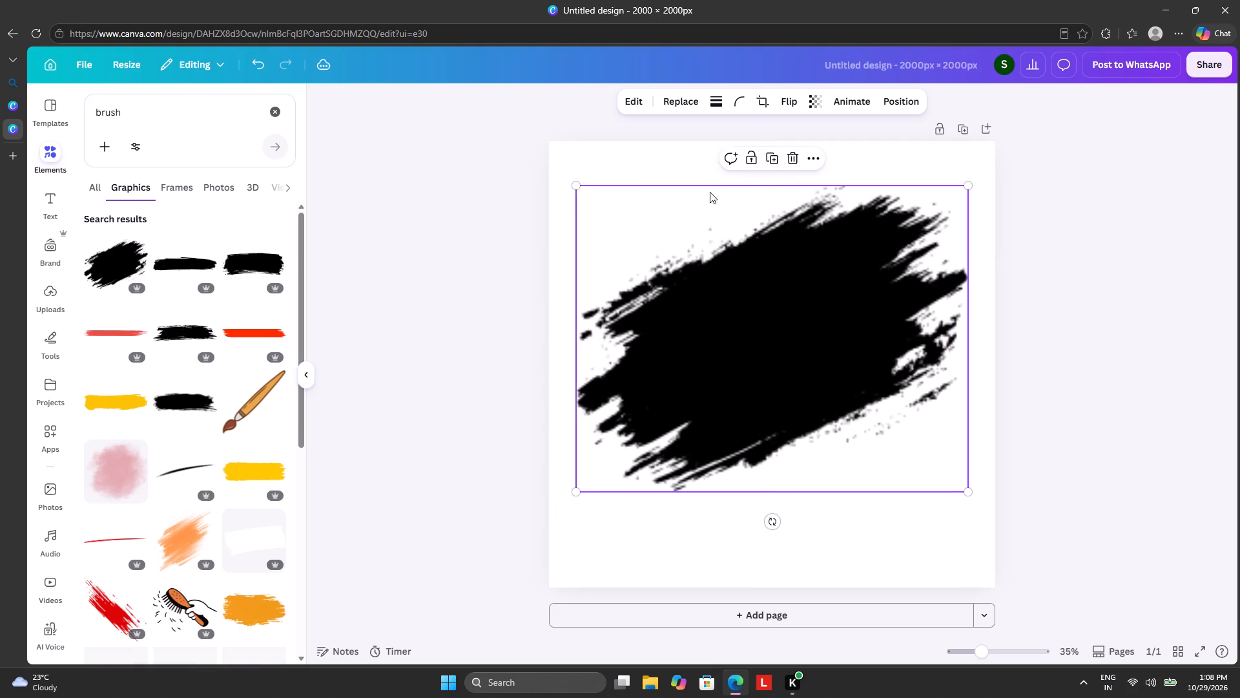
left_click(633, 107)
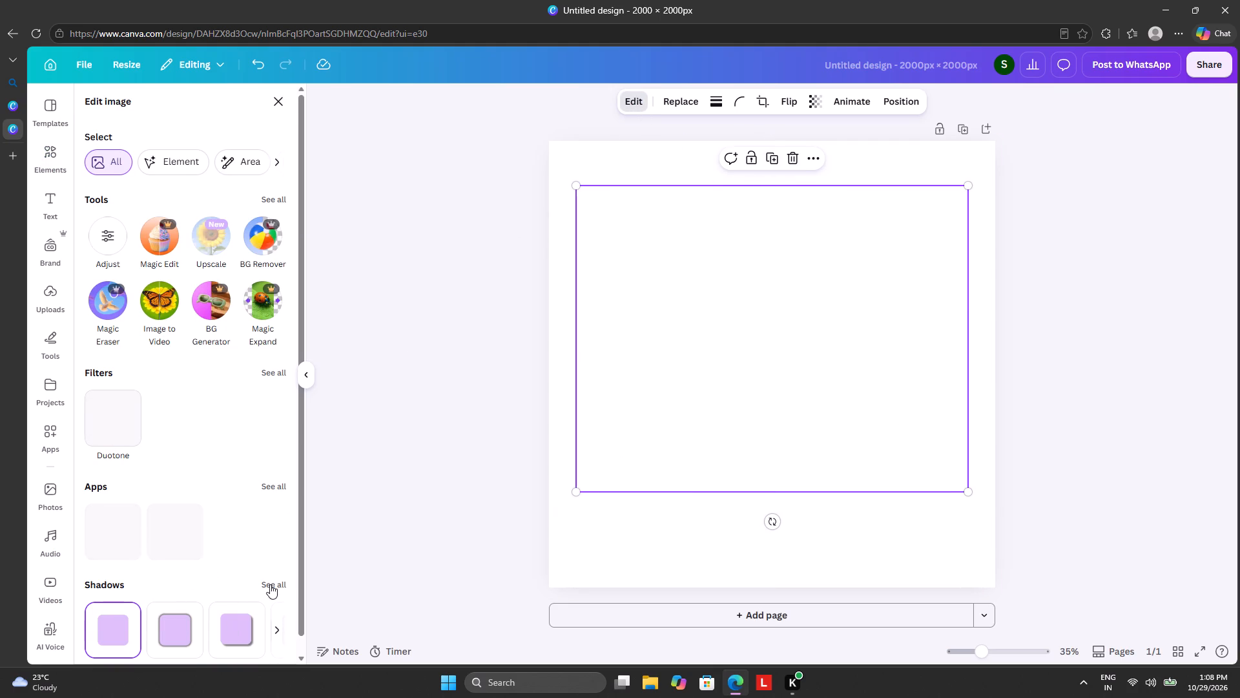
scroll(242, 556, "down", 6)
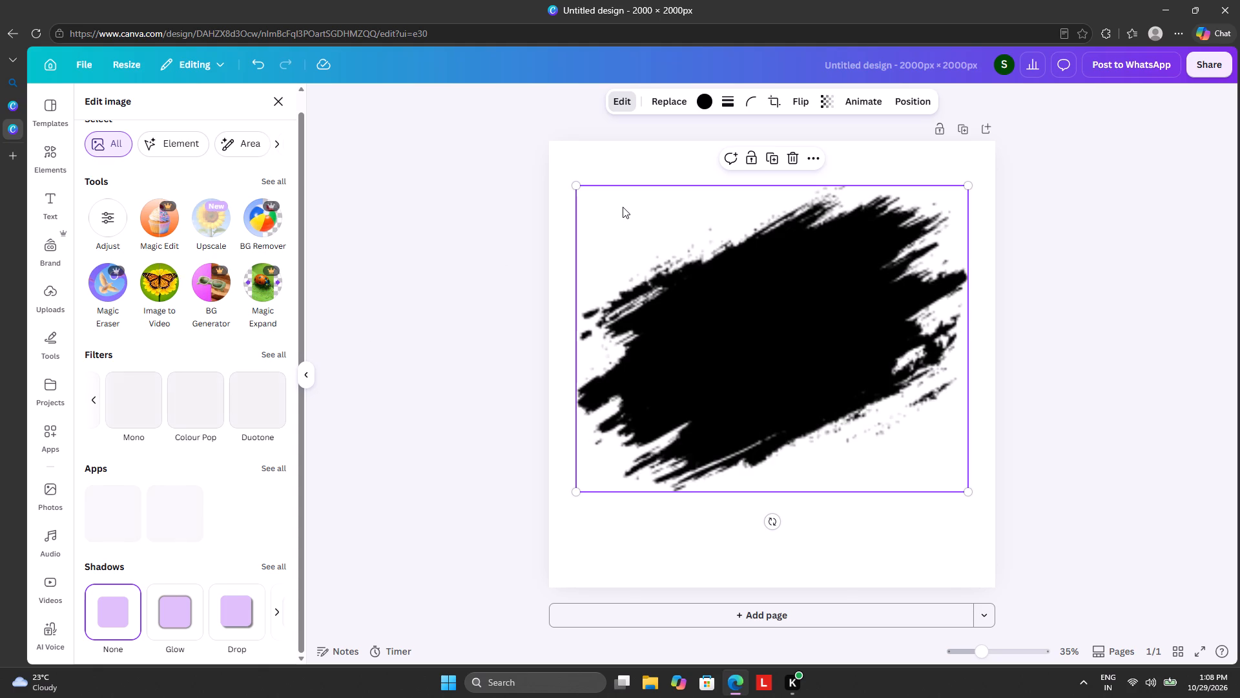
left_click(700, 100)
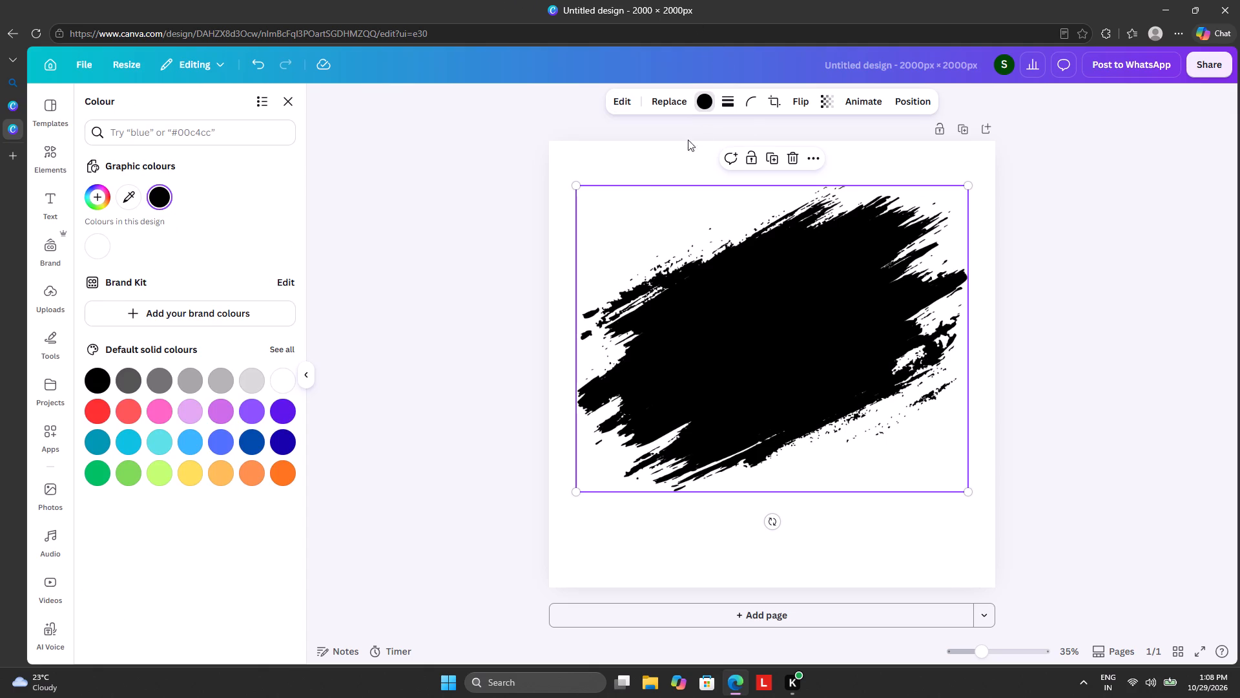
left_click(286, 379)
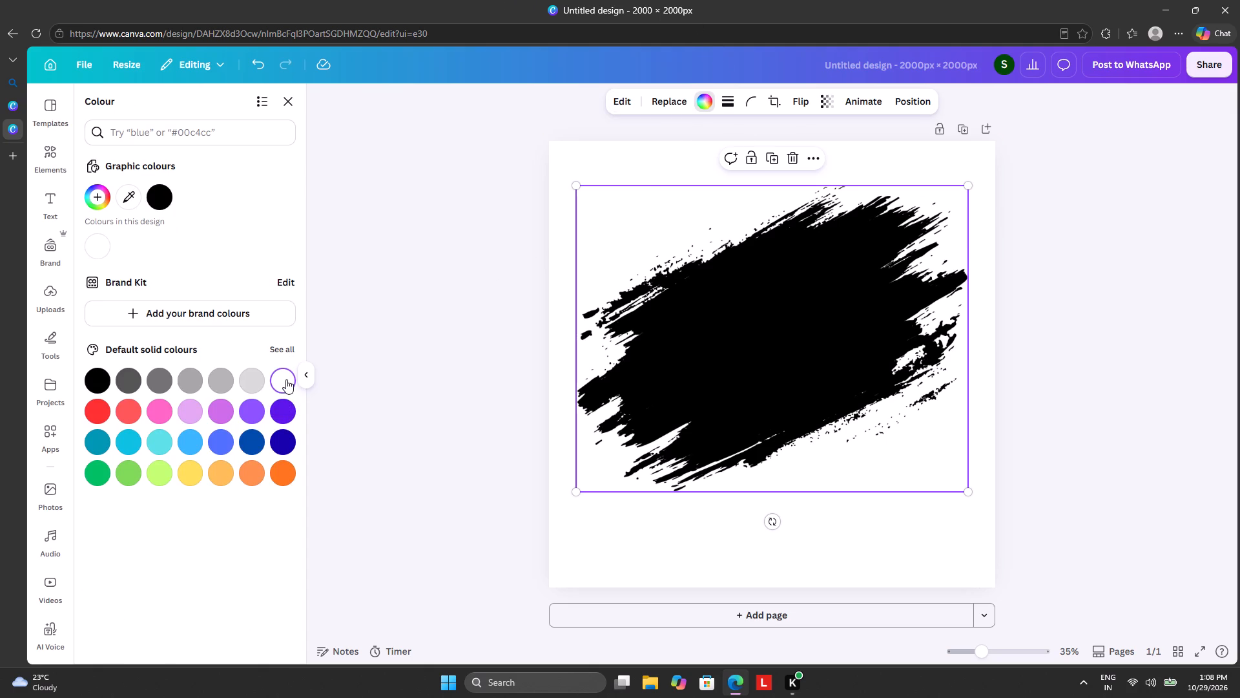
left_click(276, 348)
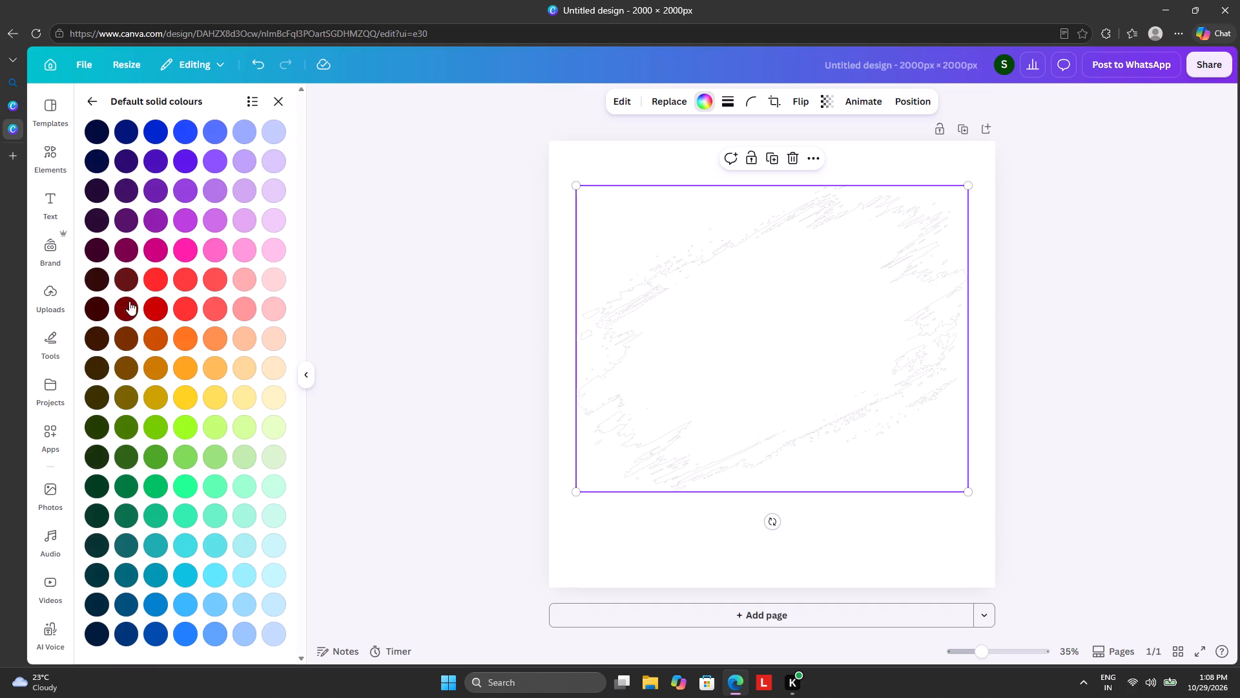
left_click(155, 304)
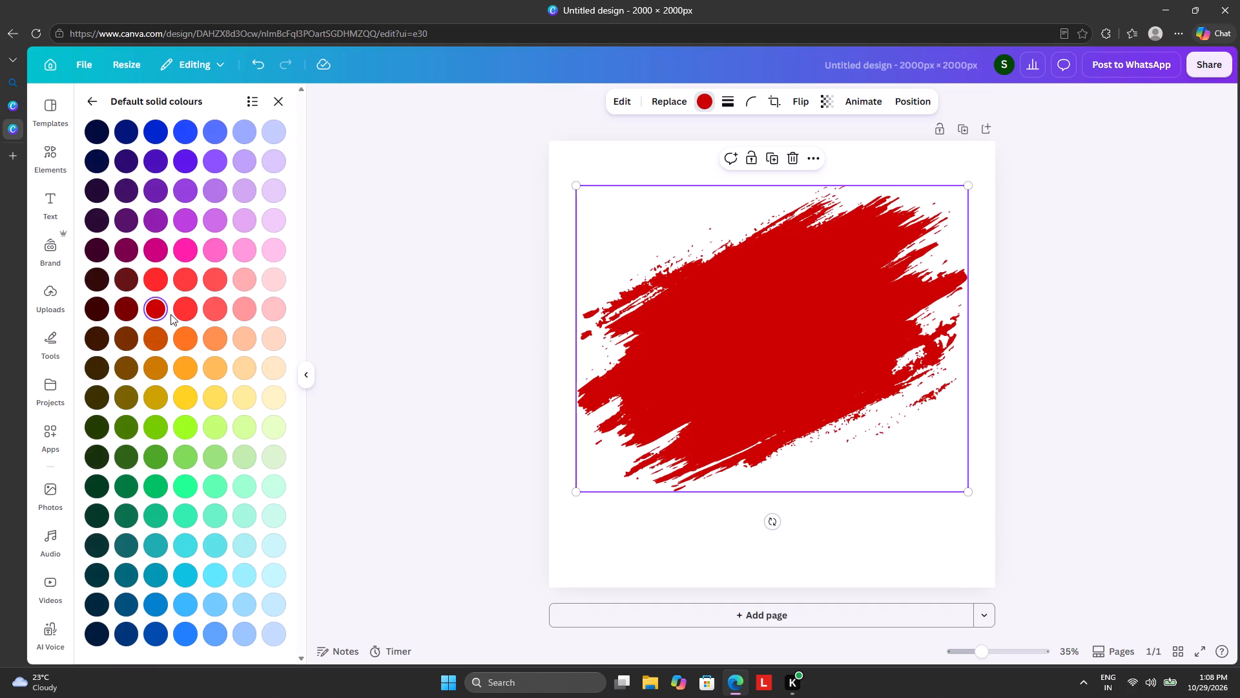
left_click(179, 312)
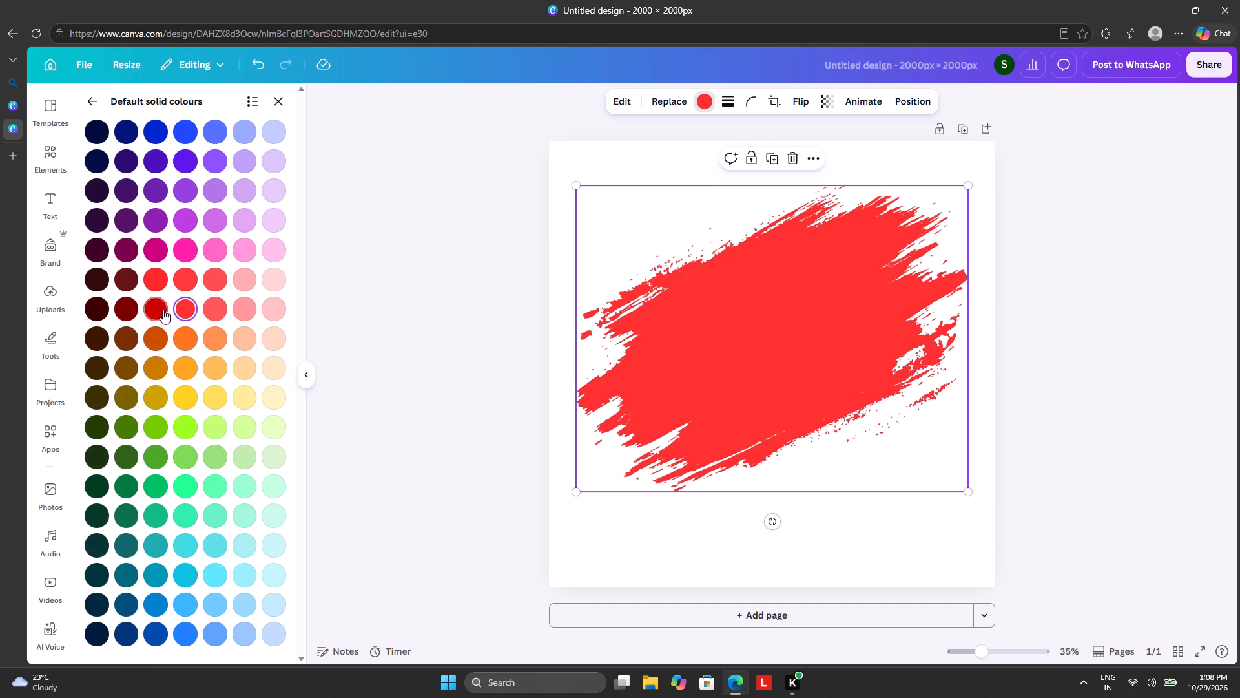
left_click(159, 307)
left_click(450, 232)
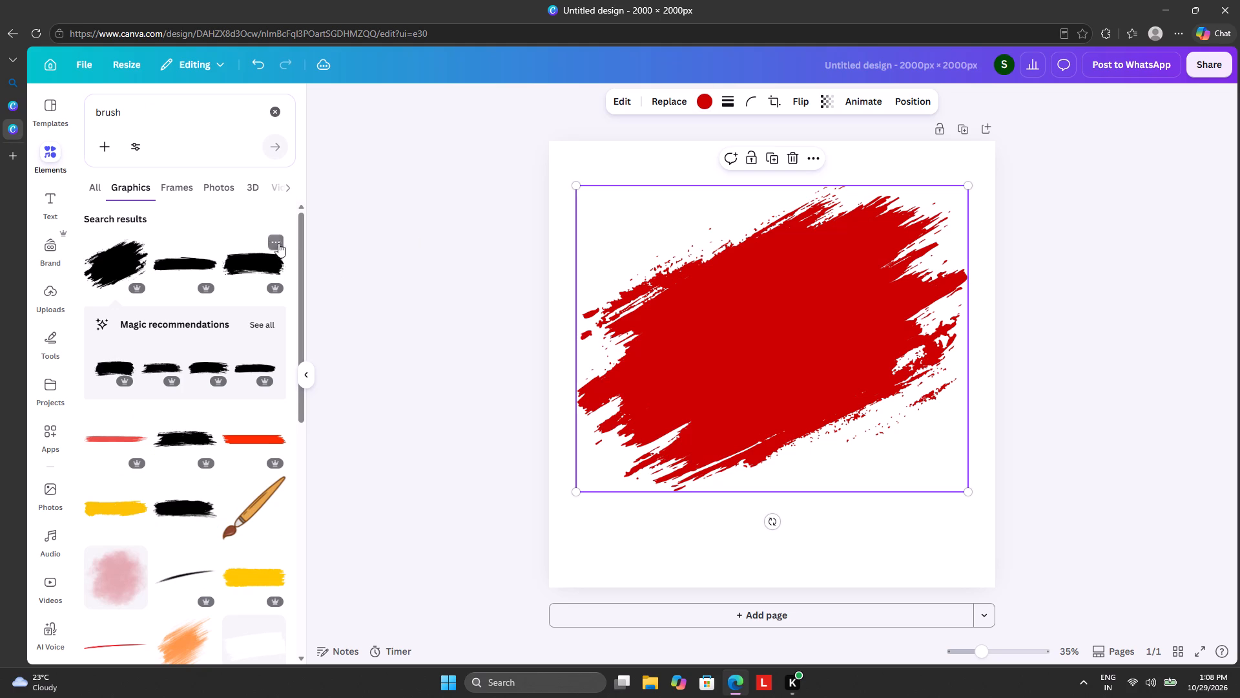
Recolour the brush stroke dark maroon with custom colour #7B2222, trying brighter reds and a dusty rose along the way.
left_click(699, 105)
left_click(90, 197)
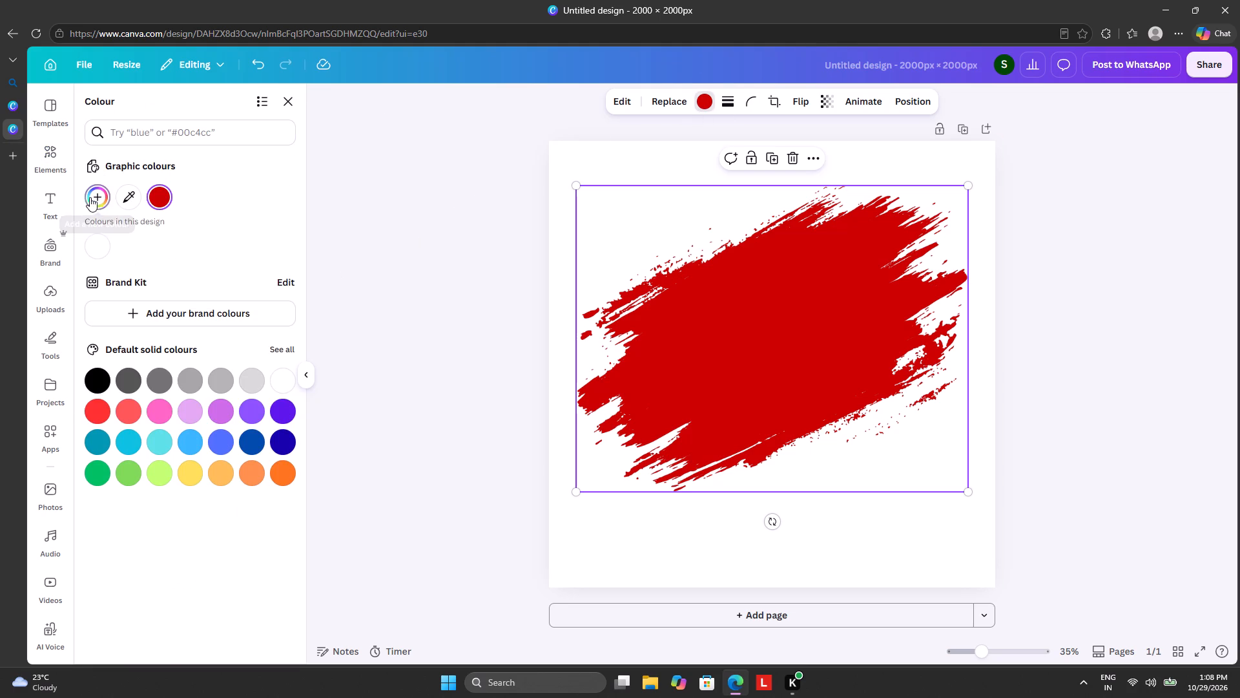
left_click_drag(273, 235, 271, 235)
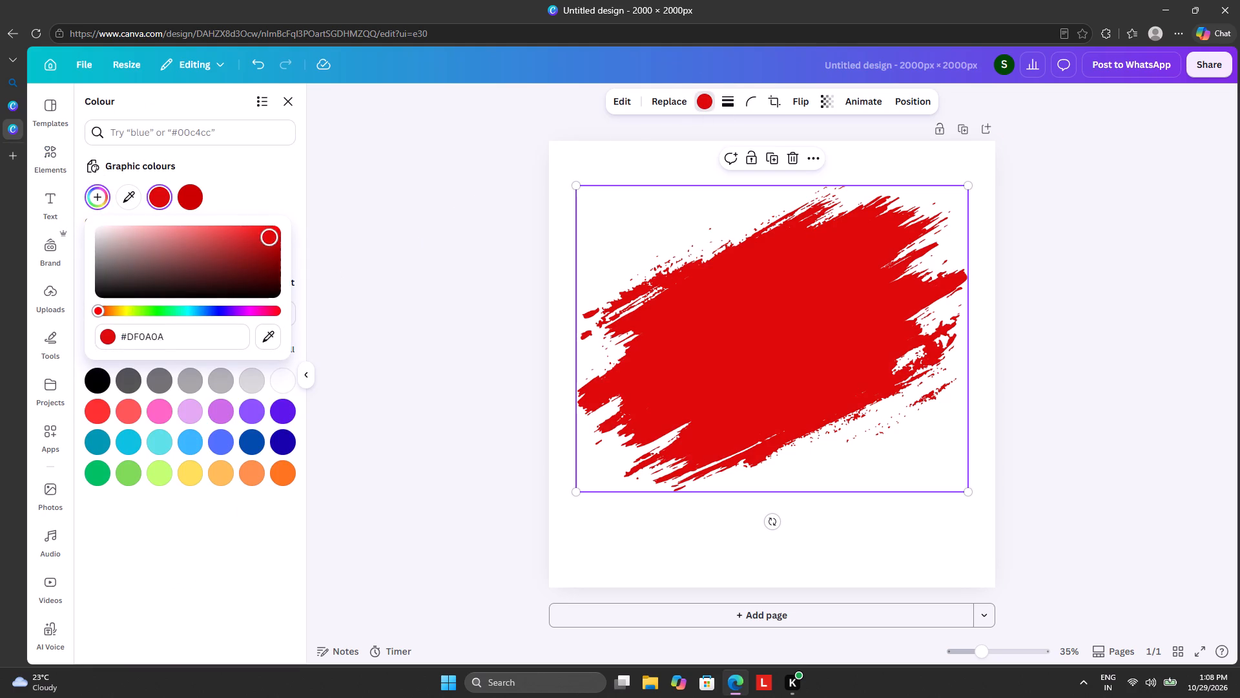
left_click_drag(271, 235, 230, 233)
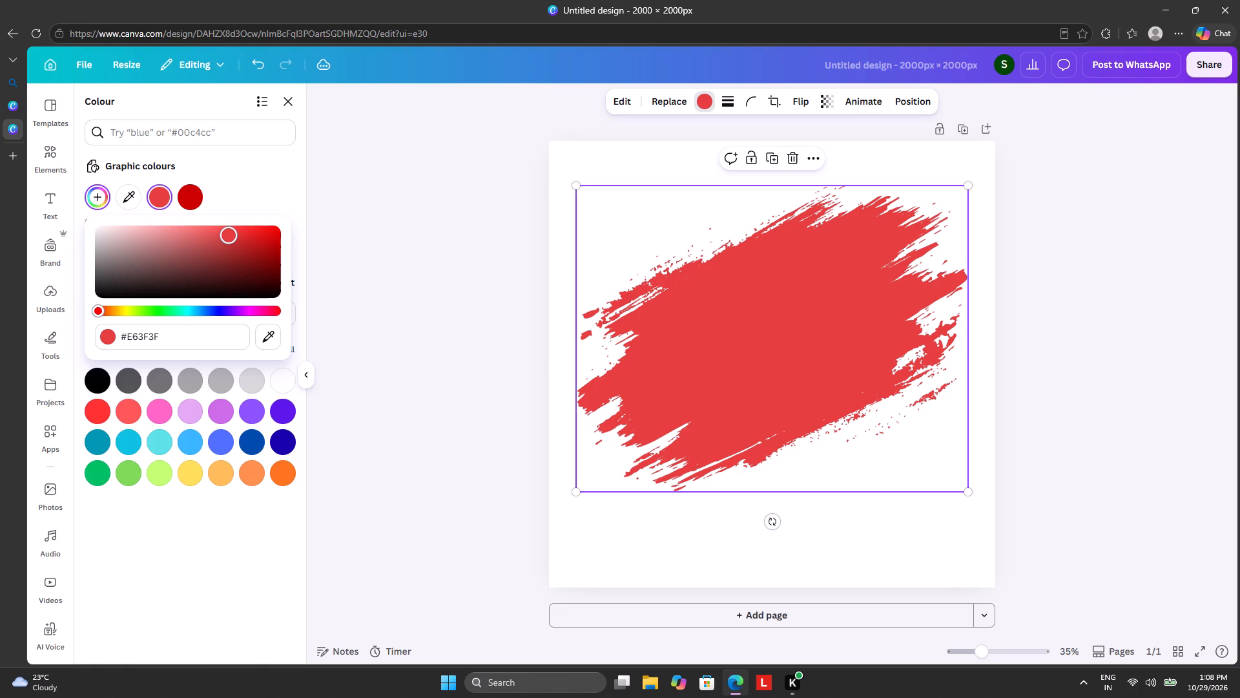
left_click_drag(230, 233, 231, 233)
left_click_drag(232, 233, 287, 223)
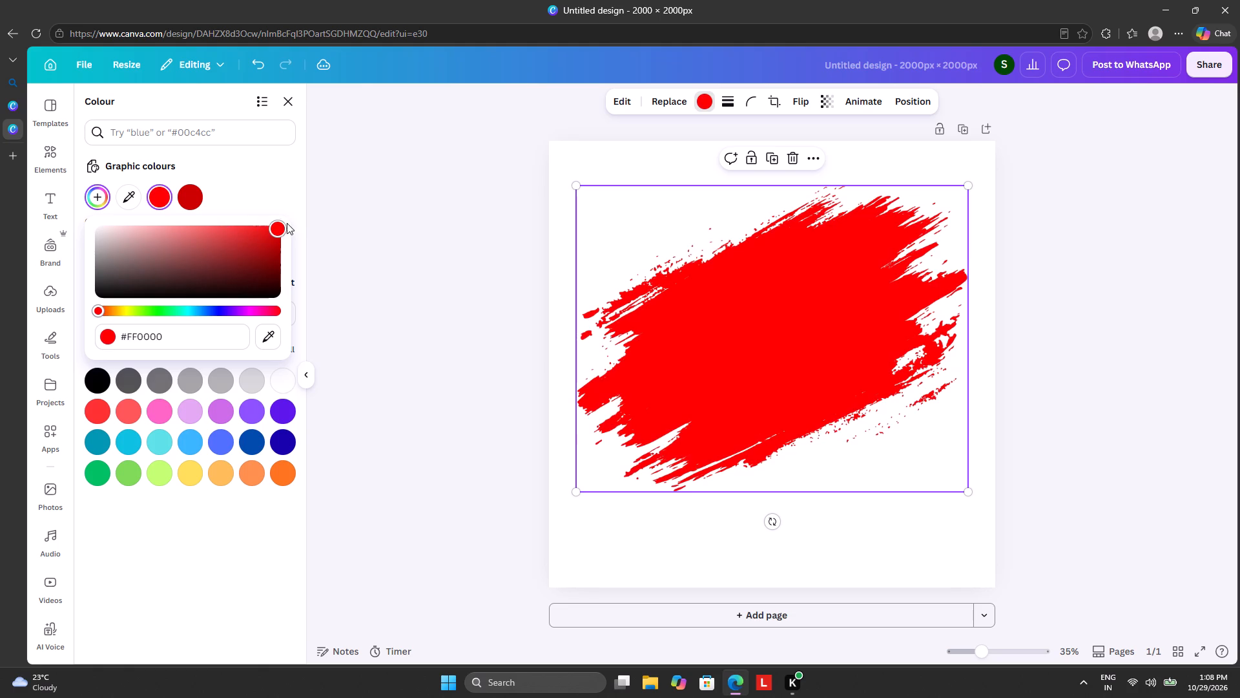
left_click_drag(287, 223, 182, 250)
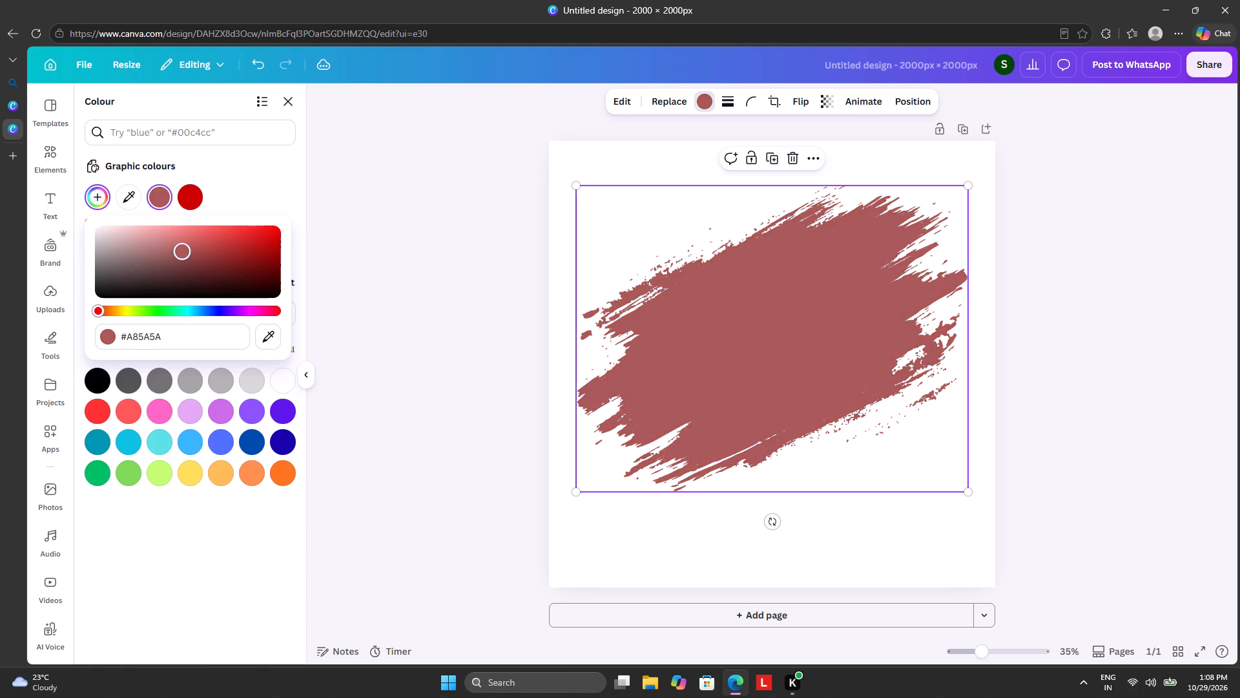
left_click_drag(182, 250, 234, 262)
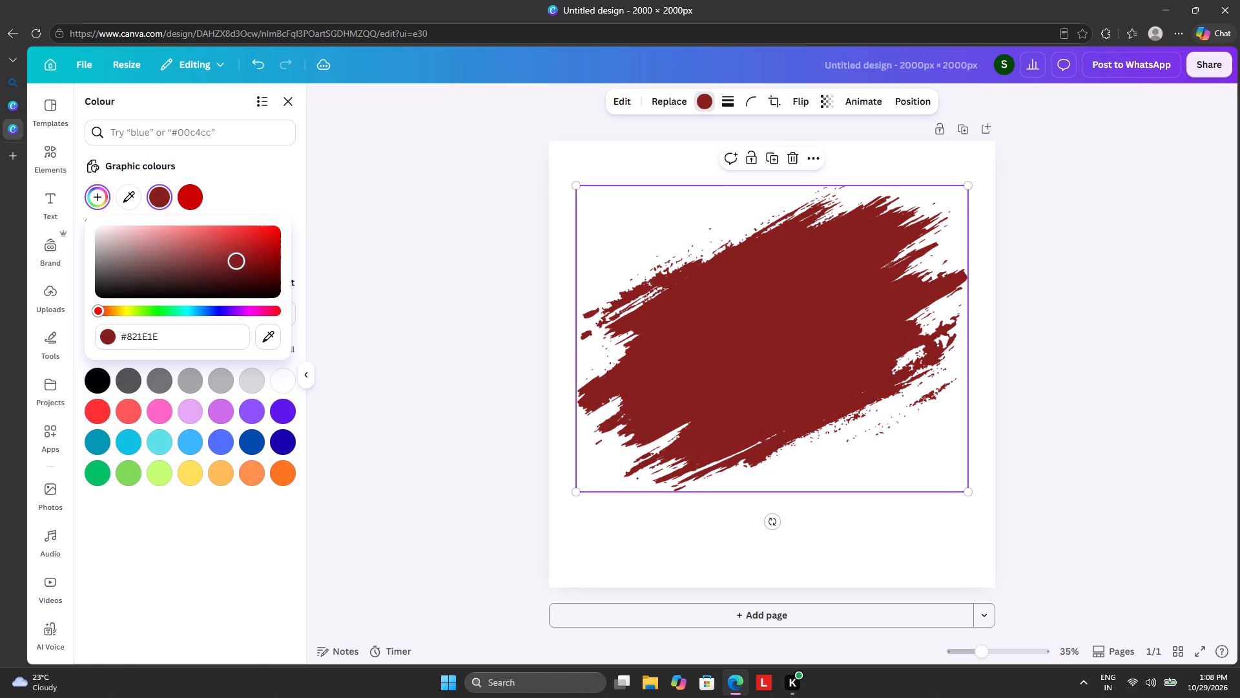
left_click_drag(234, 262, 230, 263)
left_click(412, 211)
left_click(511, 346)
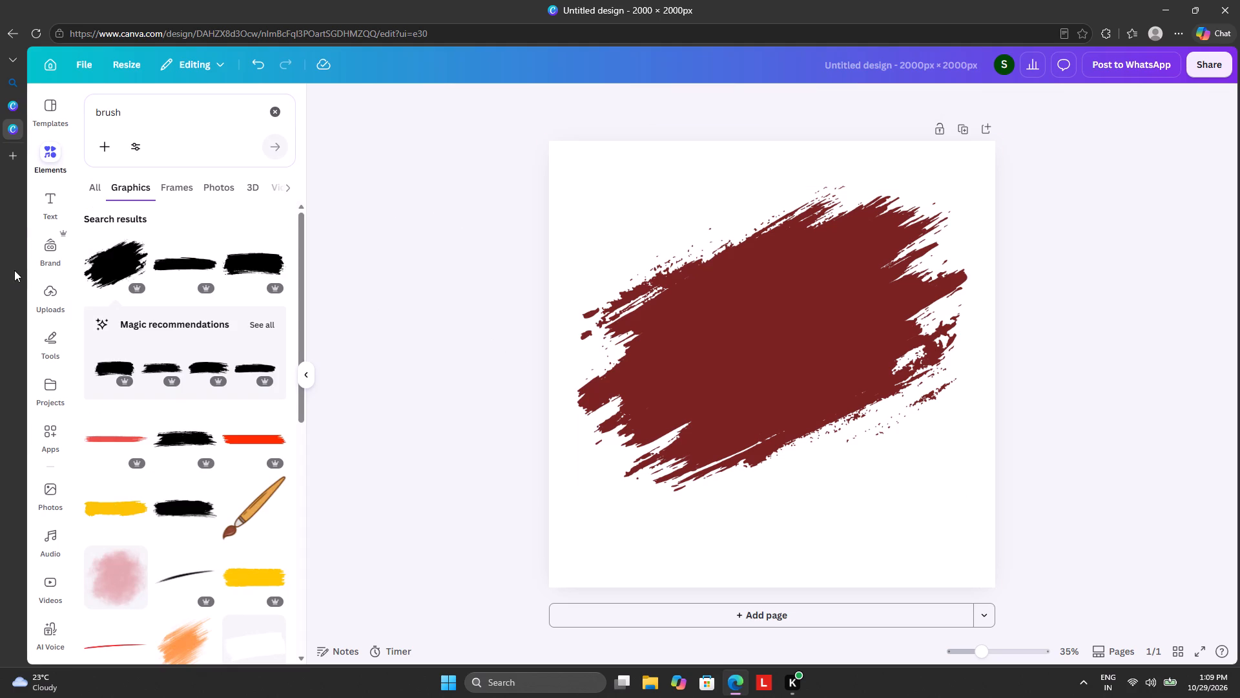
Search the elements library for "biryani" and show all of the photo results.
left_click(276, 111)
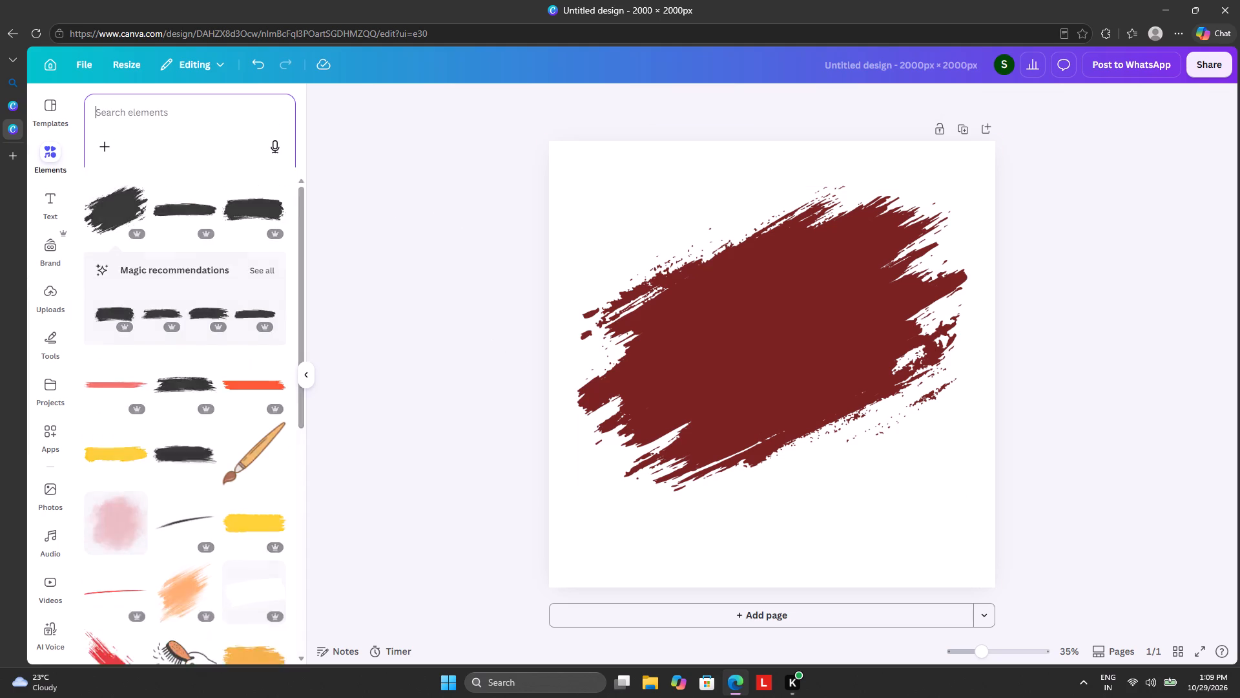
key("b")
key("i")
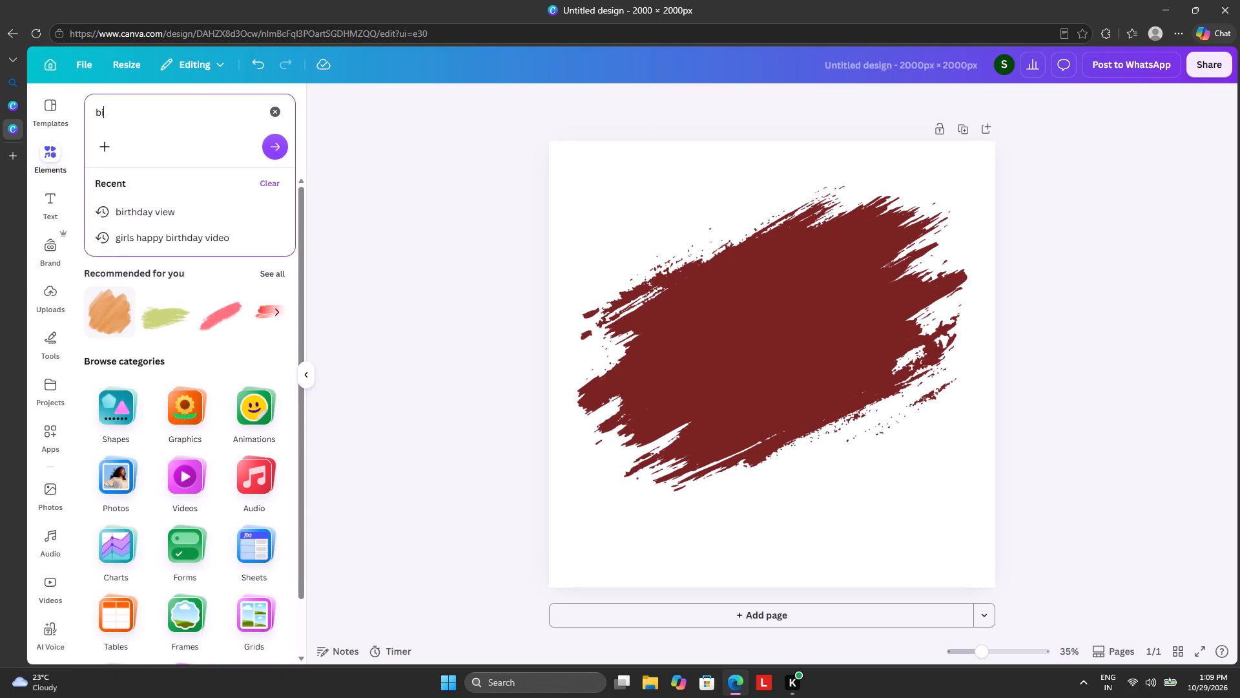
type("ryani")
key("Return")
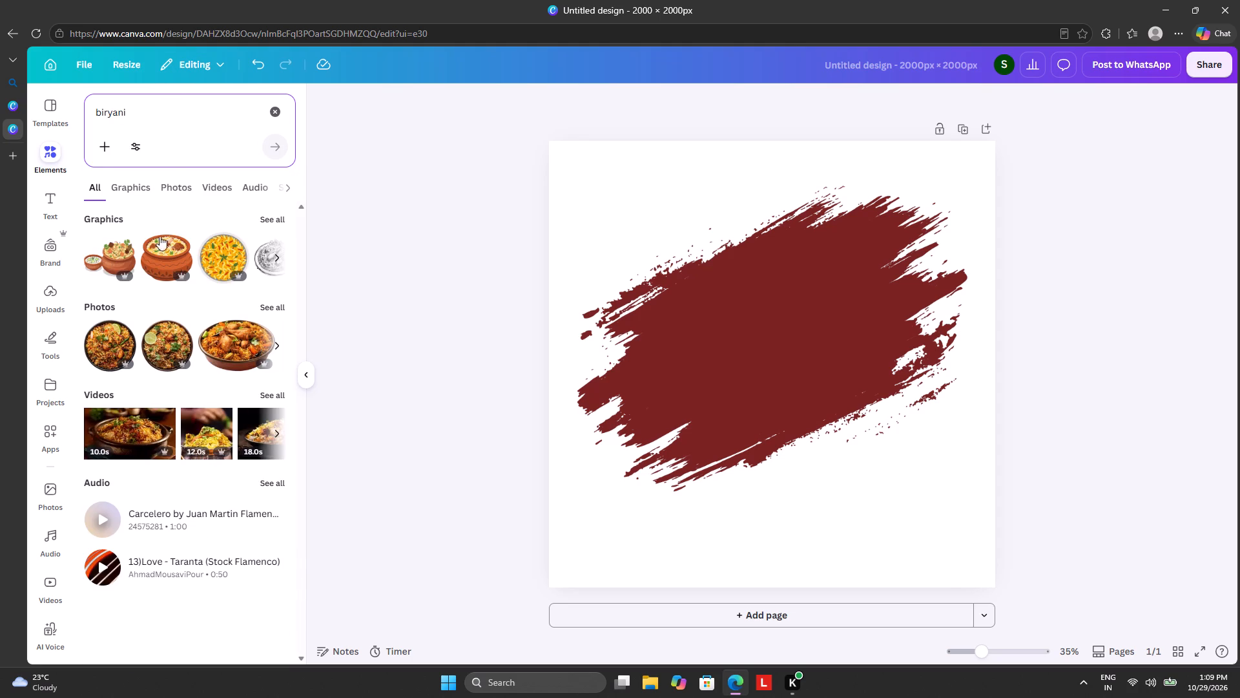
left_click(273, 306)
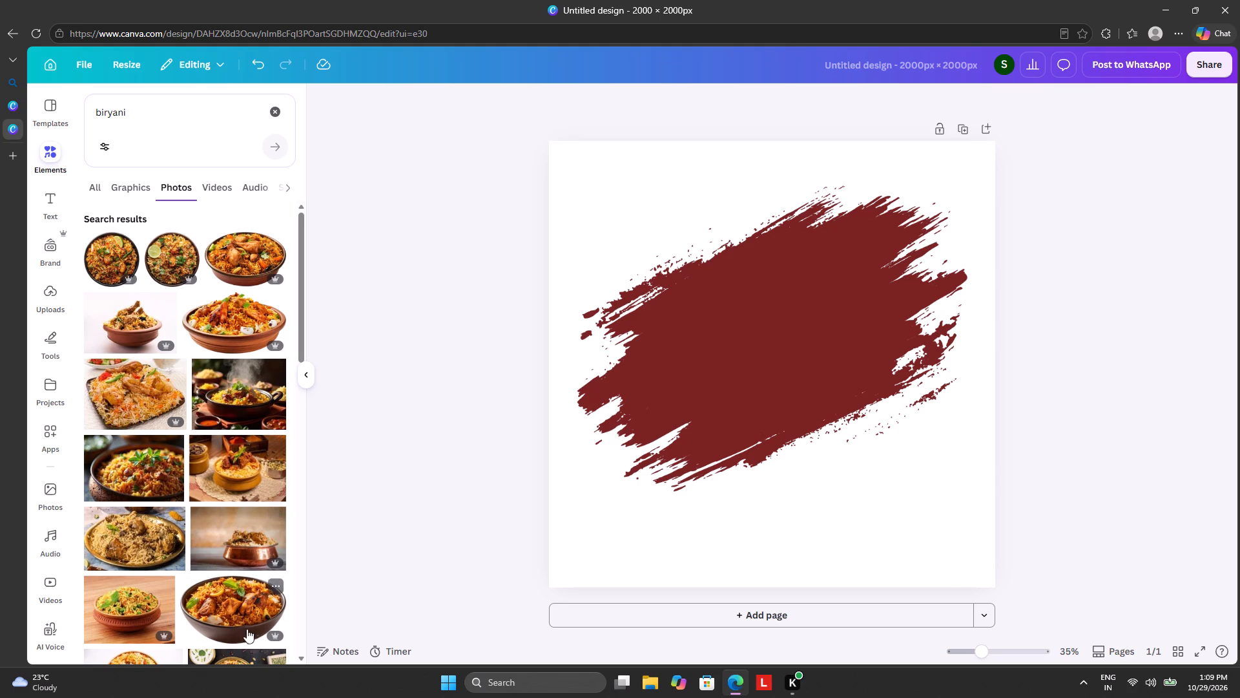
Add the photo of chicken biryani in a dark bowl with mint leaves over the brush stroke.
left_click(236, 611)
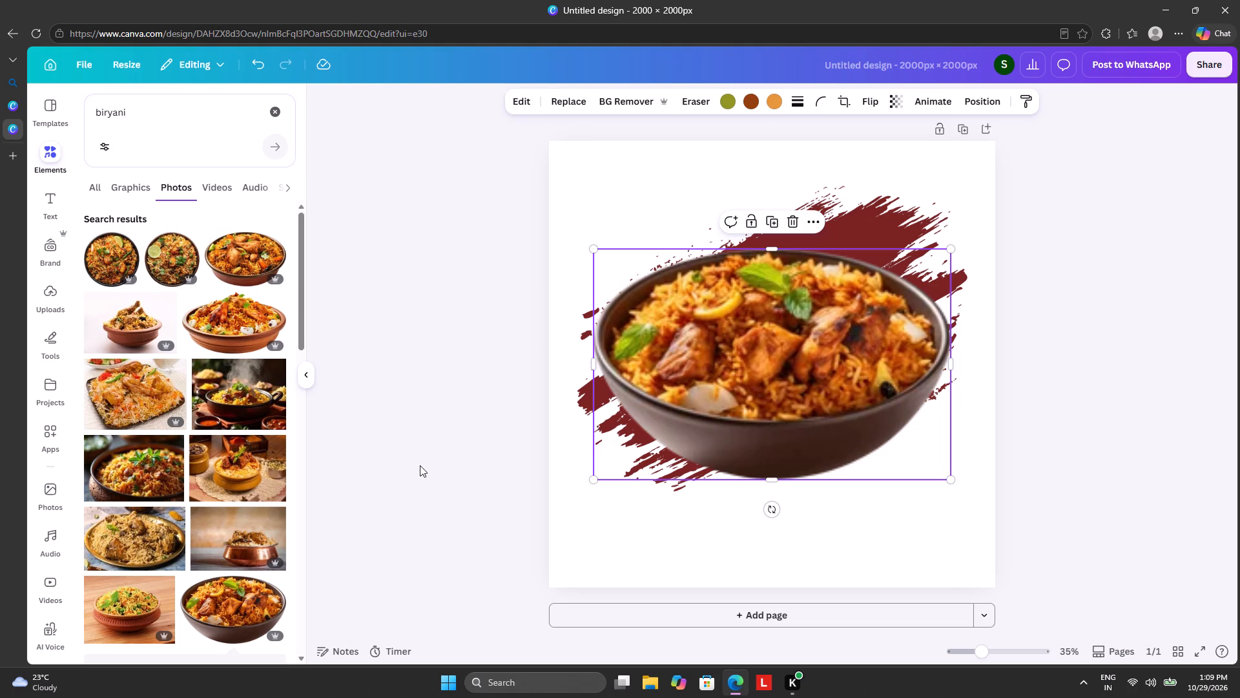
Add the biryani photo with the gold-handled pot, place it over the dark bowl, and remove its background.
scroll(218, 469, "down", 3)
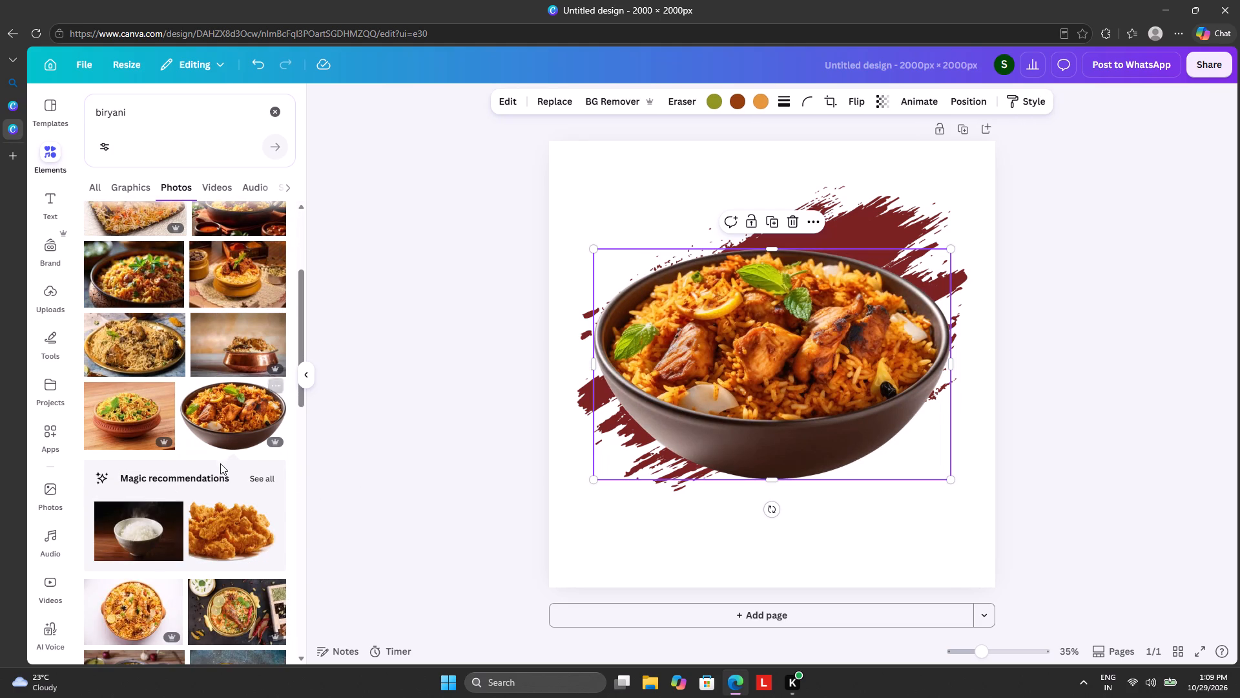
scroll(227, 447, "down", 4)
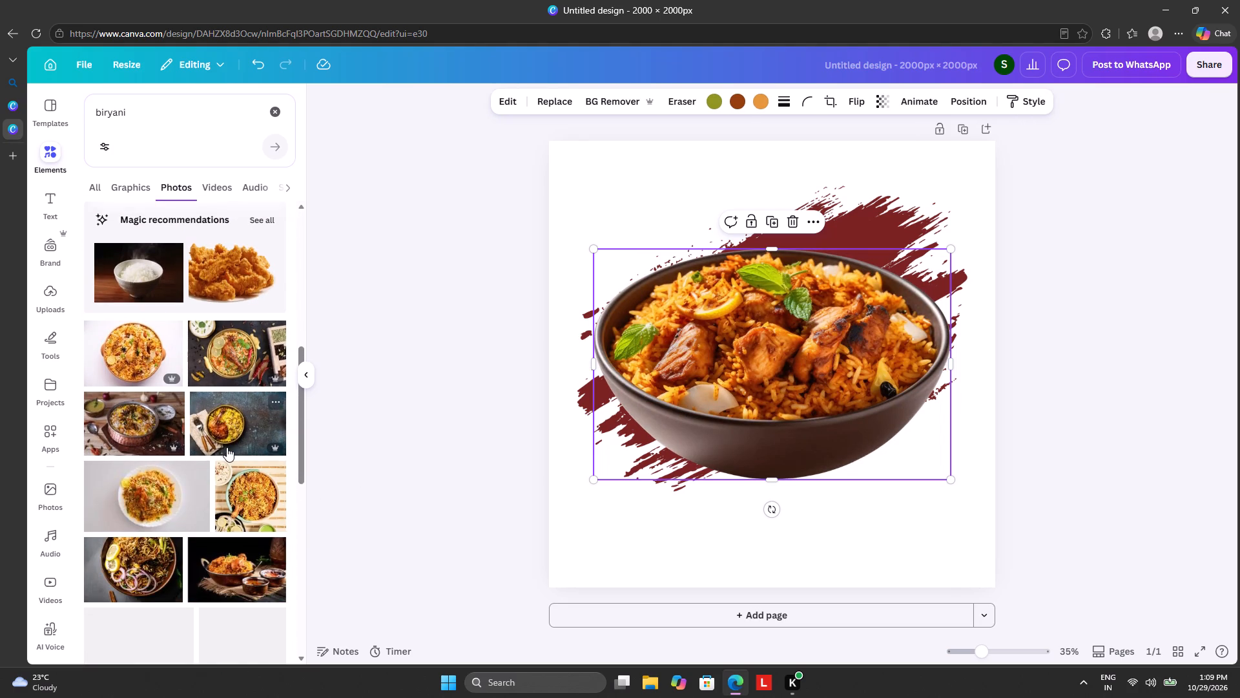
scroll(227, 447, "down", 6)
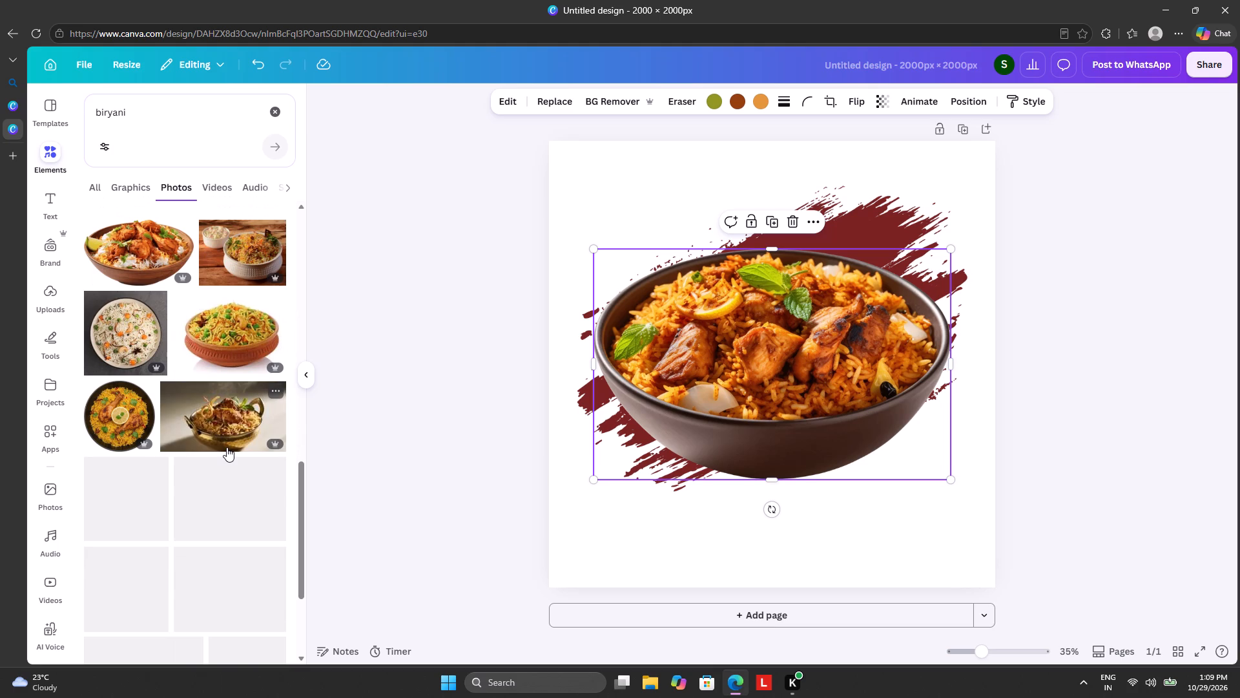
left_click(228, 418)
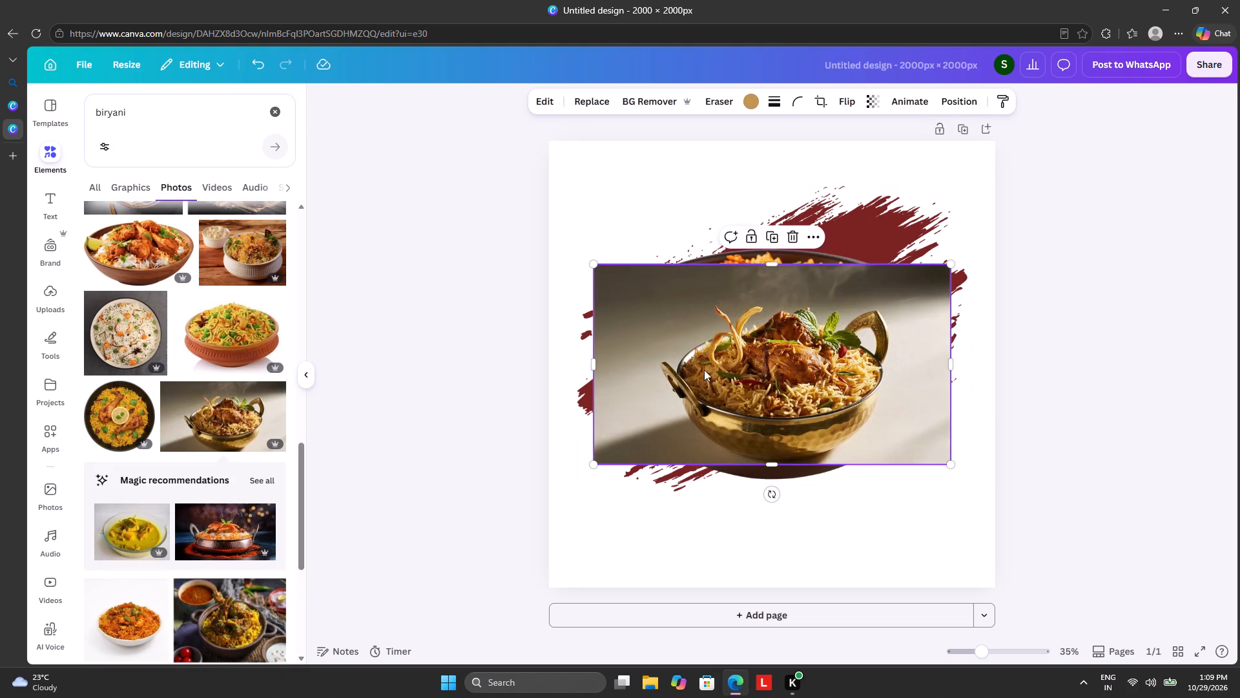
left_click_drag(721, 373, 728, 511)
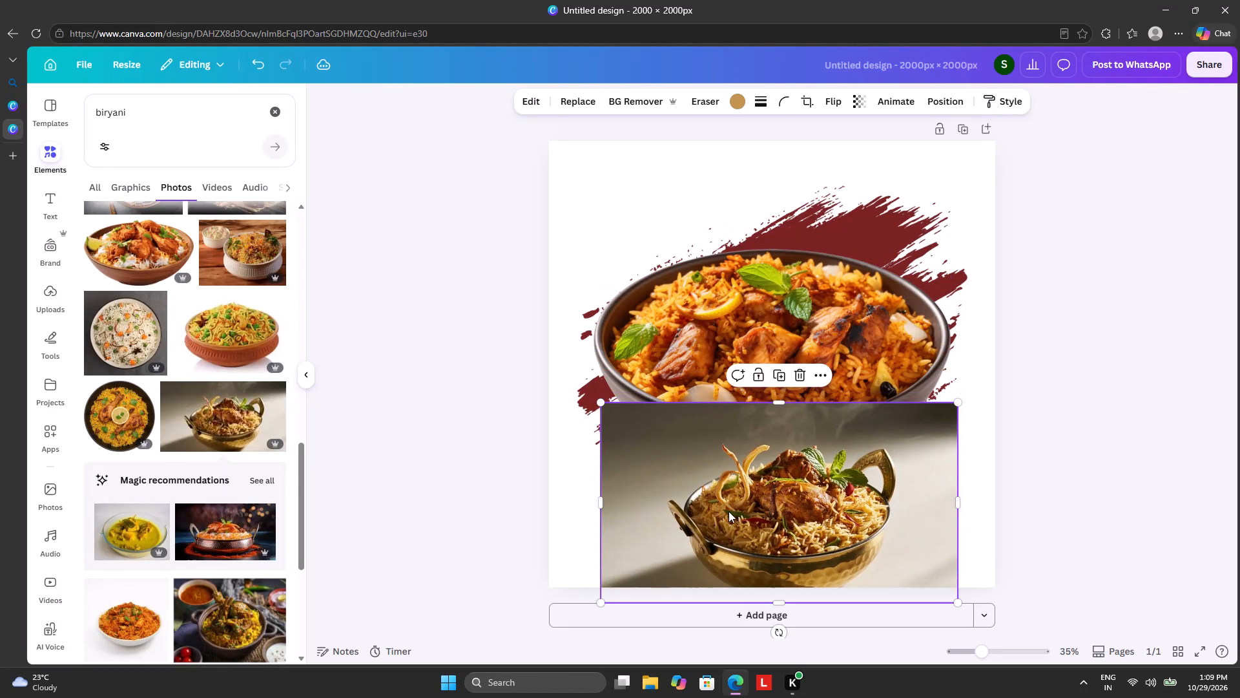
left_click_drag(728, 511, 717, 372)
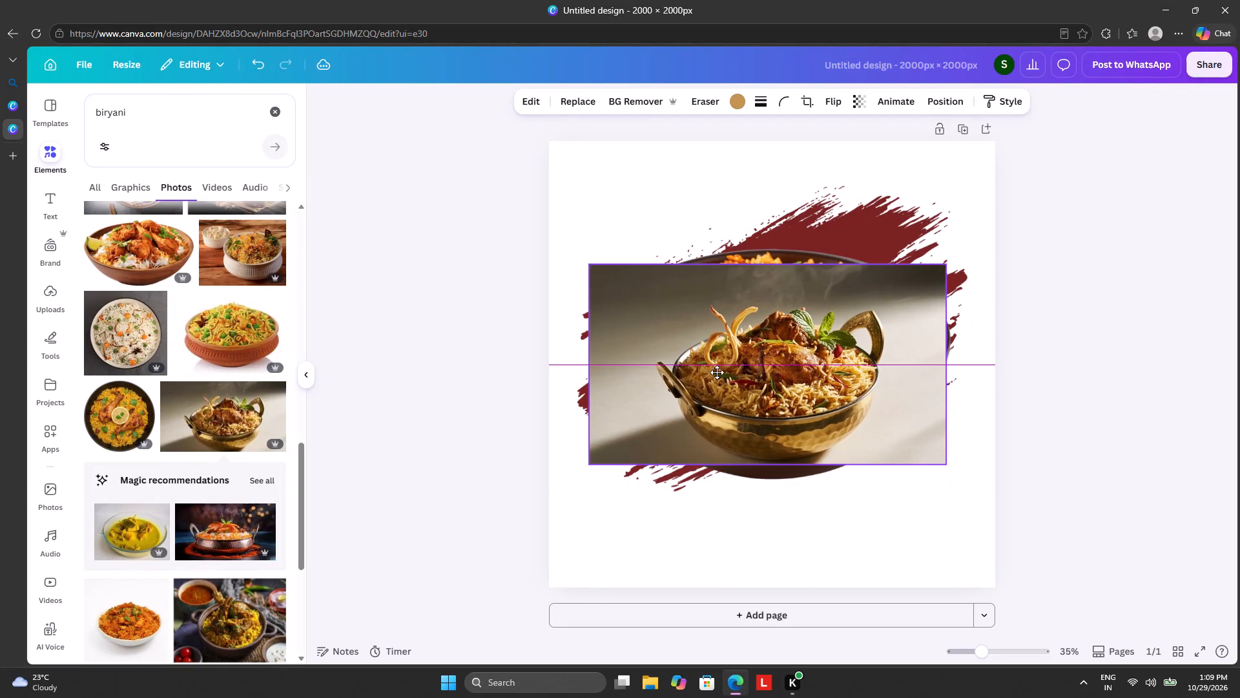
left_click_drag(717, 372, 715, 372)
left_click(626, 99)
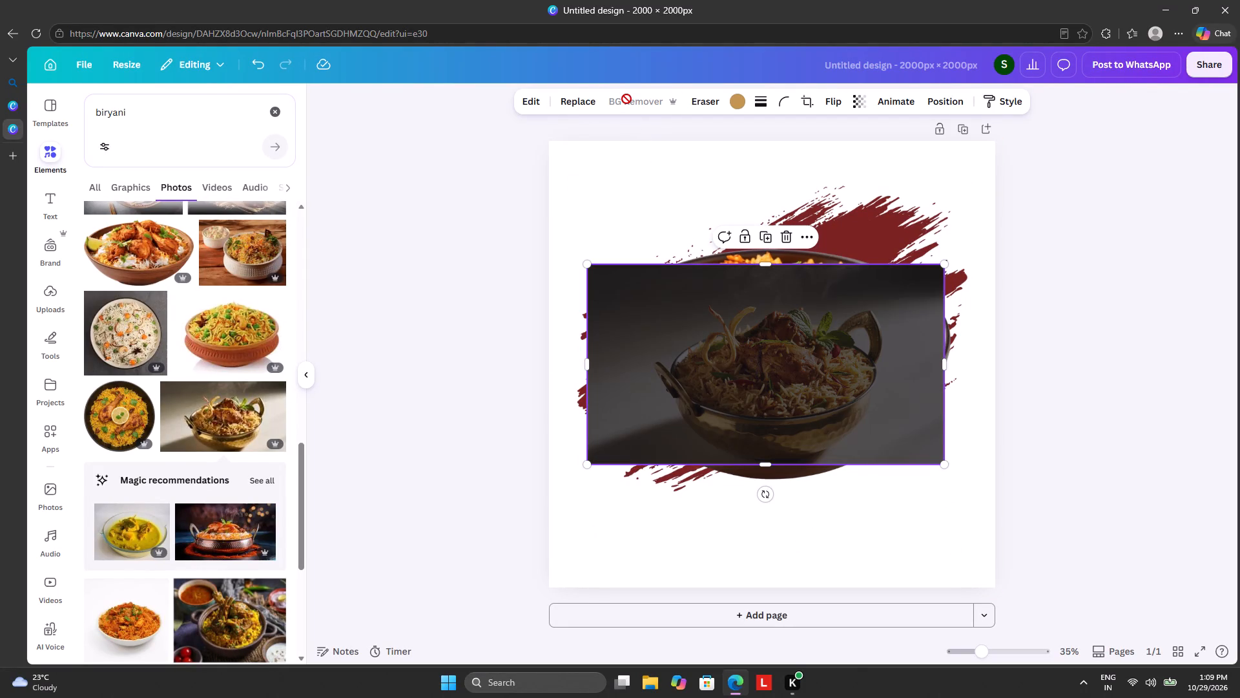
Add the photo of chicken biryani in a wooden bowl with a lime wedge and move it partly off the page's left edge.
scroll(116, 324, "down", 5)
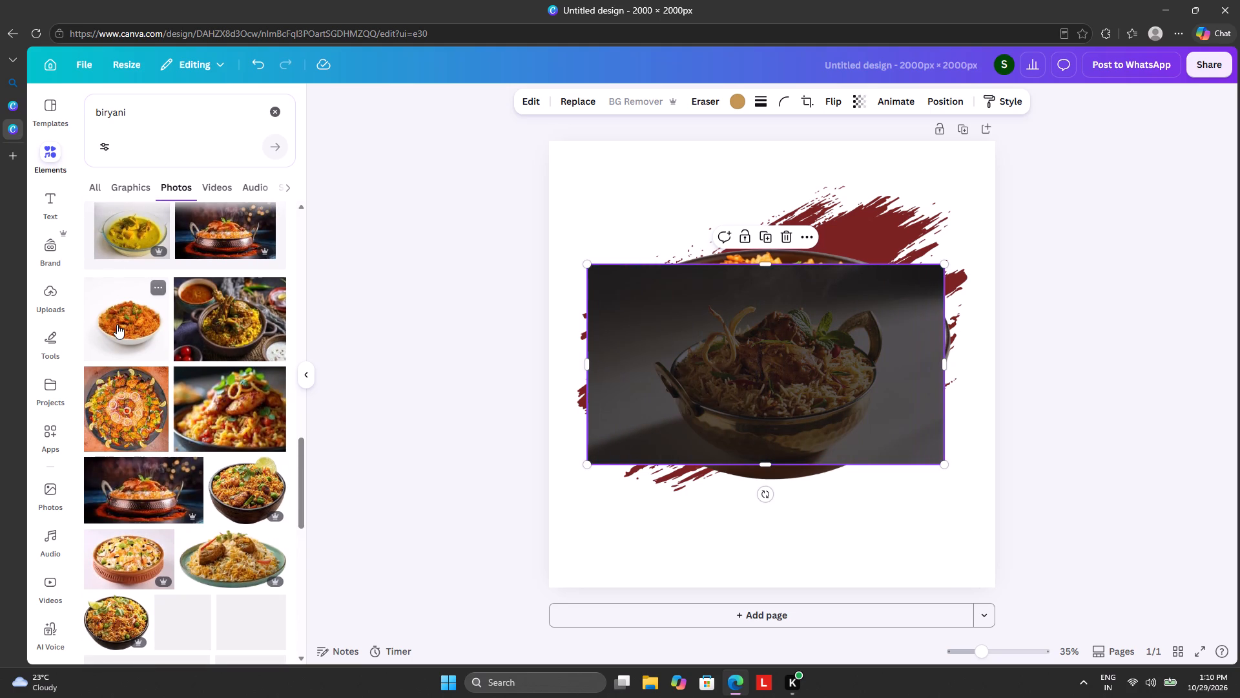
scroll(118, 322, "up", 8)
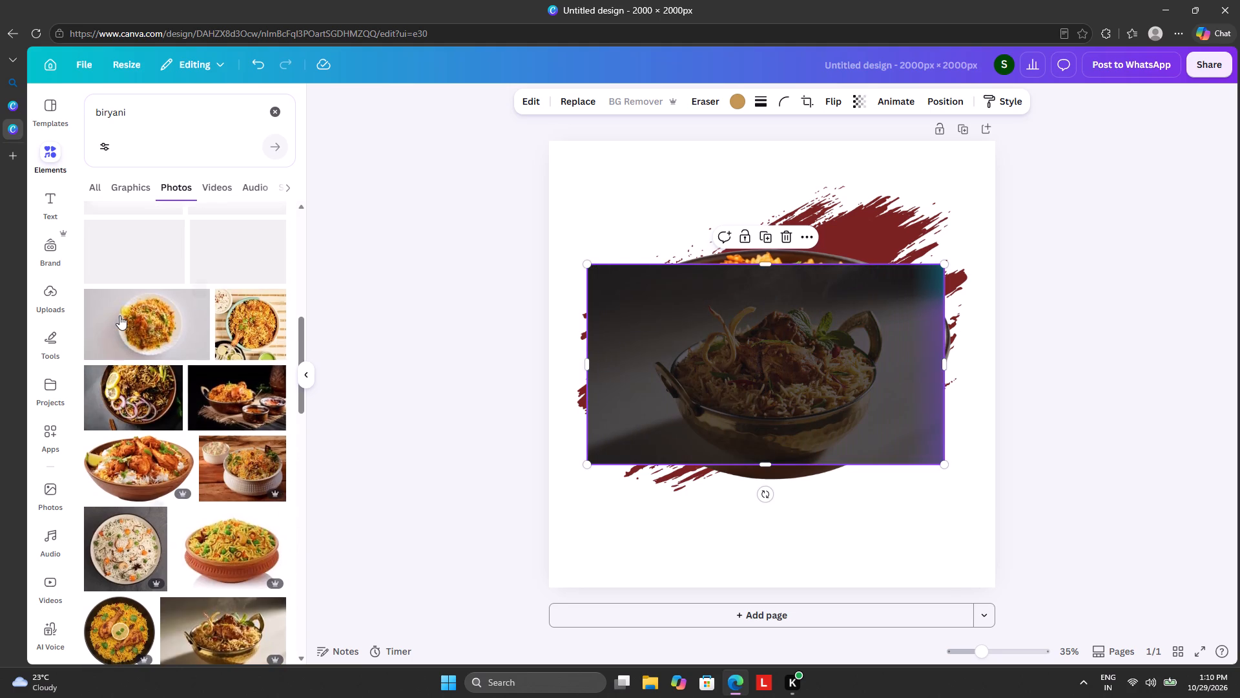
left_click(145, 454)
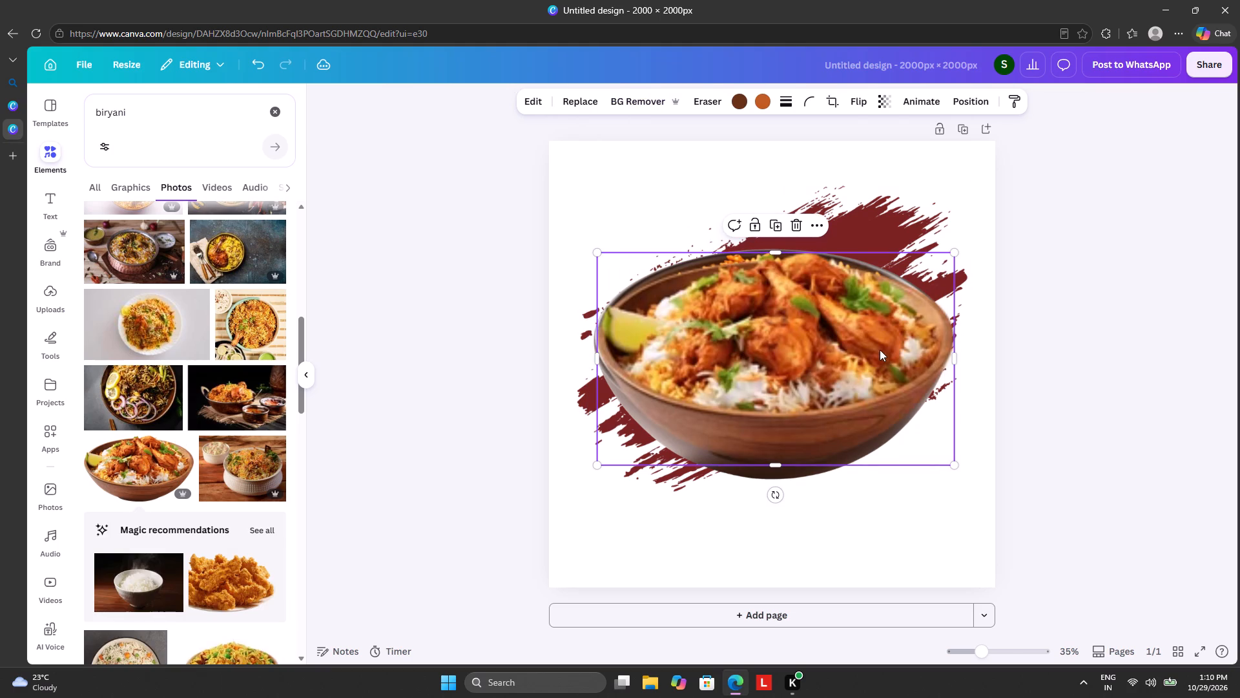
left_click_drag(867, 344, 634, 335)
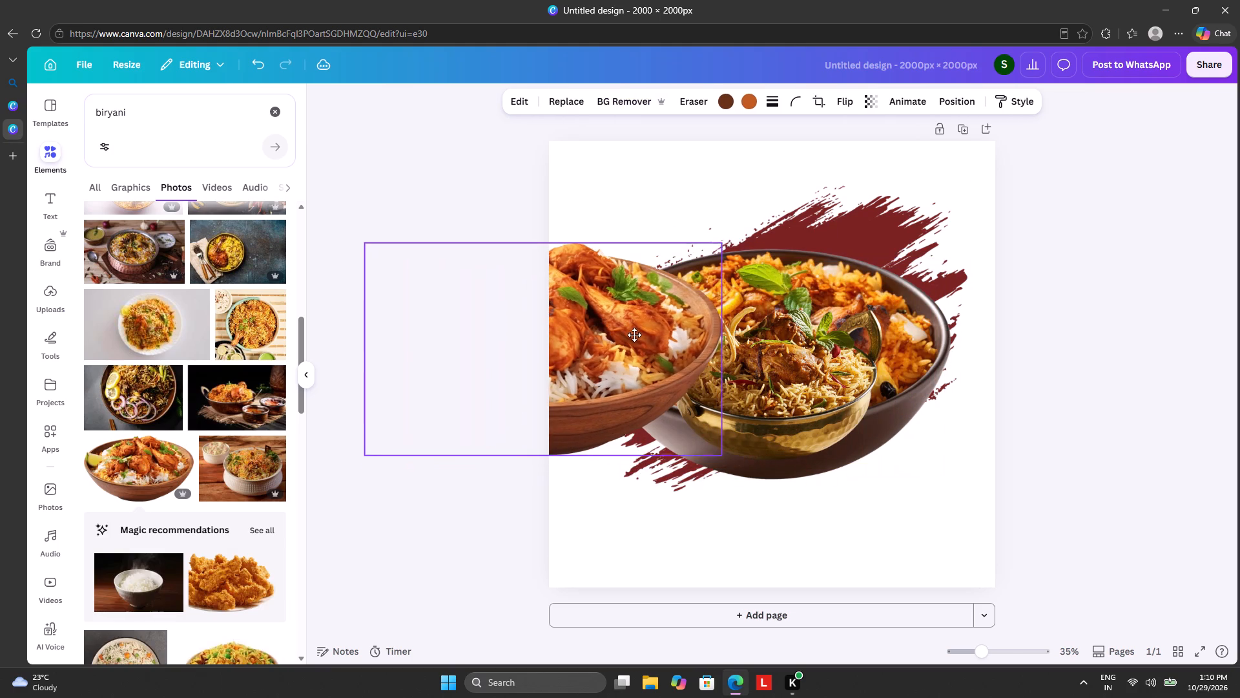
left_click_drag(634, 335, 634, 333)
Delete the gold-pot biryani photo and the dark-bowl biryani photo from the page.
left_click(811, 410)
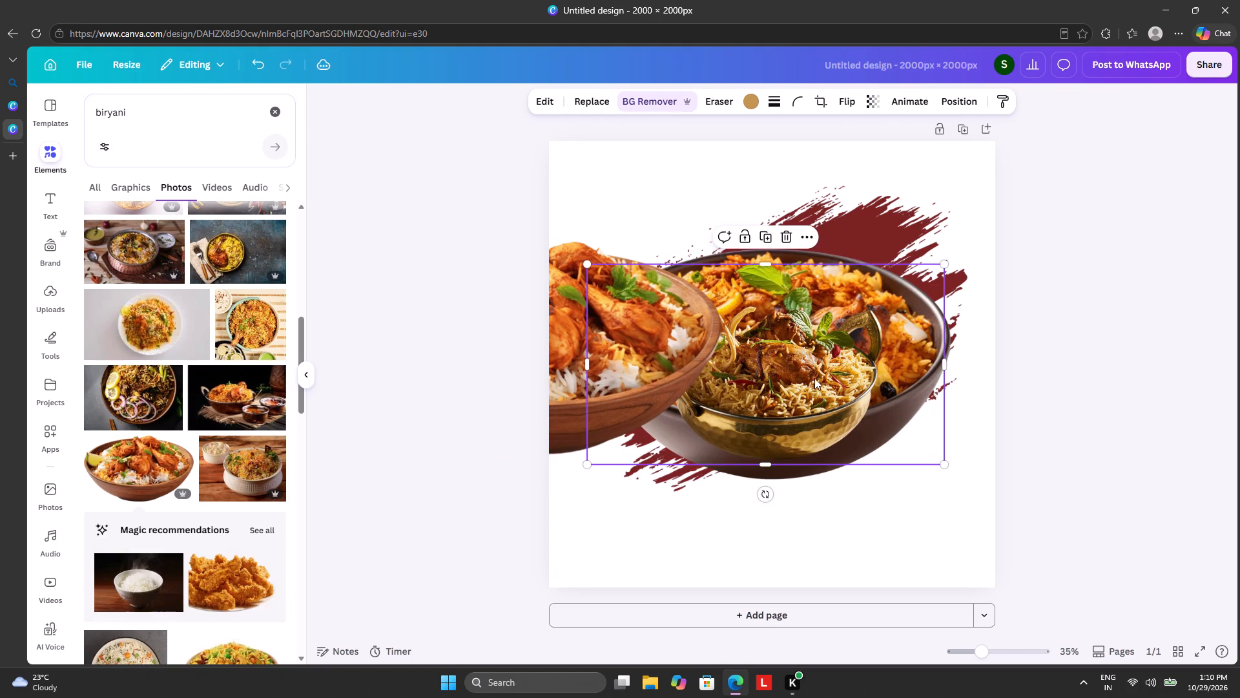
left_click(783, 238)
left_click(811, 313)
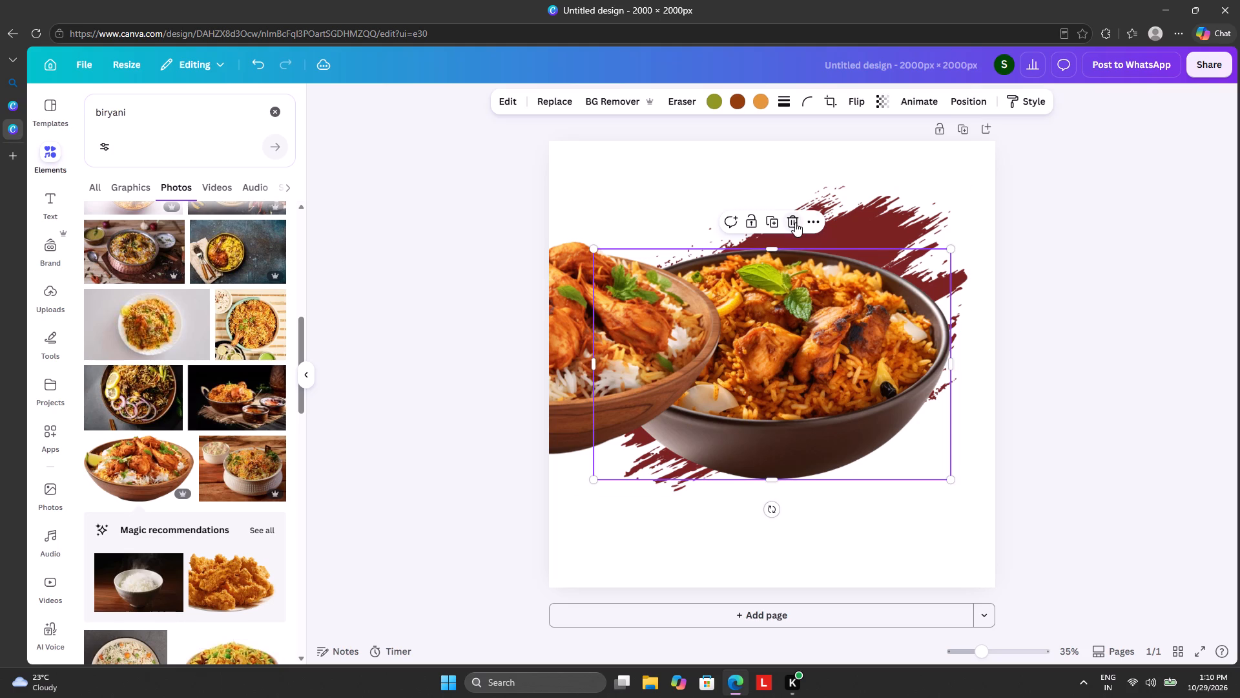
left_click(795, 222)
Move the wooden biryani bowl back over the brush stroke and resize it to sit centred, slightly narrower than the stroke.
left_click_drag(663, 319, 886, 323)
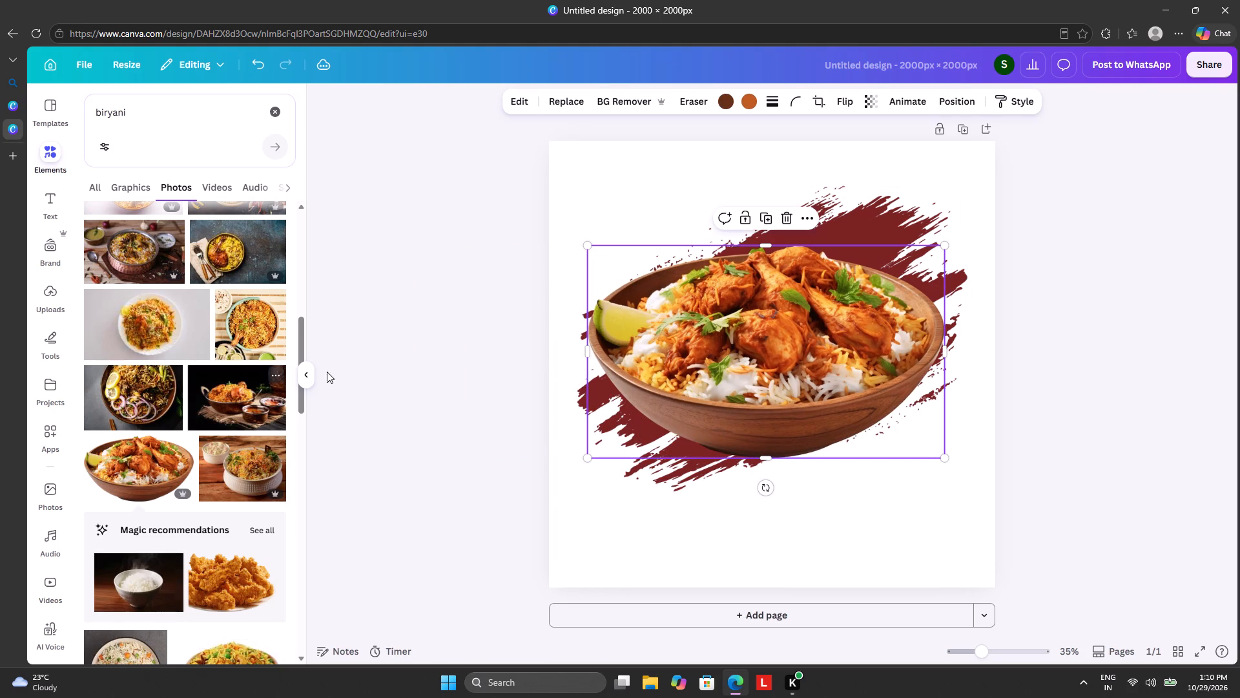
left_click_drag(588, 249, 678, 306)
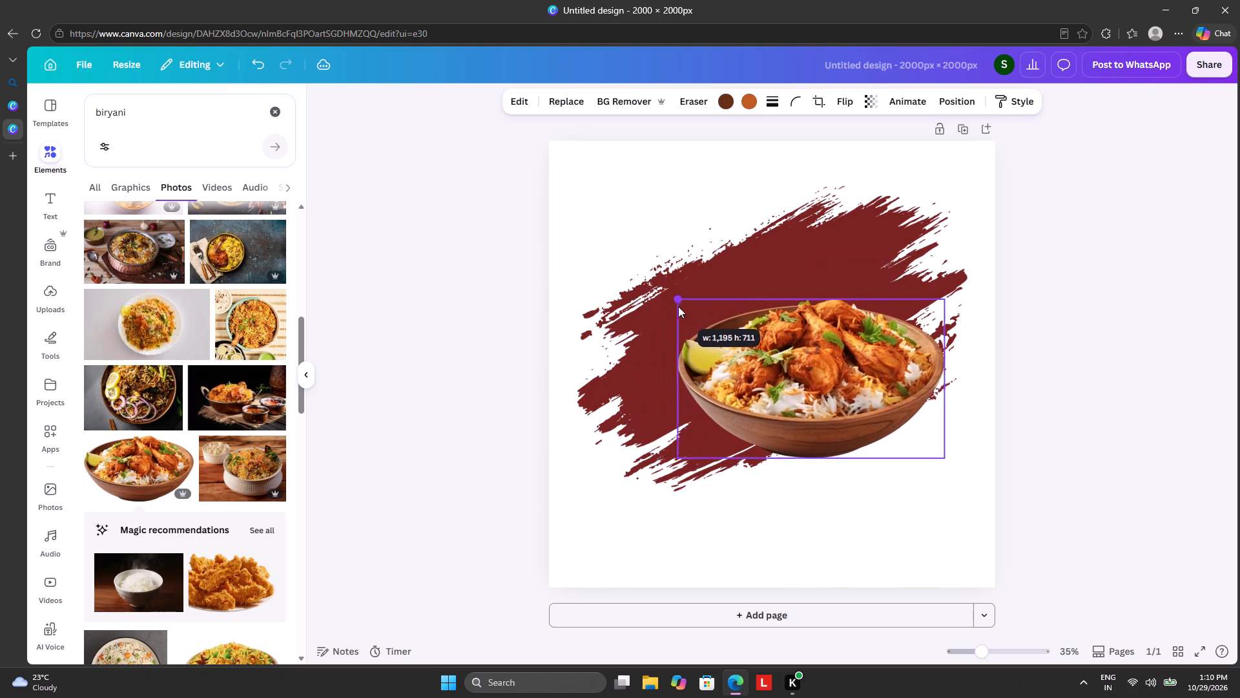
left_click_drag(678, 306, 687, 308)
left_click_drag(812, 380, 761, 354)
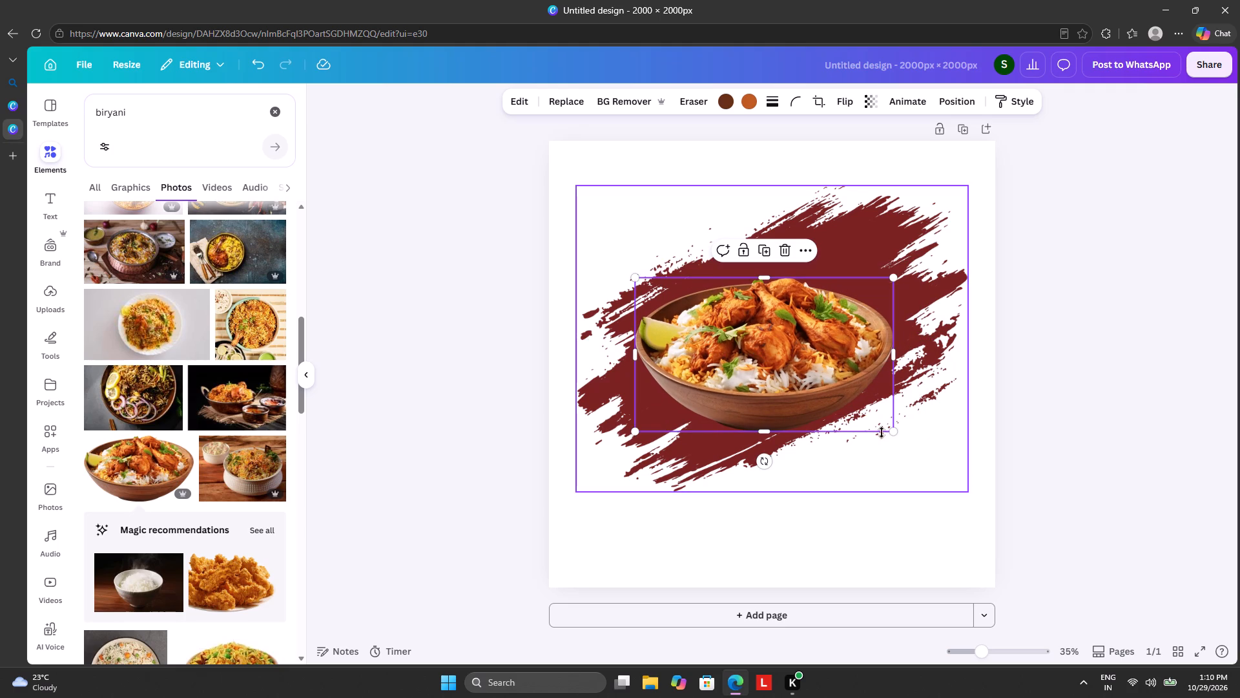
left_click_drag(887, 423, 855, 409)
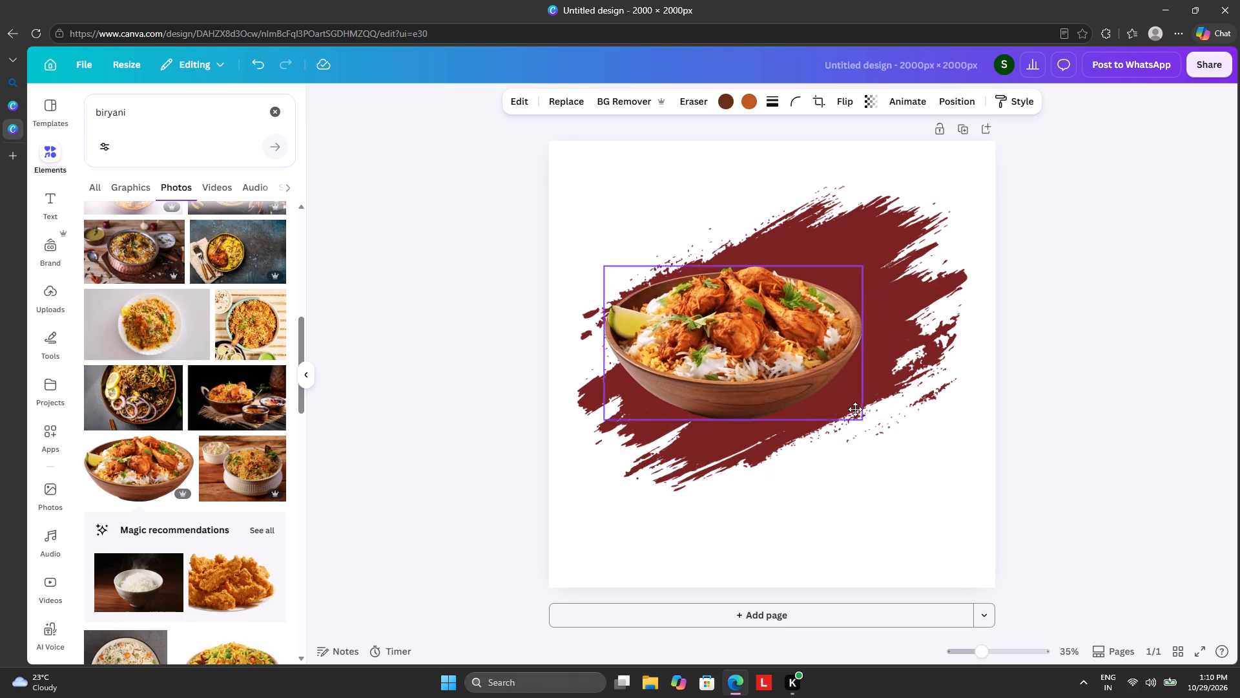
left_click_drag(855, 409, 862, 407)
left_click_drag(864, 419, 878, 434)
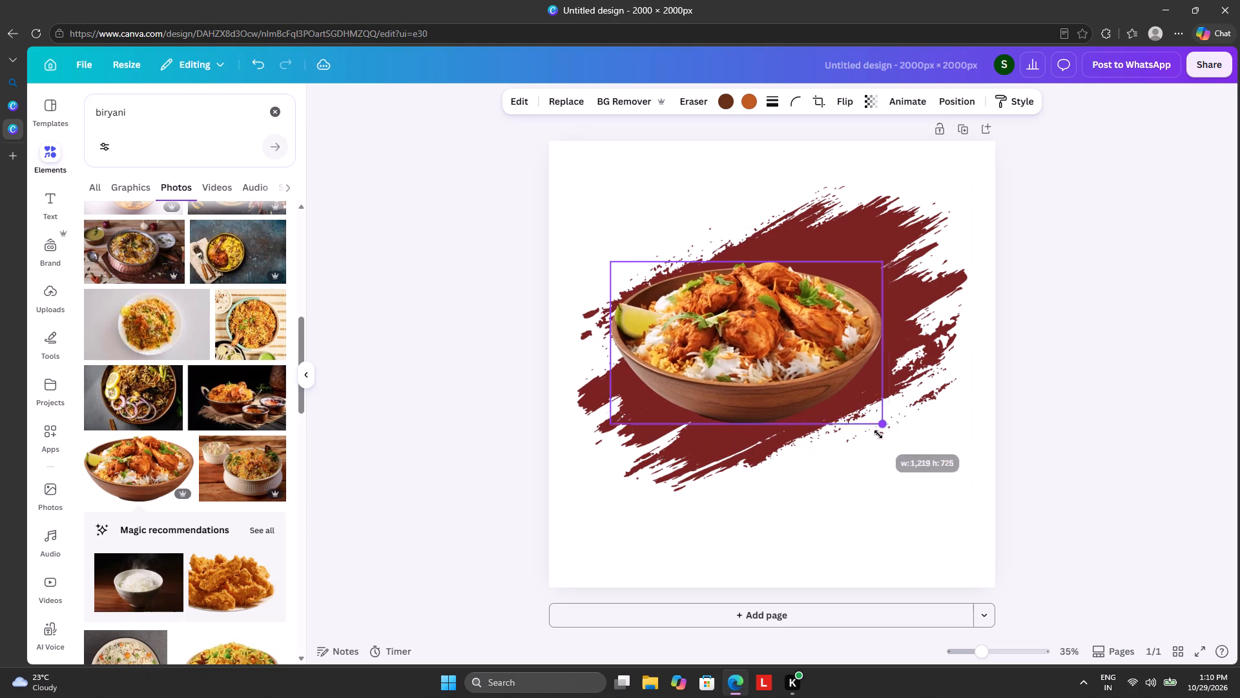
left_click_drag(878, 434, 913, 464)
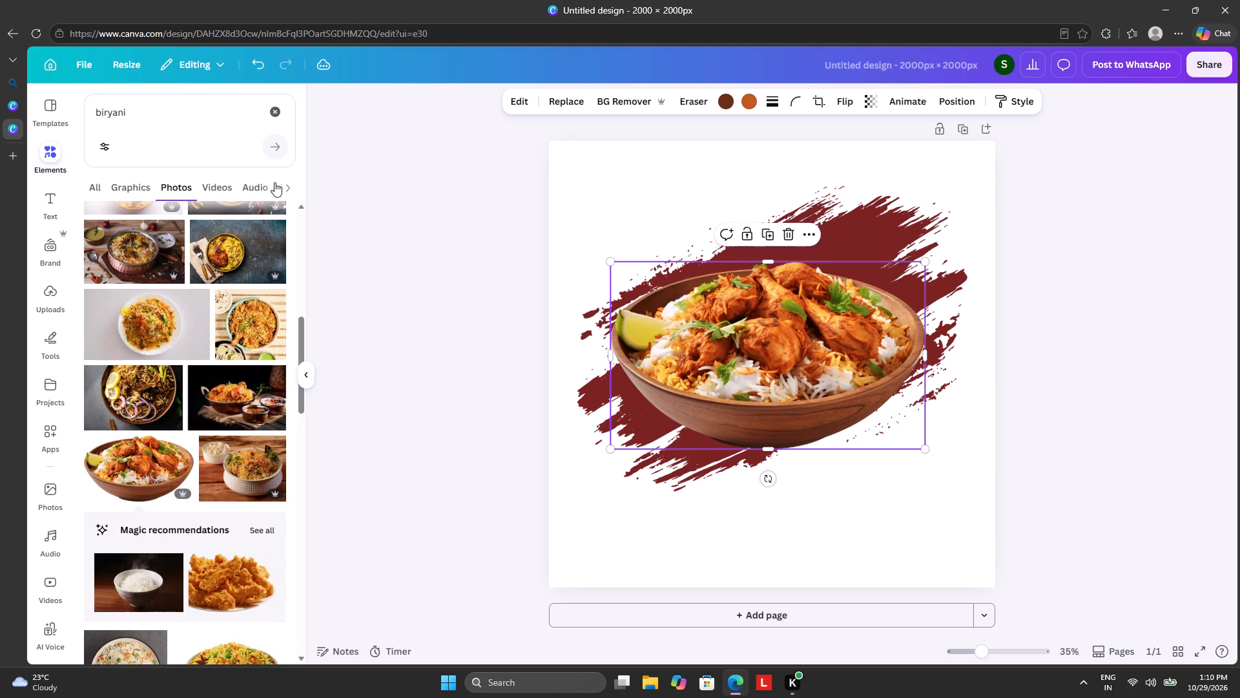
Search the elements for "fire" and add the wispy, swirling flame graphic to the page.
left_click(267, 114)
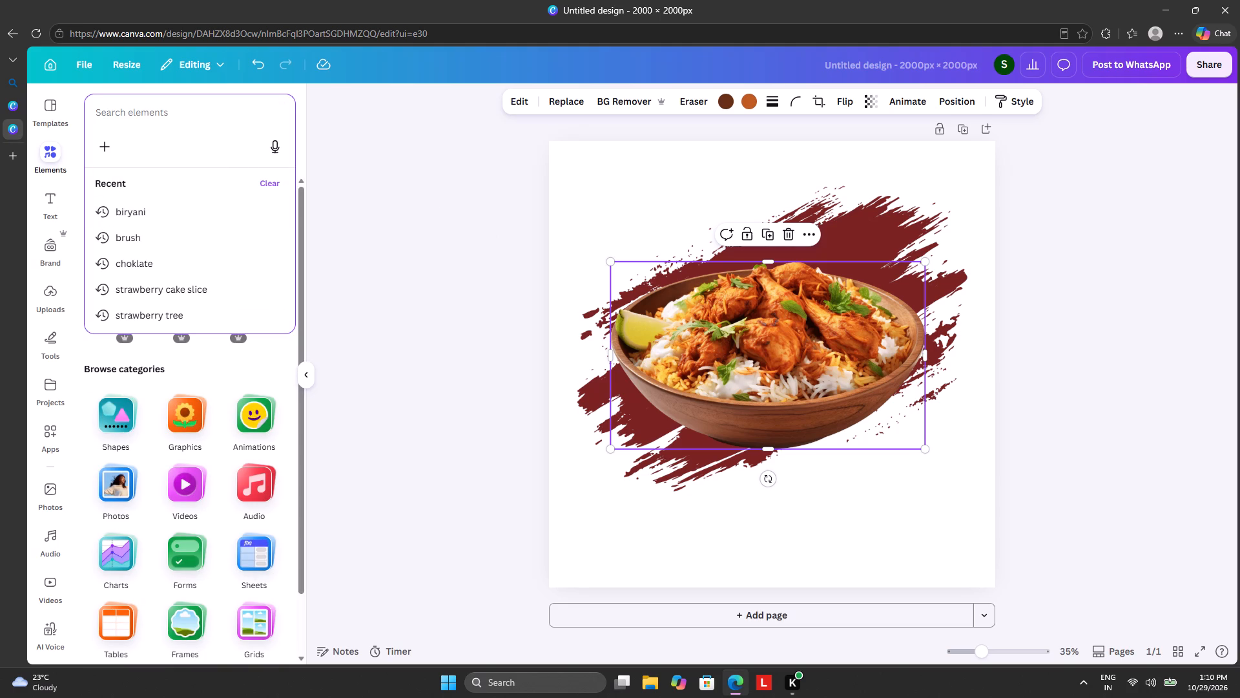
type("fi")
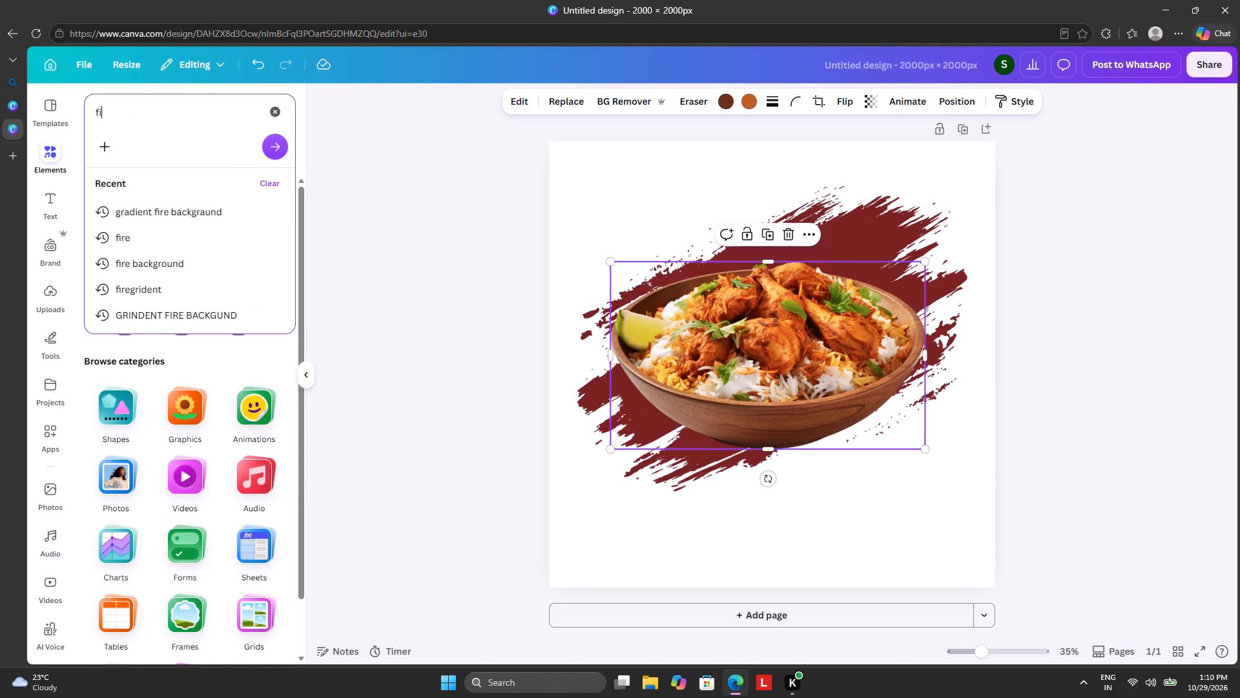
key("r")
key("e")
key("Return")
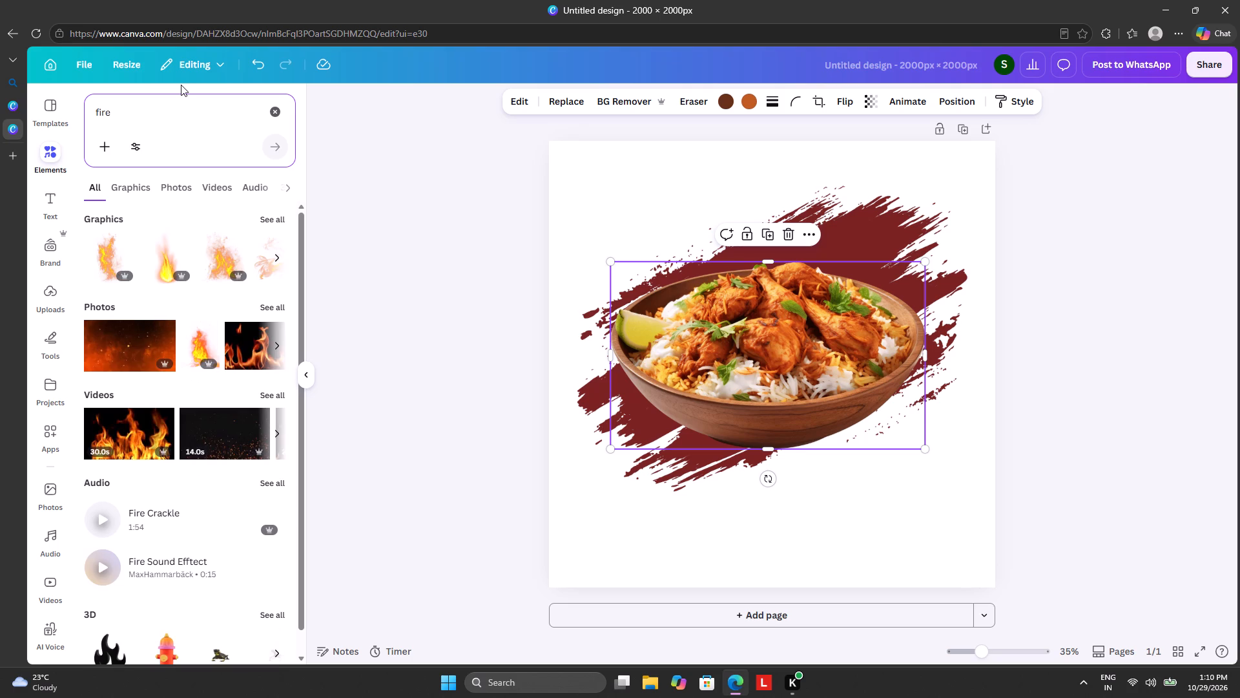
left_click(269, 218)
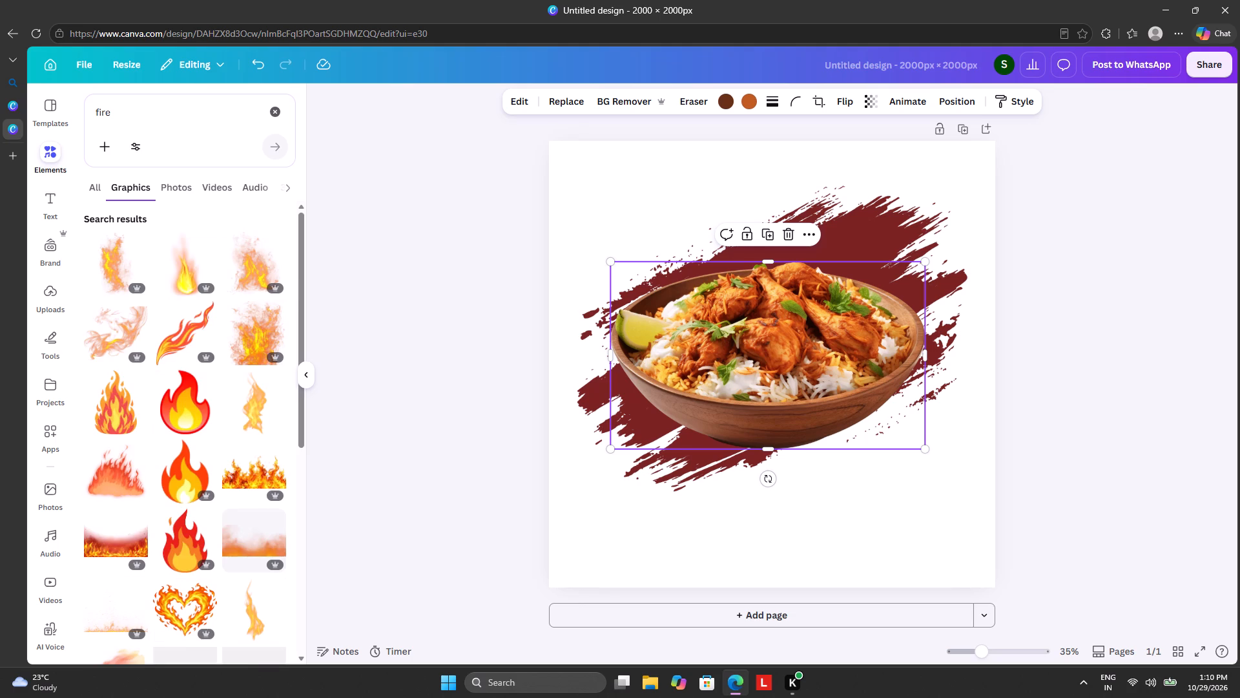
left_click(123, 318)
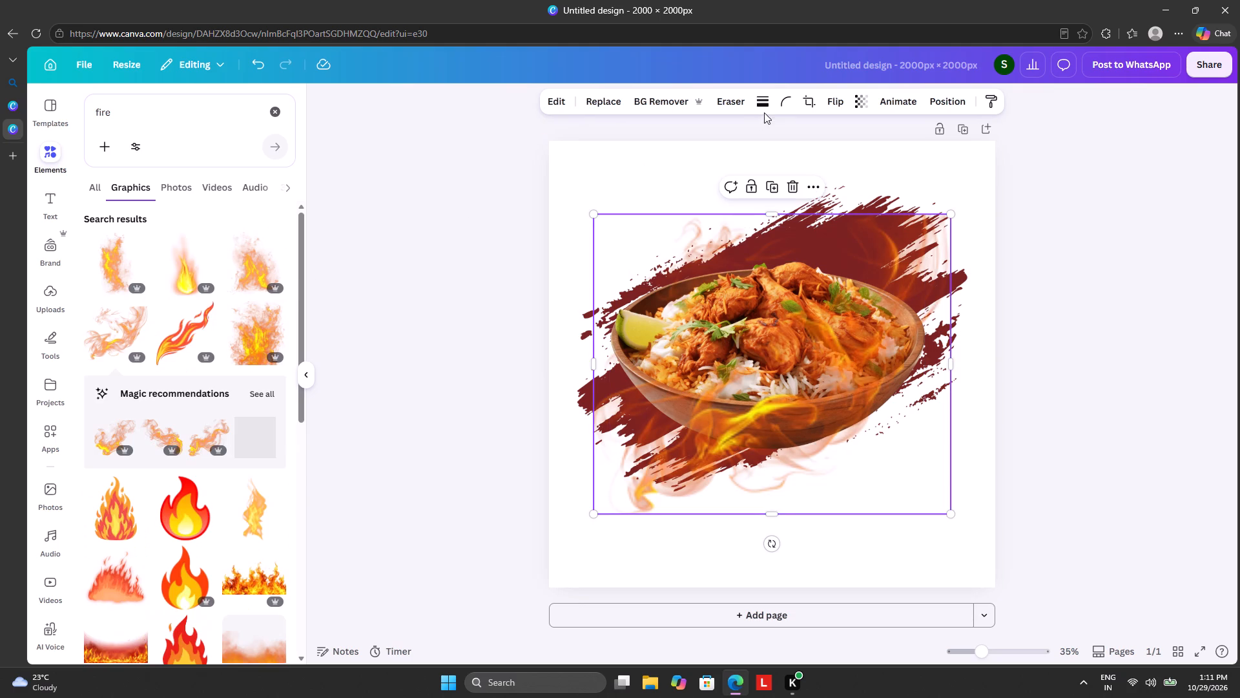
Send the flame graphic one layer backward behind the biryani bowl and shift it slightly up over the brush stroke, centred horizontally.
left_click(939, 96)
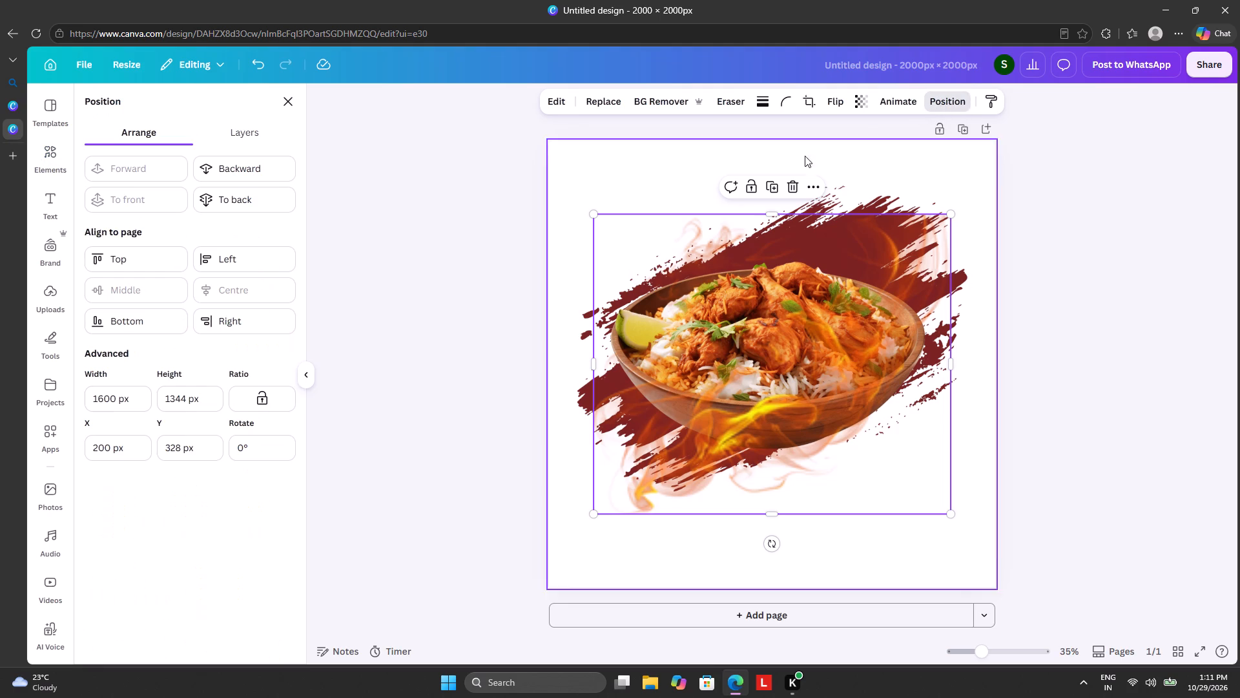
left_click(266, 164)
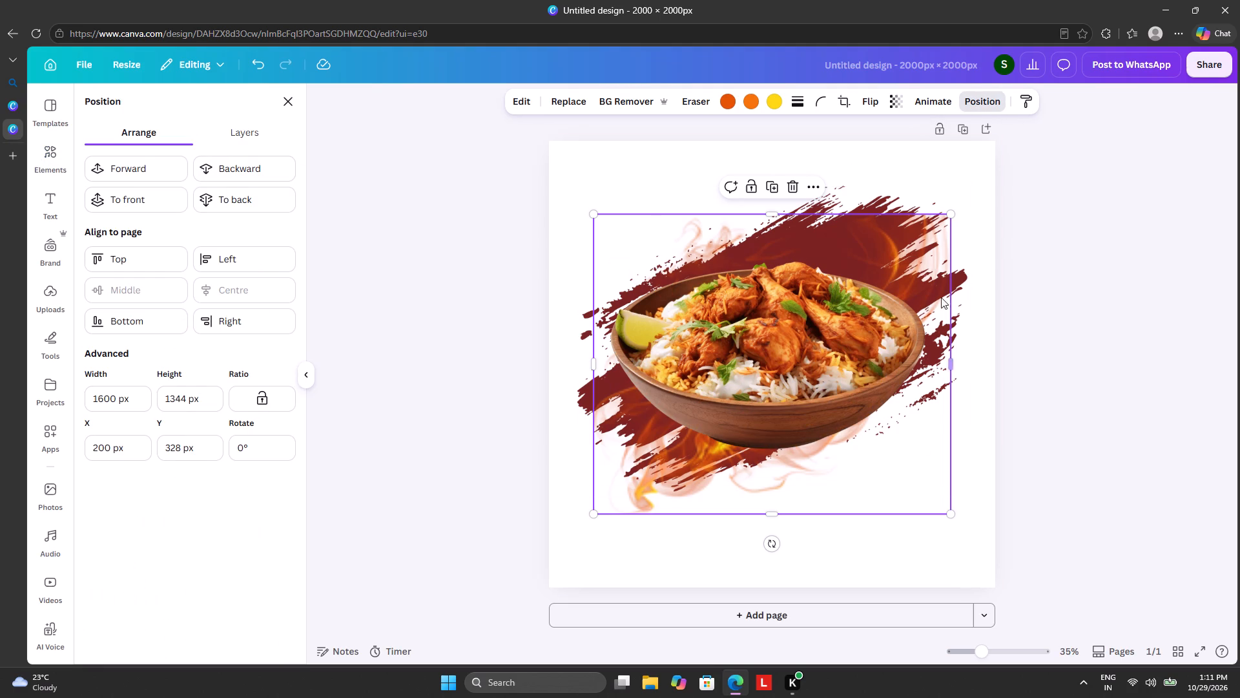
left_click_drag(916, 259, 922, 244)
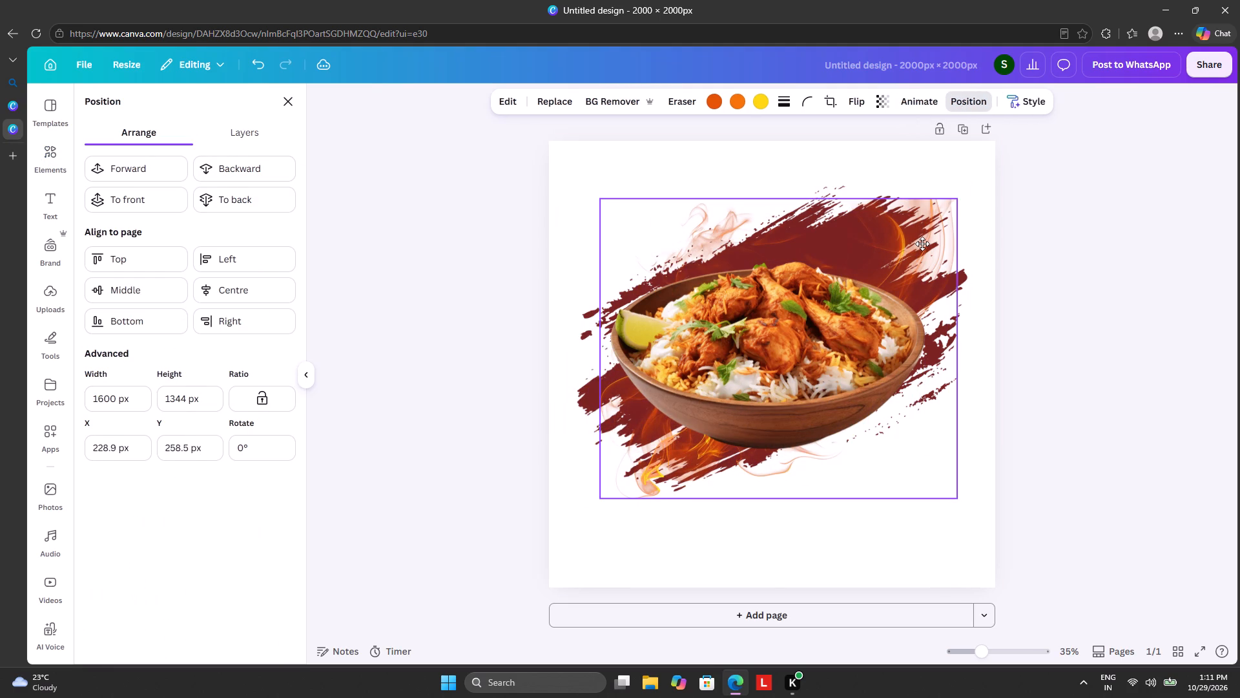
left_click_drag(922, 244, 917, 253)
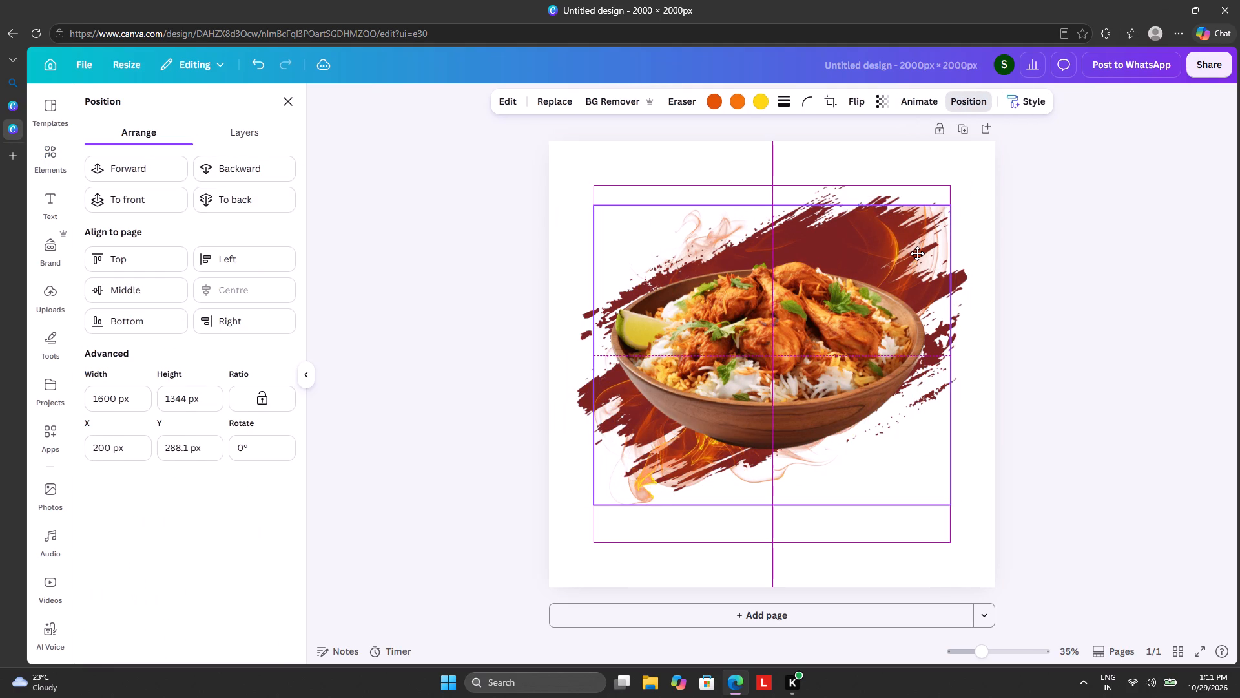
left_click_drag(917, 253, 919, 238)
Search the elements for "glow" and add the soft yellow glow graphic with the white centre.
left_click(67, 118)
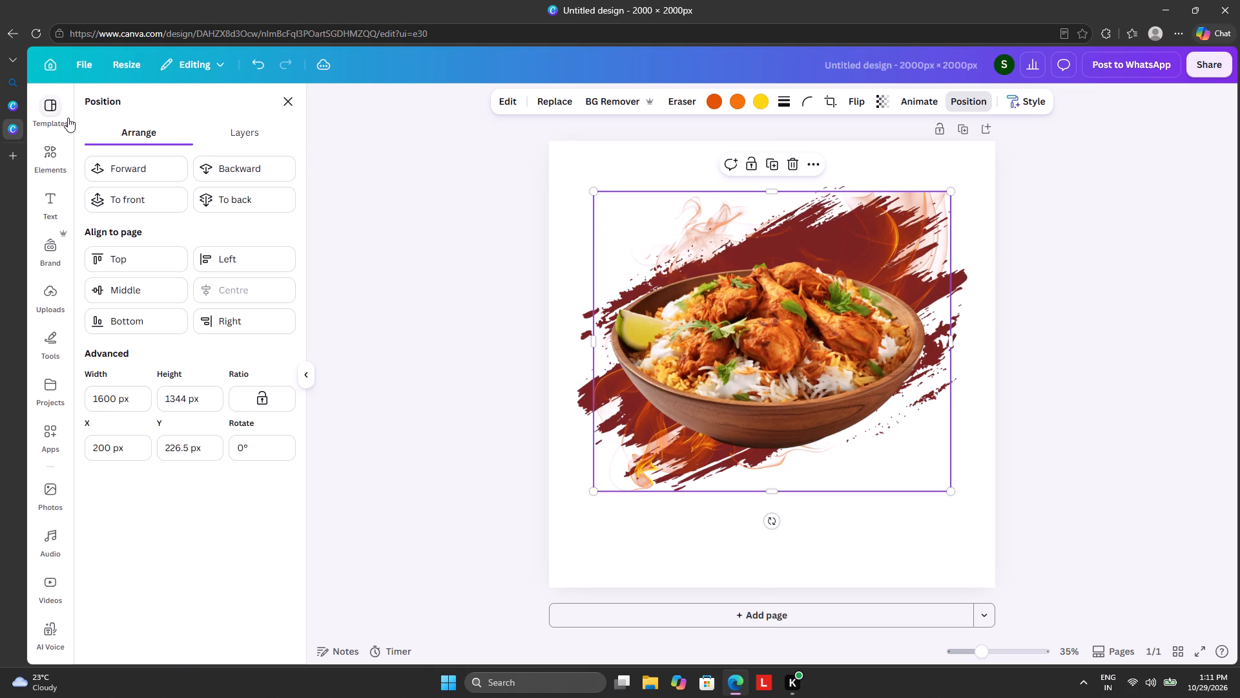
left_click(47, 156)
left_click(272, 107)
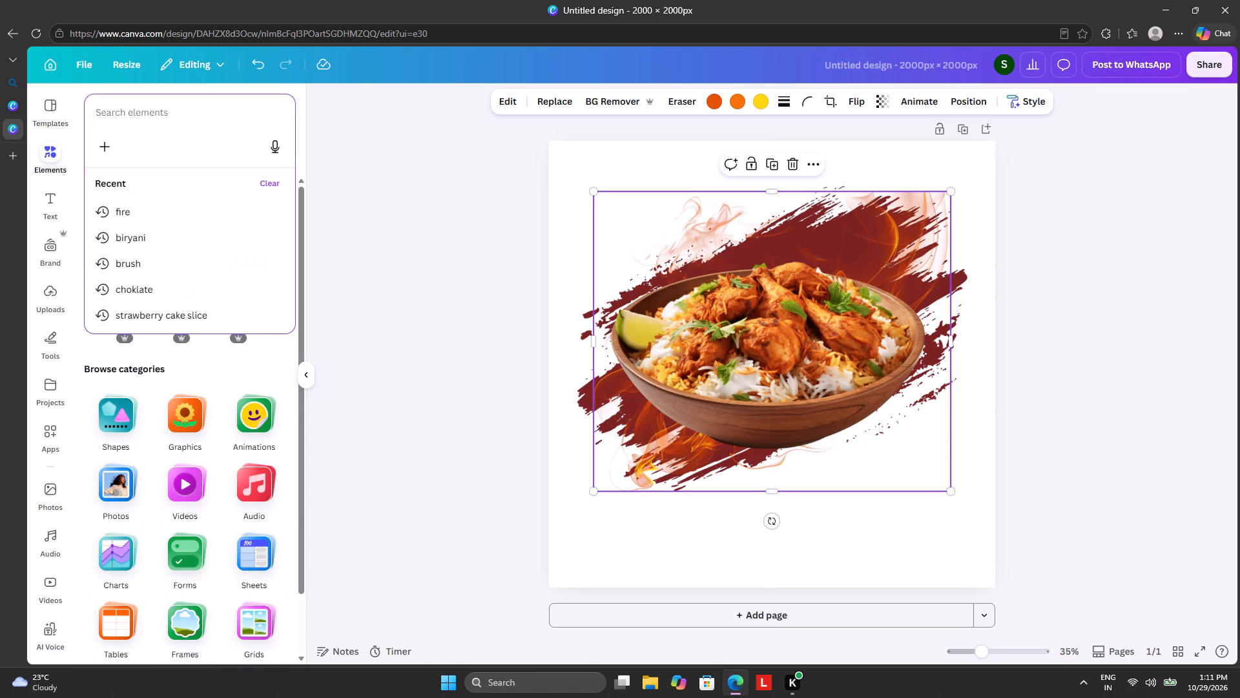
key("g")
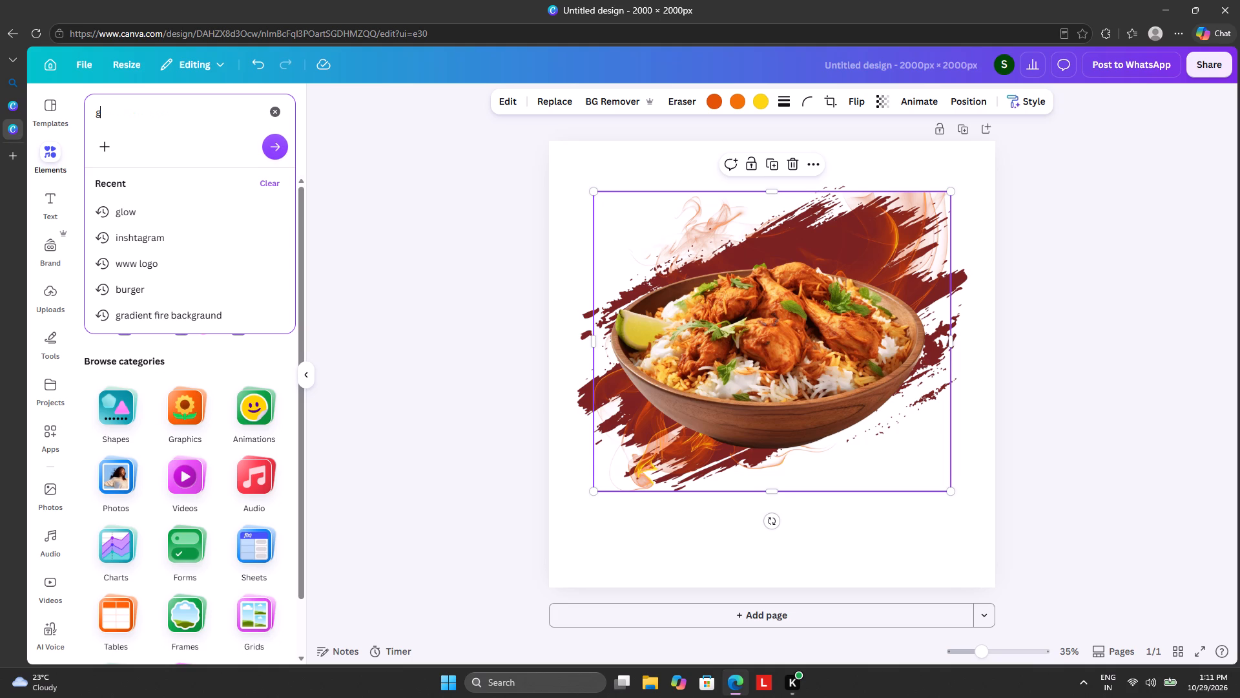
type("lo")
key("w")
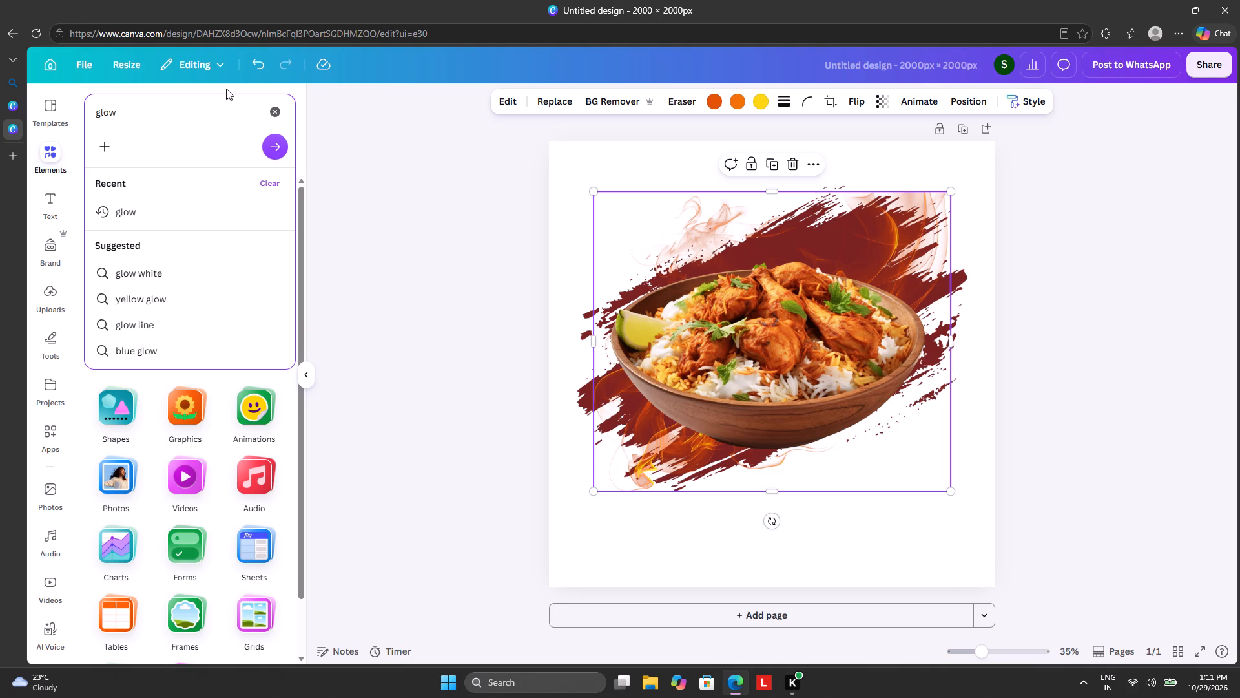
key("Return")
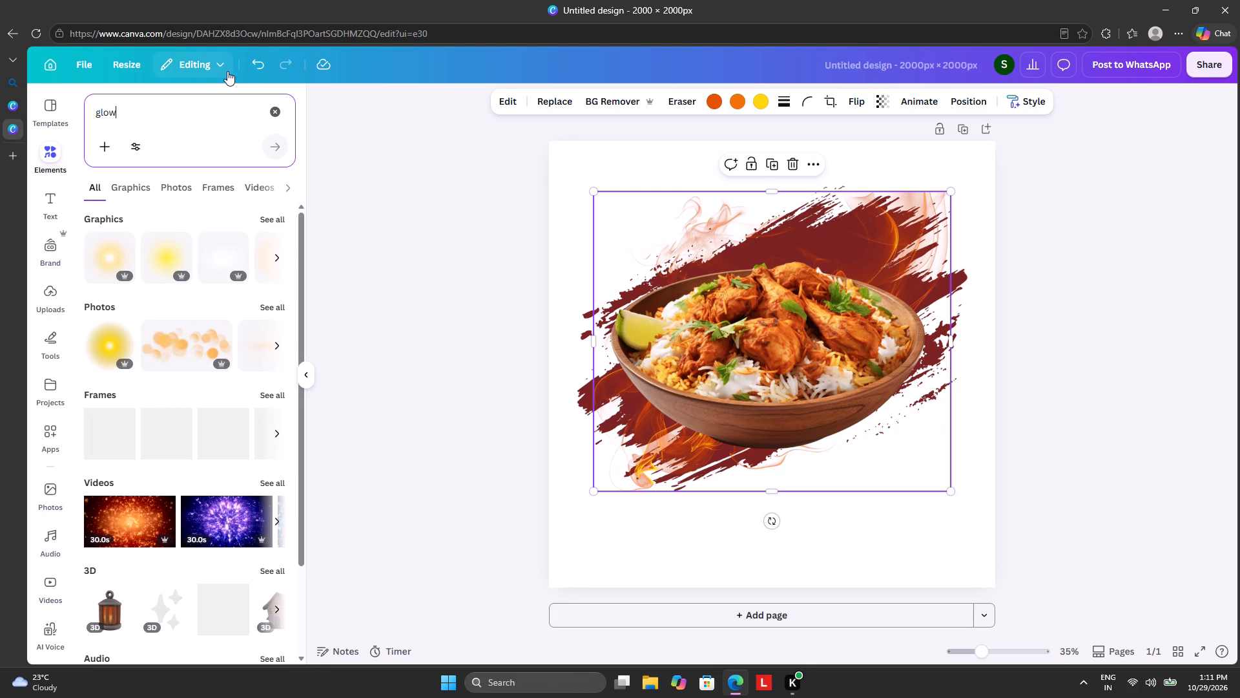
left_click(96, 244)
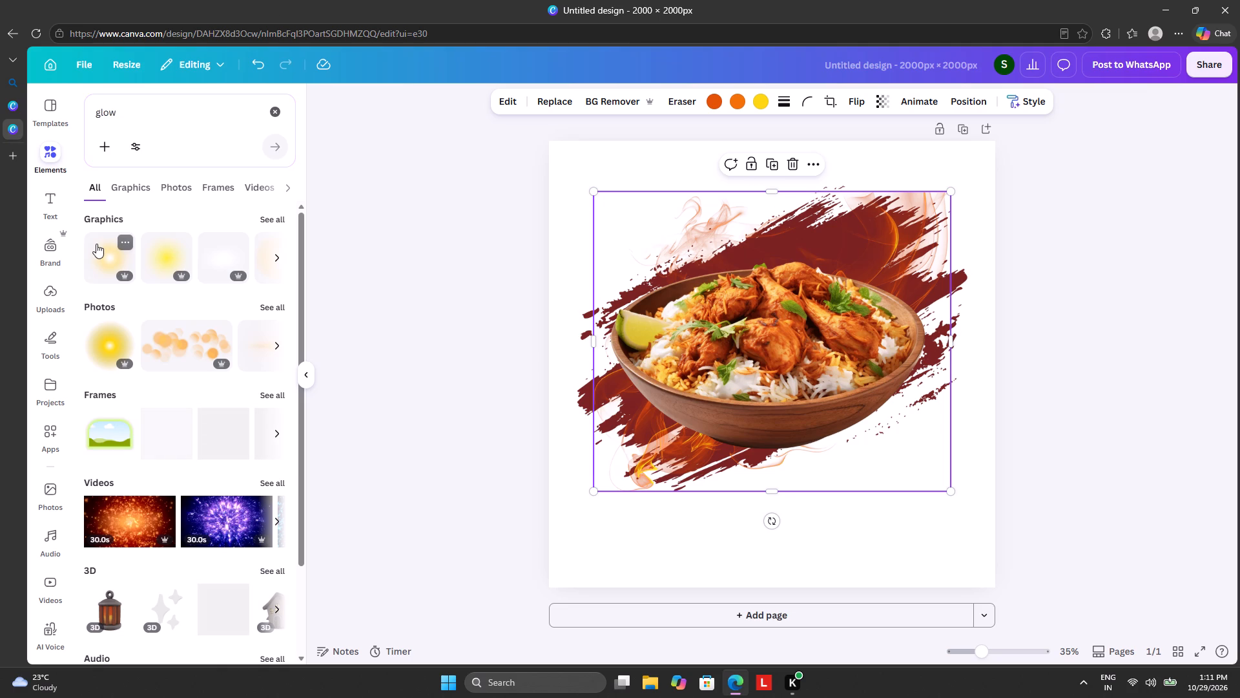
Send the glow one layer backward behind the bowl, enlarge it to about 2212 px square, and roughly centre it behind the bowl.
left_click(932, 97)
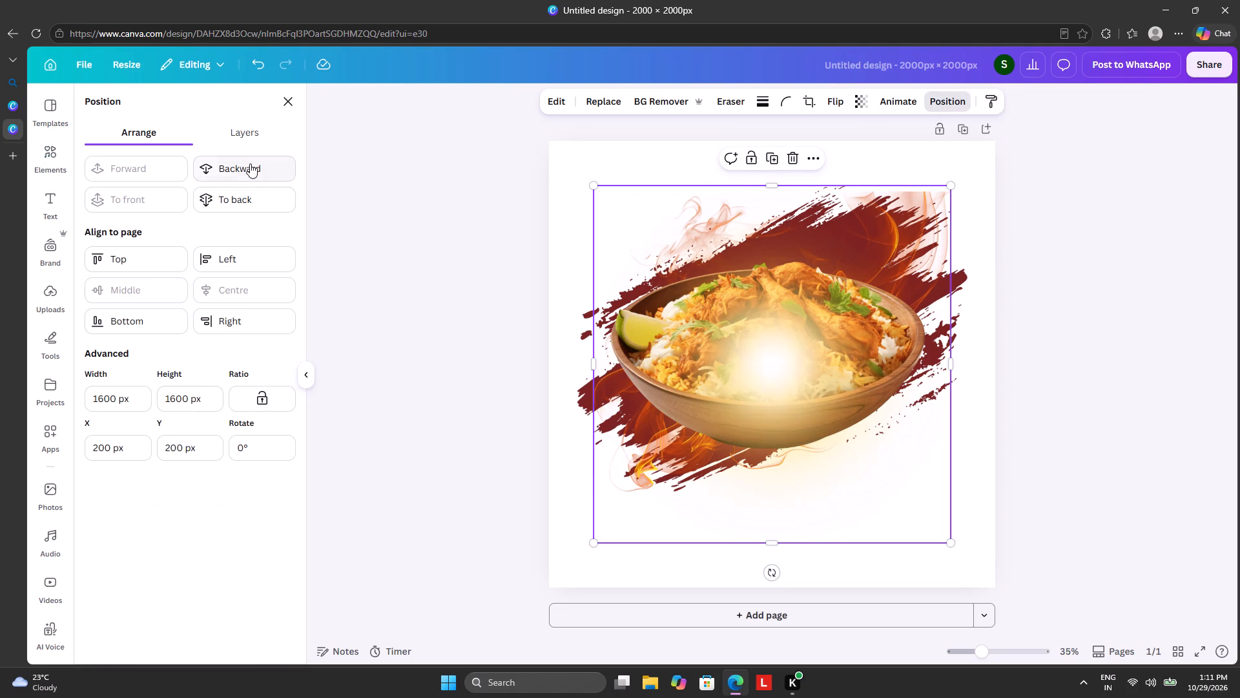
left_click(250, 164)
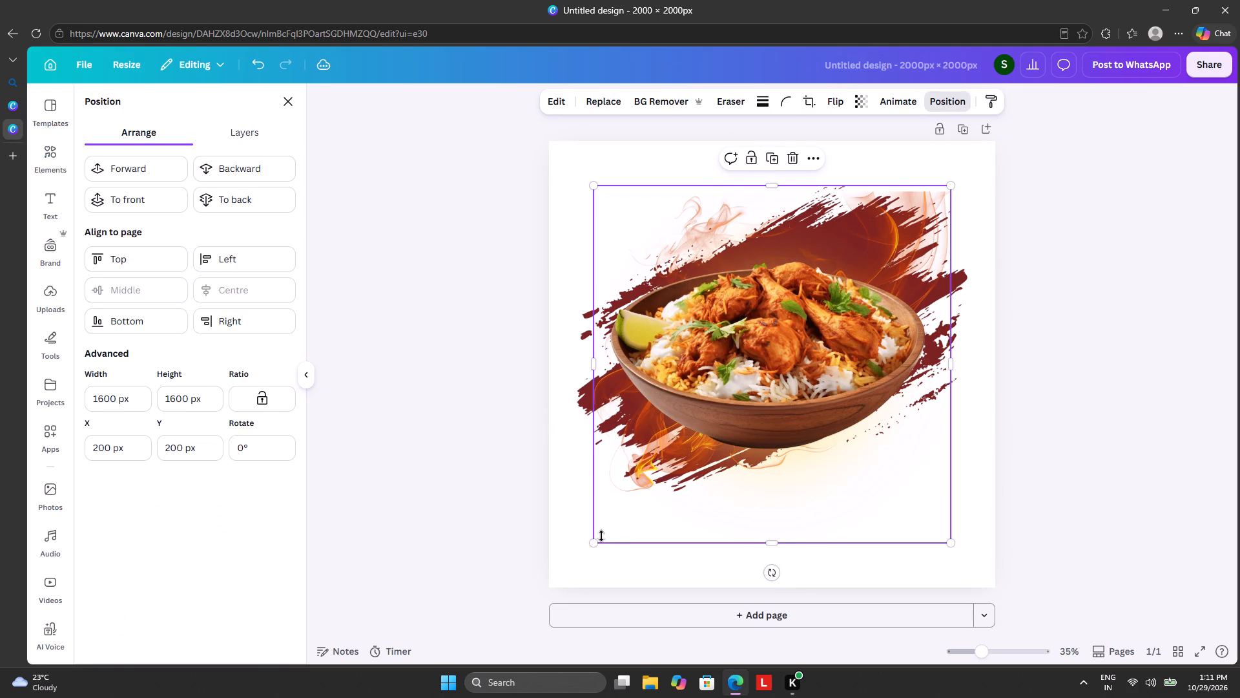
left_click_drag(597, 545, 356, 578)
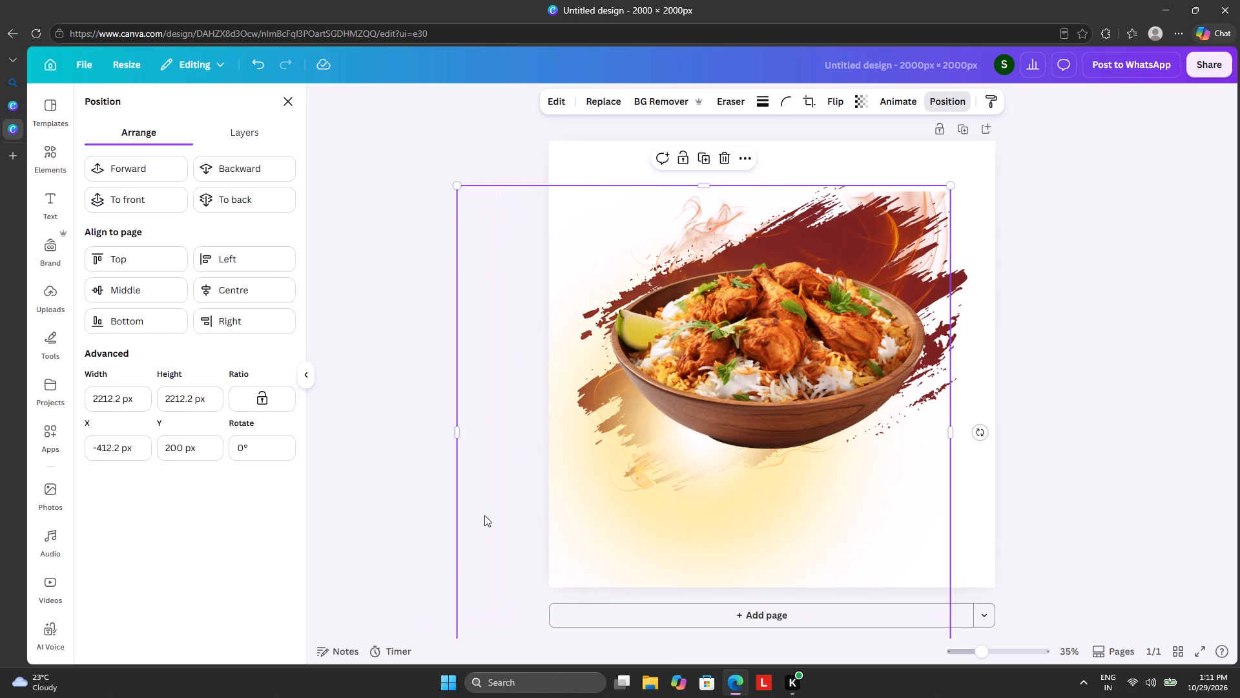
left_click_drag(518, 508, 571, 447)
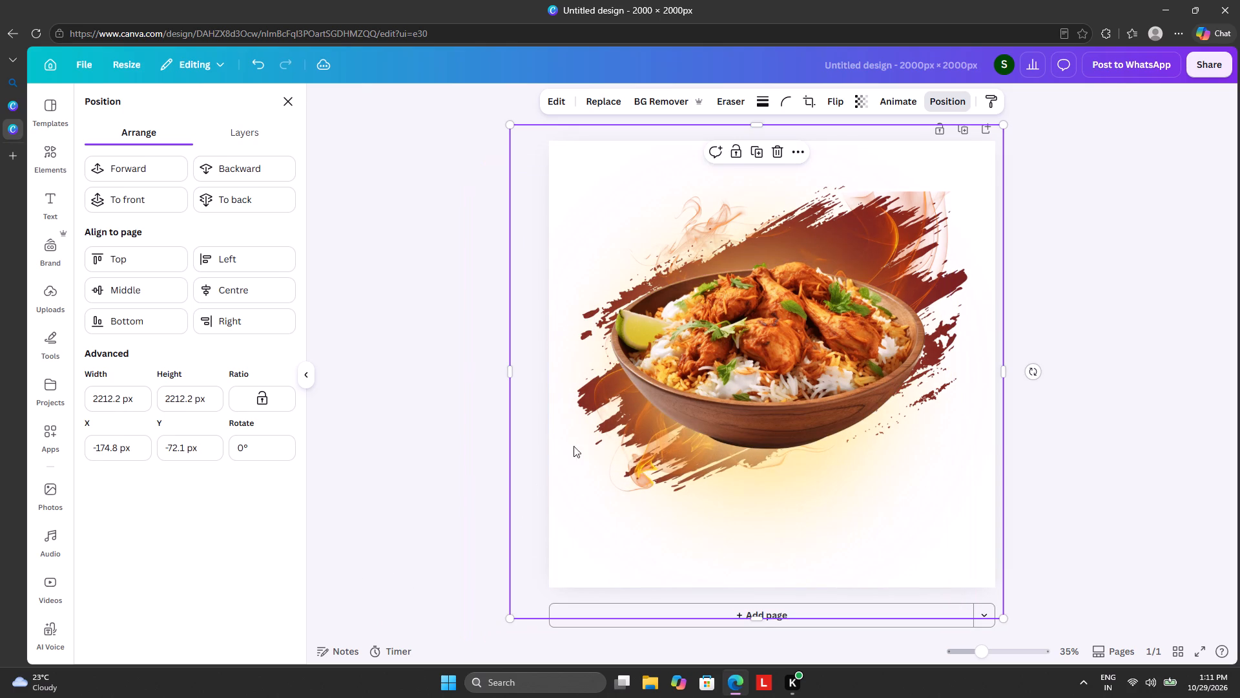
Recolour the glow burnt orange, sampled from the flame over the brush stroke, and nudge it slightly up behind the bowl.
left_click(754, 109)
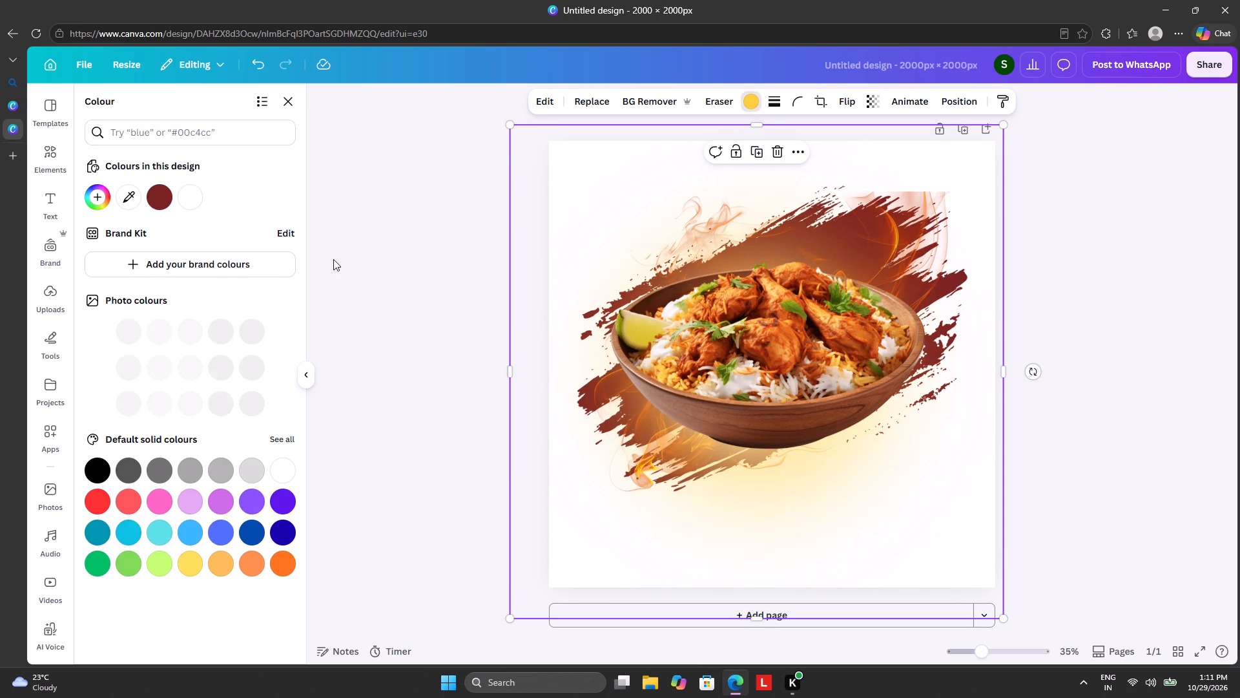
left_click(130, 202)
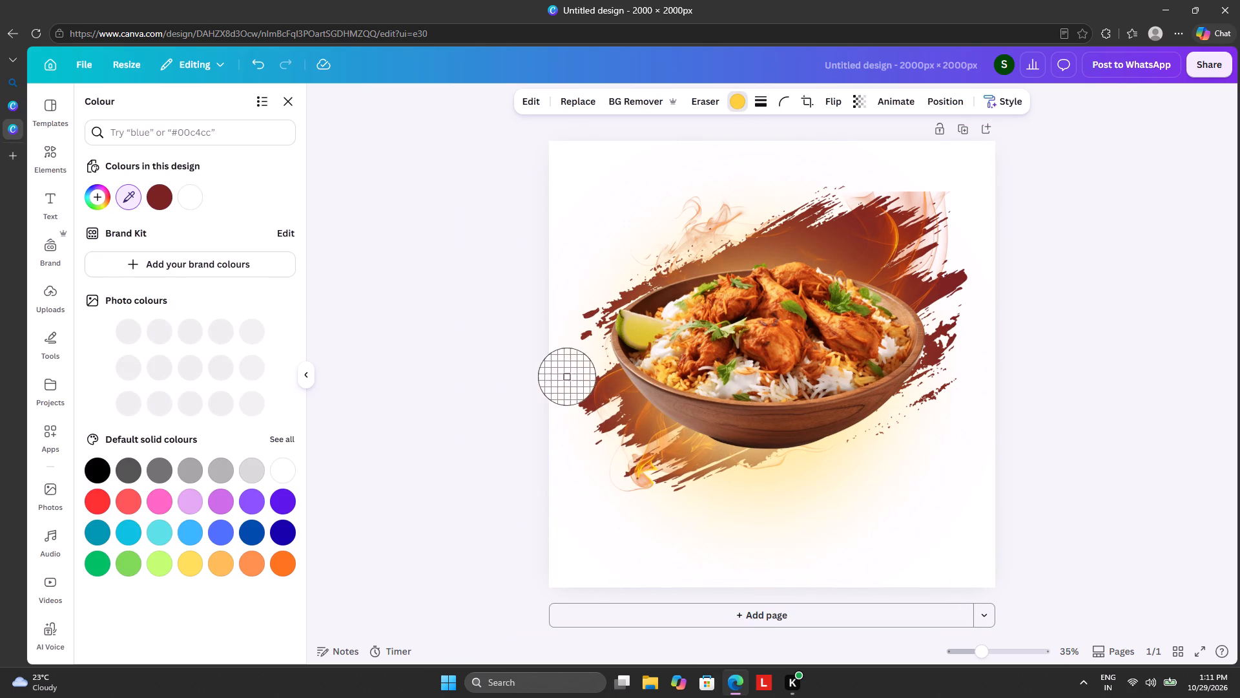
left_click(891, 244)
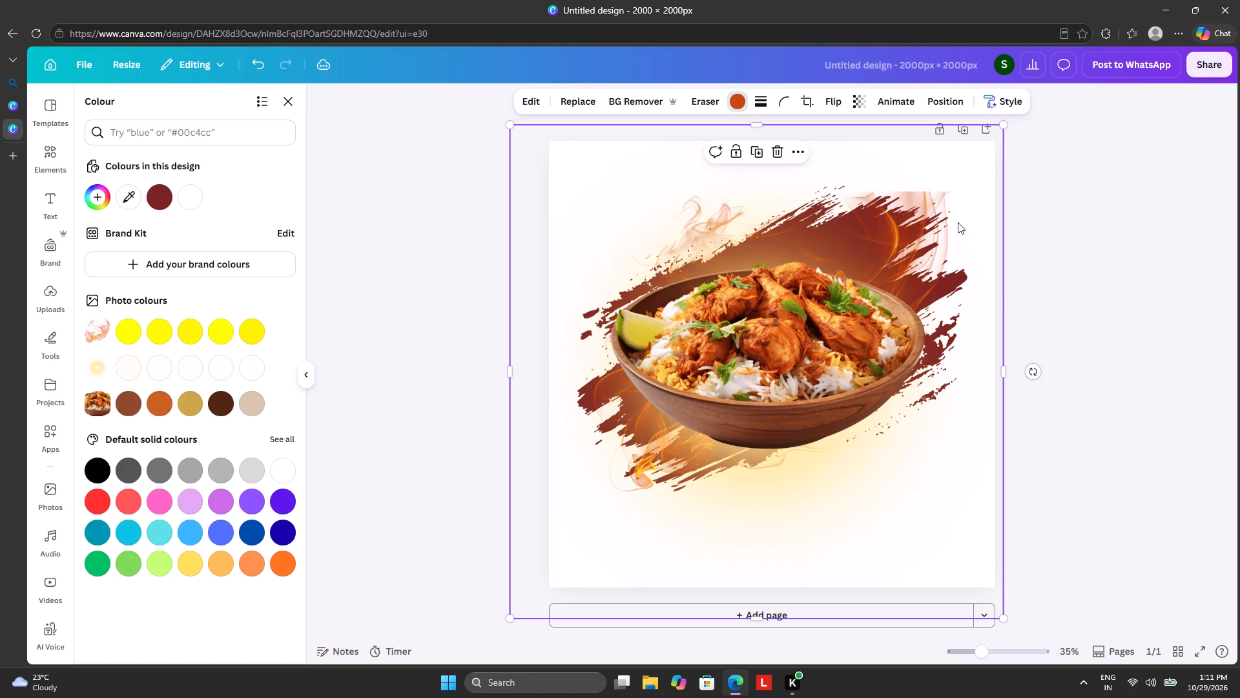
left_click_drag(958, 222, 948, 196)
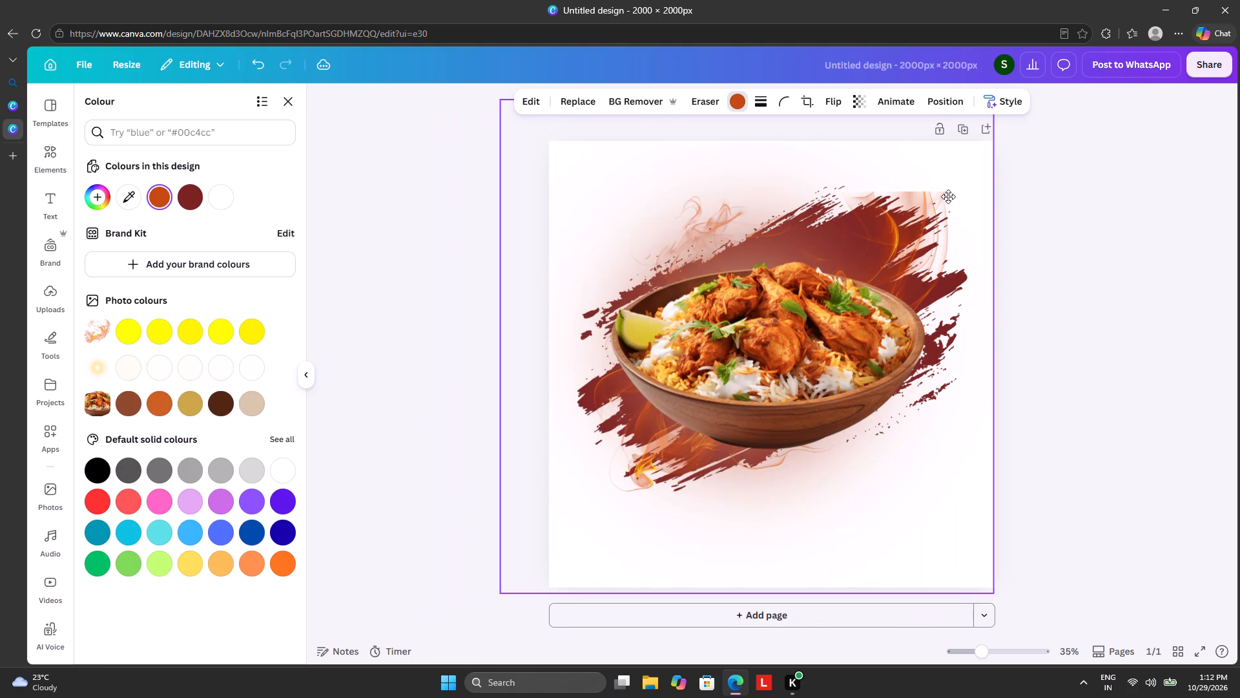
left_click_drag(948, 196, 958, 207)
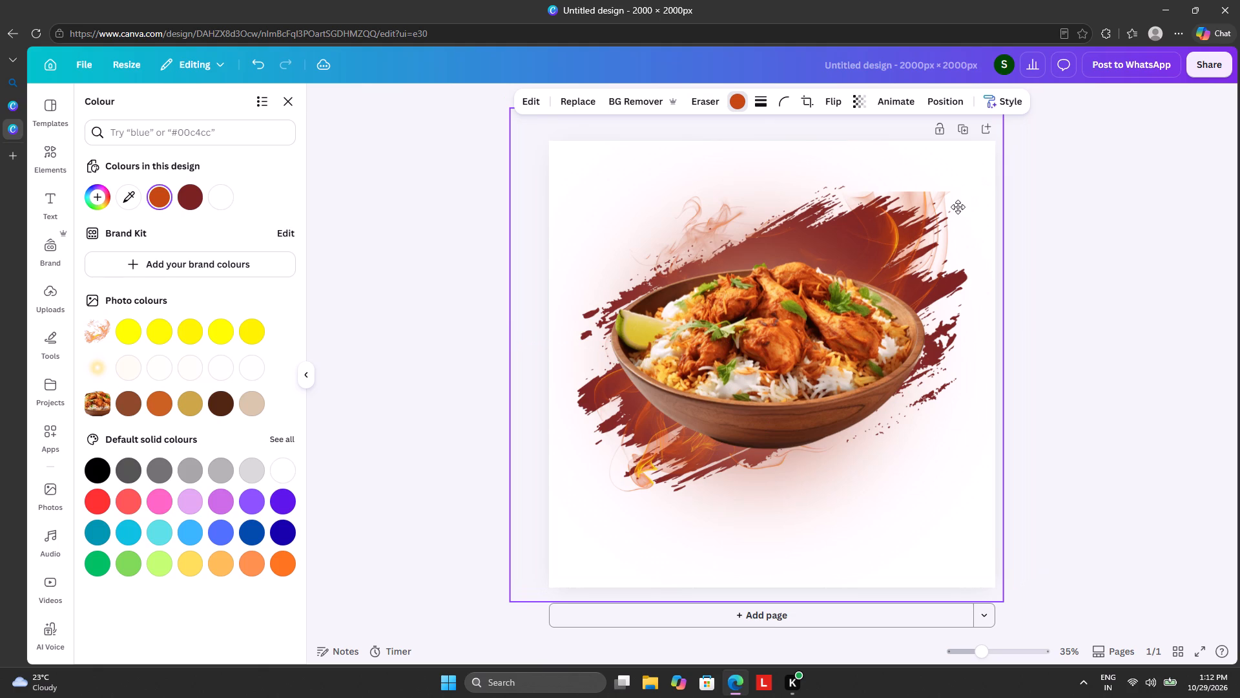
left_click_drag(958, 207, 962, 204)
Apply a drop shadow to the wooden biryani bowl image.
left_click(732, 323)
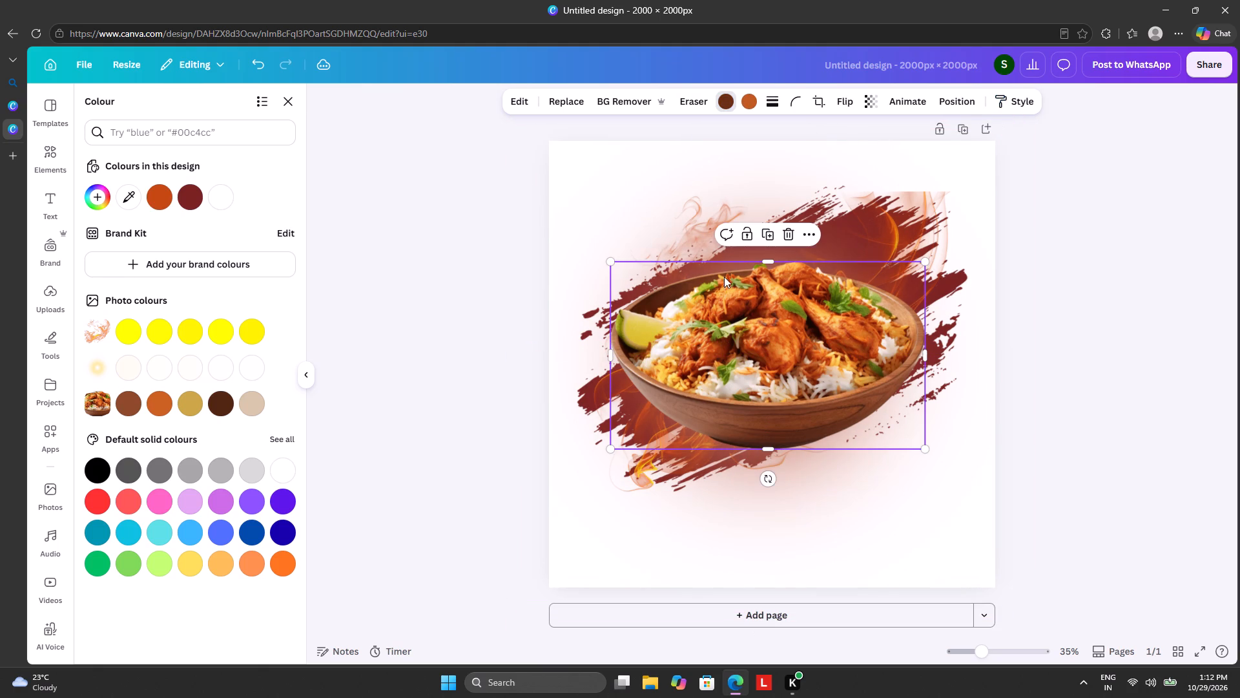
left_click(513, 101)
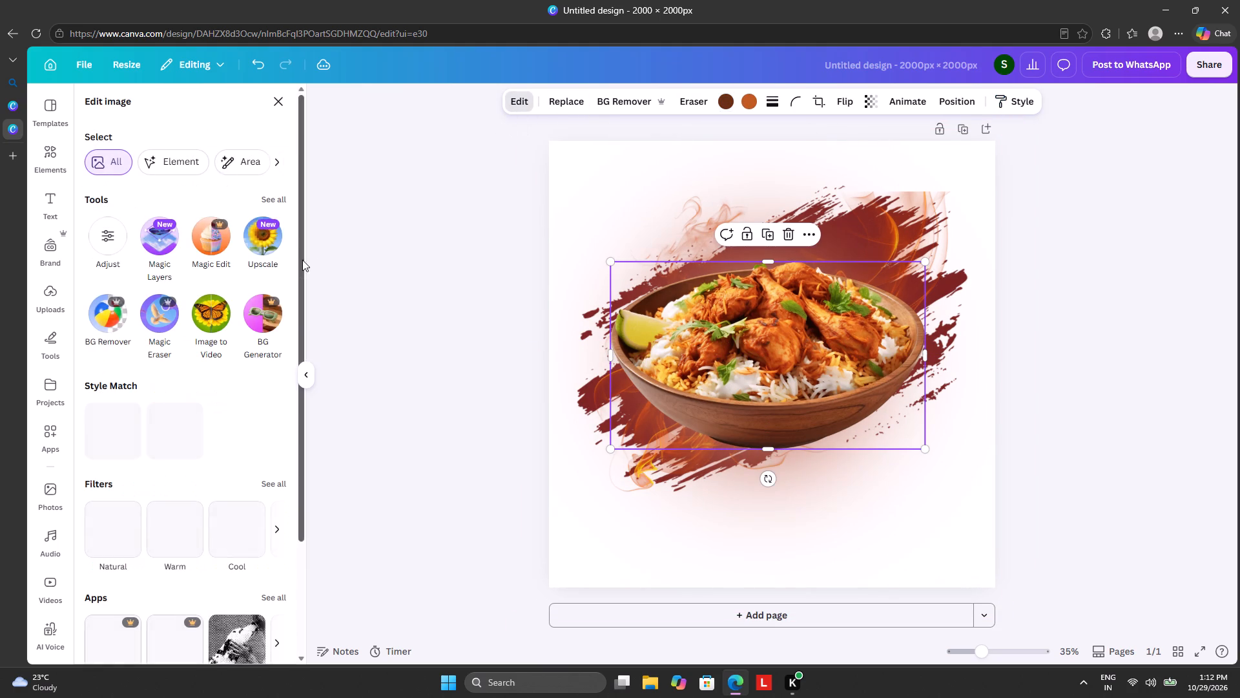
scroll(283, 290, "down", 10)
left_click(233, 617)
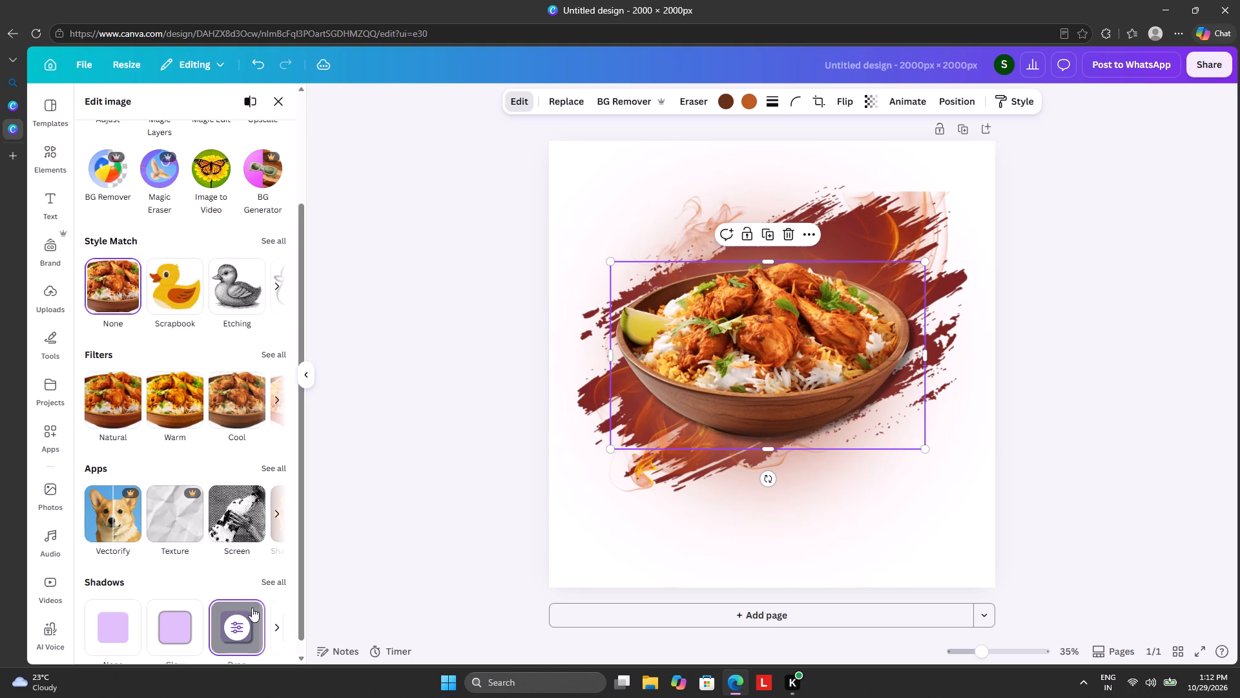
Set the bowl's shadow colour to orange #CC5A24, sampled from the chicken, and deselect the bowl.
left_click(255, 626)
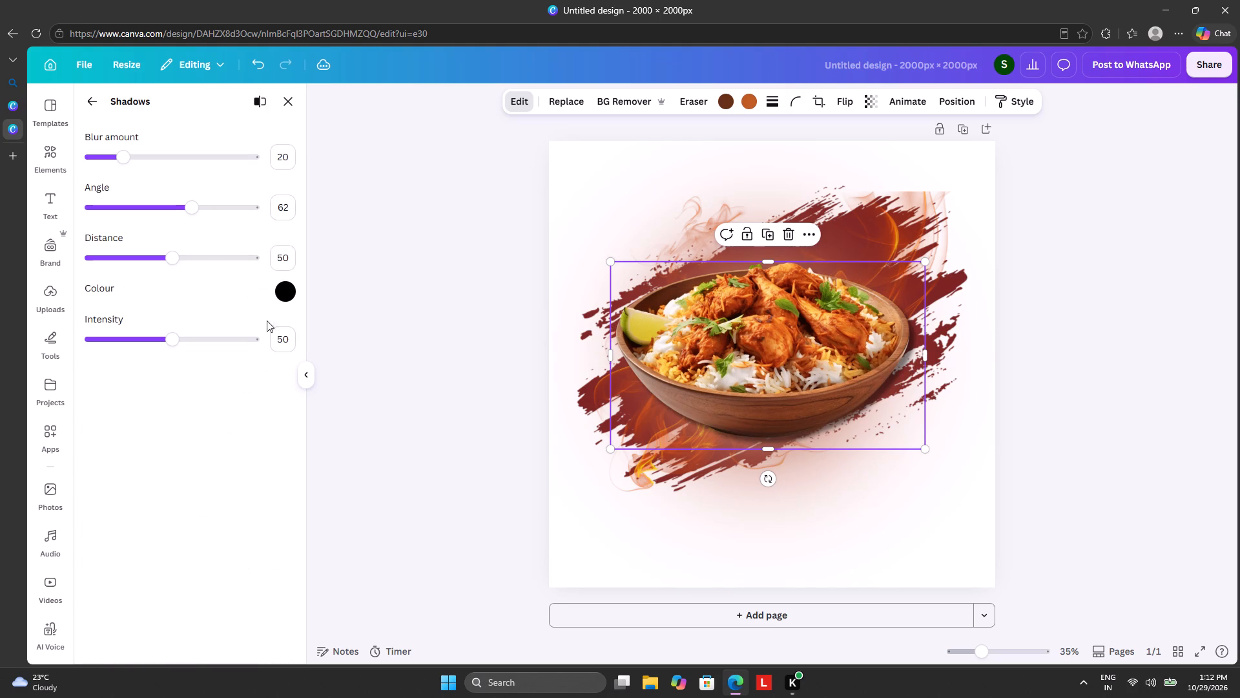
left_click(277, 290)
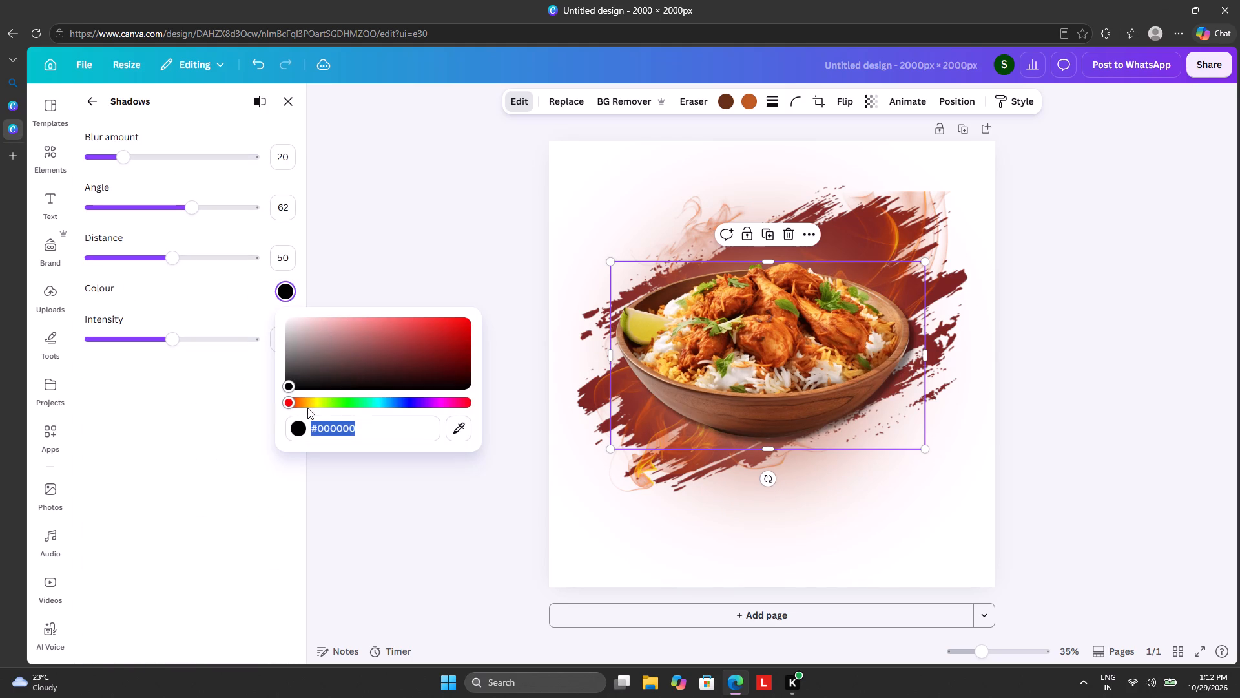
left_click(316, 403)
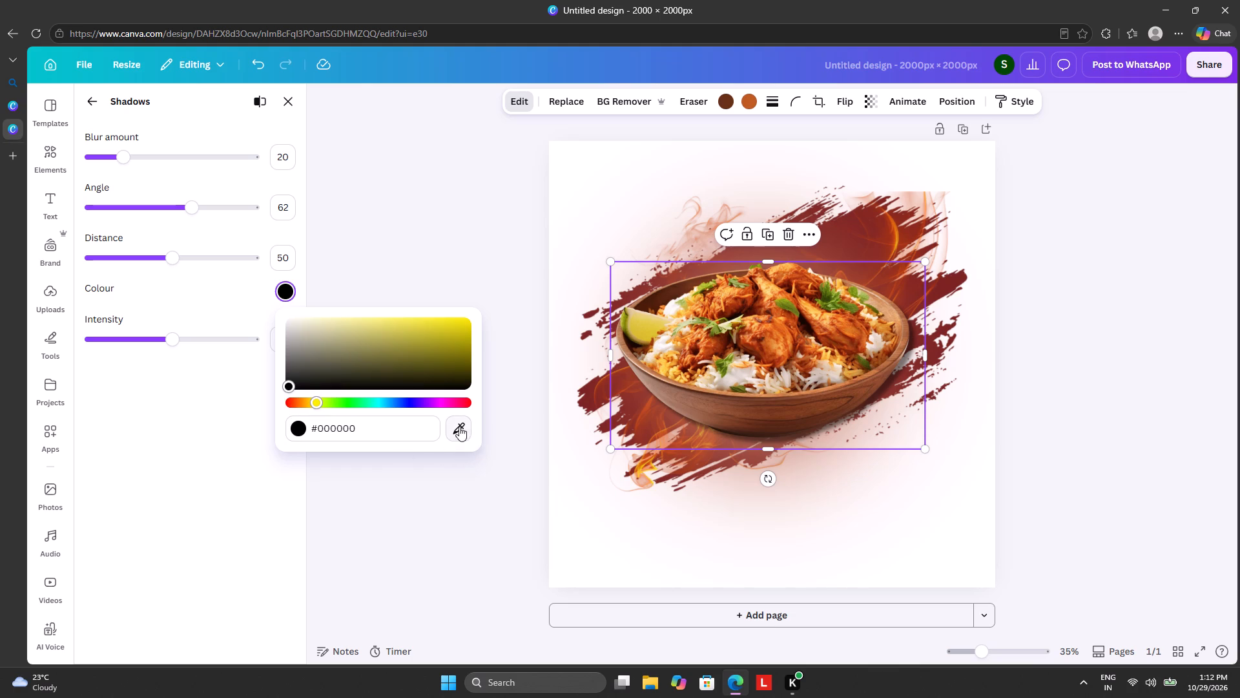
left_click(459, 427)
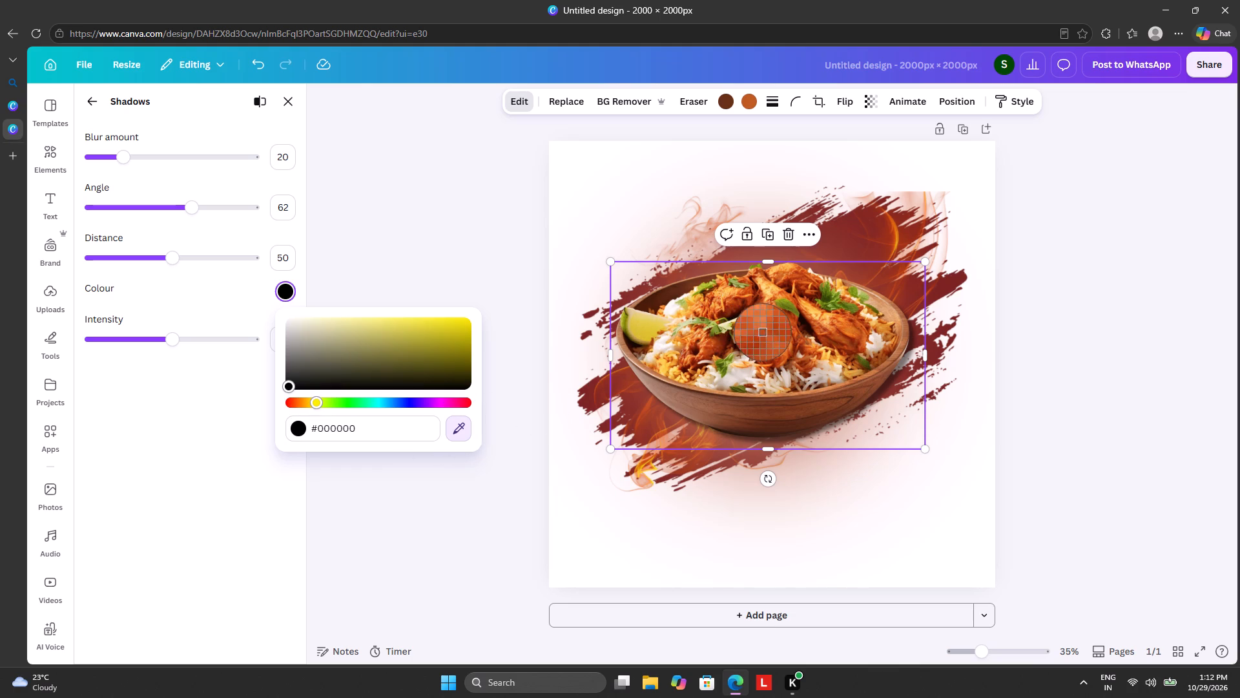
left_click(764, 333)
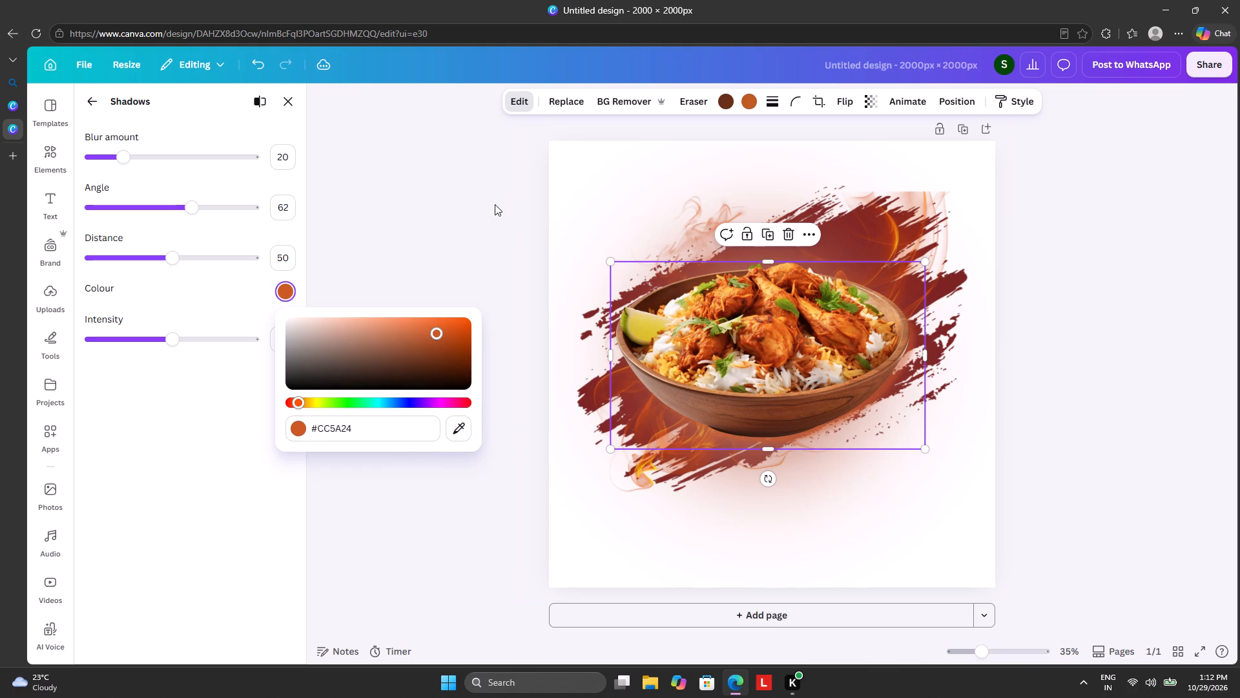
left_click(495, 204)
left_click(472, 200)
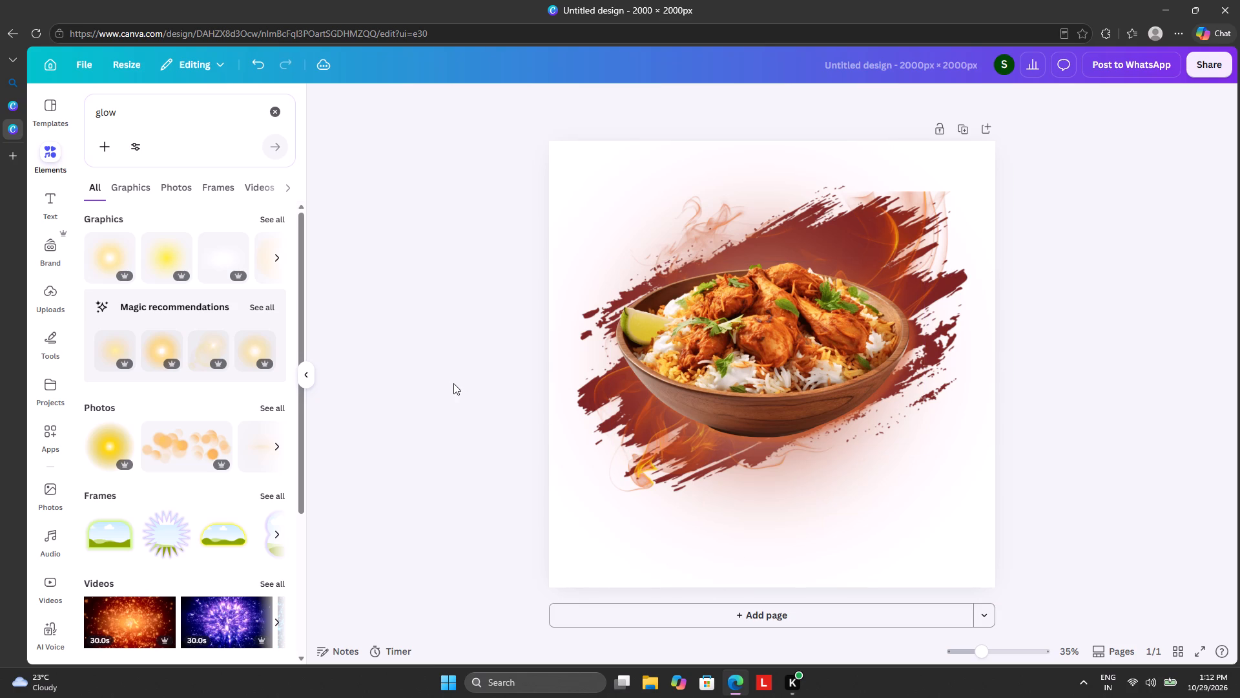
Search the elements for "tamato slice" and list all matching graphics.
left_click(272, 118)
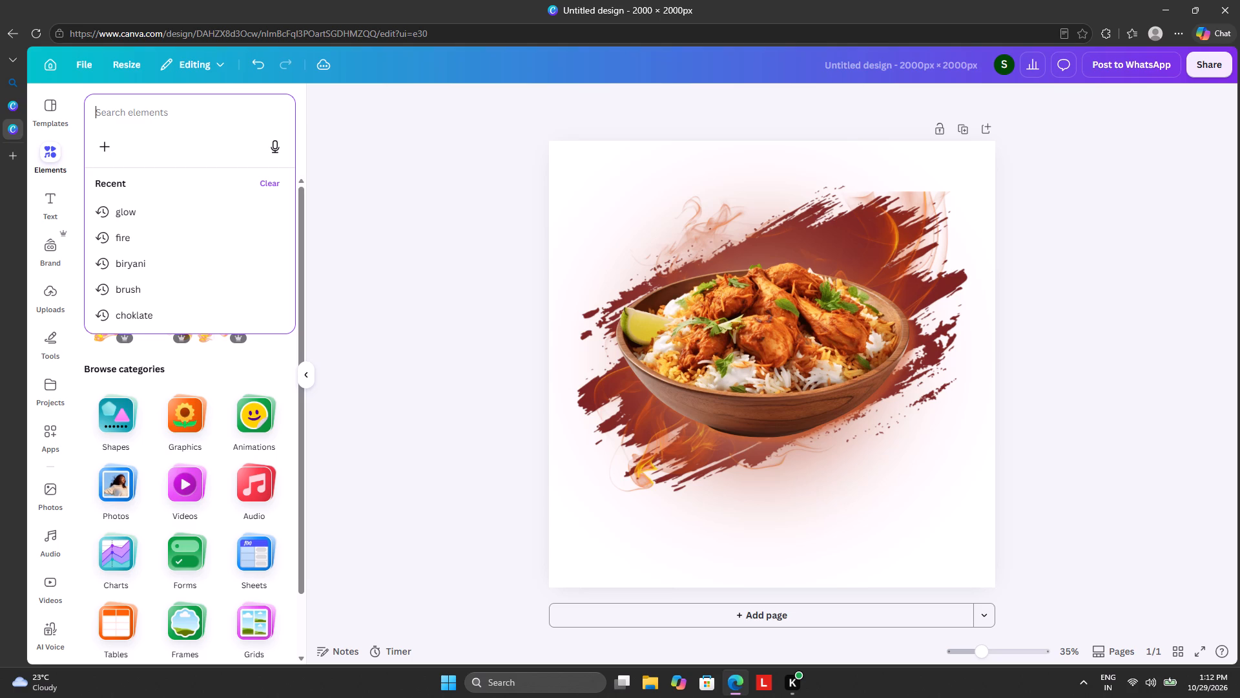
key("t")
type("amat")
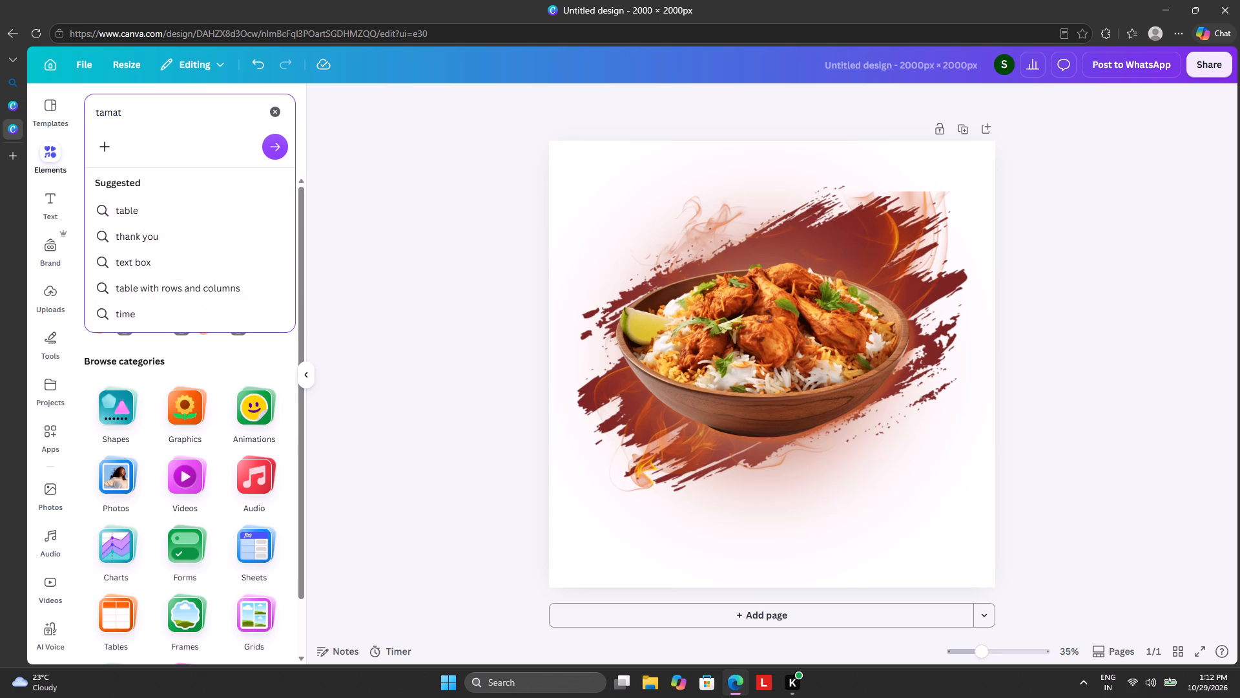
key("o")
left_click(198, 203)
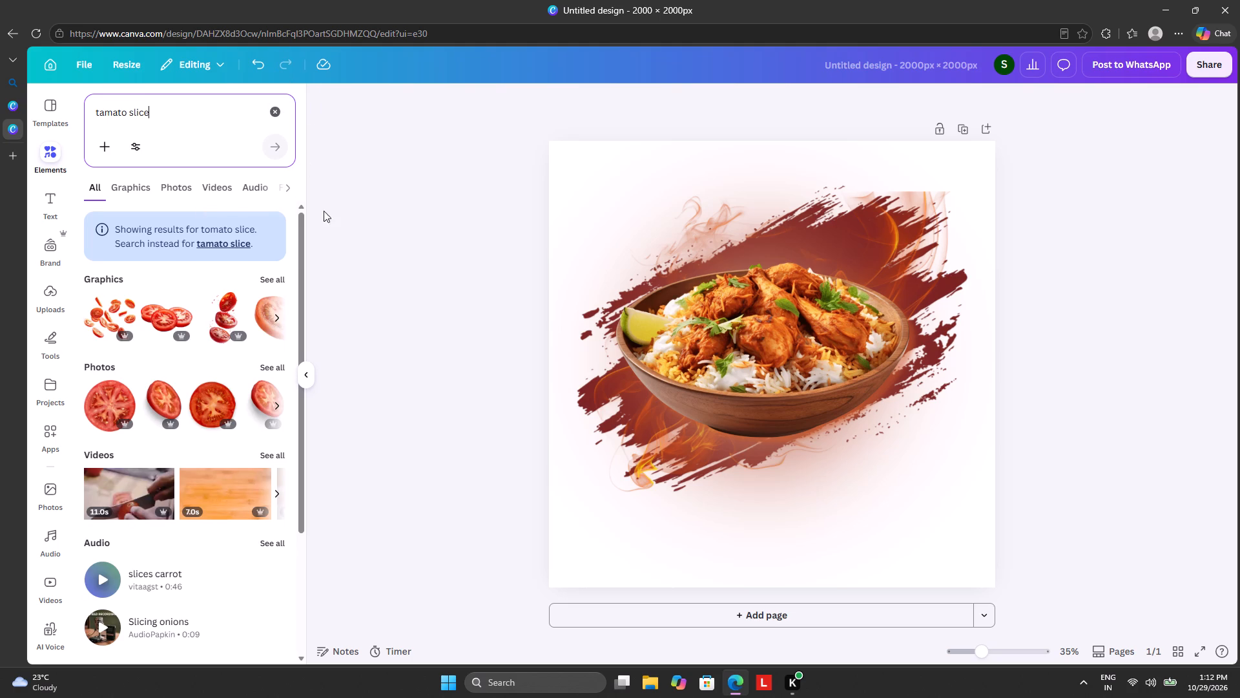
left_click(266, 278)
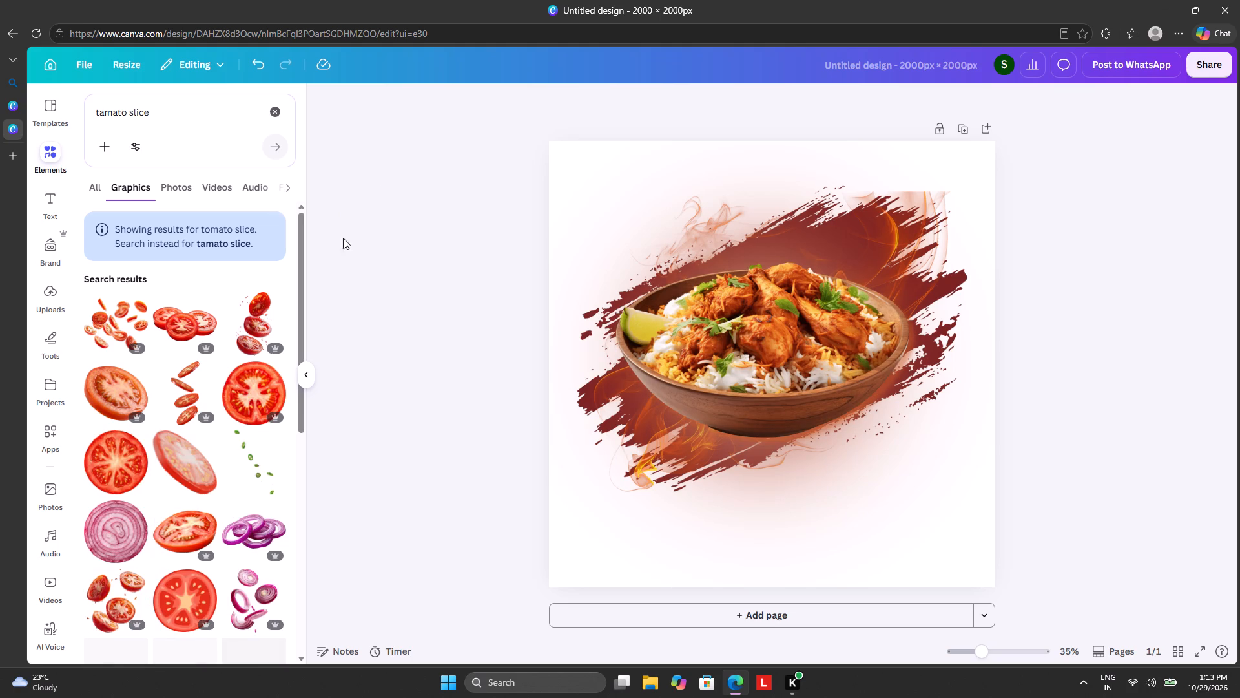
Add the falling green chilli slices graphic, shrink it to about 507 × 832 px, and place it over the brush stroke's lower-left side.
left_click(258, 472)
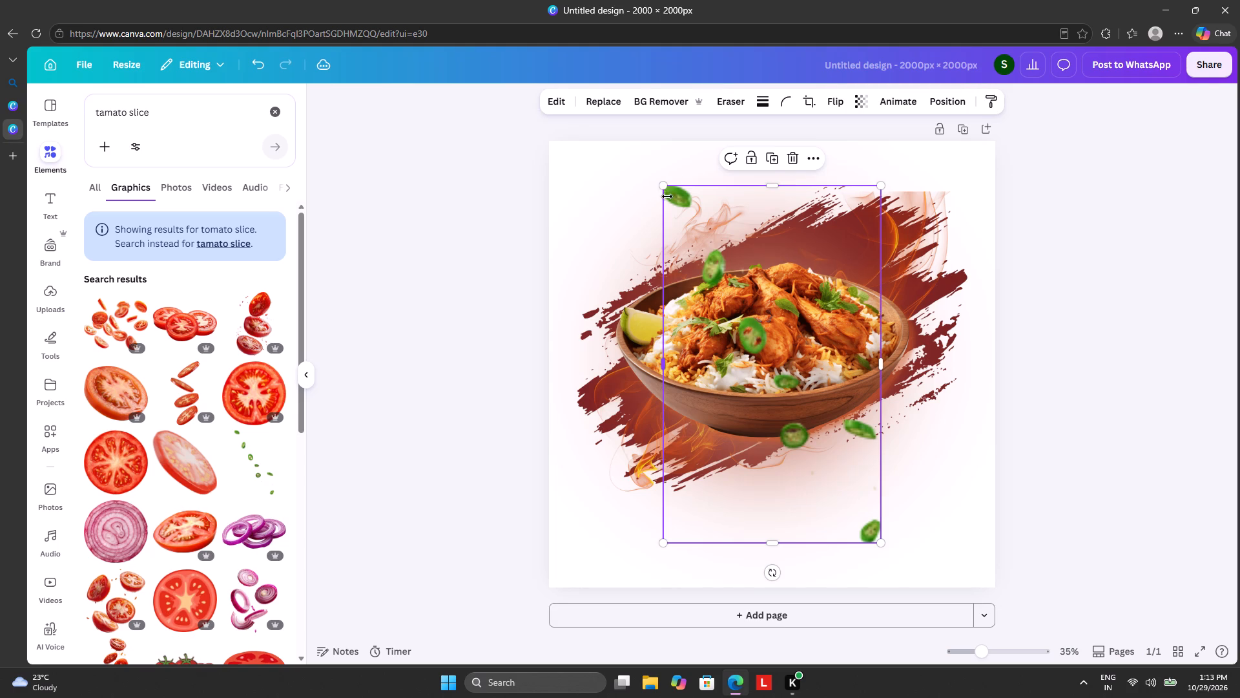
left_click_drag(666, 185, 761, 364)
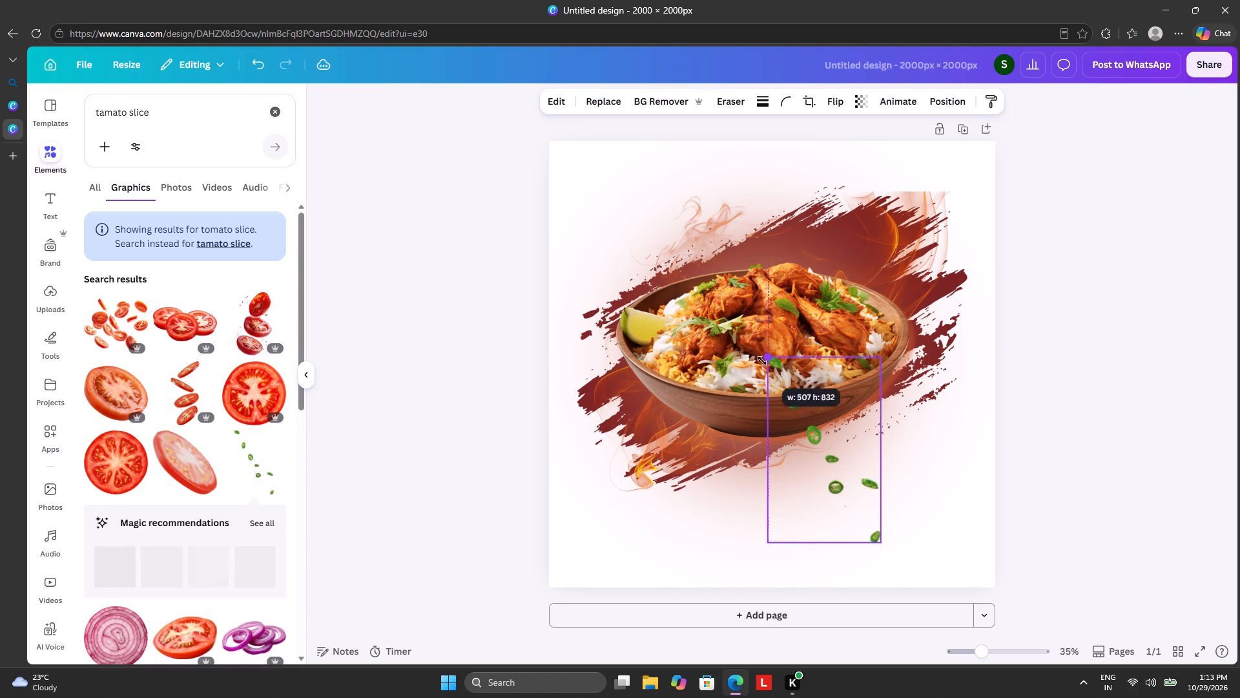
left_click_drag(833, 413, 638, 391)
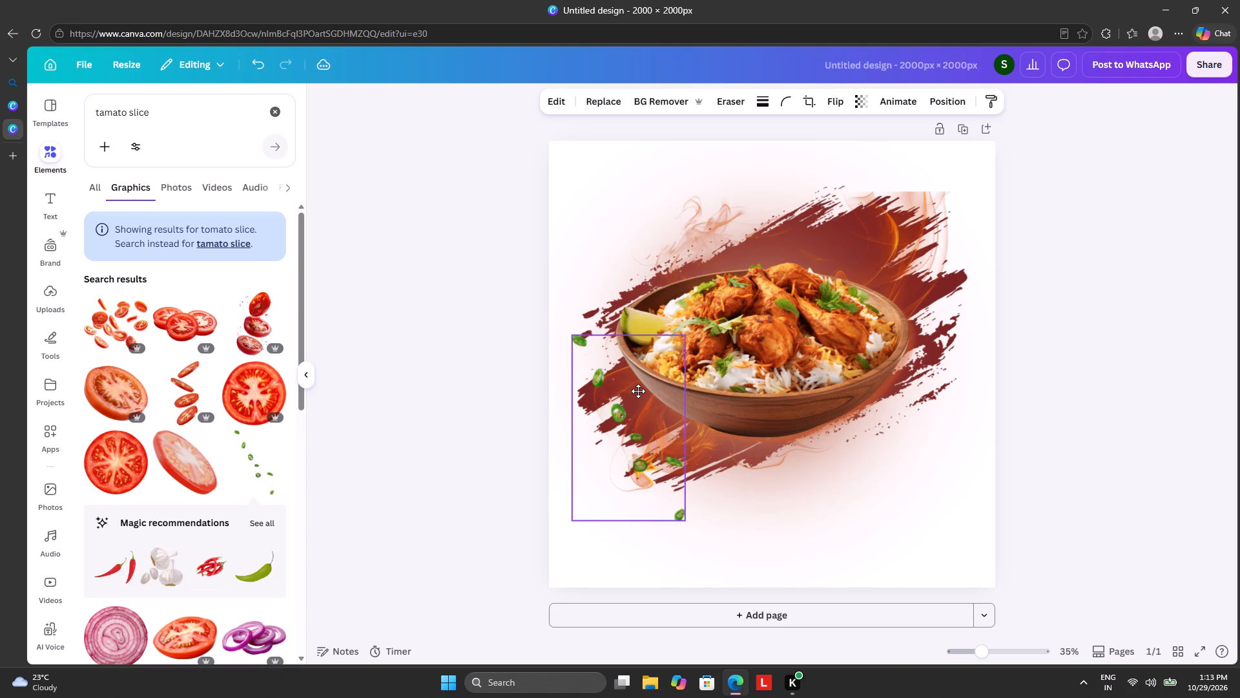
left_click_drag(638, 391, 639, 391)
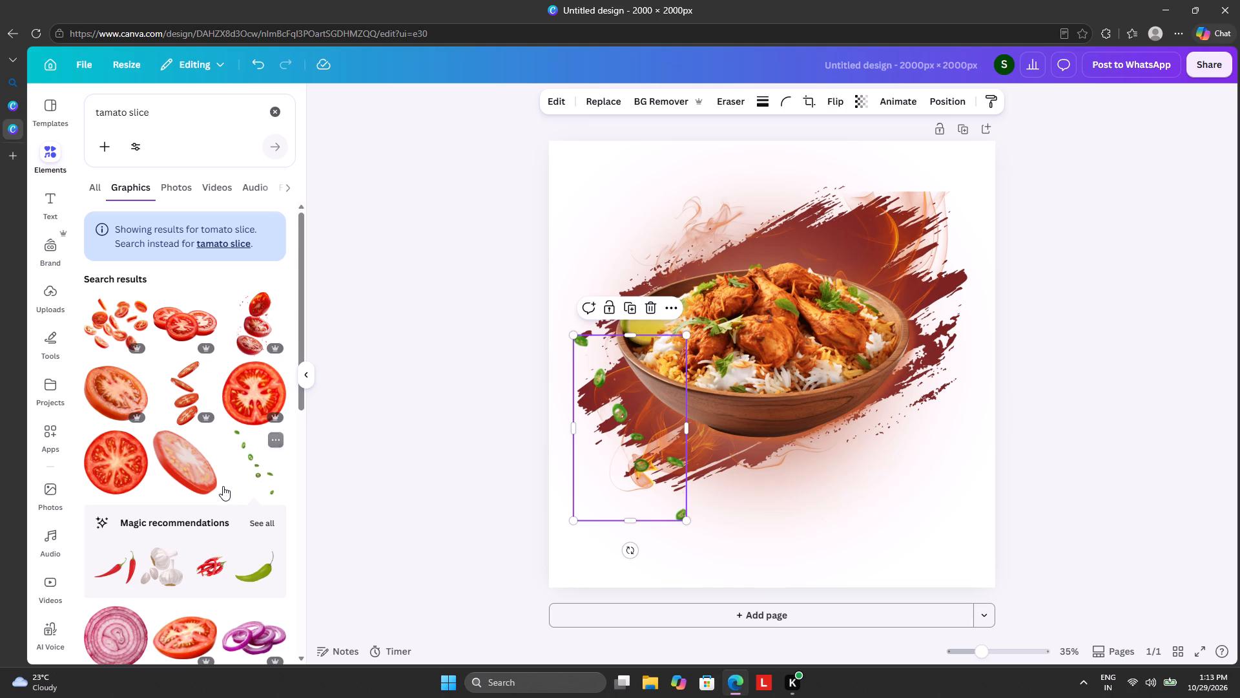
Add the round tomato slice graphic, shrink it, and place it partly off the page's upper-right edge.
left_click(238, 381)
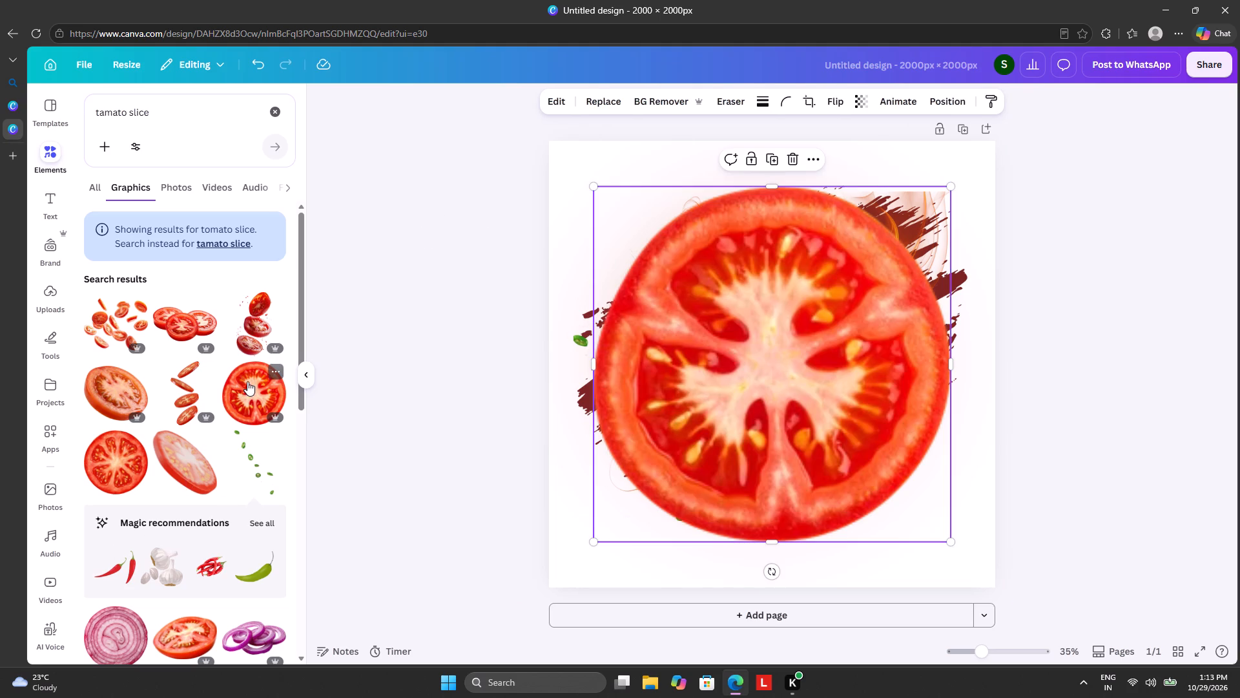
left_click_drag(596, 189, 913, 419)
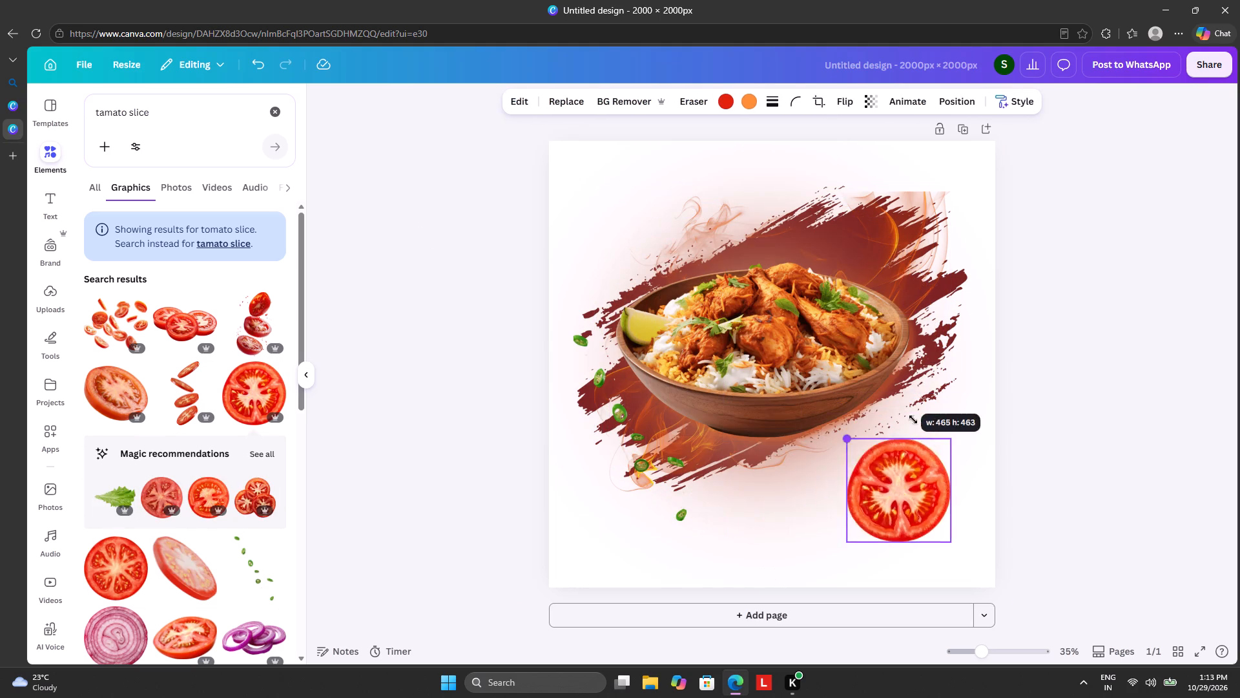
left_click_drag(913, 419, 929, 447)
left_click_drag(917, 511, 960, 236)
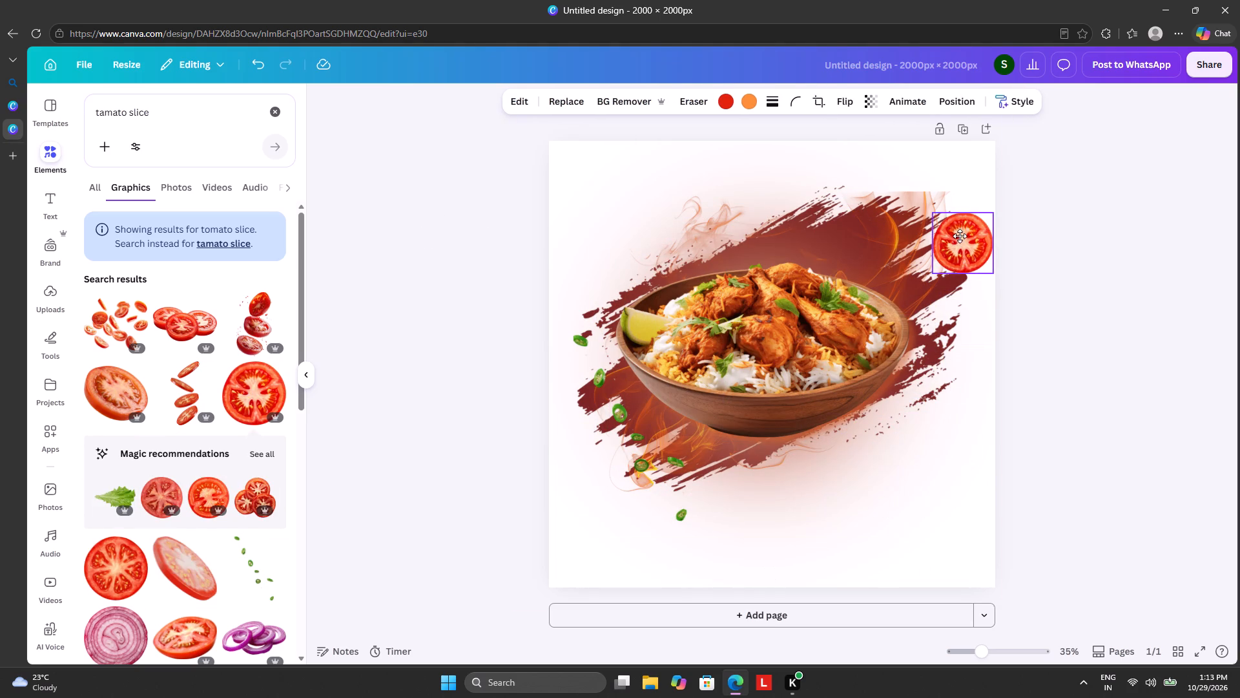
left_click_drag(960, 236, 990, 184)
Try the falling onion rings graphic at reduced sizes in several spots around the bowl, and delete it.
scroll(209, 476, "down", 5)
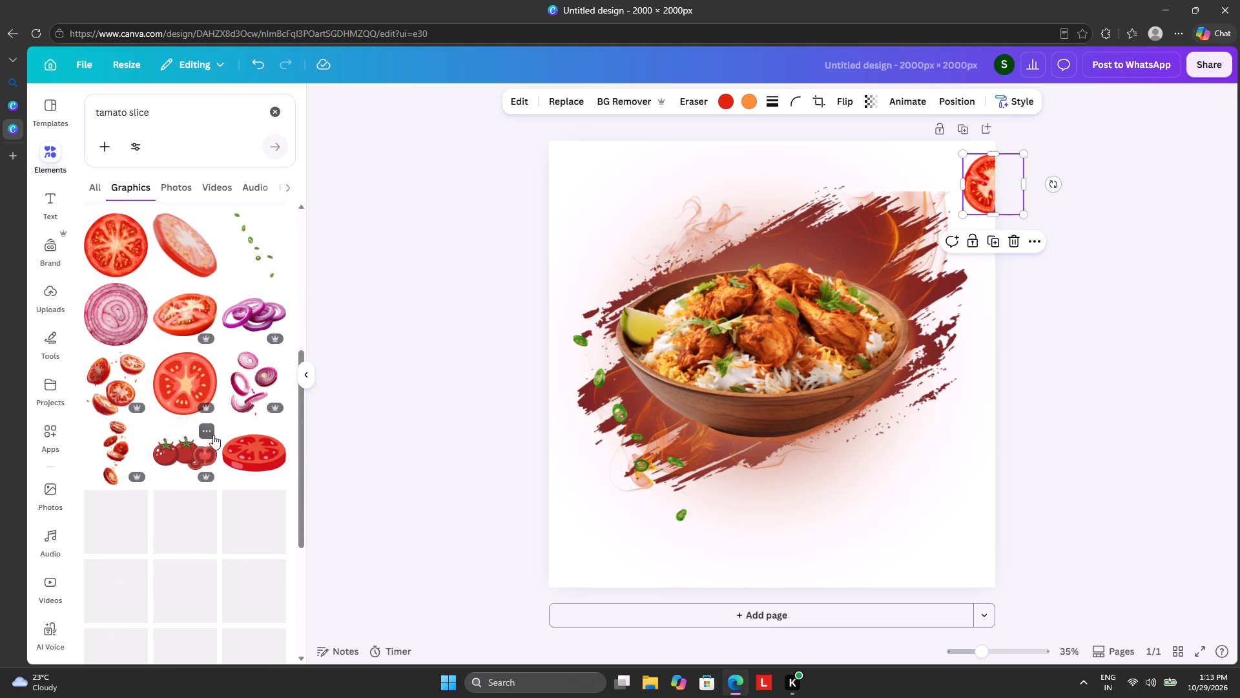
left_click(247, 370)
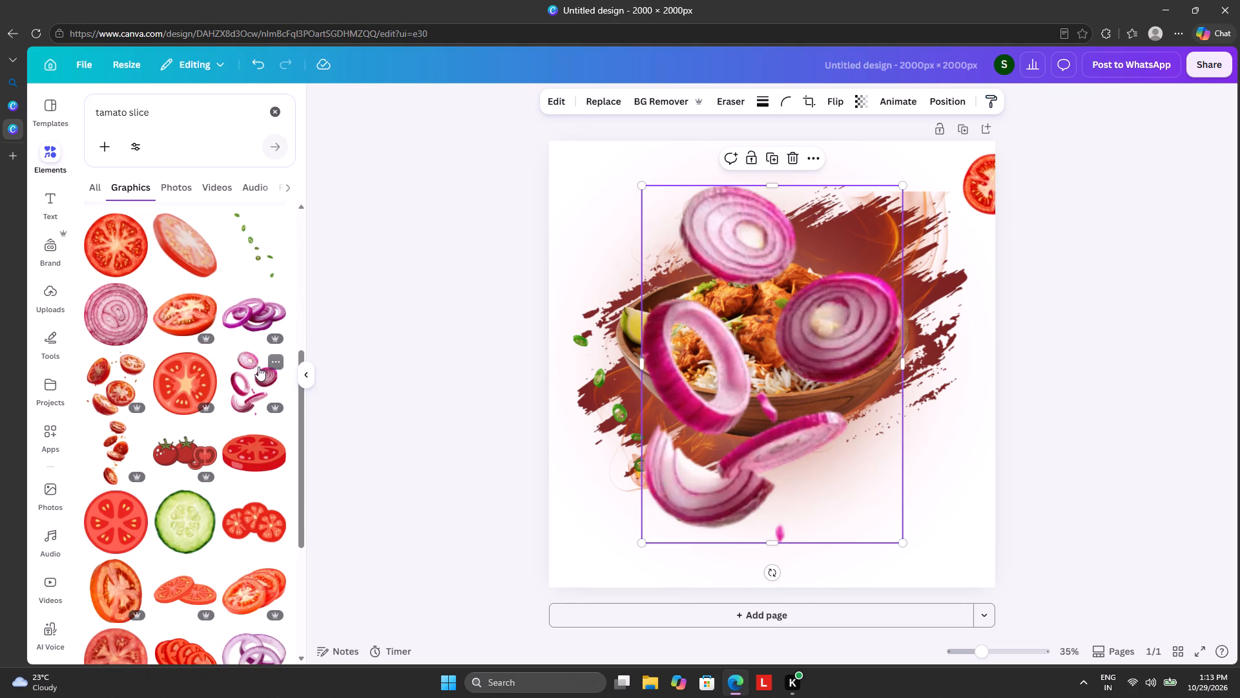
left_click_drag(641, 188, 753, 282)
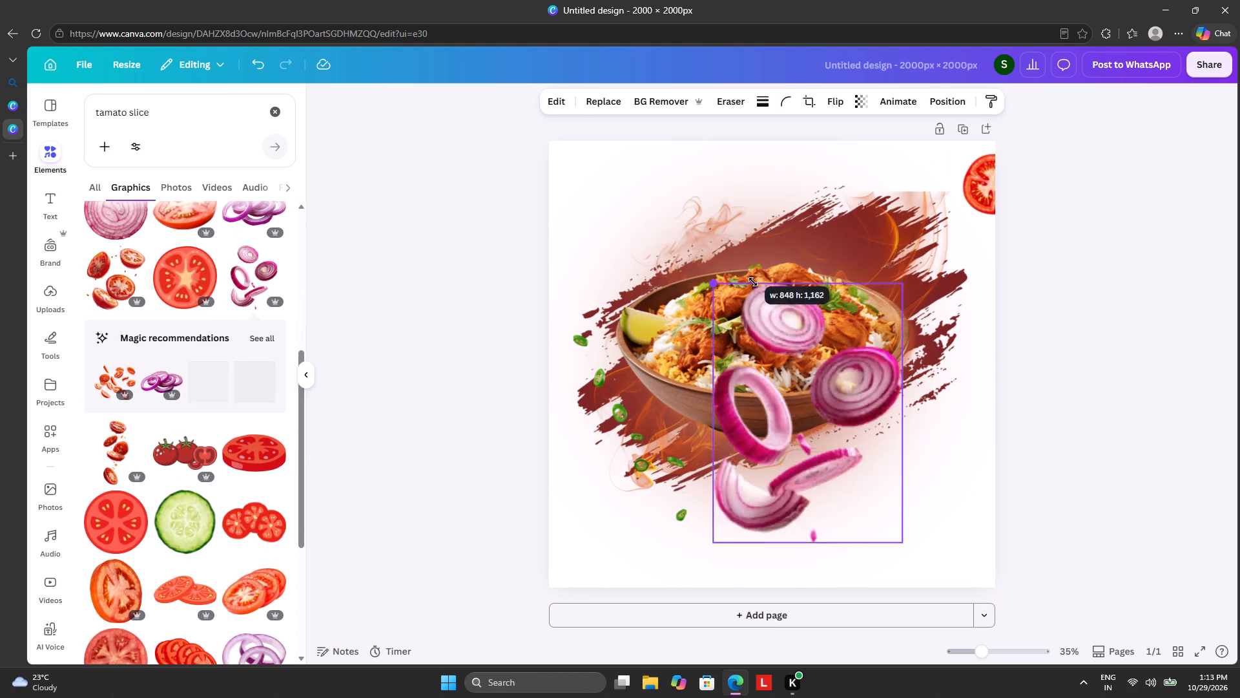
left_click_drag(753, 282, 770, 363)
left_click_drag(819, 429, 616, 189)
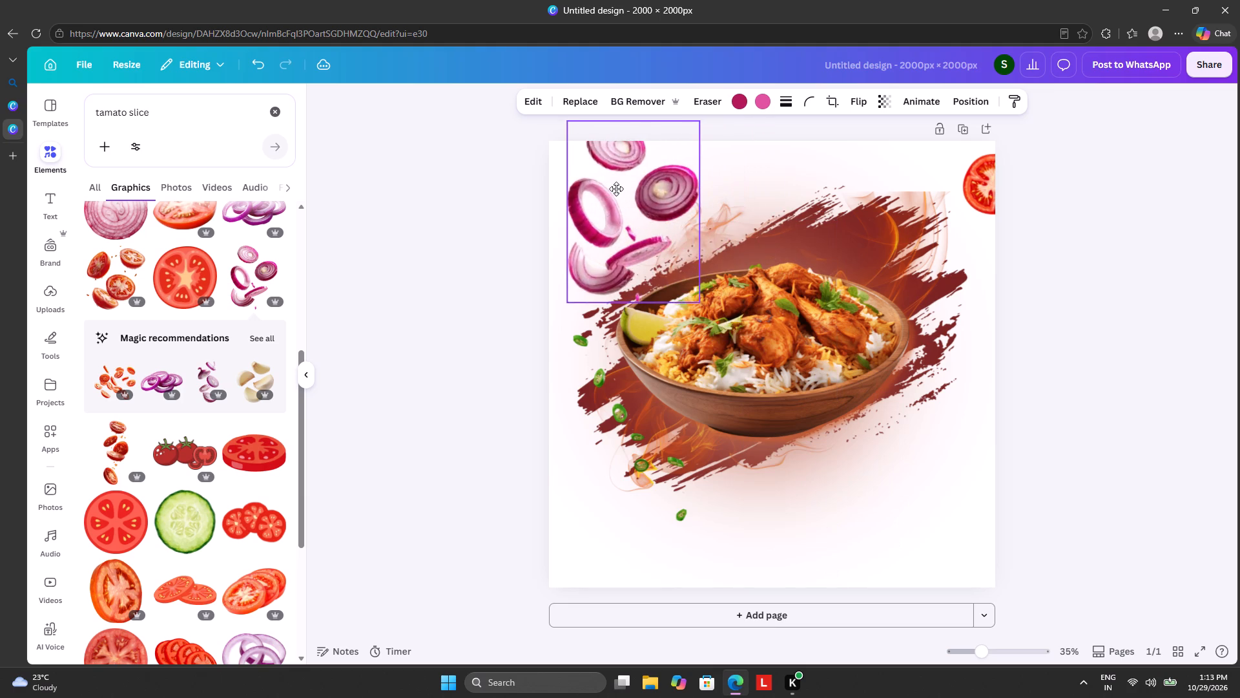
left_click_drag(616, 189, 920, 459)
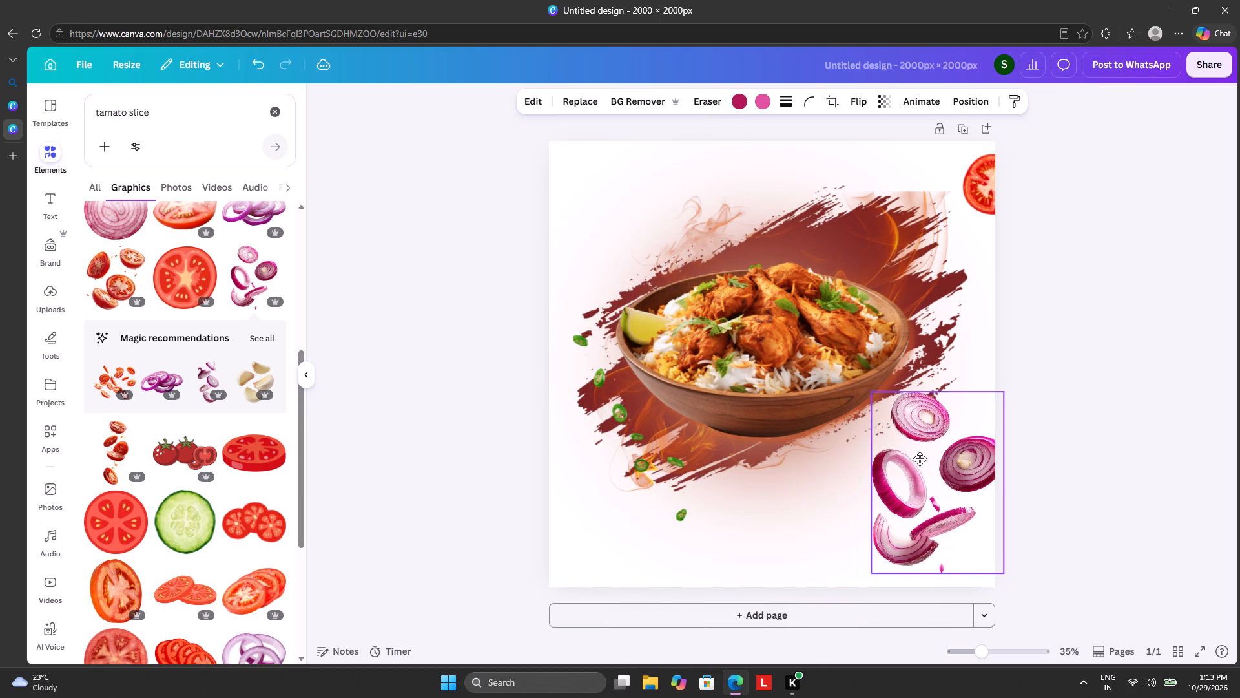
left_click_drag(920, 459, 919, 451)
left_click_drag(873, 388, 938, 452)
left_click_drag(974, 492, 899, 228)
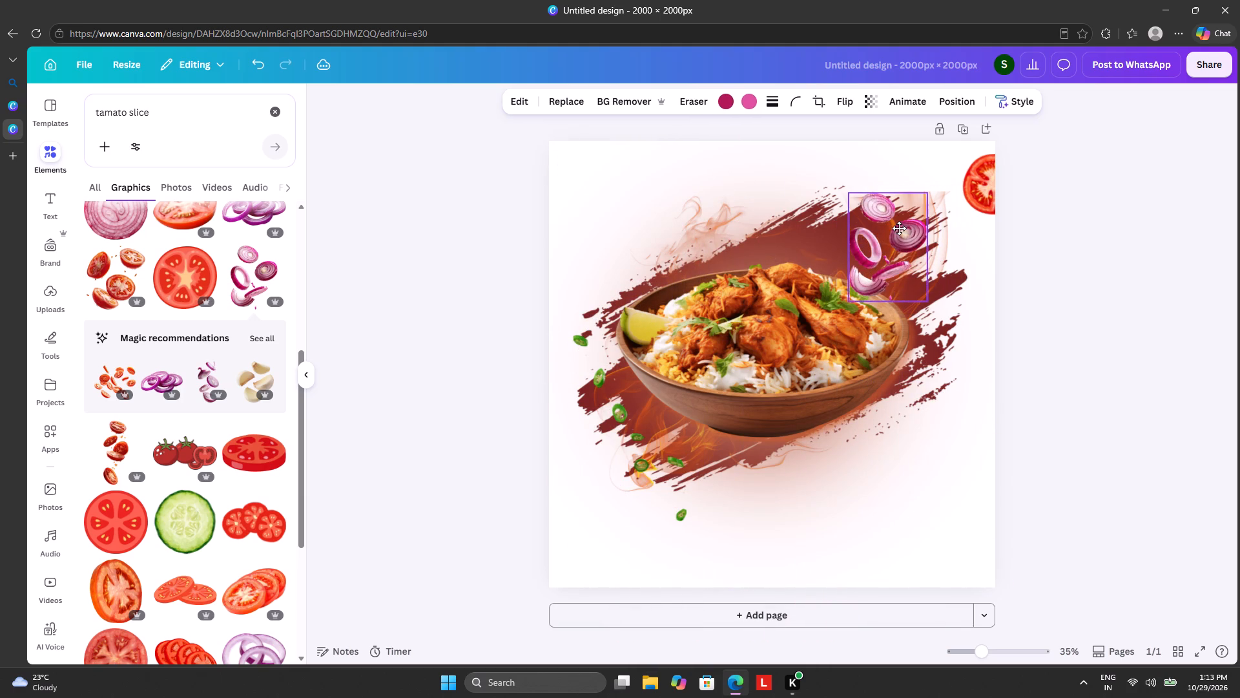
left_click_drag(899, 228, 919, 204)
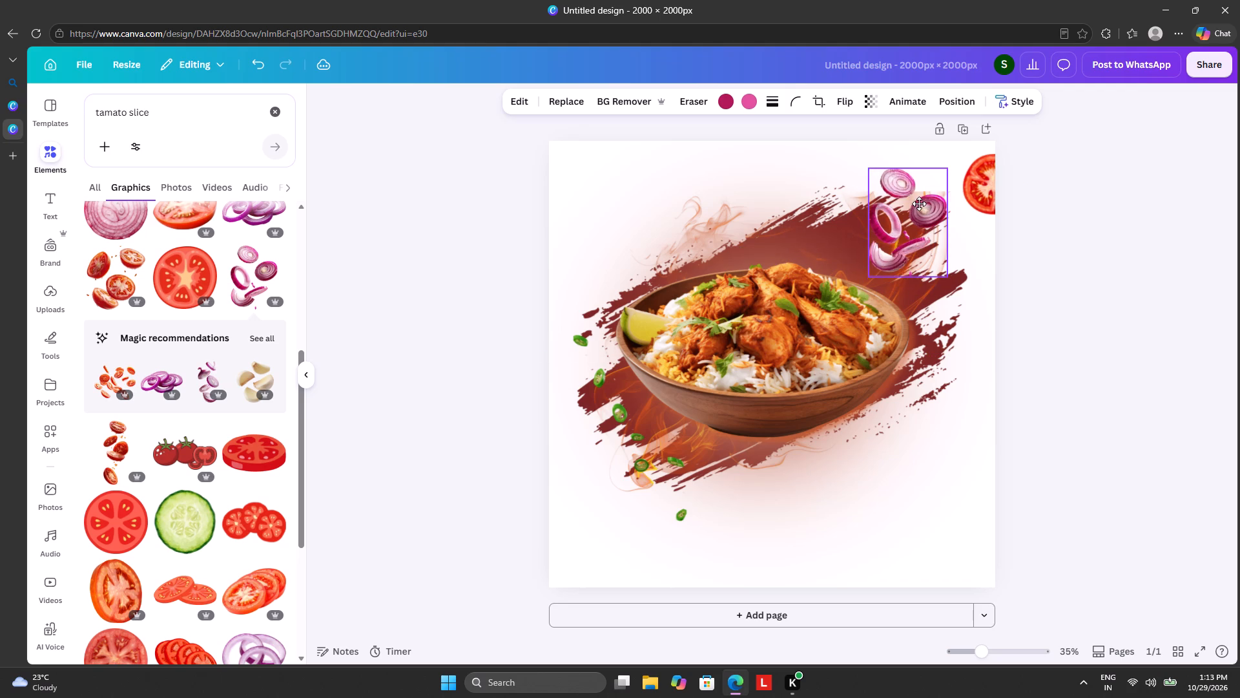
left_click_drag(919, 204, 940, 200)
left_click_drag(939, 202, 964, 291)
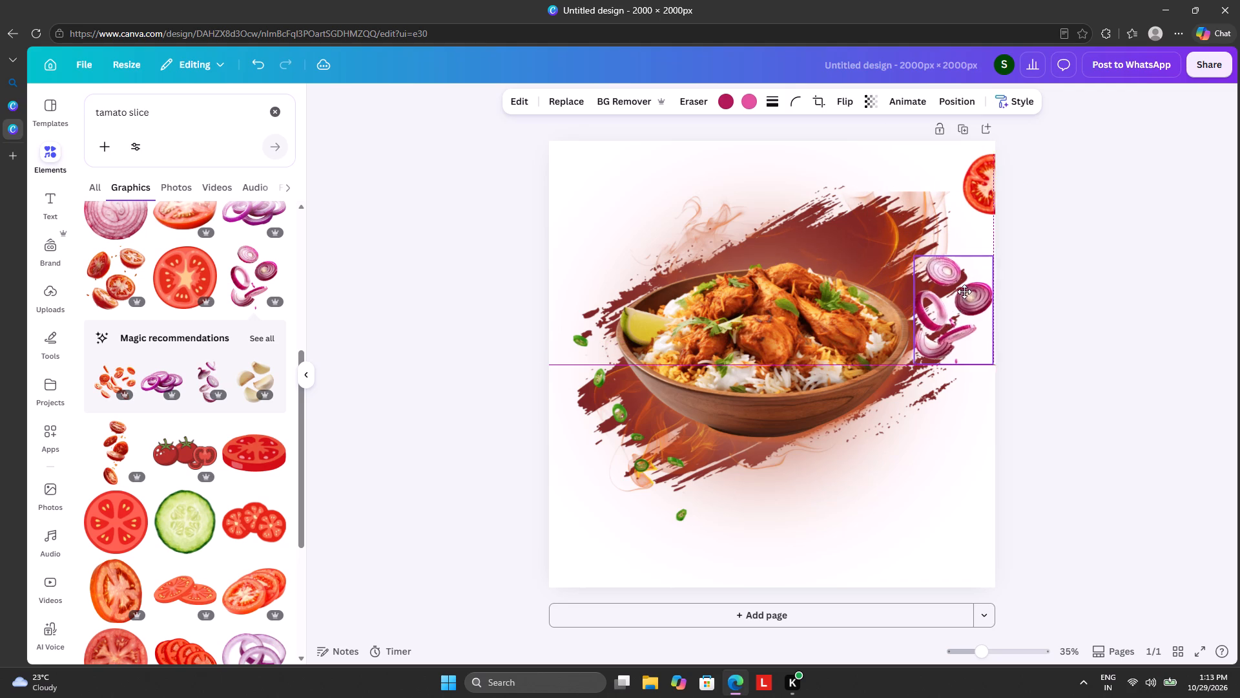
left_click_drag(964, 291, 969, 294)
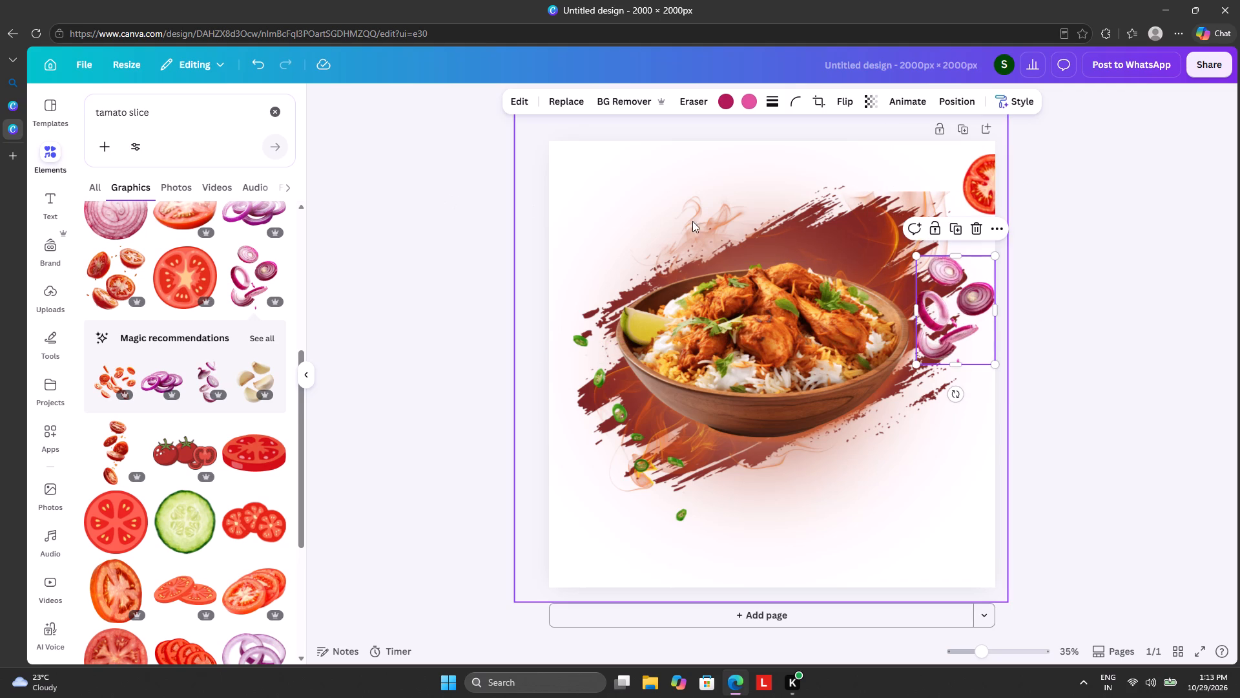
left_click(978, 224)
Search the elements for "ege slice" and list all matching photos.
scroll(212, 458, "down", 4)
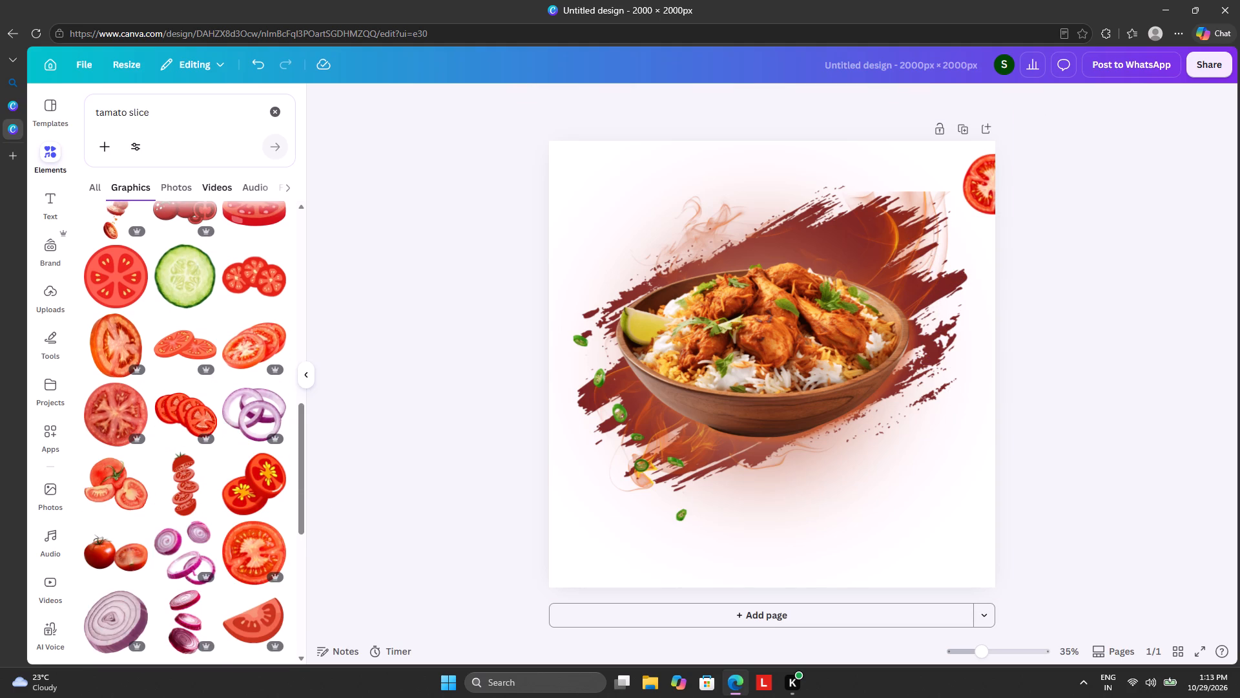
left_click(269, 118)
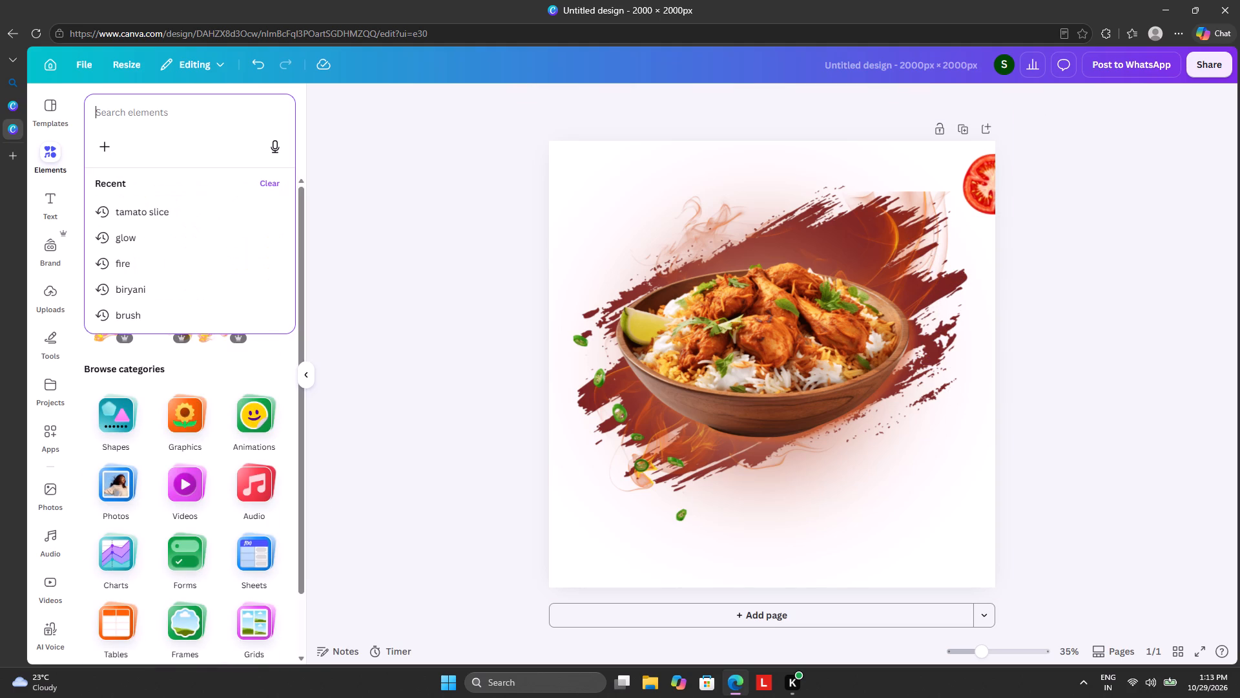
type("eg")
type("e sl")
key("i")
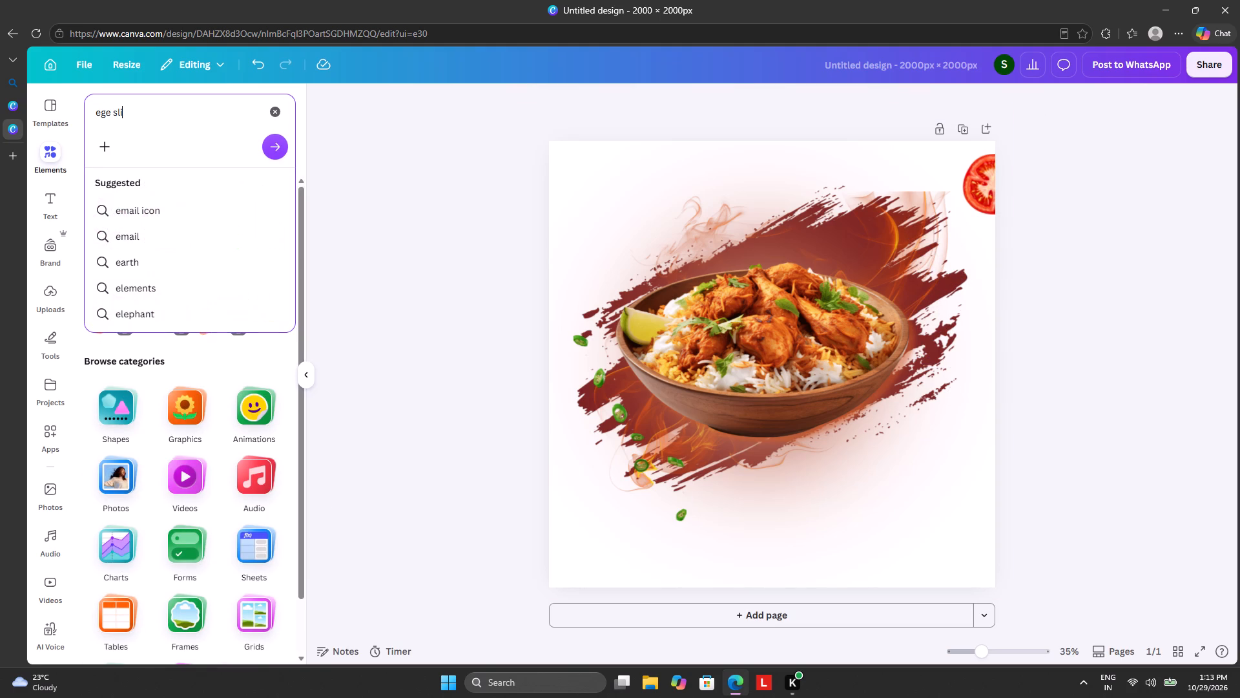
type("ce")
key("Return")
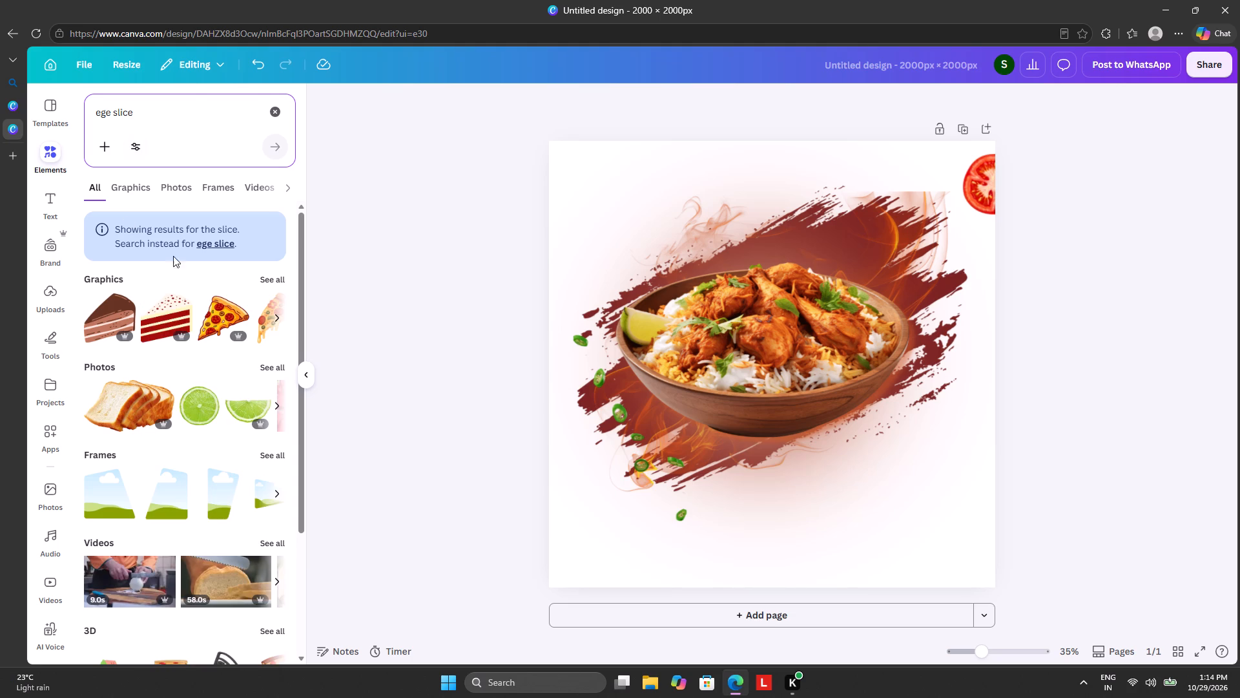
left_click(267, 371)
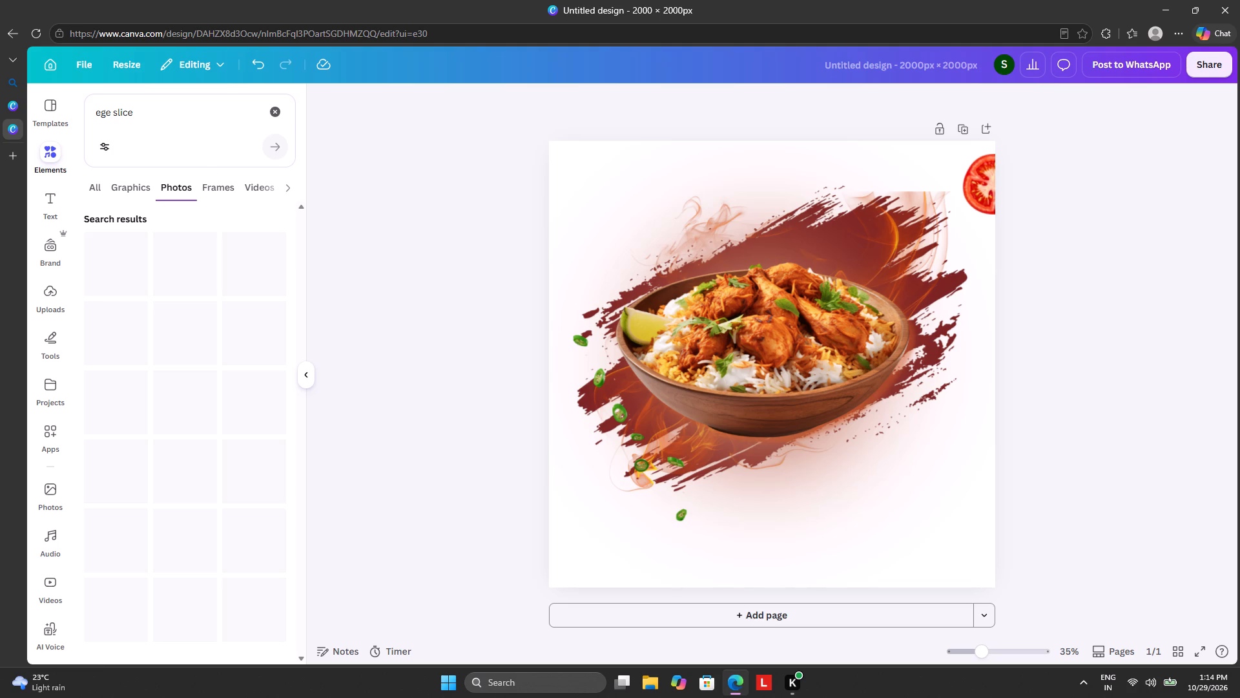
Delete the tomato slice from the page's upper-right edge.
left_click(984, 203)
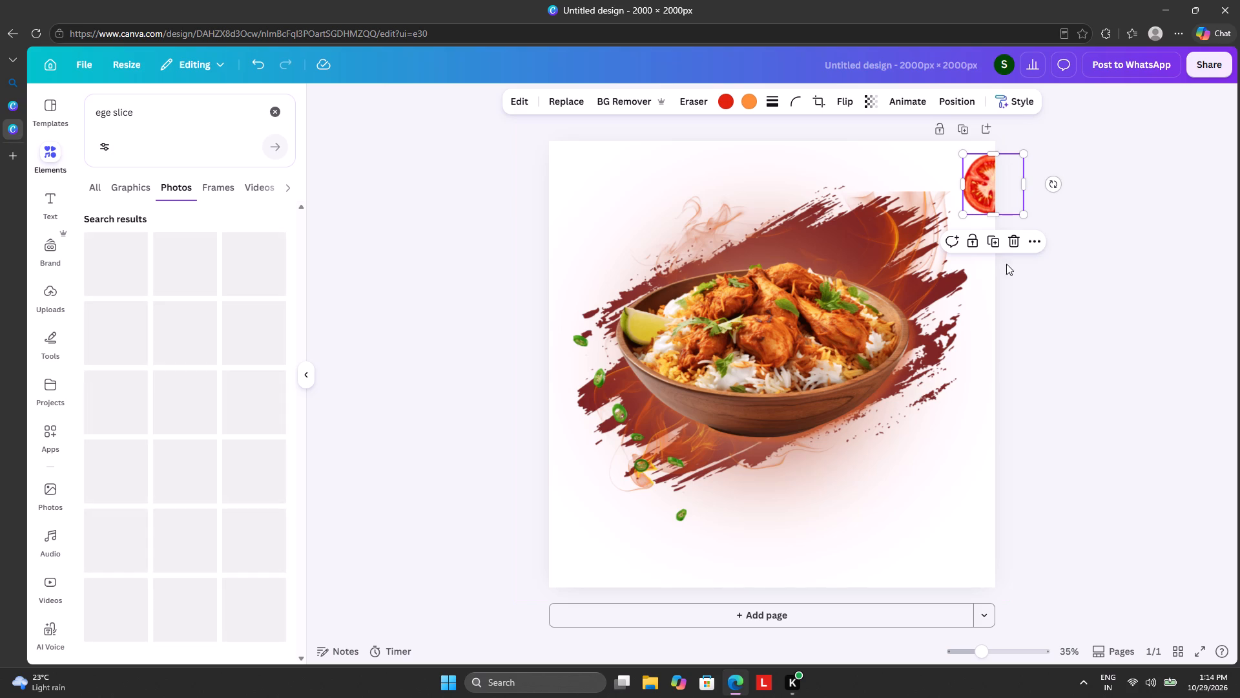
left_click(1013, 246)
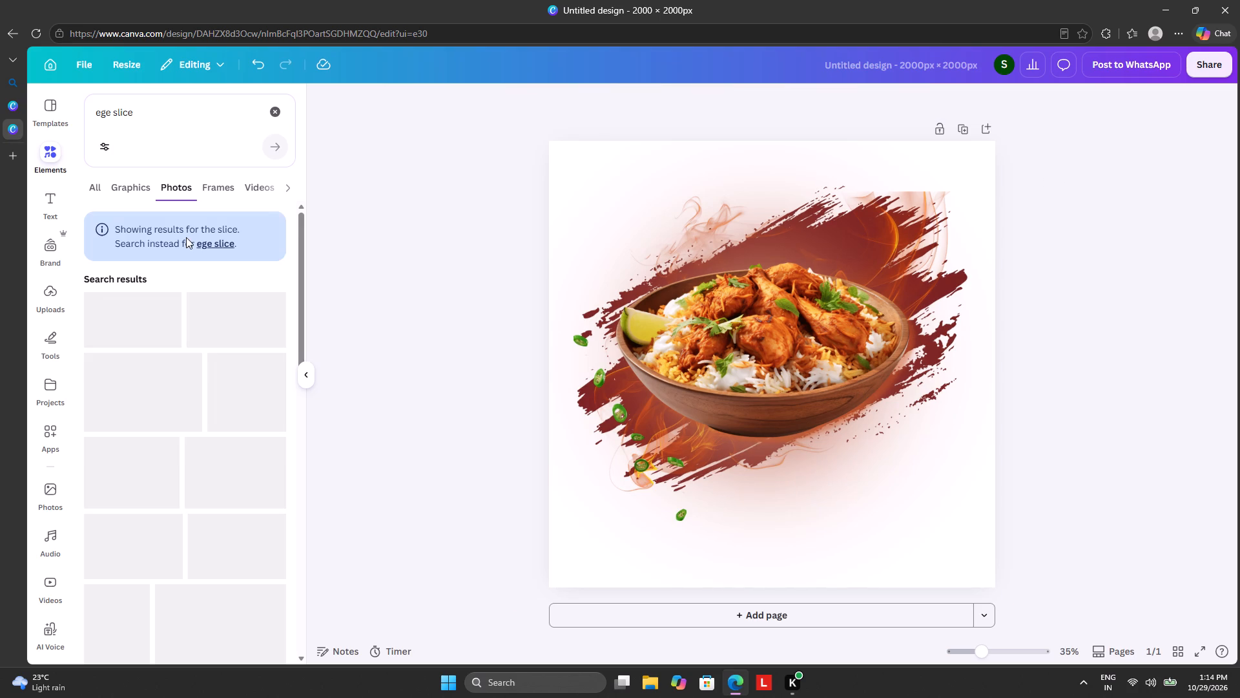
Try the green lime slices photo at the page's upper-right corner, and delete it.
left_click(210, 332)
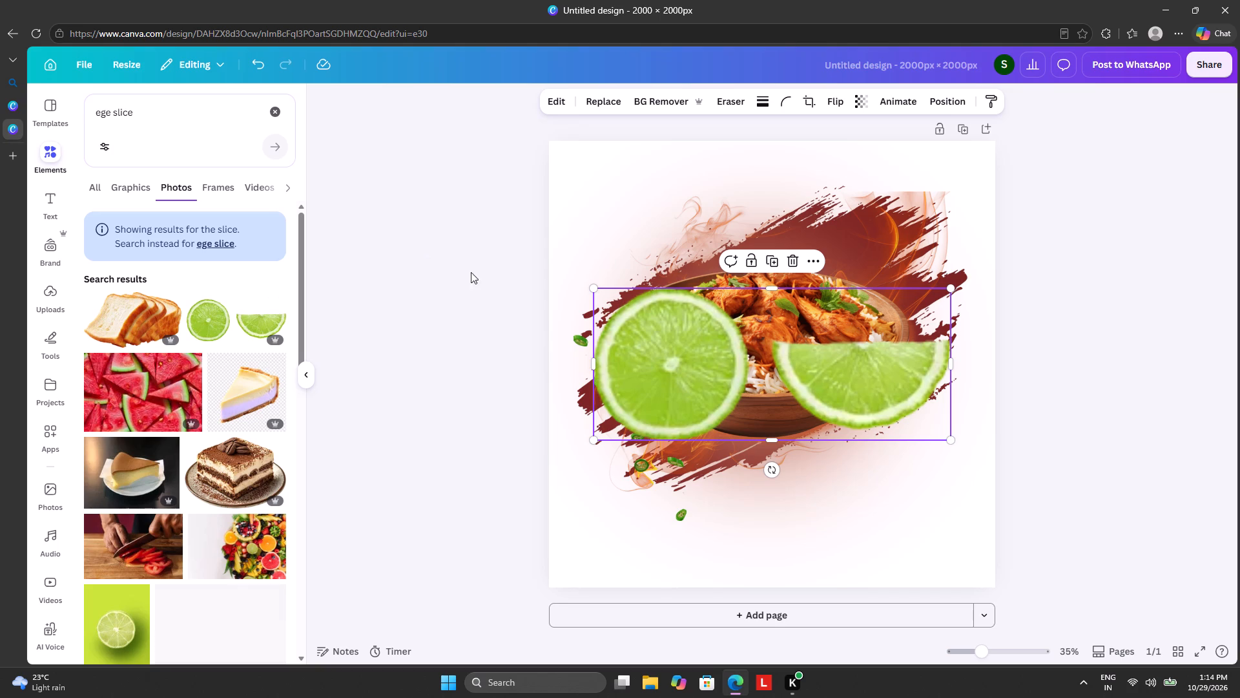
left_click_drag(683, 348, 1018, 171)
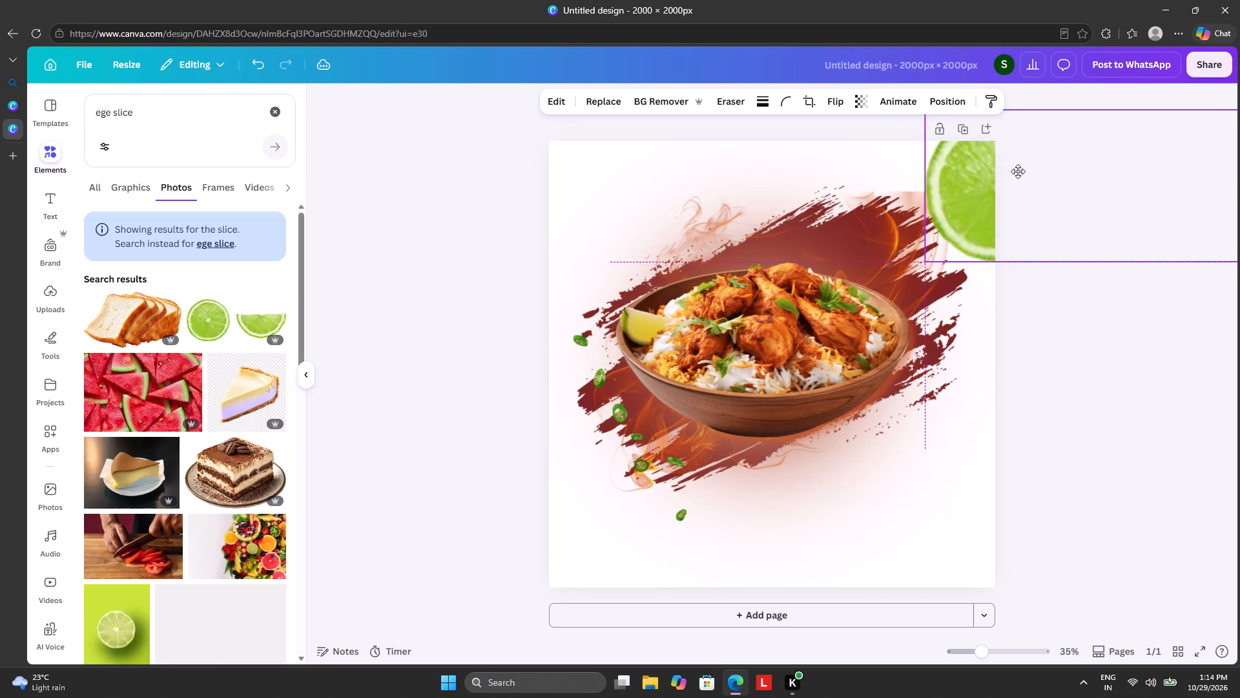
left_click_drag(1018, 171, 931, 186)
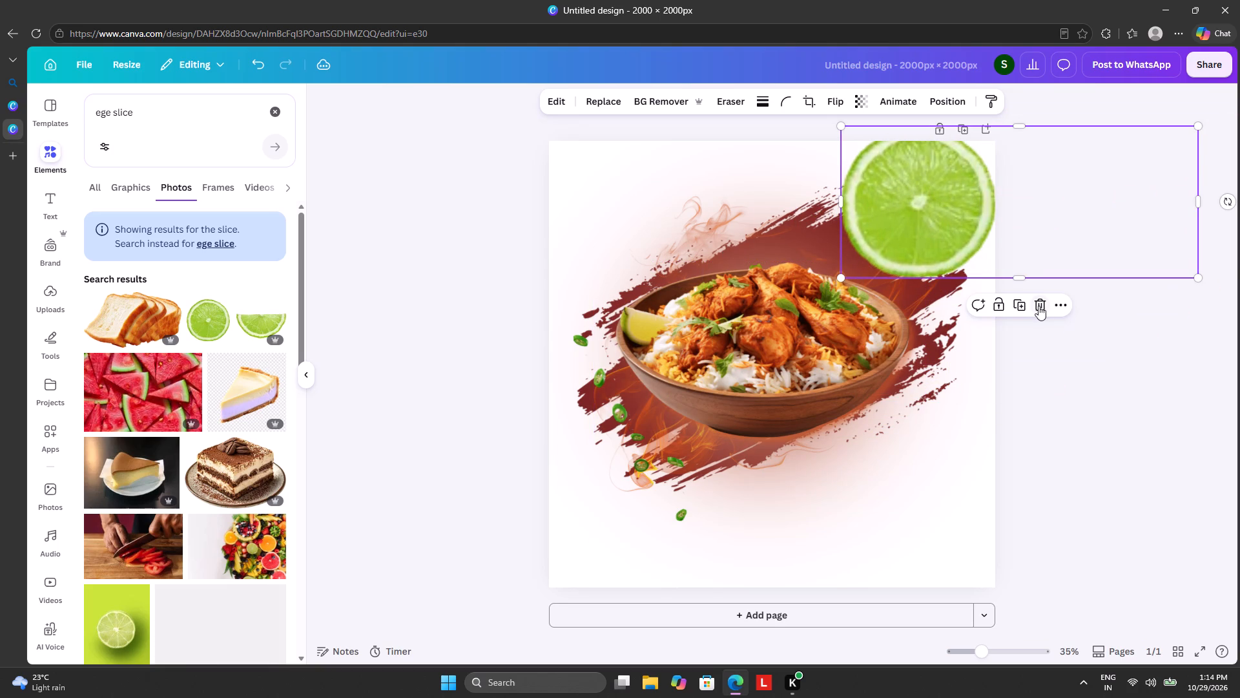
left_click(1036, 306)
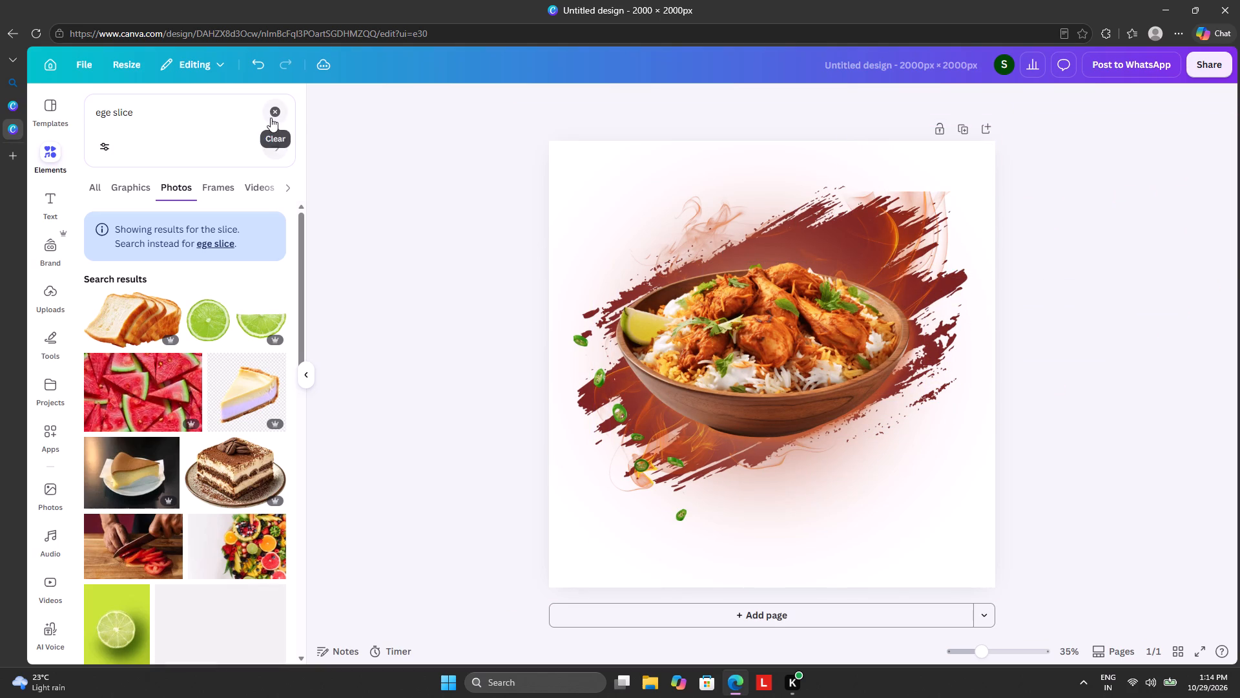
Search the elements for "limon slice".
left_click(271, 118)
type("li")
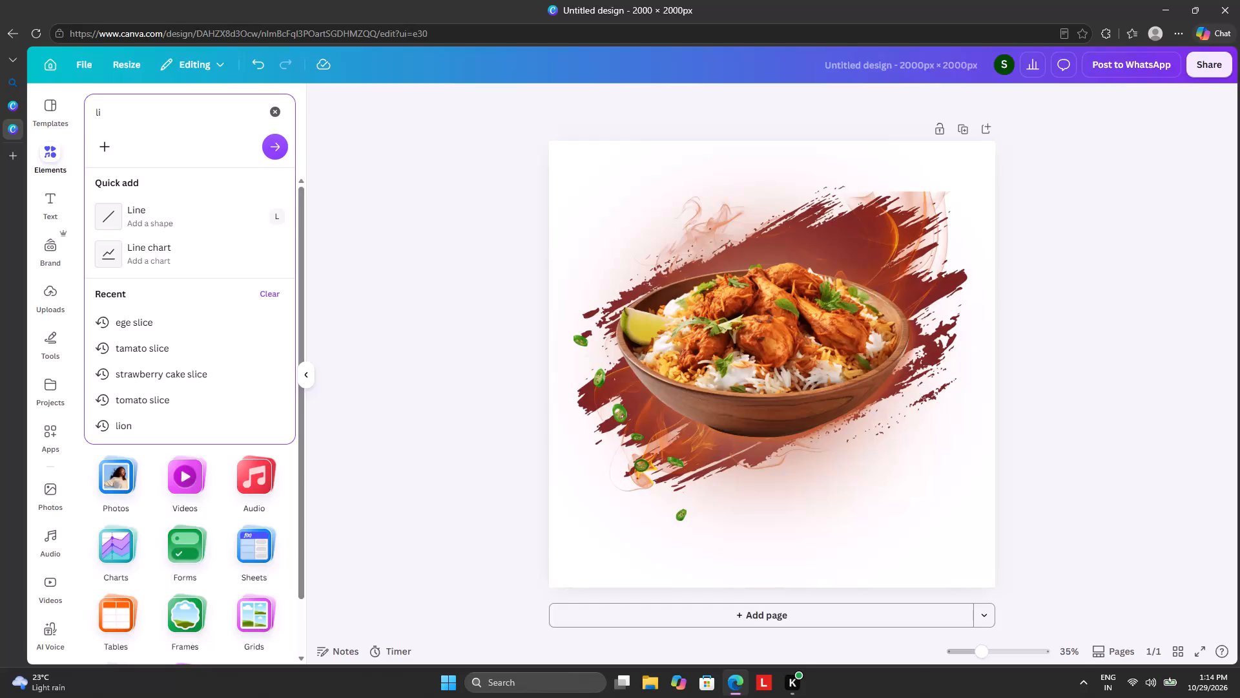
type("mon")
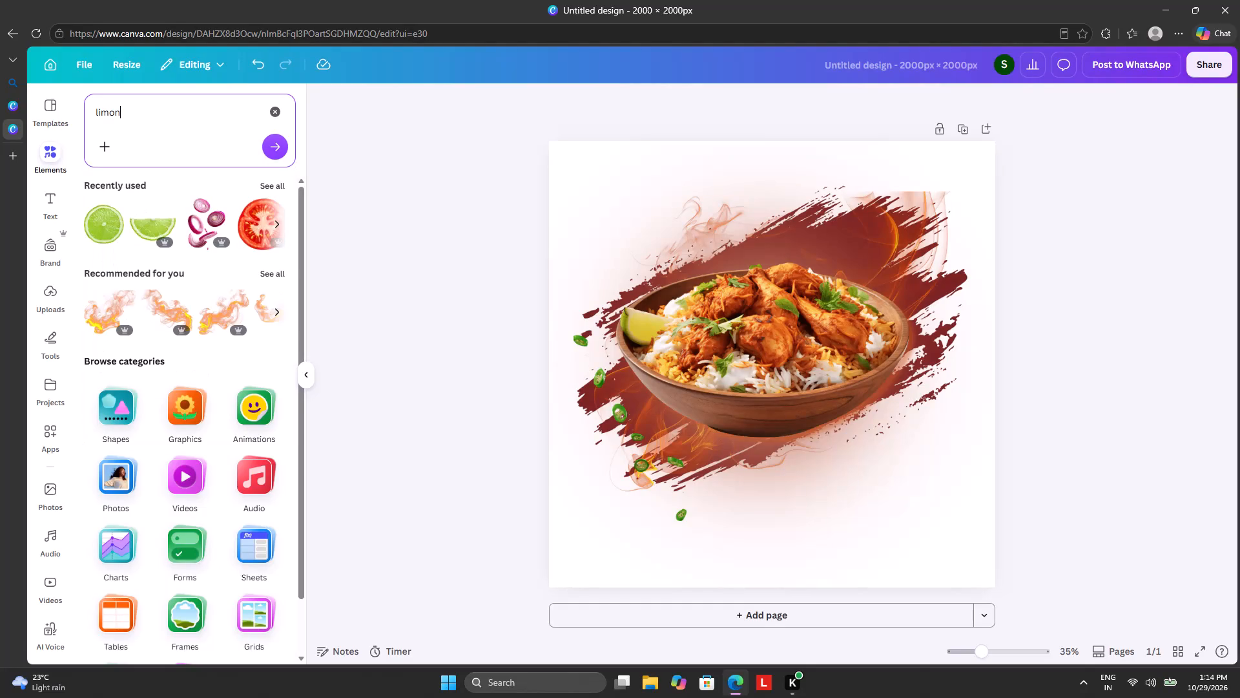
key("space")
type("slice")
key("Return")
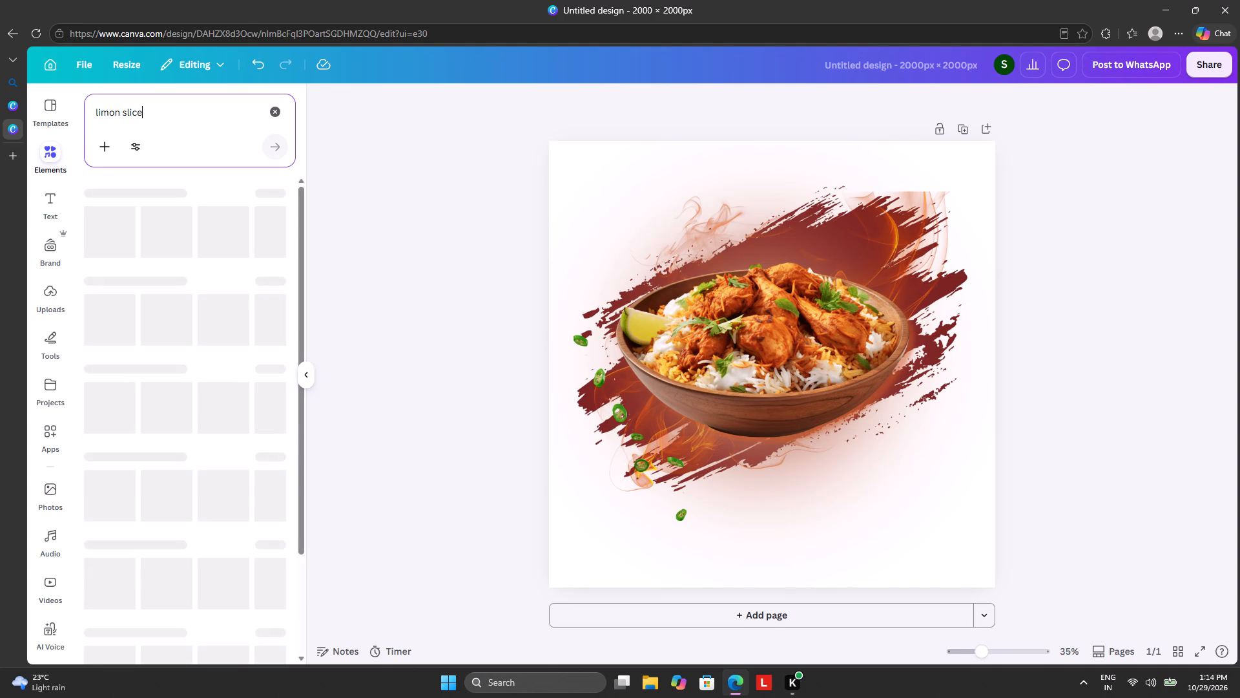
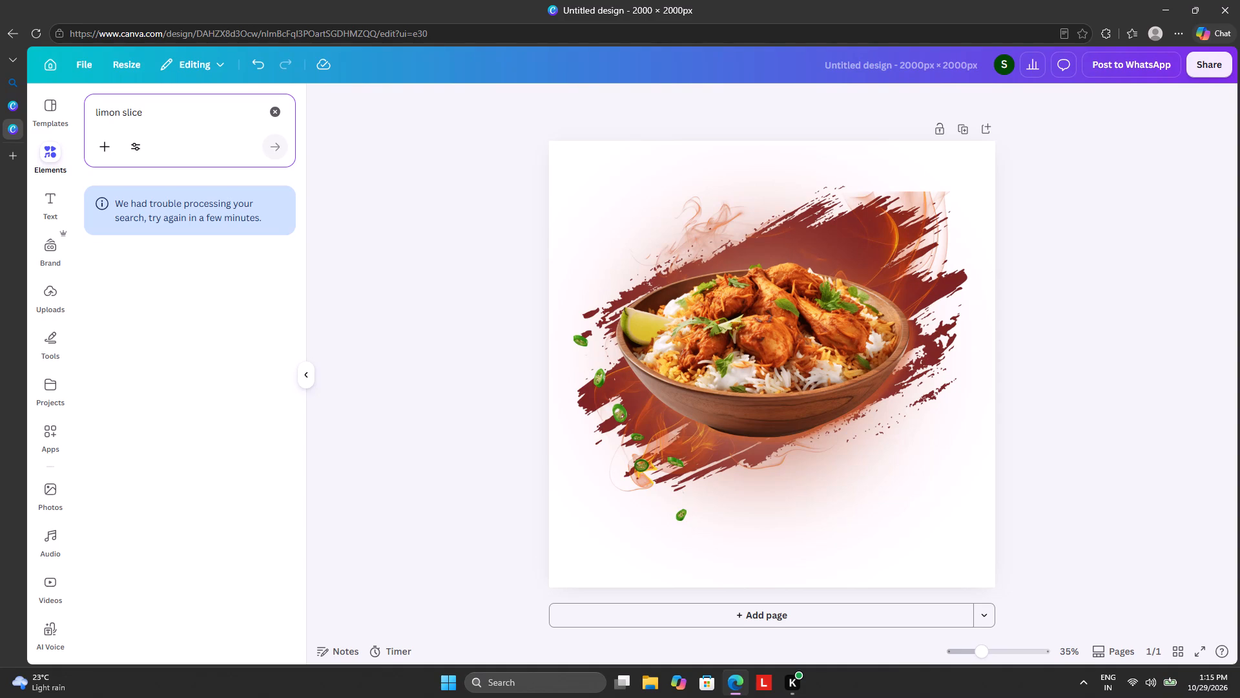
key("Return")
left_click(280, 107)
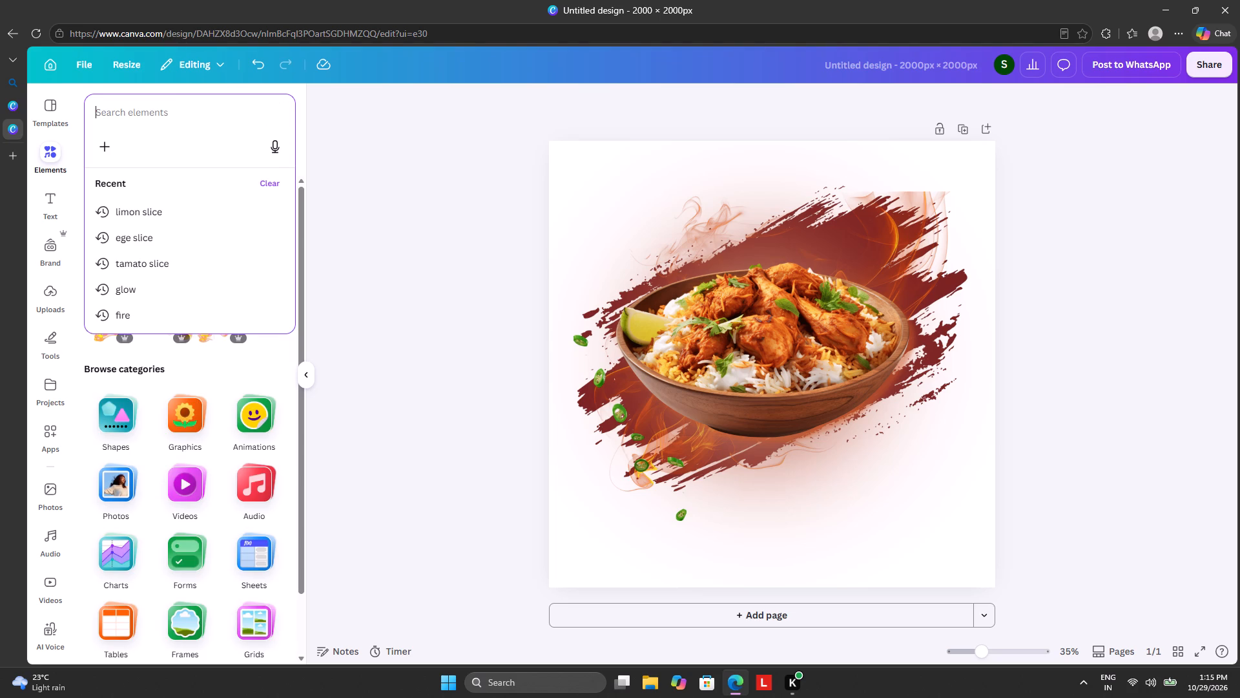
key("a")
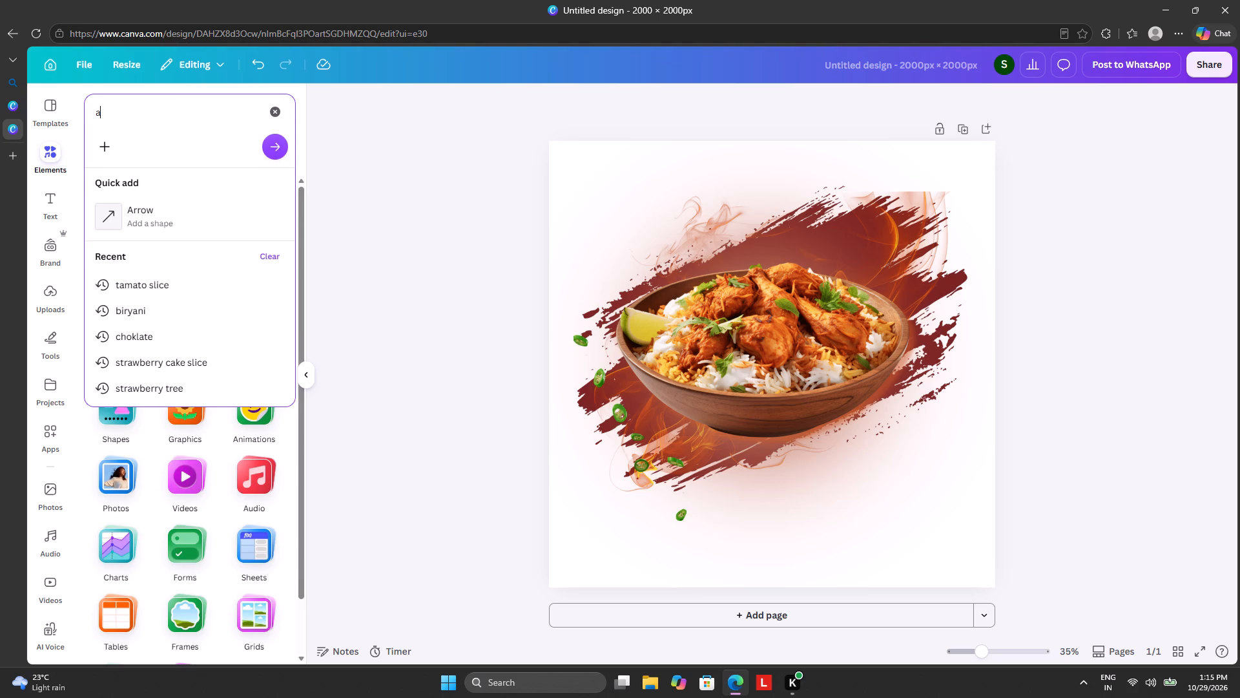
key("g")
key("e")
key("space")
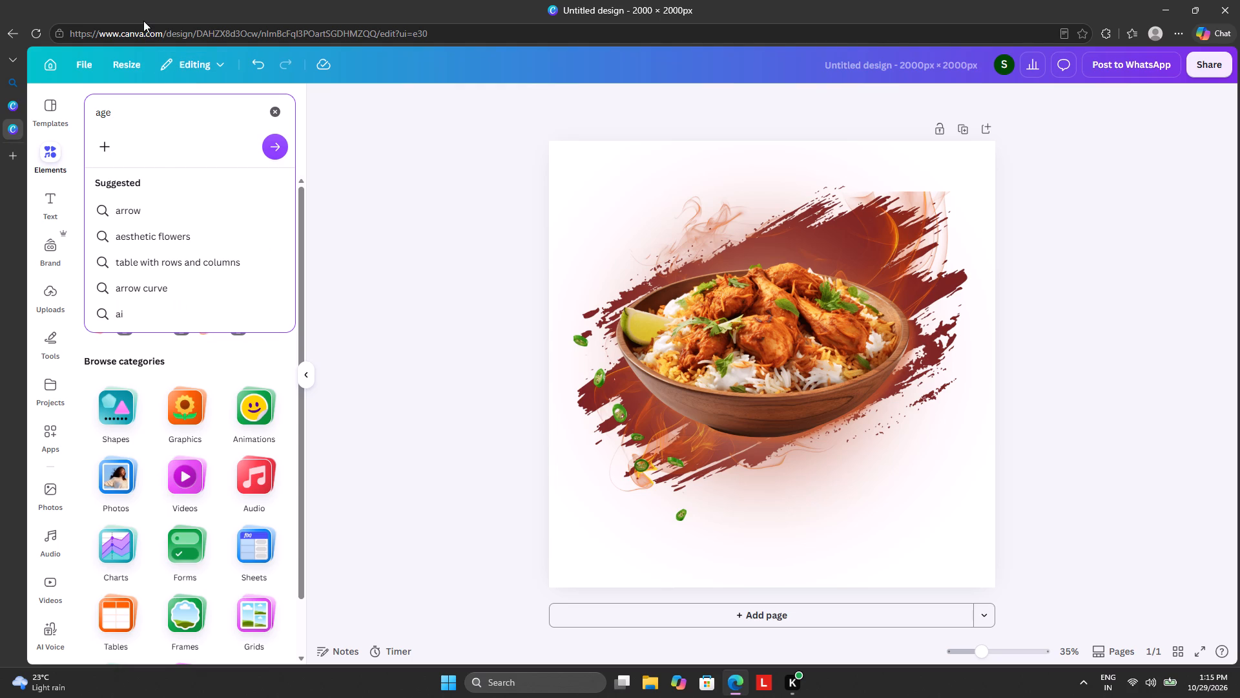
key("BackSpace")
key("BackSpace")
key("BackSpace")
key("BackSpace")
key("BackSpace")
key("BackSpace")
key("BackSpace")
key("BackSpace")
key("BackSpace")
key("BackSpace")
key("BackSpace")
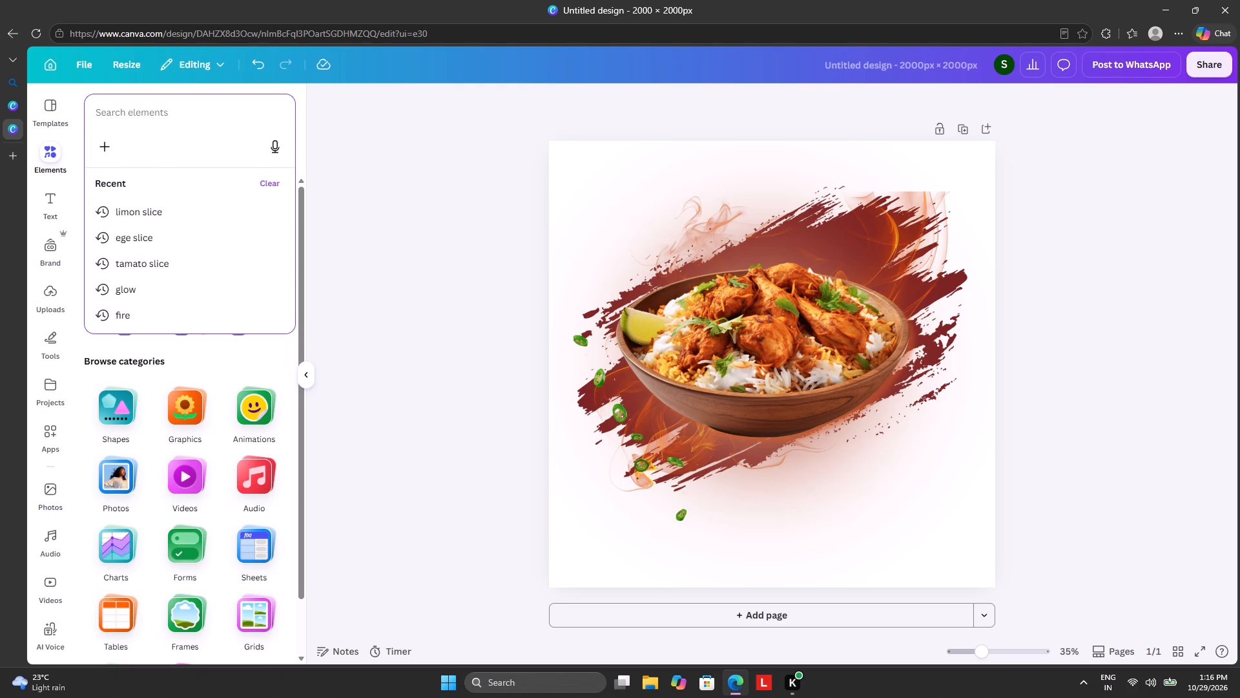
Search the elements again for "limon slice" and list all matching graphics.
key("l")
key("i")
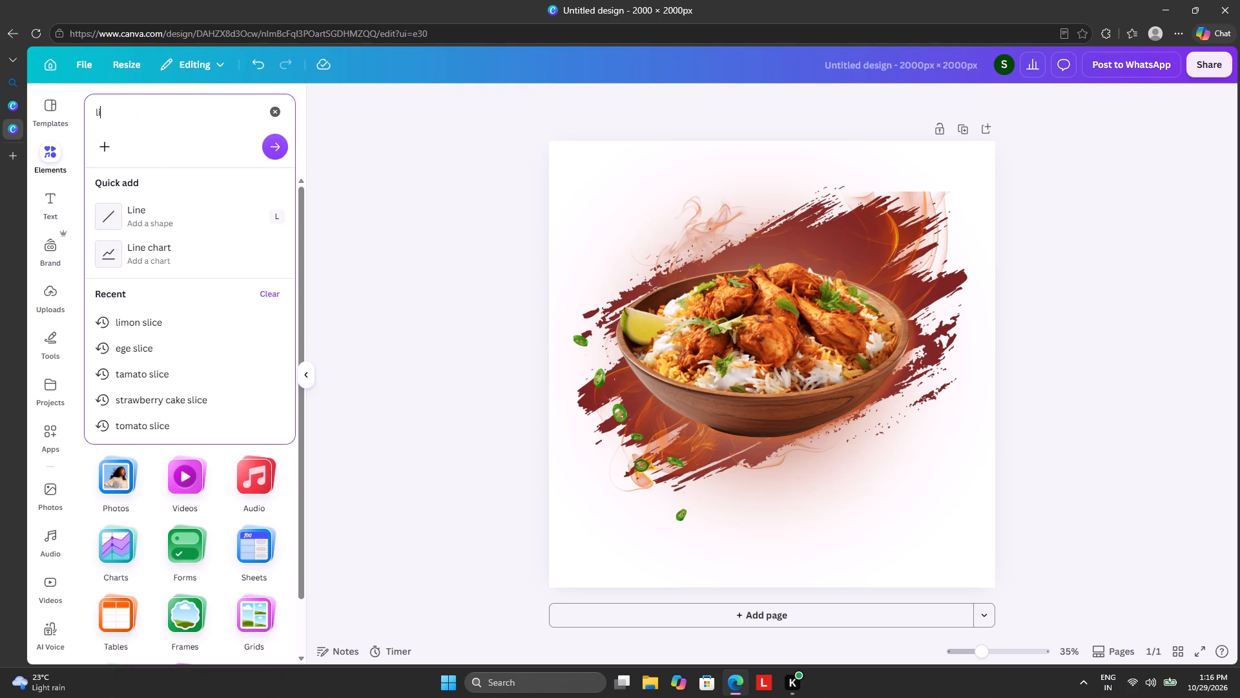
left_click(150, 313)
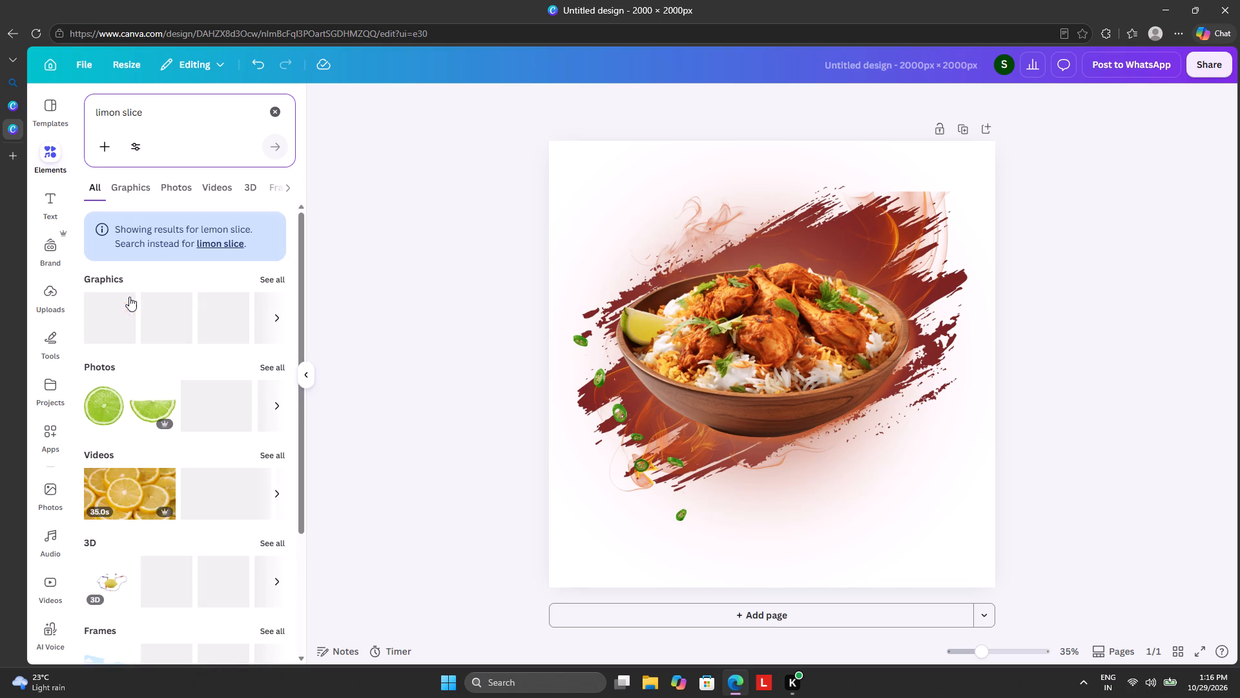
left_click(278, 274)
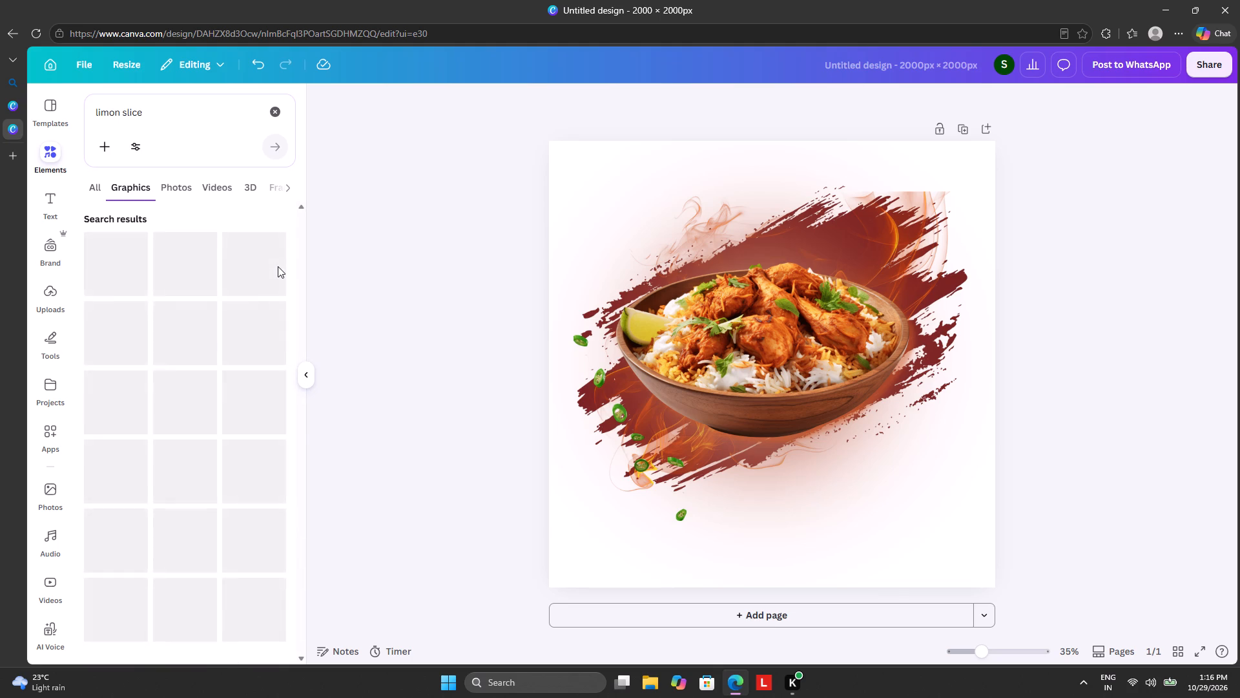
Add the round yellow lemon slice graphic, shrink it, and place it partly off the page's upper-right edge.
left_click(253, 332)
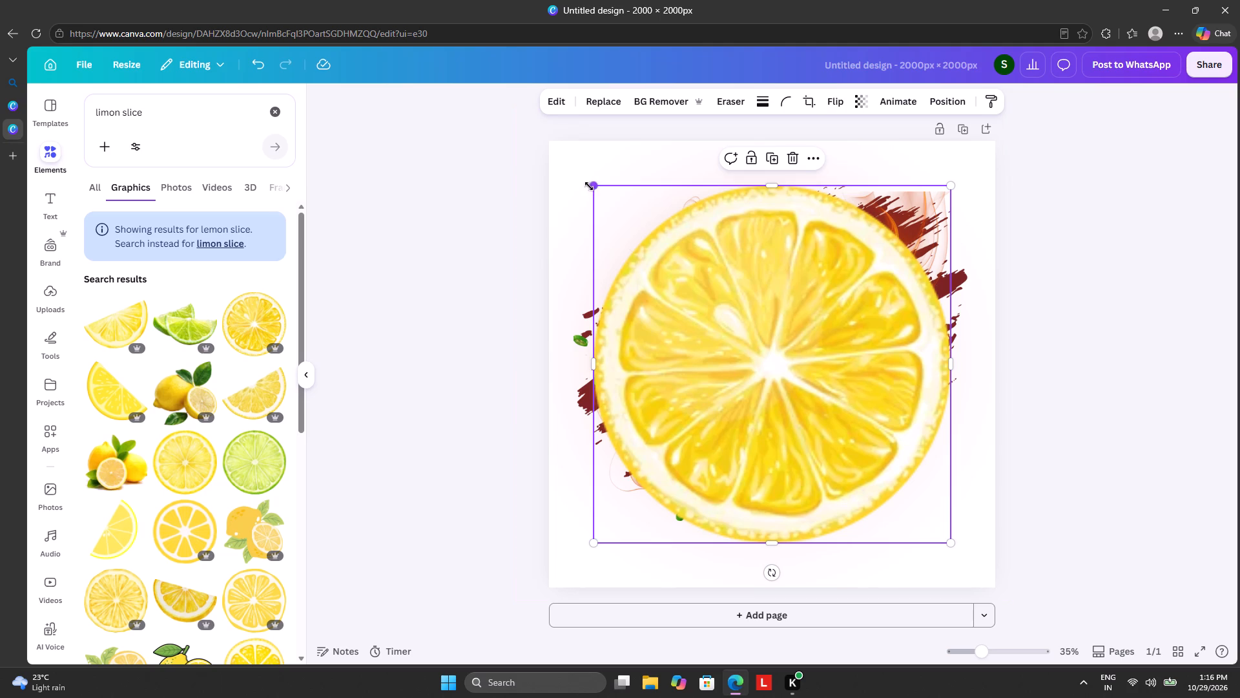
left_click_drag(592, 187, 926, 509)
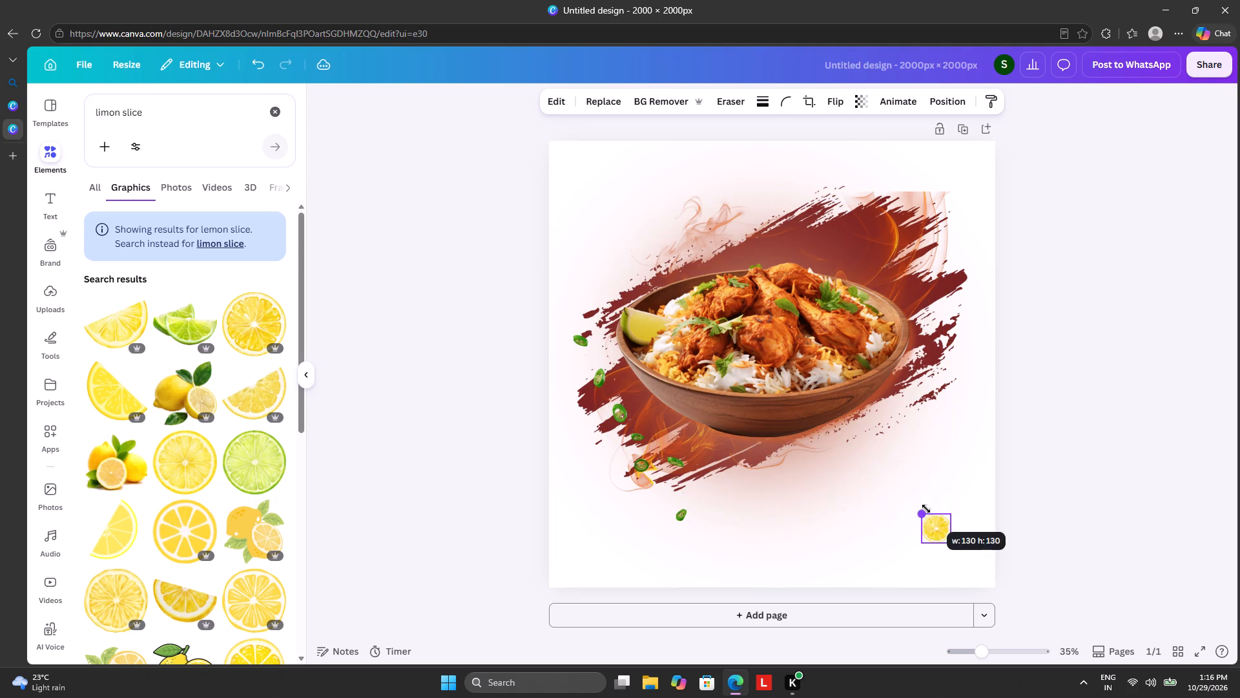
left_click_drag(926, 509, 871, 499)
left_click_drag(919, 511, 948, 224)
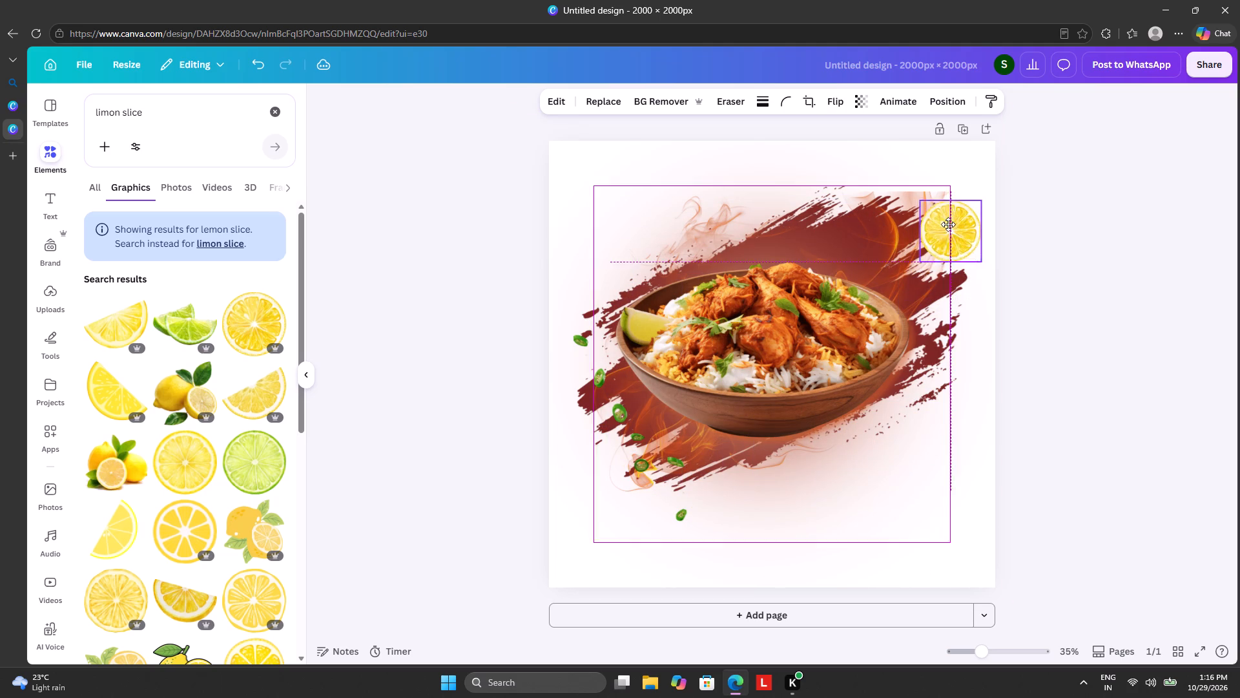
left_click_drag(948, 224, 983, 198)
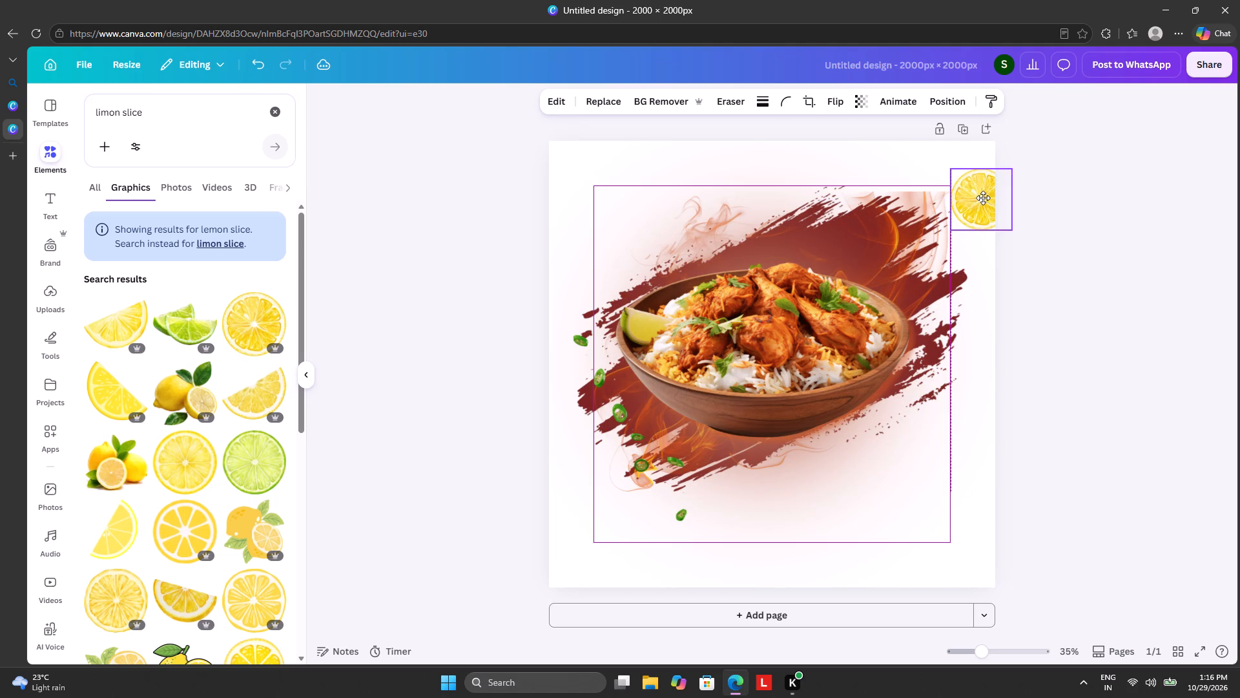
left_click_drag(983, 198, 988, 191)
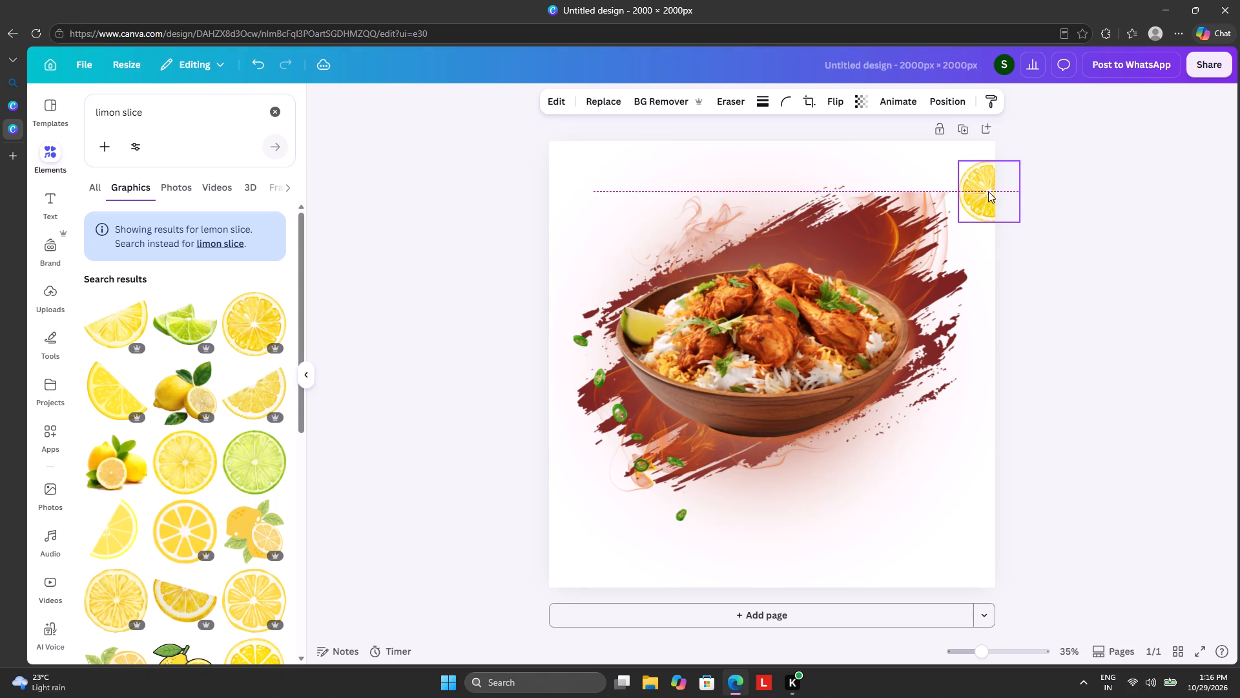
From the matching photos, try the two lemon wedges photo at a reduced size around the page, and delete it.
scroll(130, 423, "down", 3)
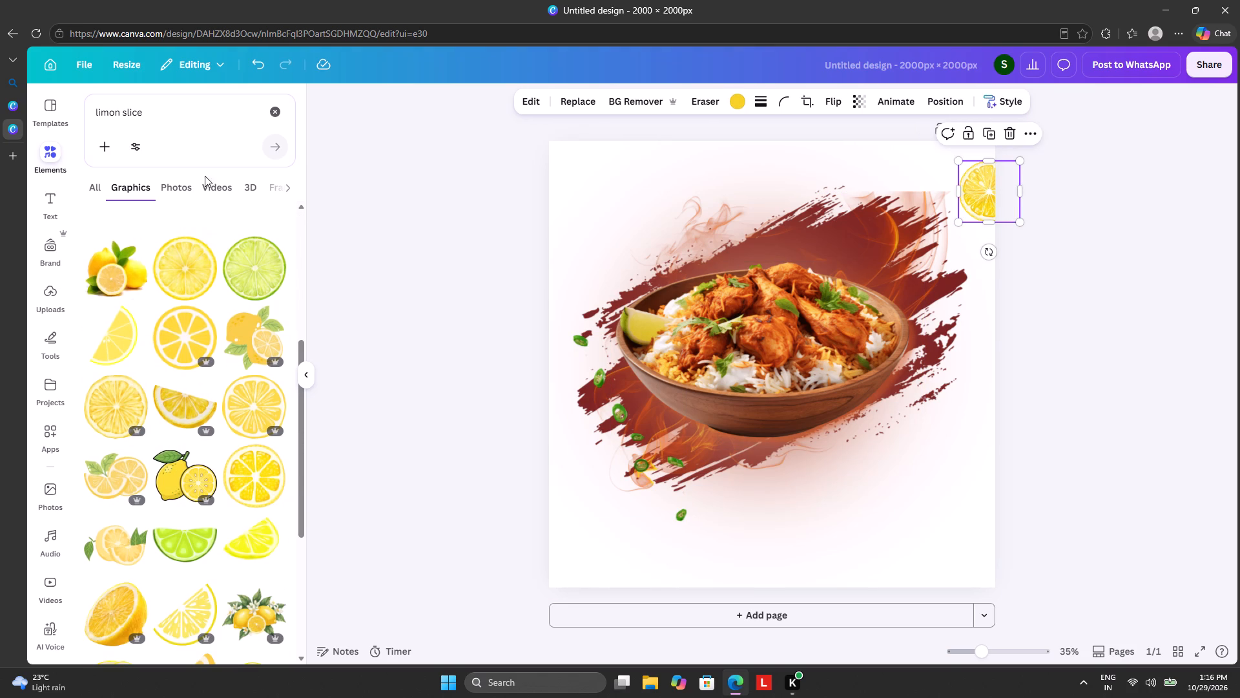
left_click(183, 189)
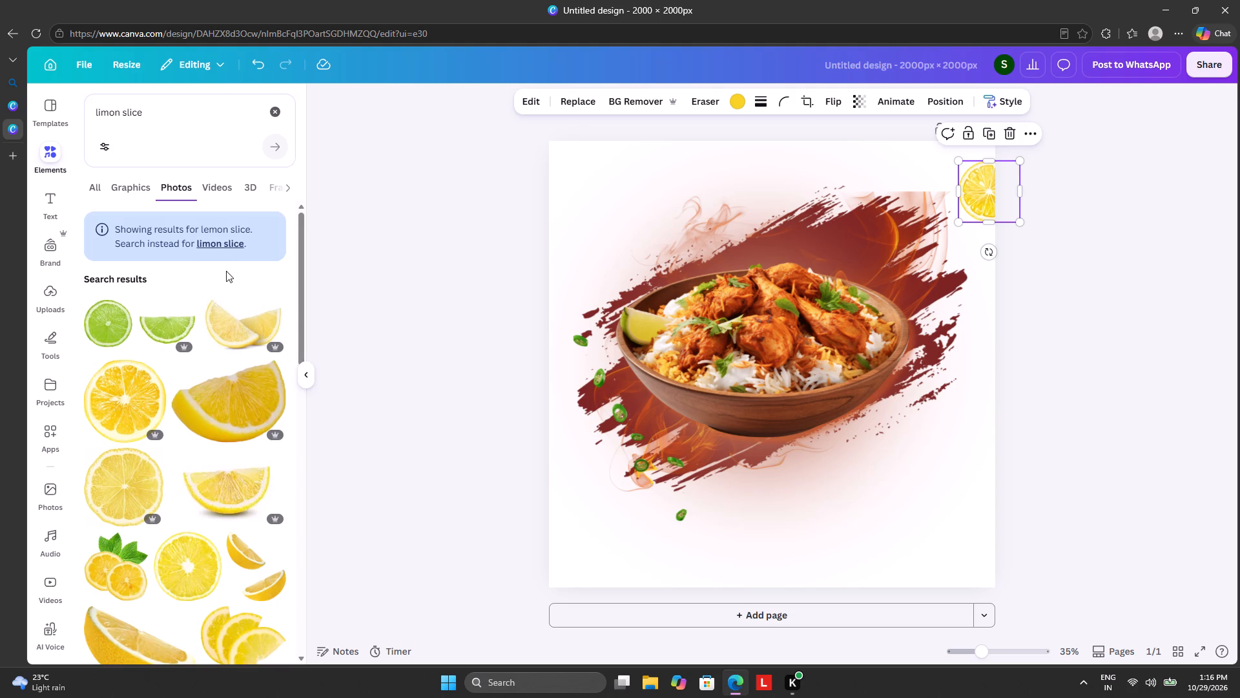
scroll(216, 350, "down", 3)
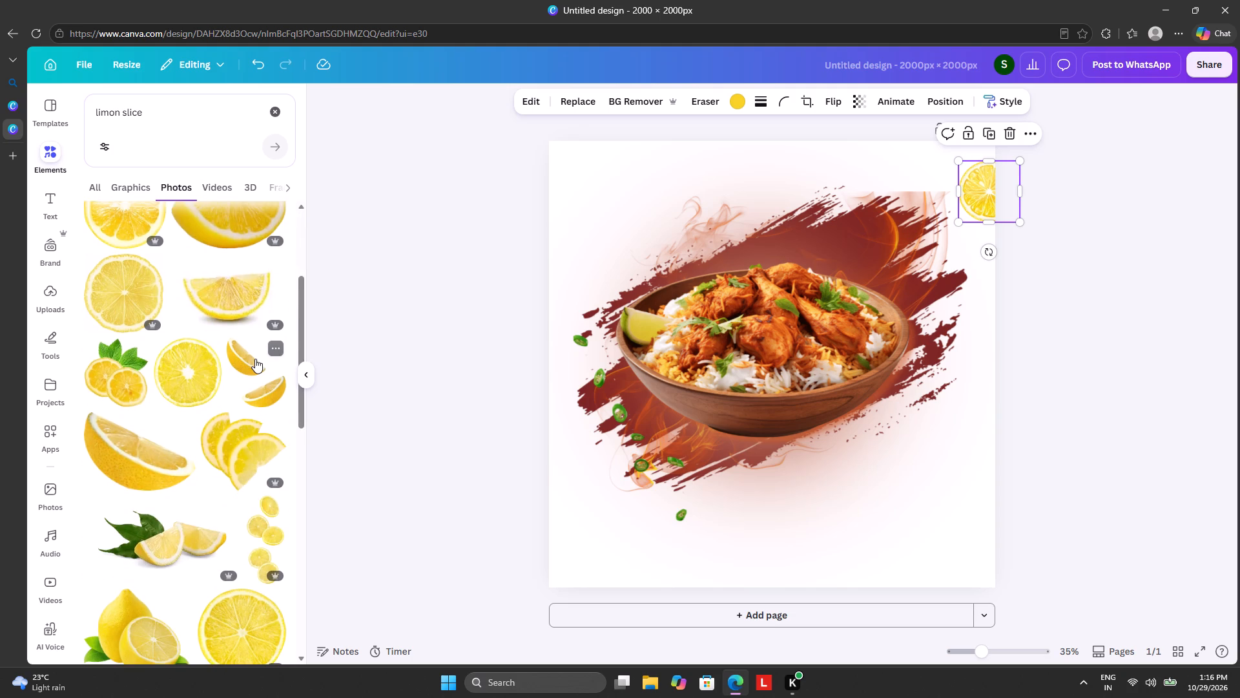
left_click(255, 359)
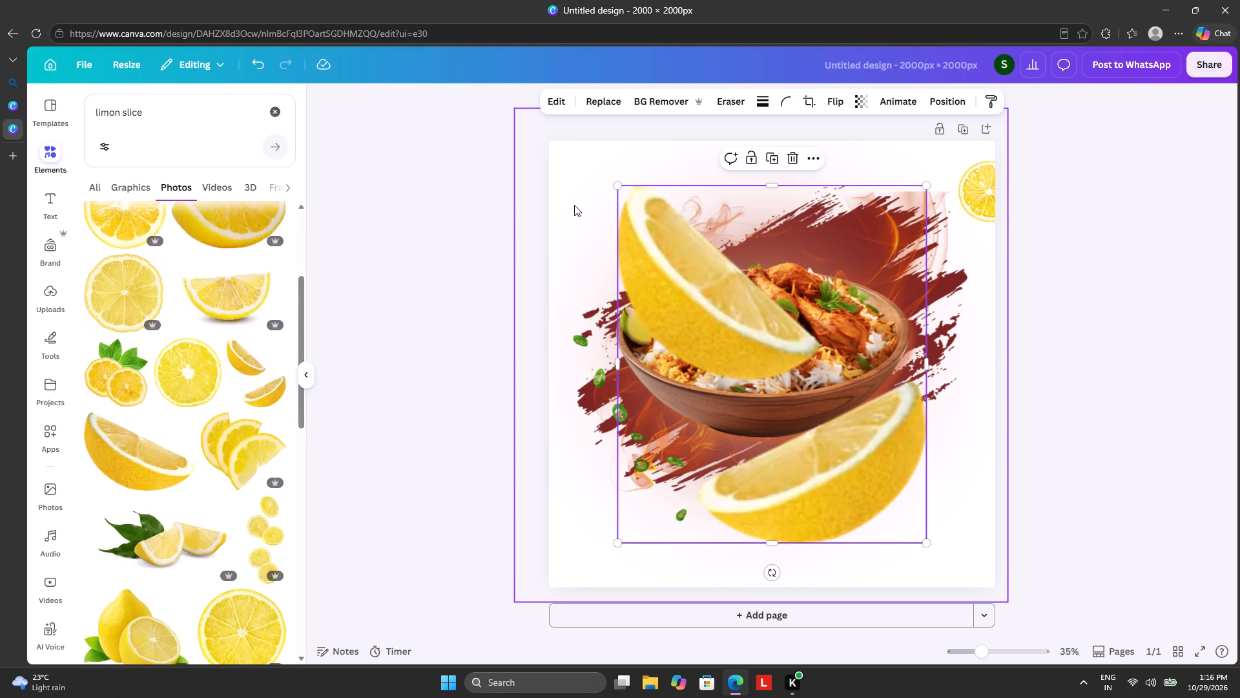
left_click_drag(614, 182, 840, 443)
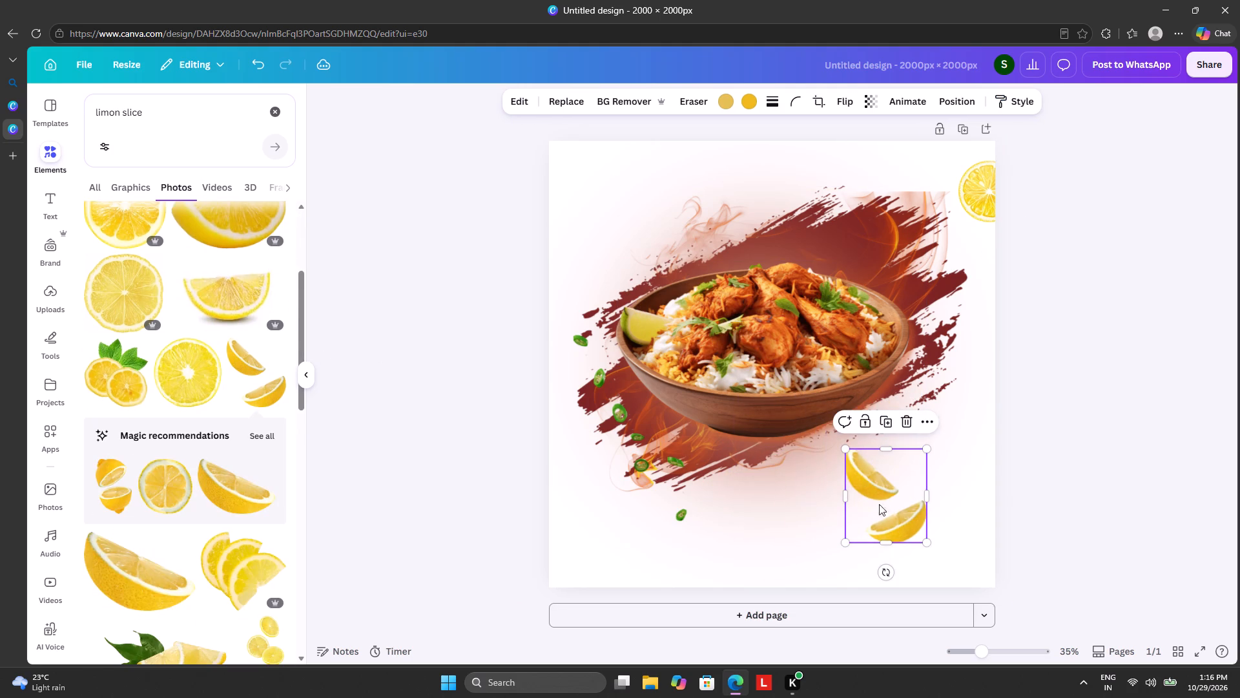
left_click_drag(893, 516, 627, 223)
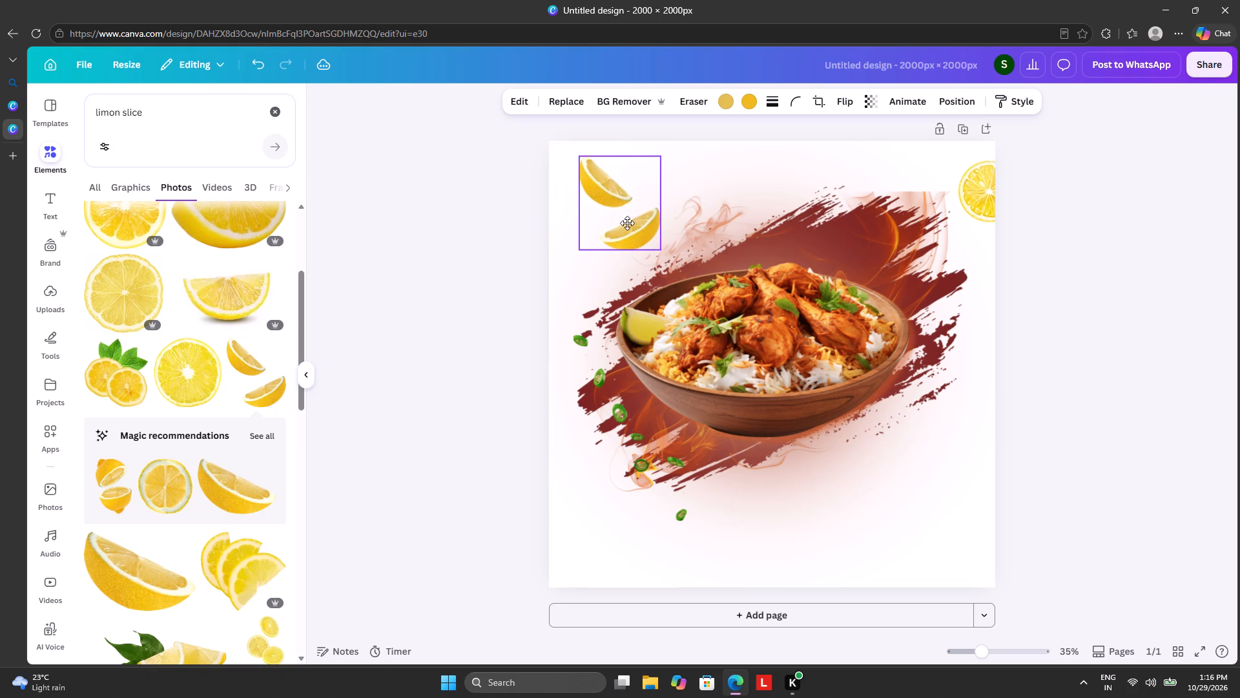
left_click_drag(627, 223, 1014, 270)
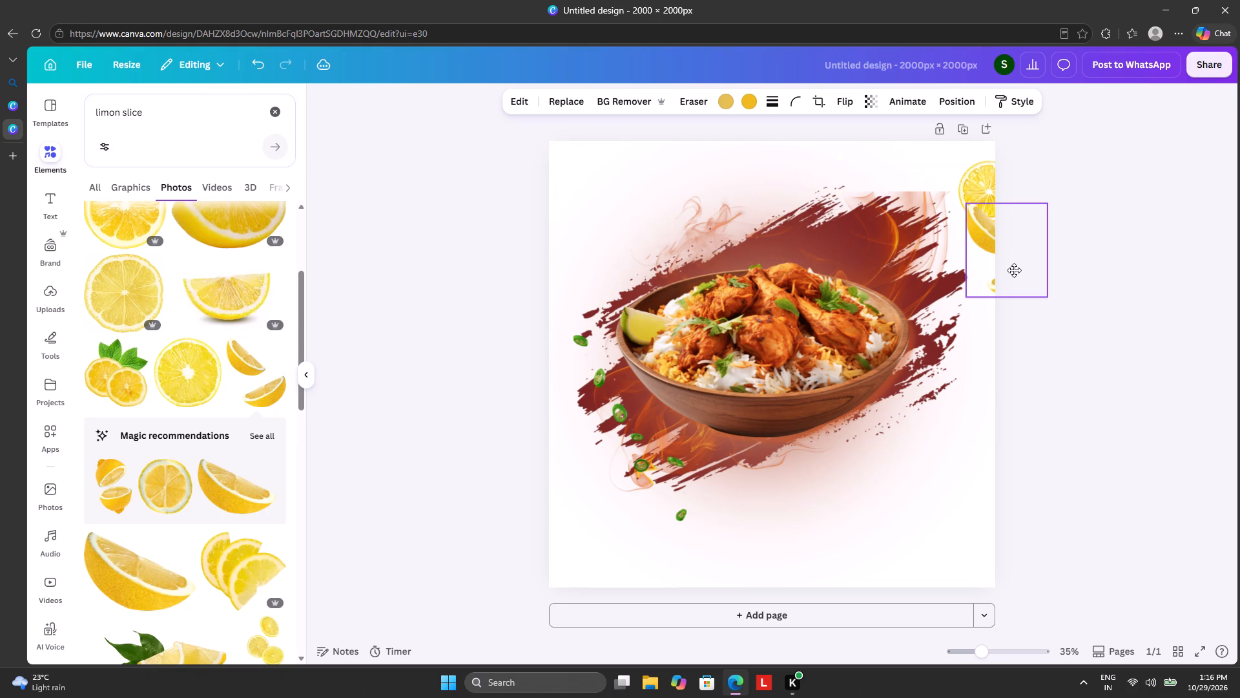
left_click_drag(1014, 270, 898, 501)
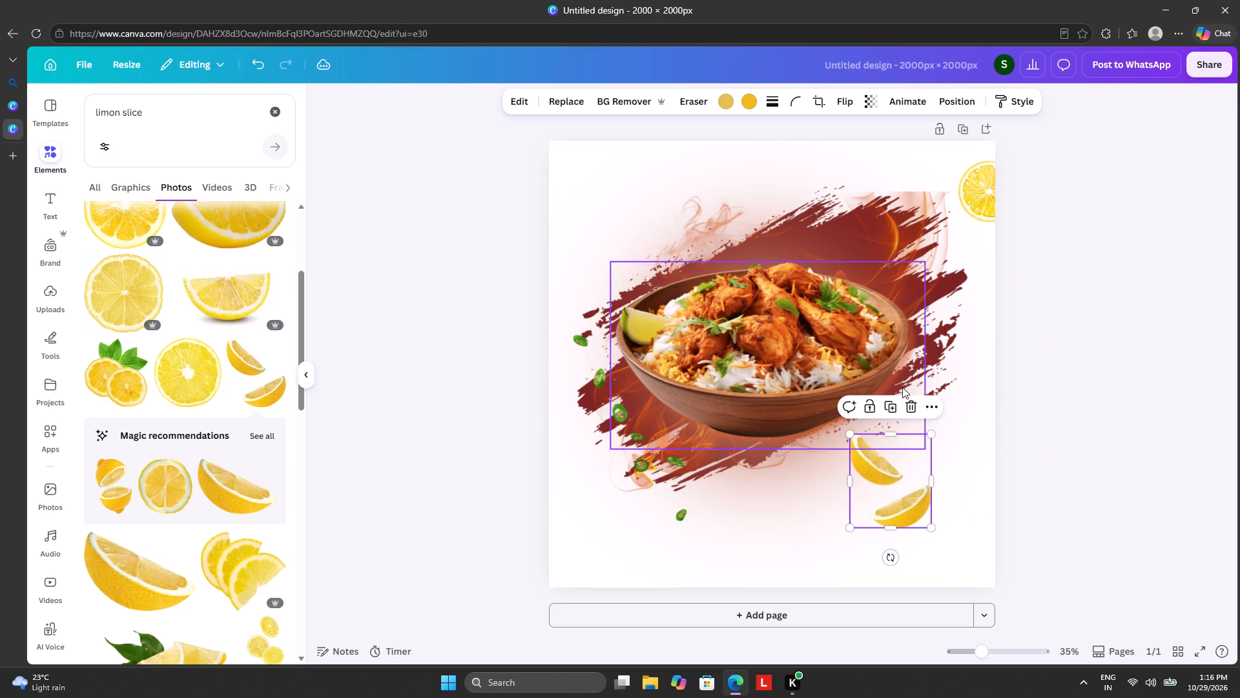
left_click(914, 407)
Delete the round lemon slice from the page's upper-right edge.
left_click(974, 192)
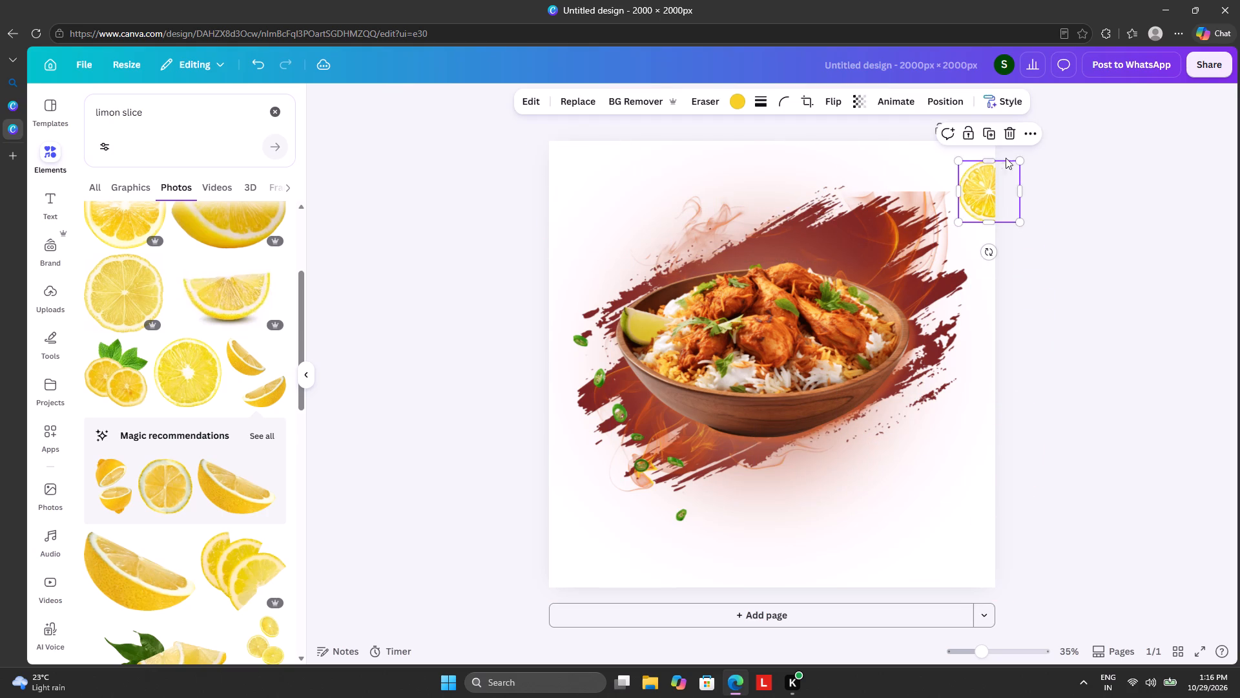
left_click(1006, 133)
Add the photo of five scattered lemon slices, shrink it, and place it partly off the page's upper-right edge.
scroll(263, 456, "down", 4)
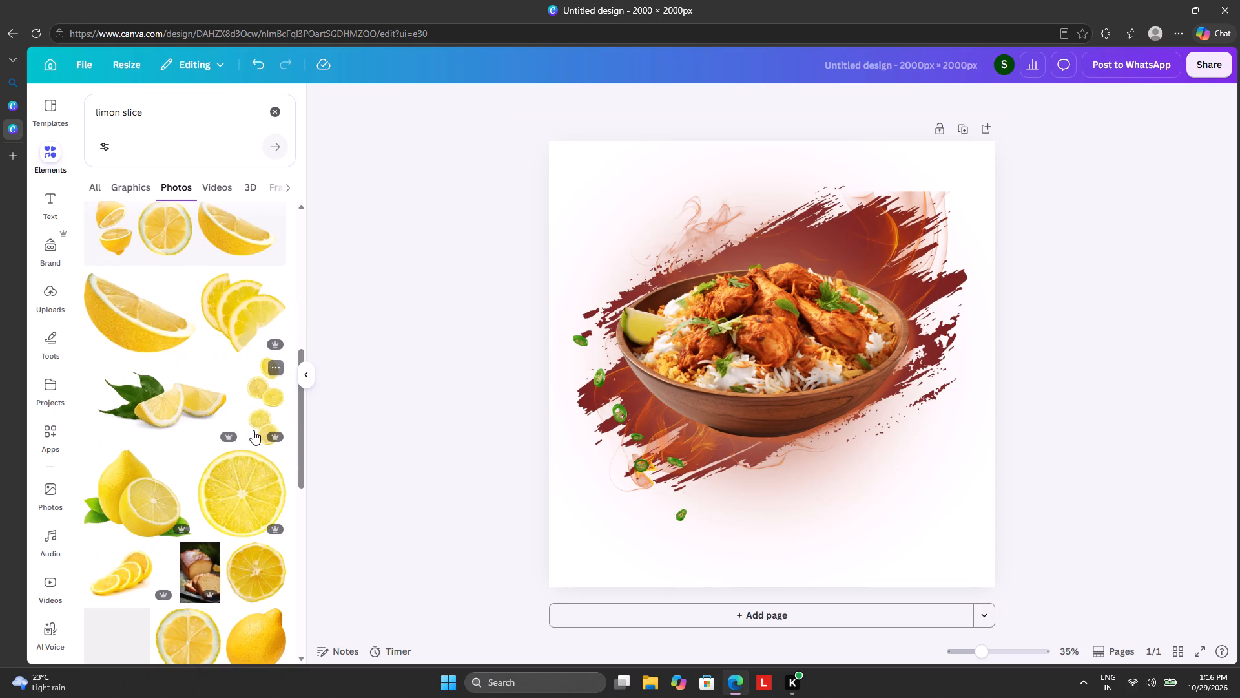
scroll(249, 414, "down", 1)
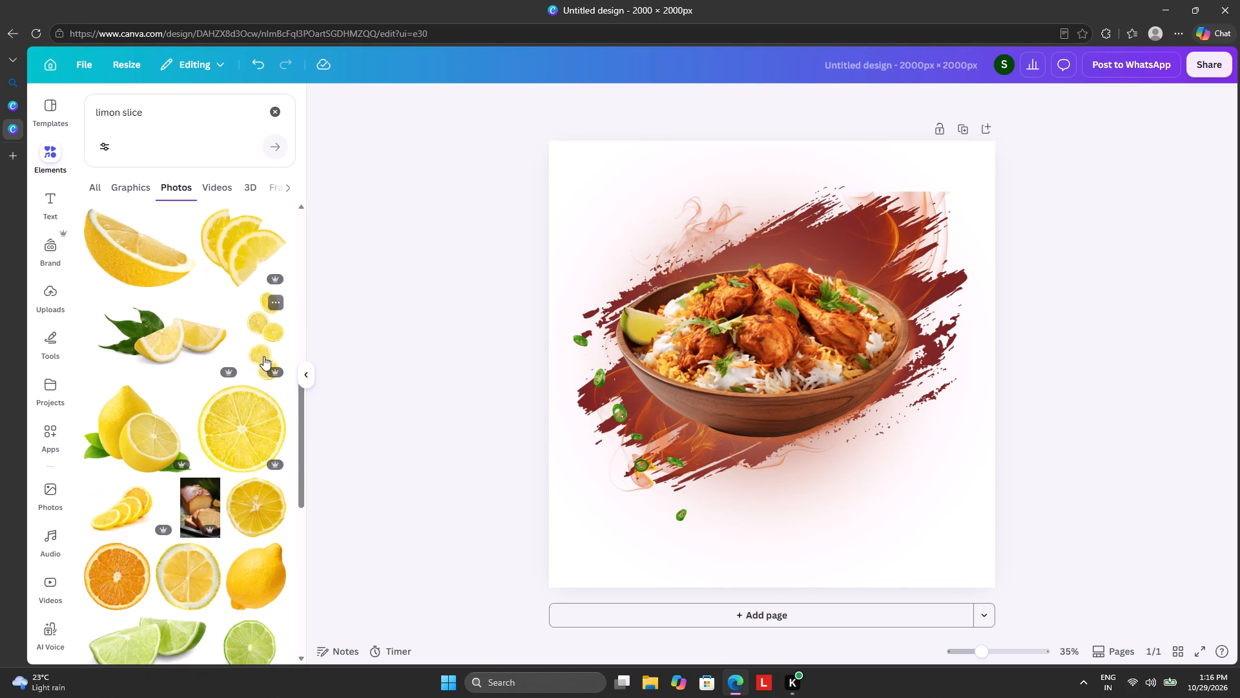
left_click(263, 354)
left_click_drag(743, 304, 922, 248)
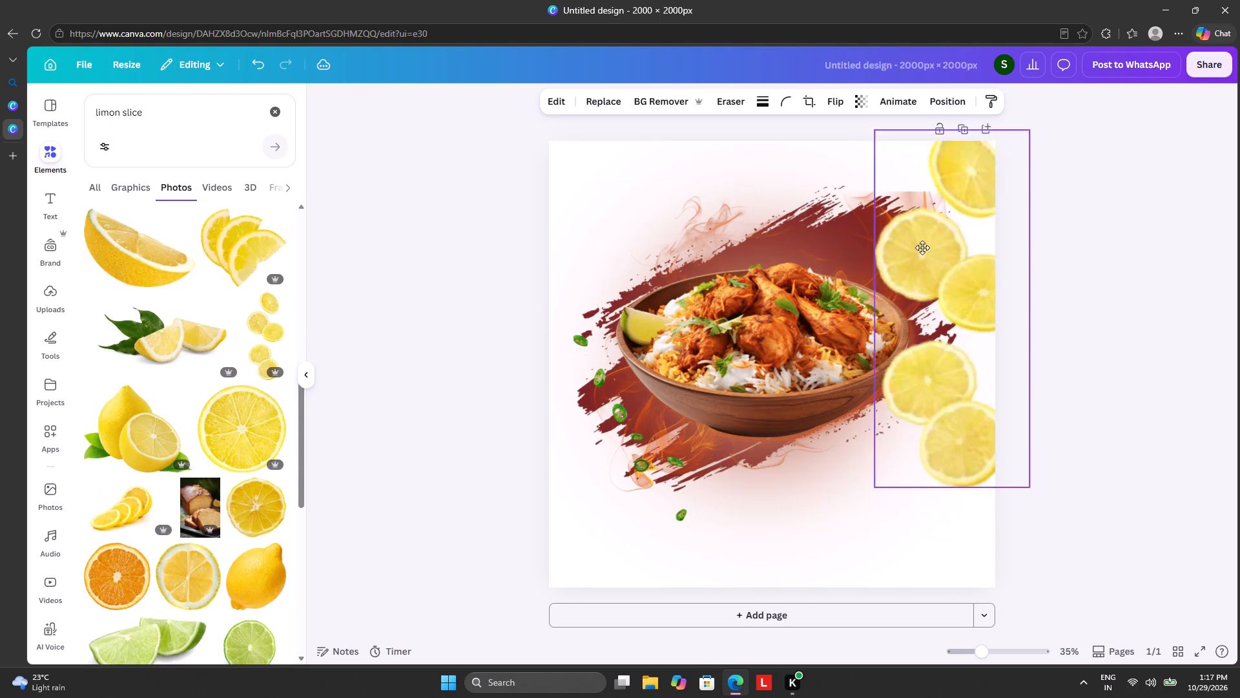
left_click_drag(922, 248, 765, 270)
left_click_drag(716, 151, 816, 284)
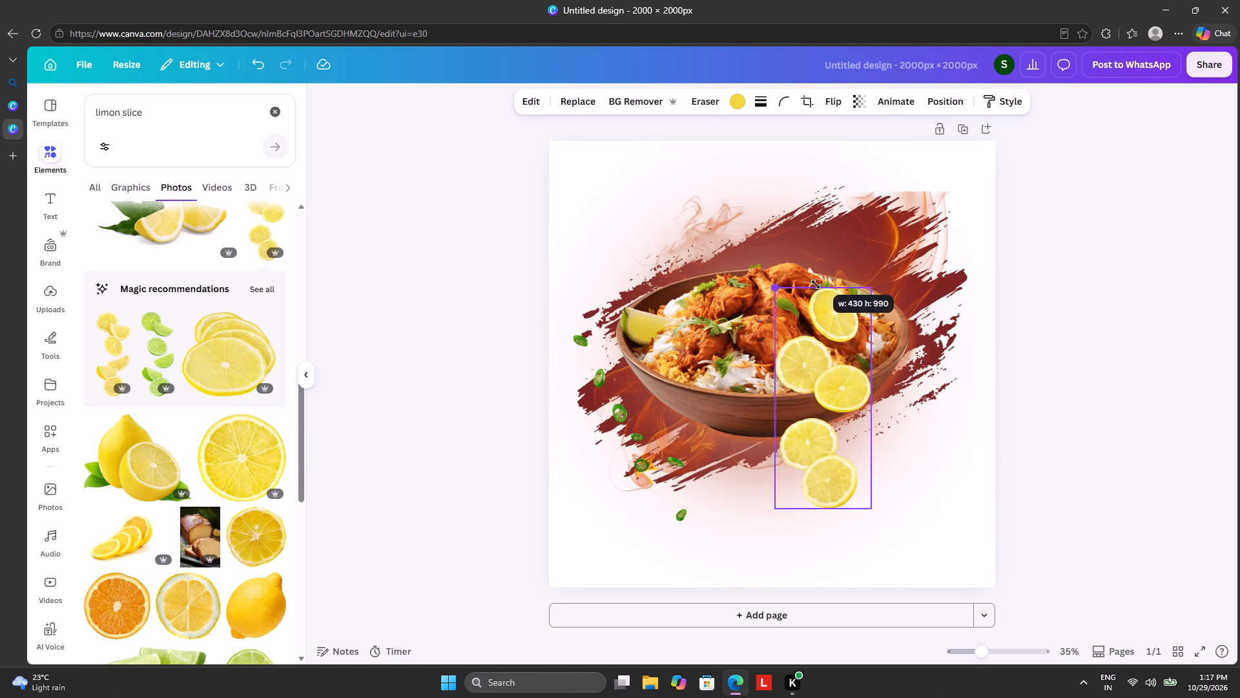
left_click_drag(816, 284, 842, 357)
left_click_drag(840, 416, 891, 204)
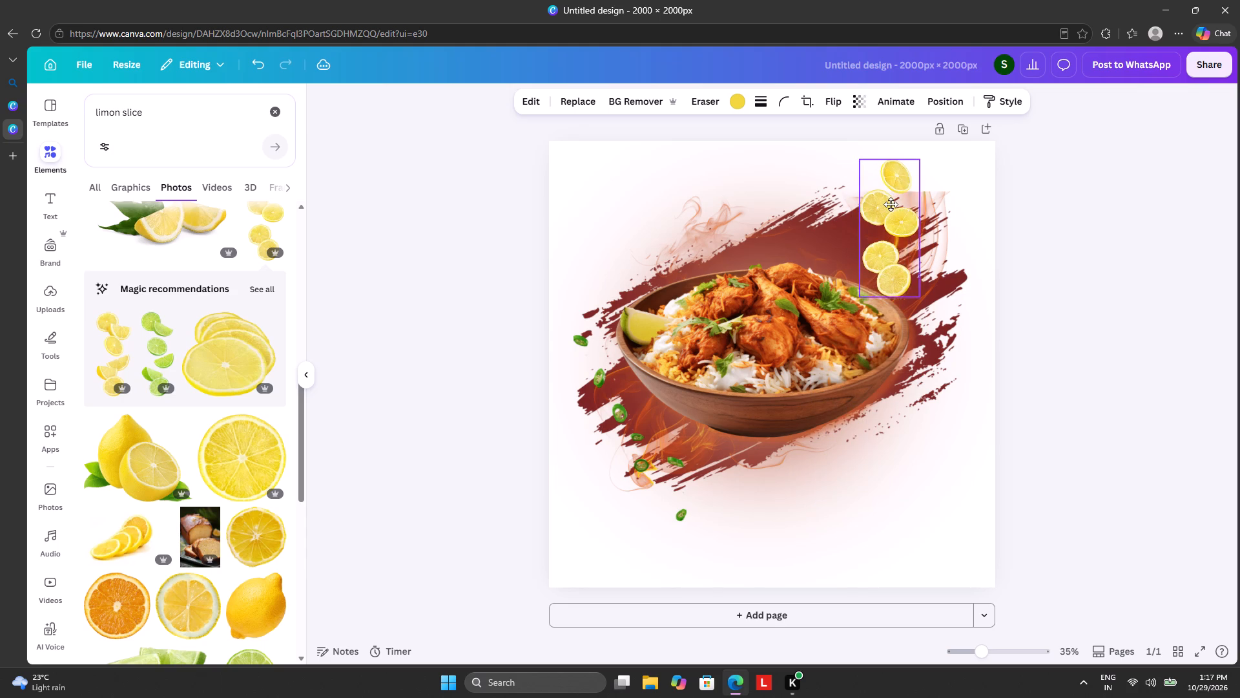
left_click_drag(891, 204, 967, 207)
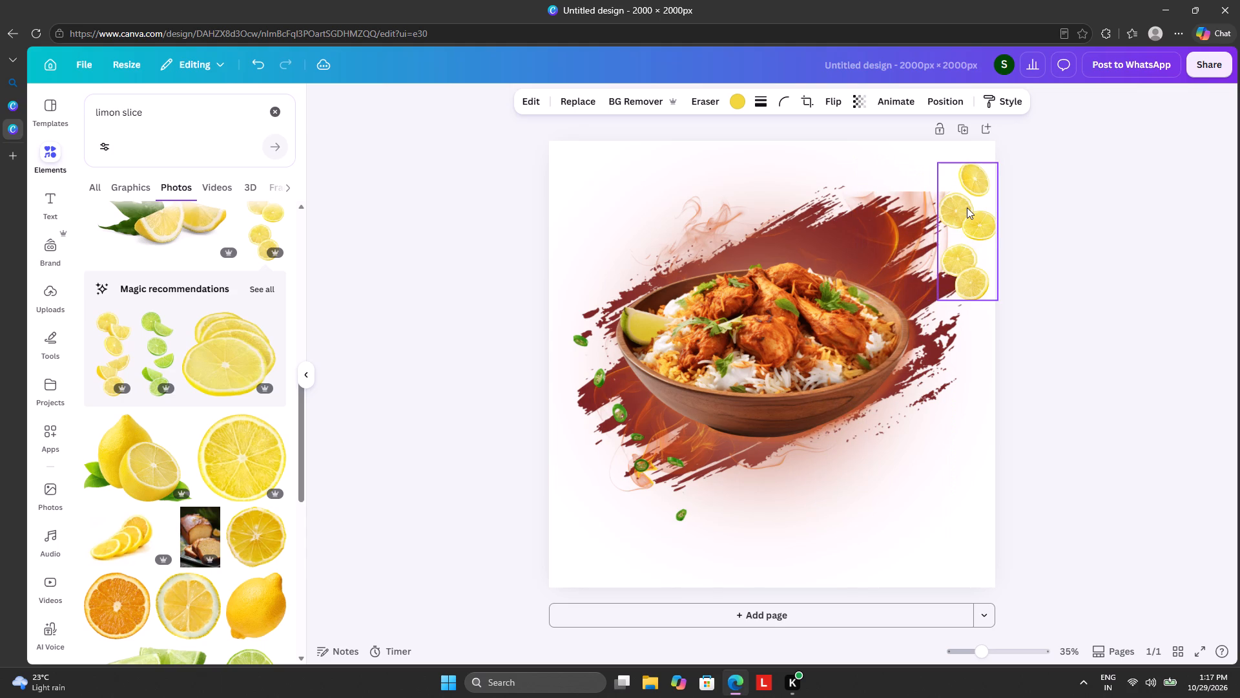
left_click_drag(967, 207, 992, 193)
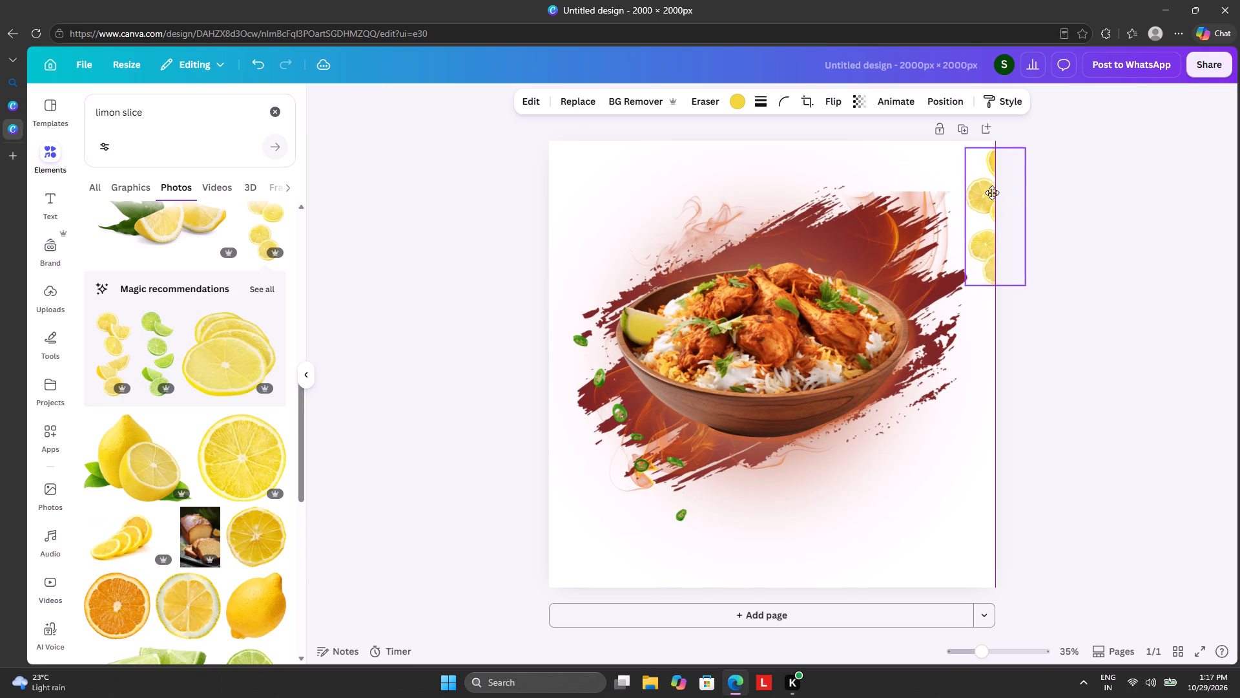
left_click_drag(992, 193, 987, 193)
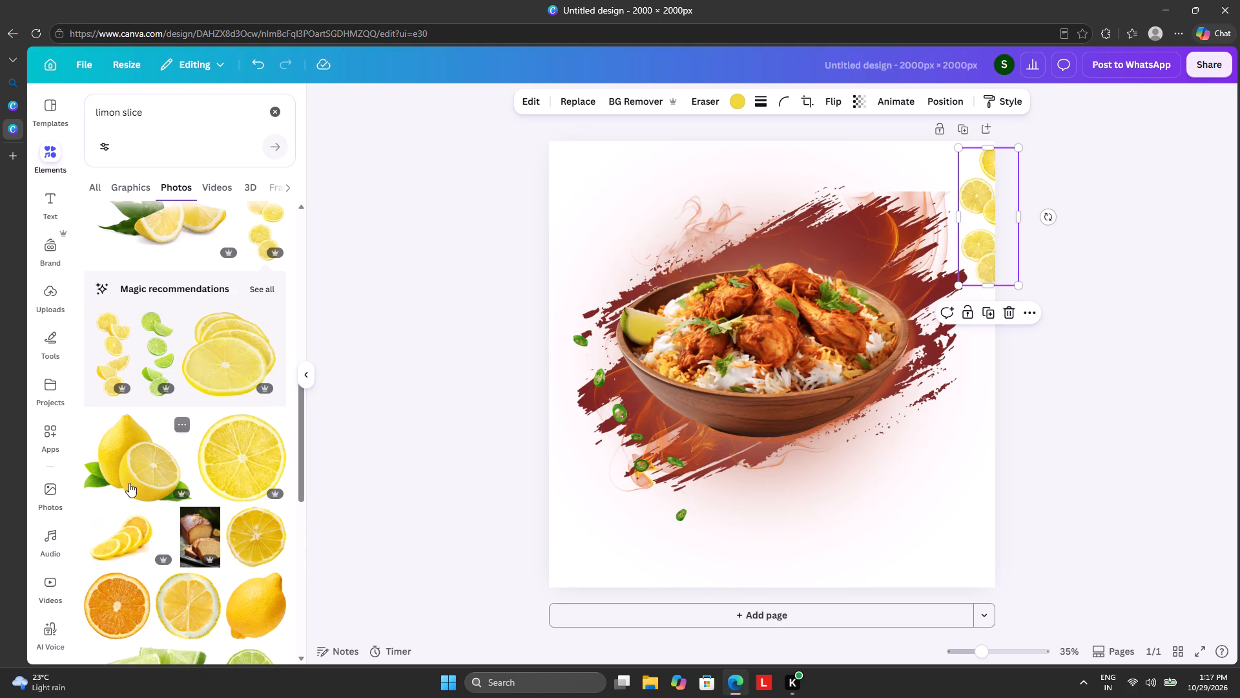
Browse further through the lemon slice photo results for another ingredient image.
scroll(129, 483, "down", 10)
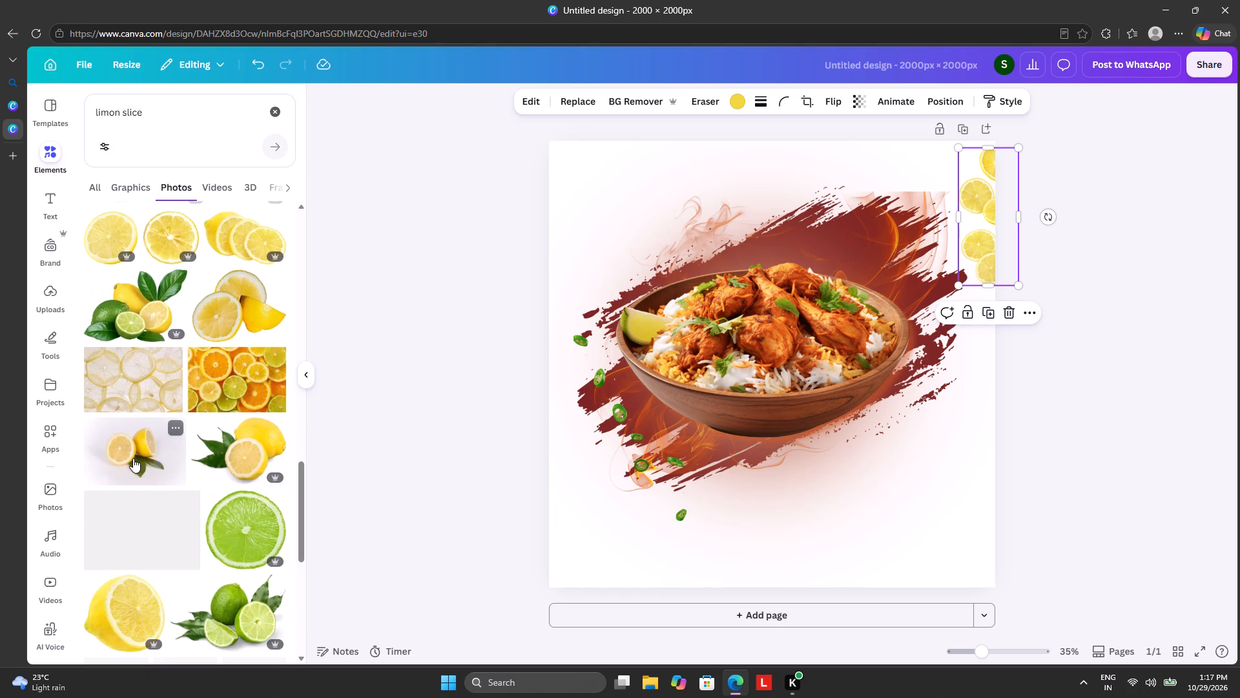
scroll(136, 453, "down", 5)
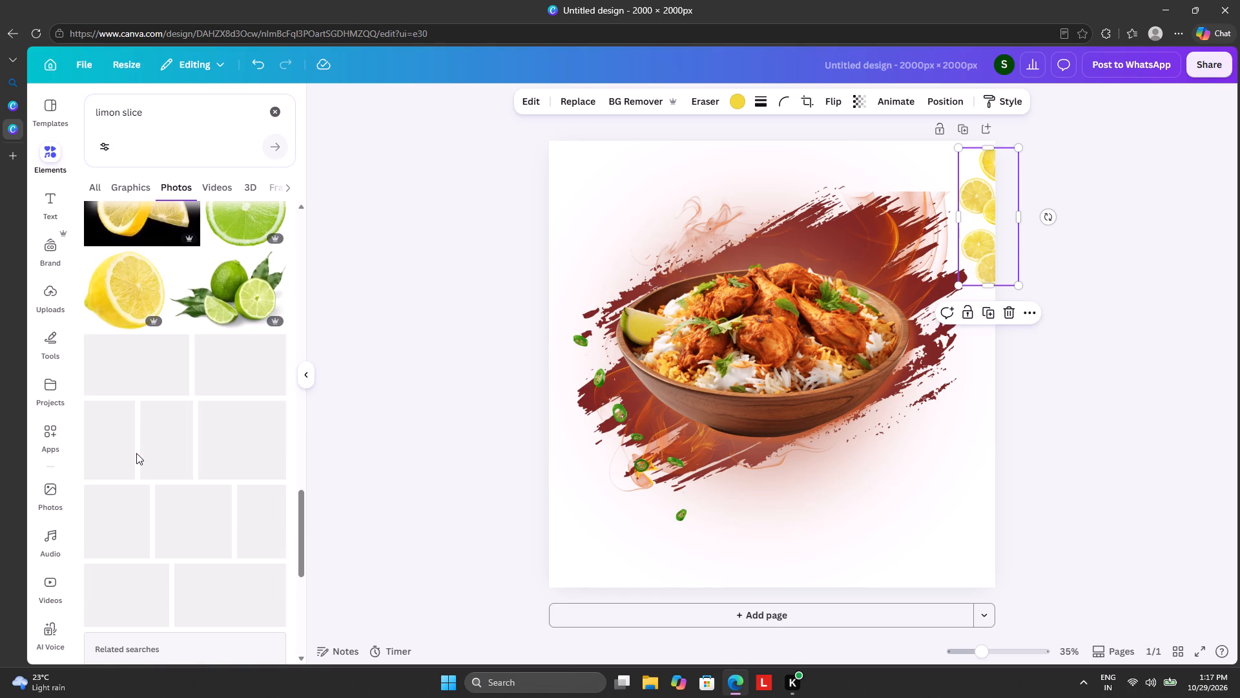
scroll(138, 448, "down", 2)
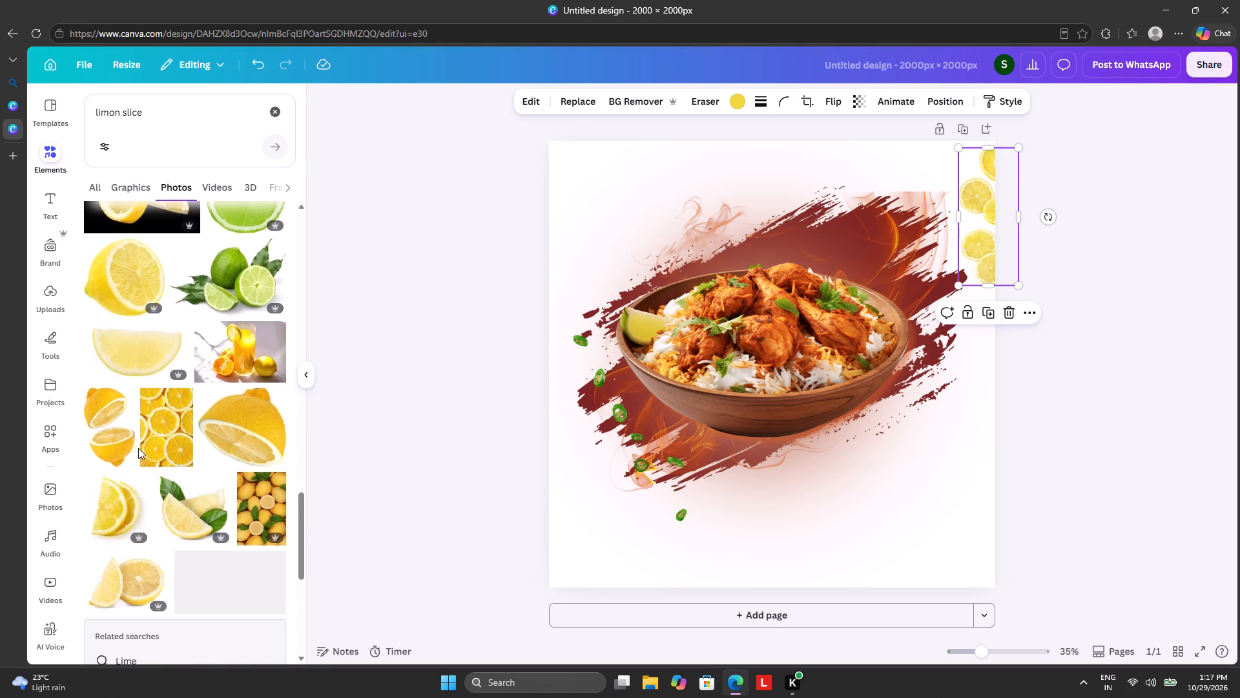
scroll(138, 448, "down", 5)
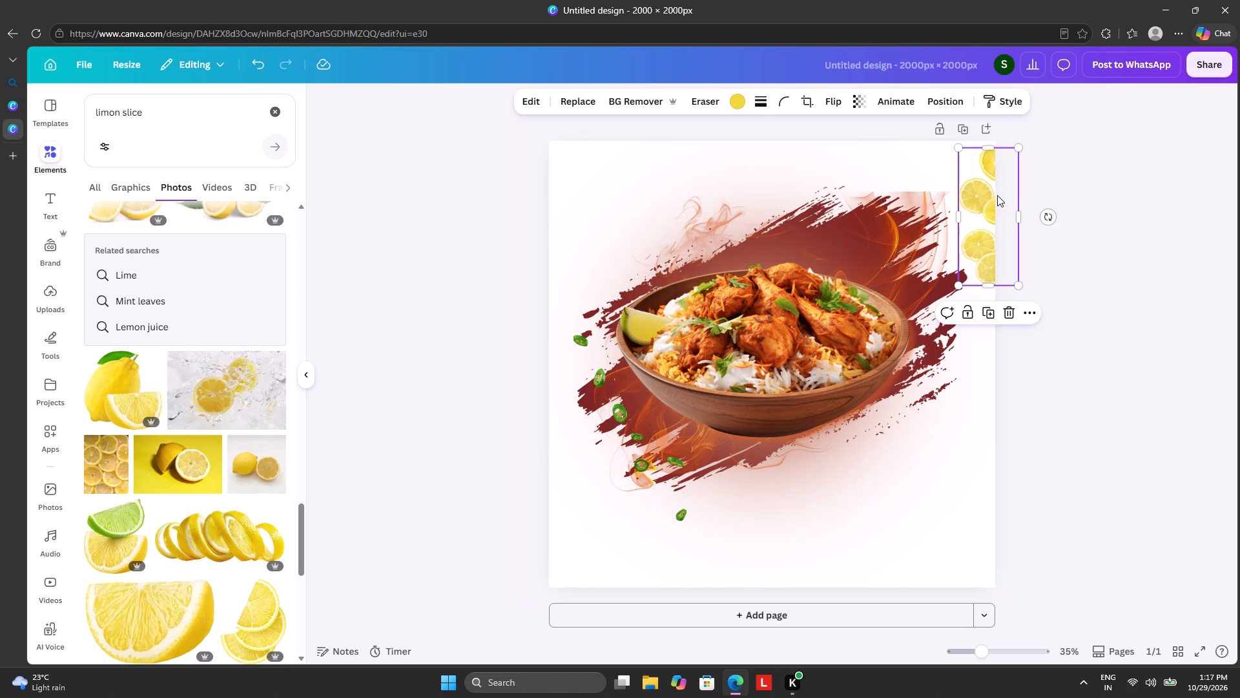
Shift the scattered lemon slices slightly further off the page's right edge and deselect them.
left_click_drag(997, 195, 1004, 195)
left_click(1079, 399)
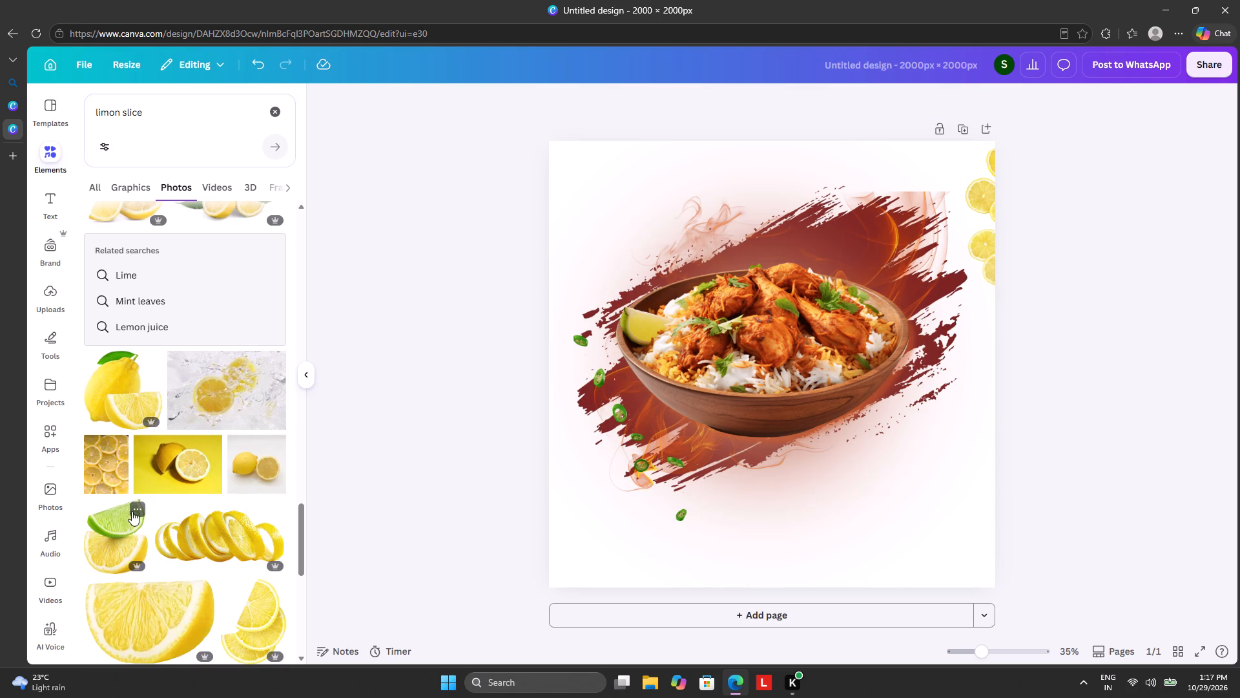
Add the photo of two overlapping green lime slices from the limon slice results and remove its background.
scroll(132, 511, "down", 6)
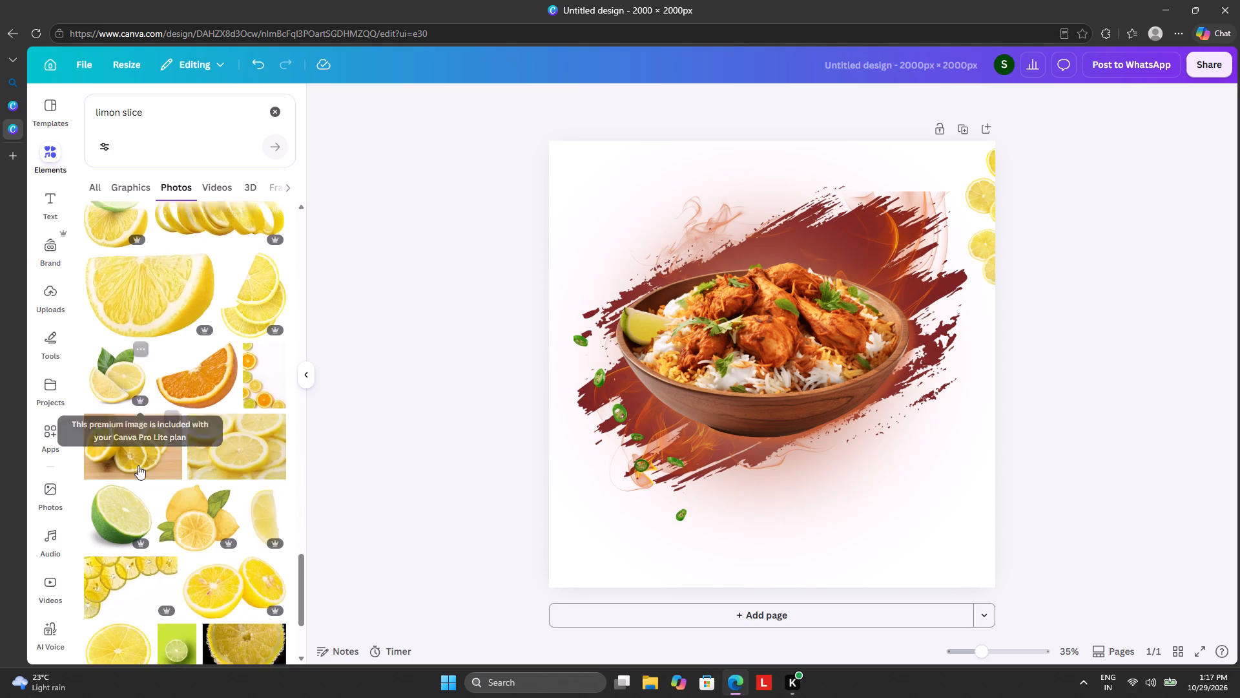
scroll(138, 465, "down", 3)
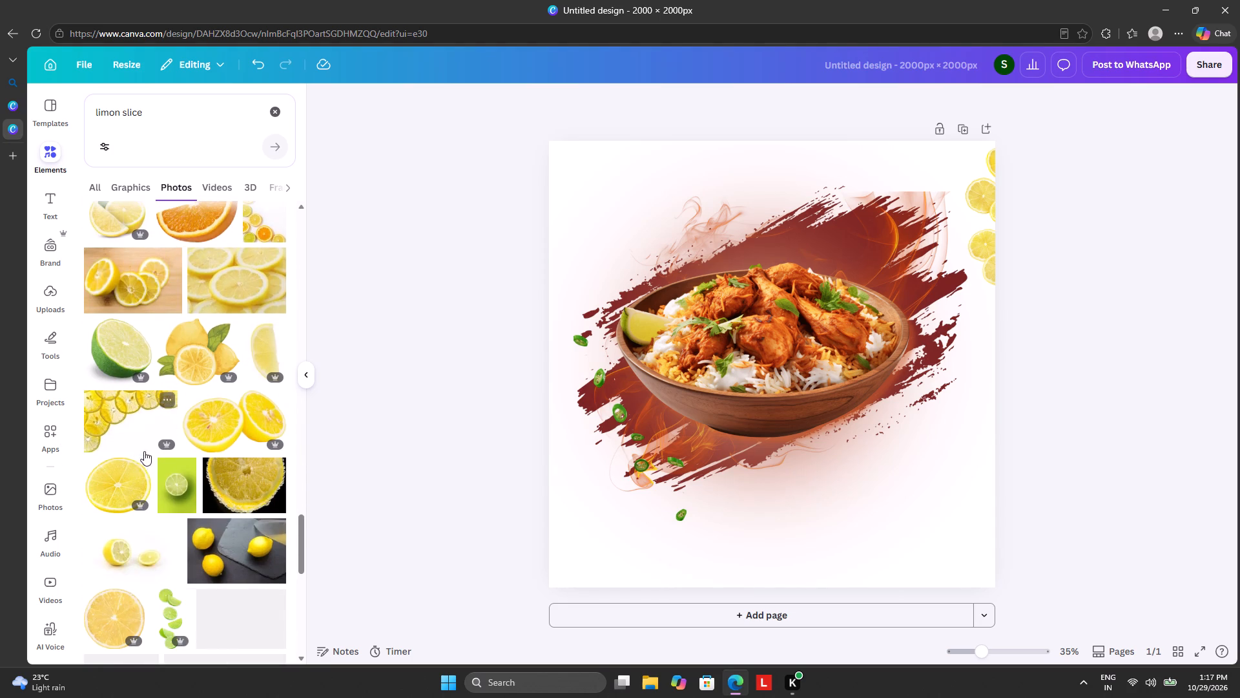
scroll(144, 451, "down", 5)
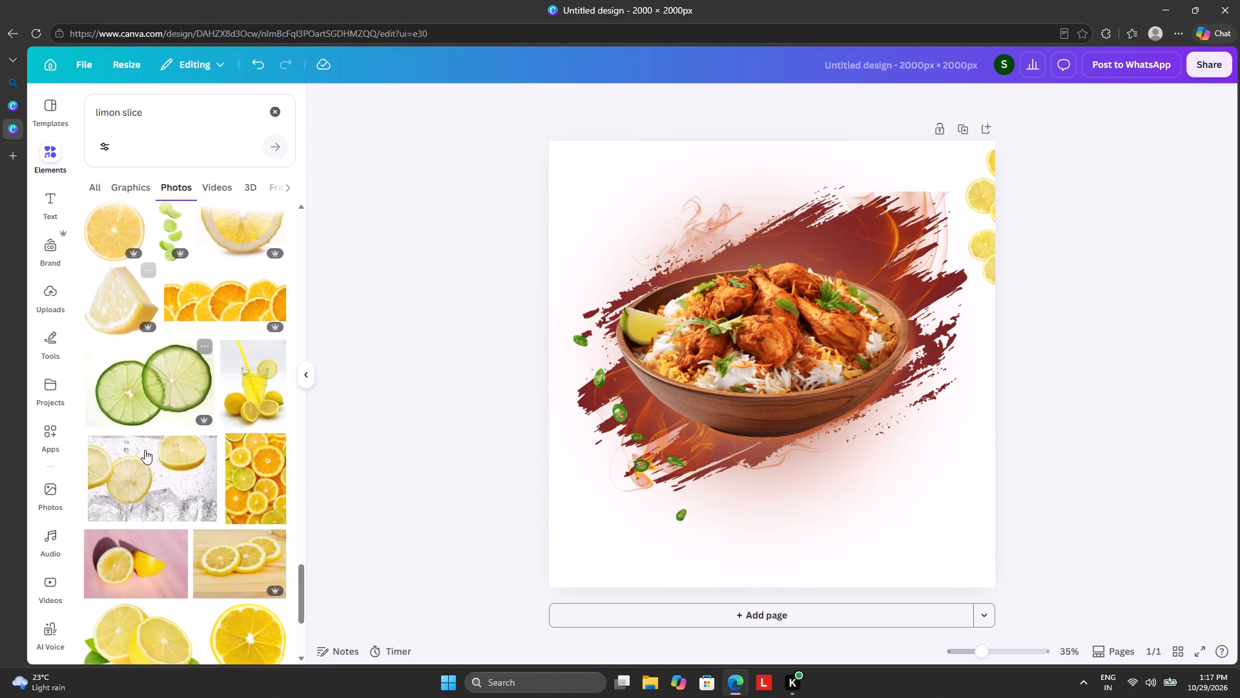
left_click(149, 404)
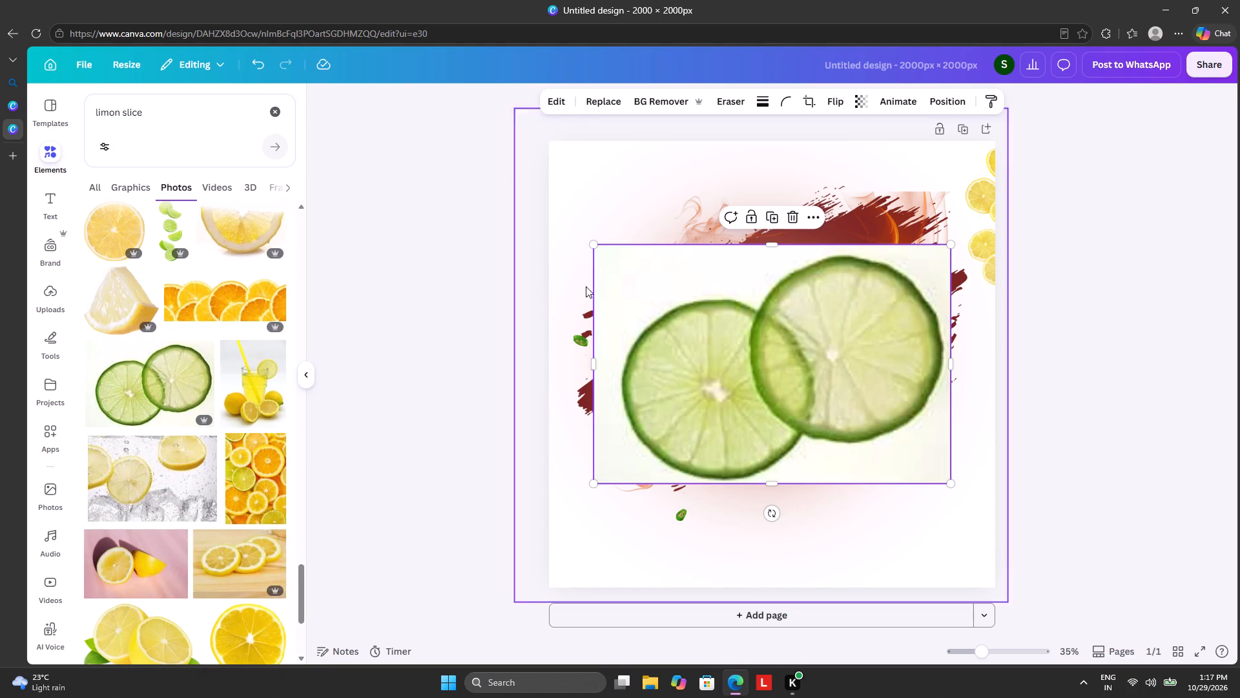
left_click(646, 100)
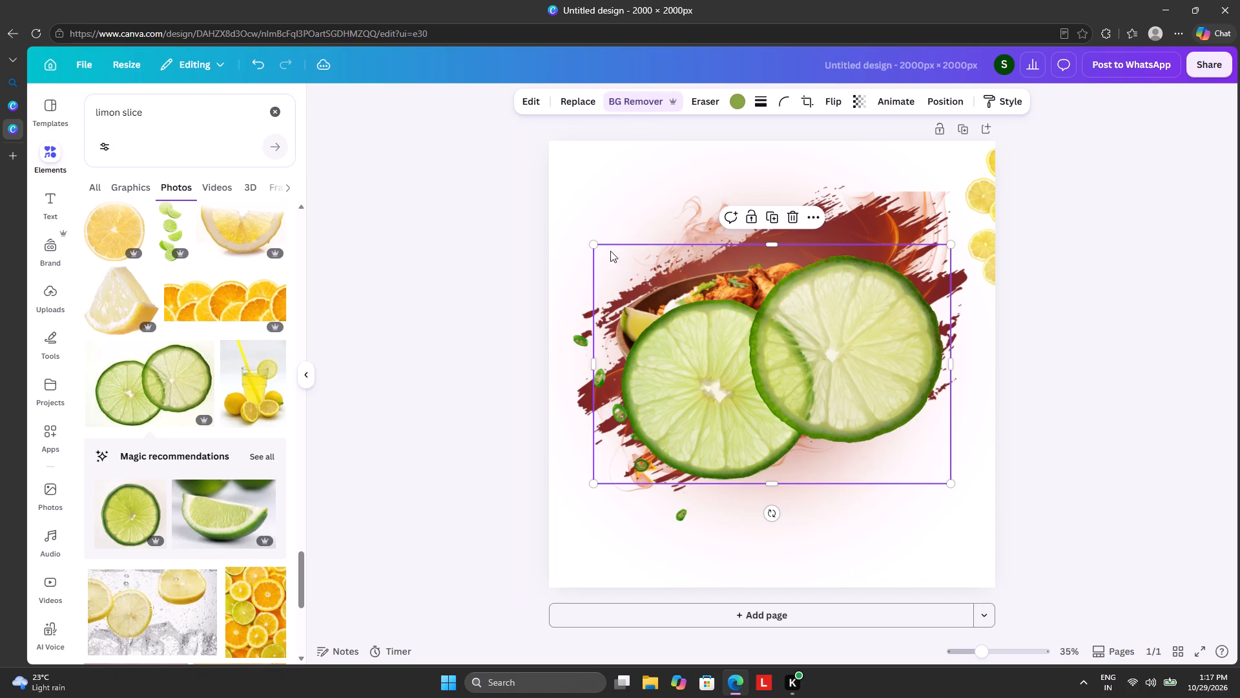
Shrink the lime slices to about 532 × 357 px, tilt them slightly, and place them partly off the page's upper-right corner.
left_click_drag(597, 246, 836, 408)
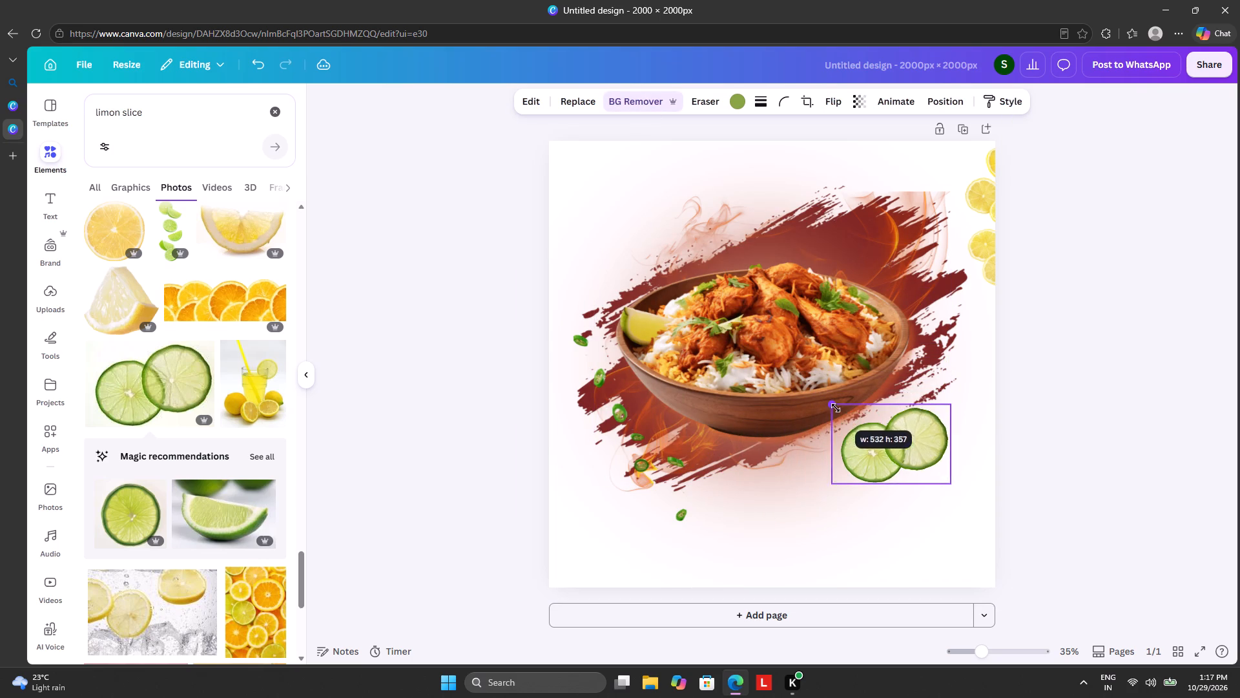
left_click_drag(871, 444, 926, 158)
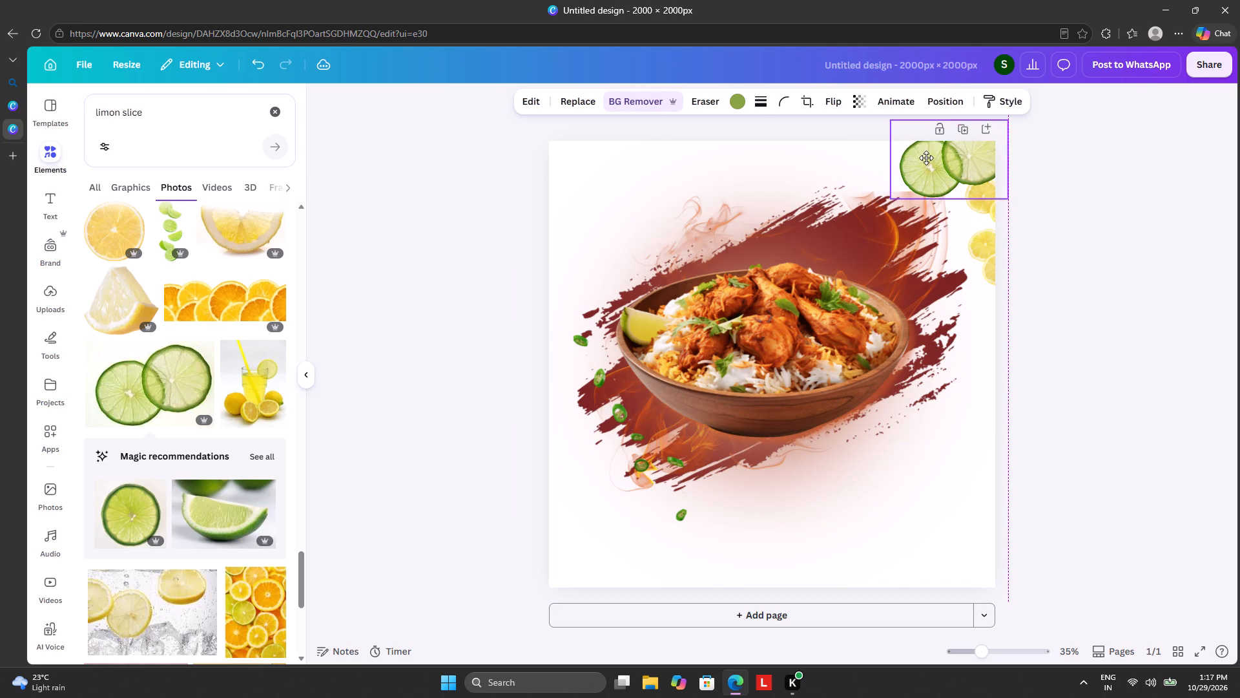
left_click_drag(926, 158, 914, 153)
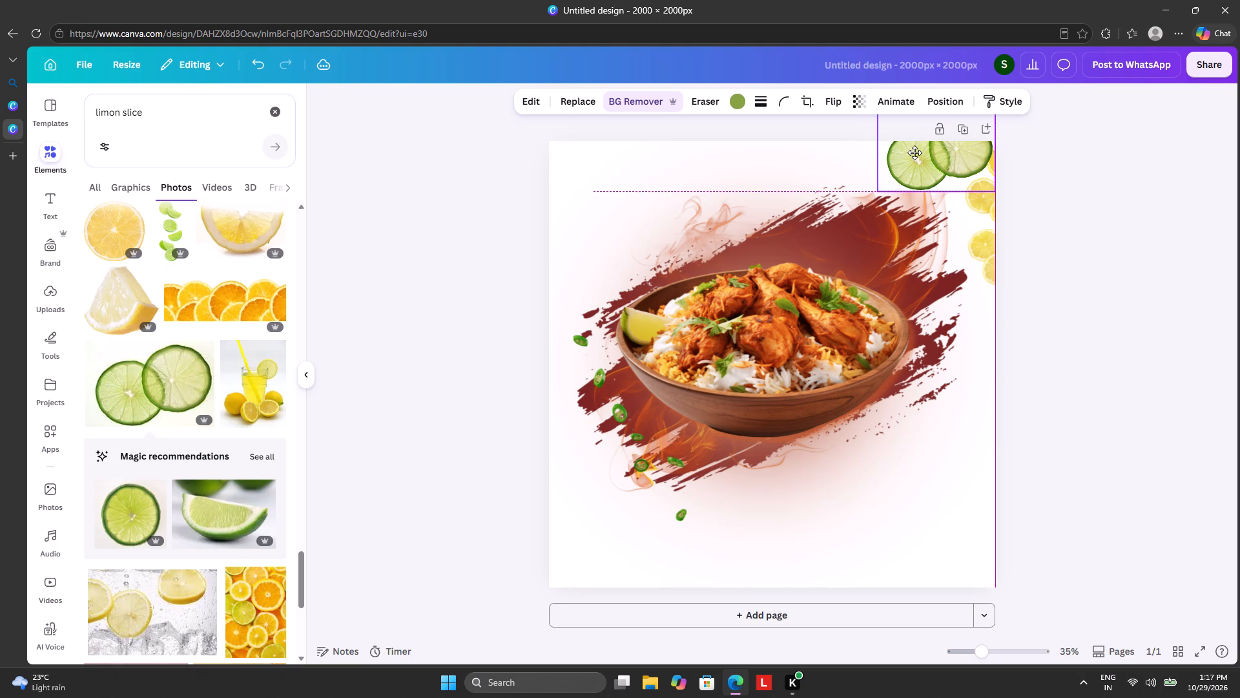
left_click_drag(914, 153, 880, 141)
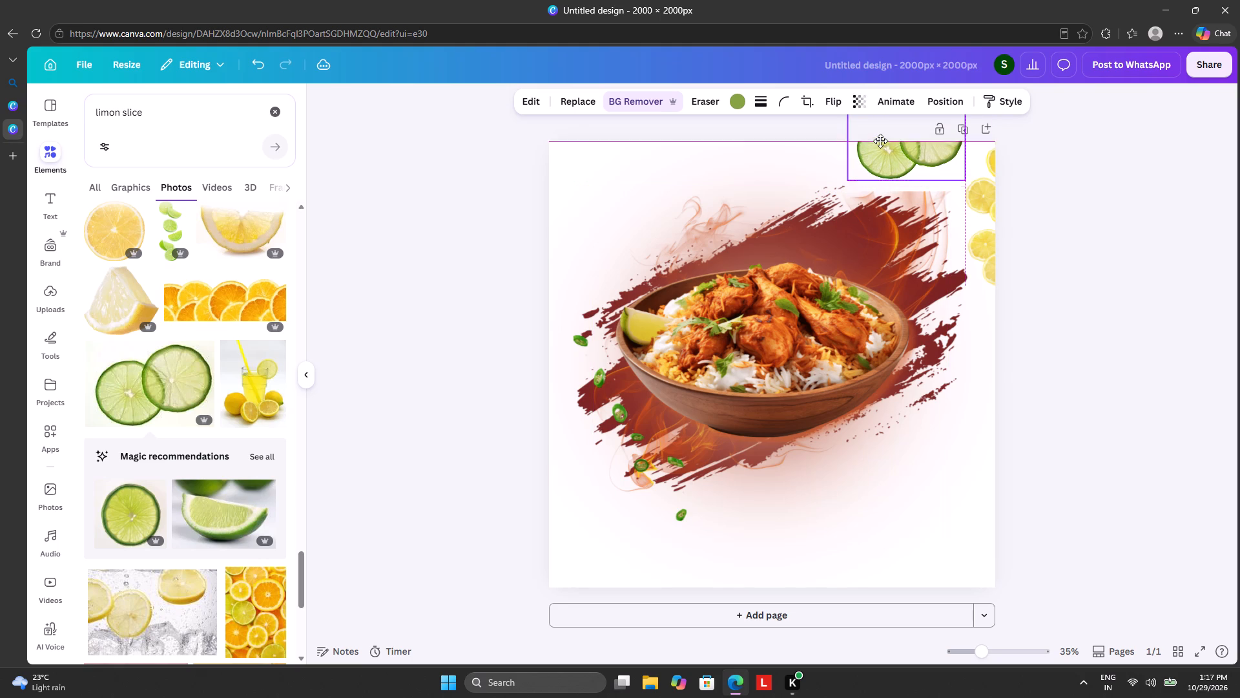
left_click_drag(880, 141, 859, 173)
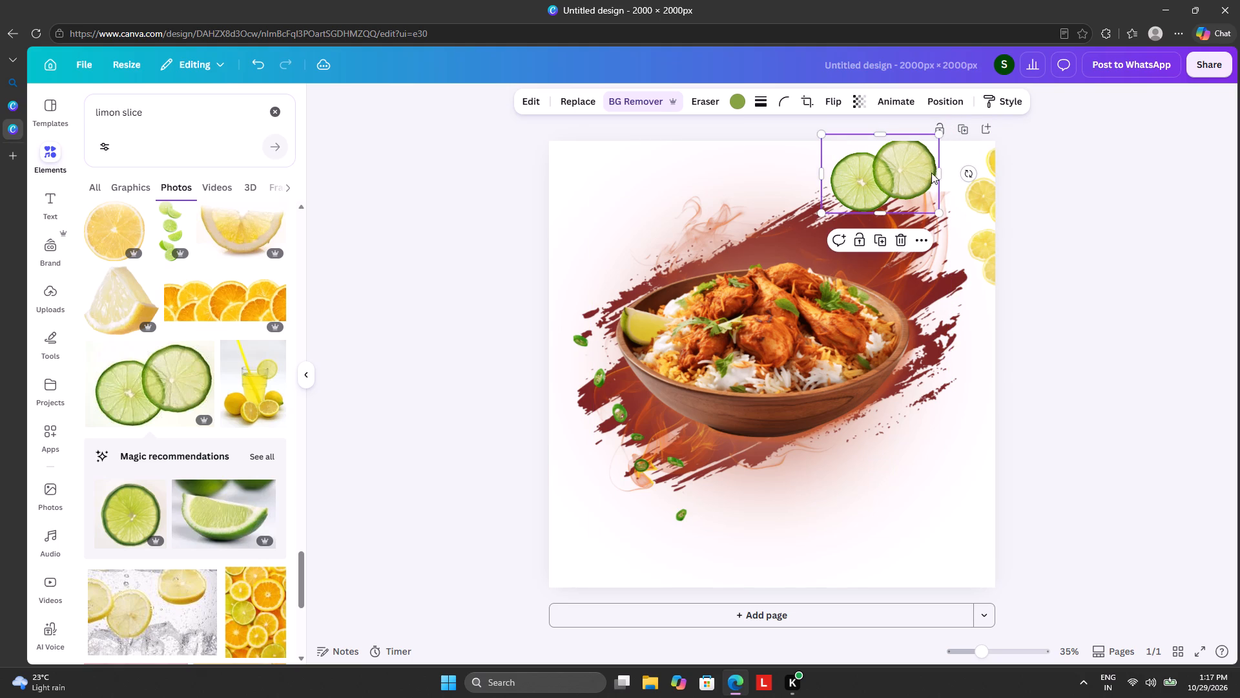
left_click_drag(966, 176, 967, 193)
left_click_drag(904, 198, 905, 196)
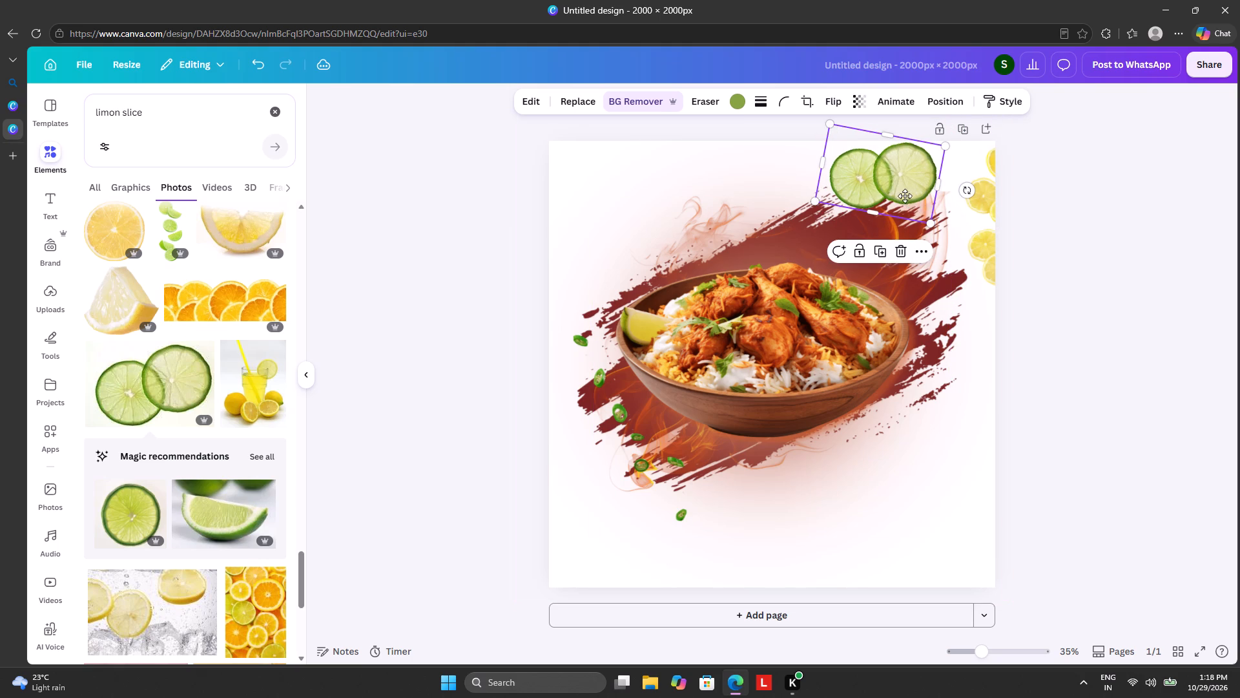
left_click_drag(905, 196, 931, 167)
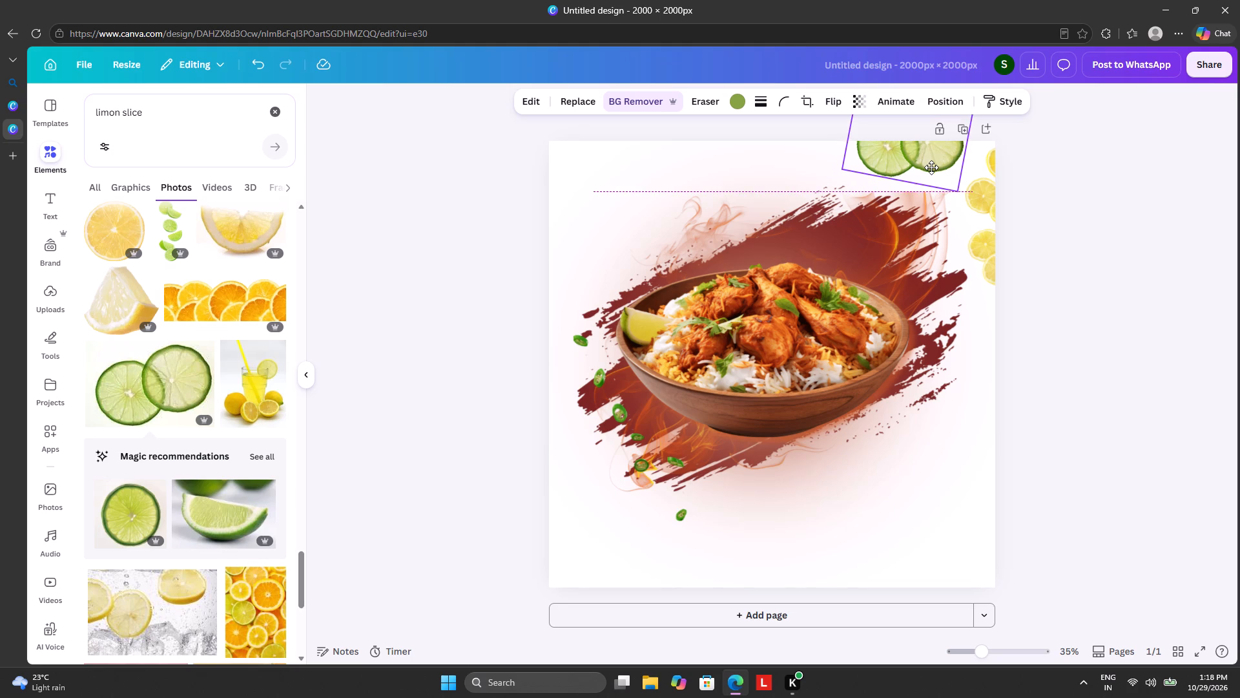
left_click_drag(931, 167, 973, 169)
Delete the scattered yellow lemon slices from the page's right edge.
left_click(983, 245)
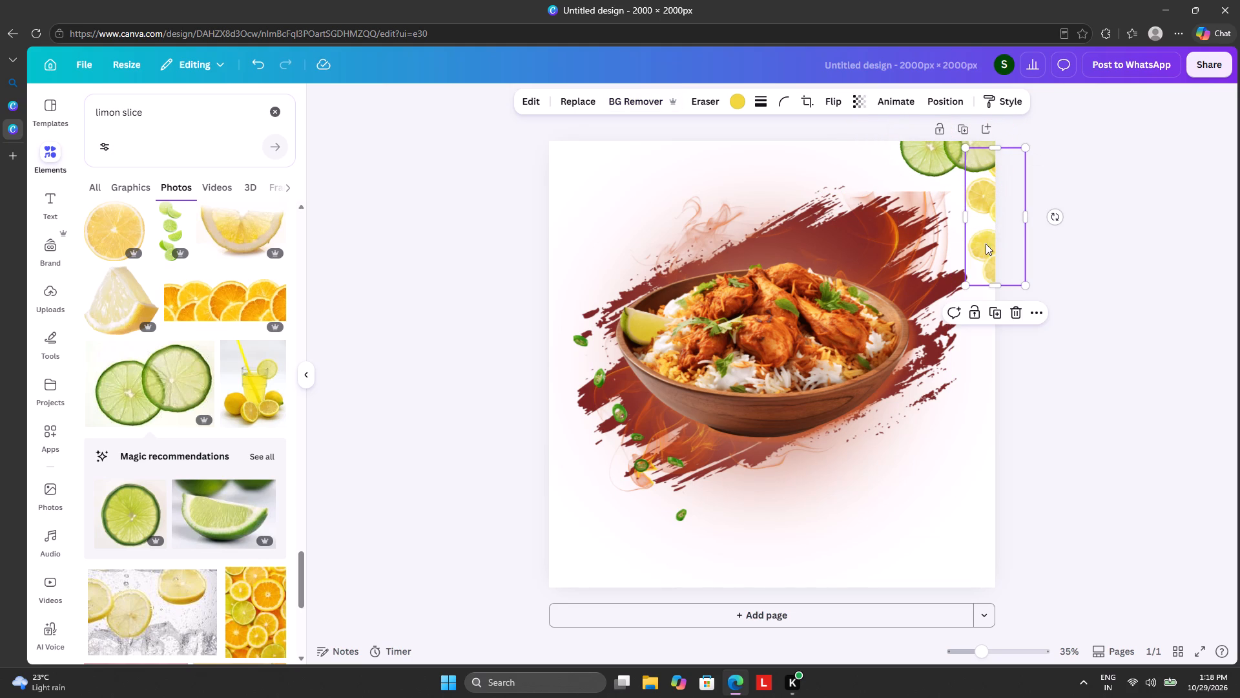
left_click(1015, 310)
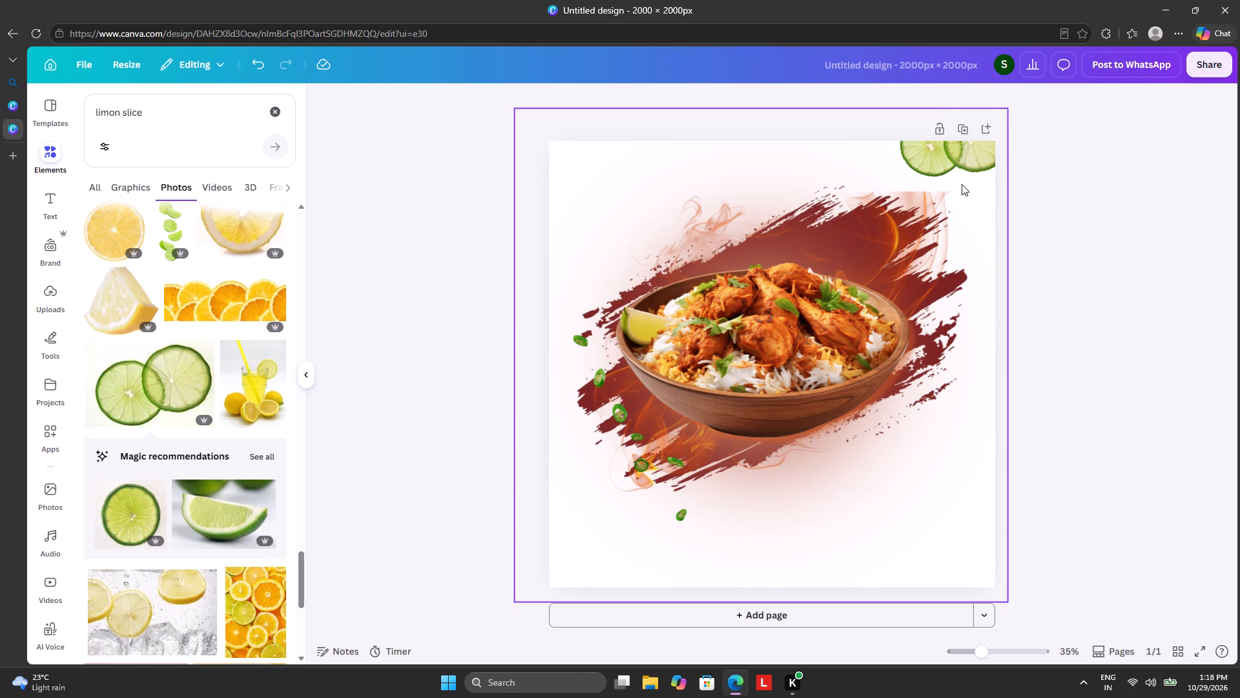
Rotate the lime slices so they stack vertically, place them half off the page's right edge near the top, and deselect them.
left_click_drag(961, 153, 956, 193)
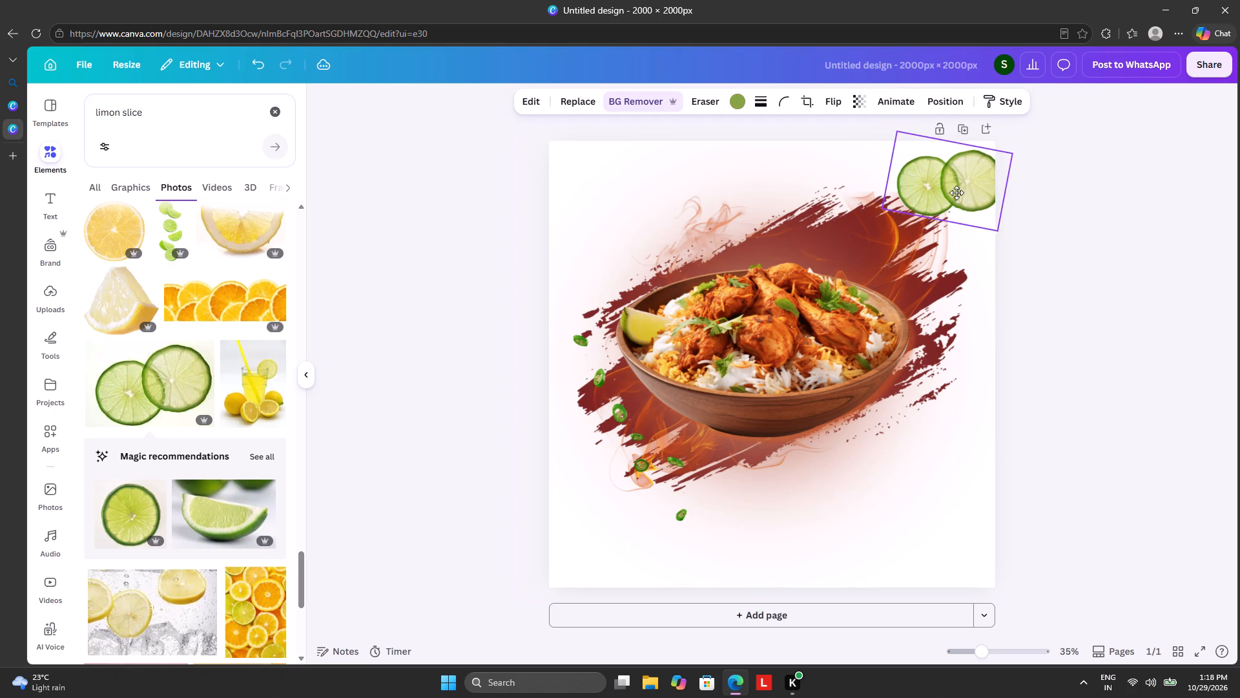
left_click_drag(956, 193, 937, 185)
left_click_drag(1010, 191, 970, 151)
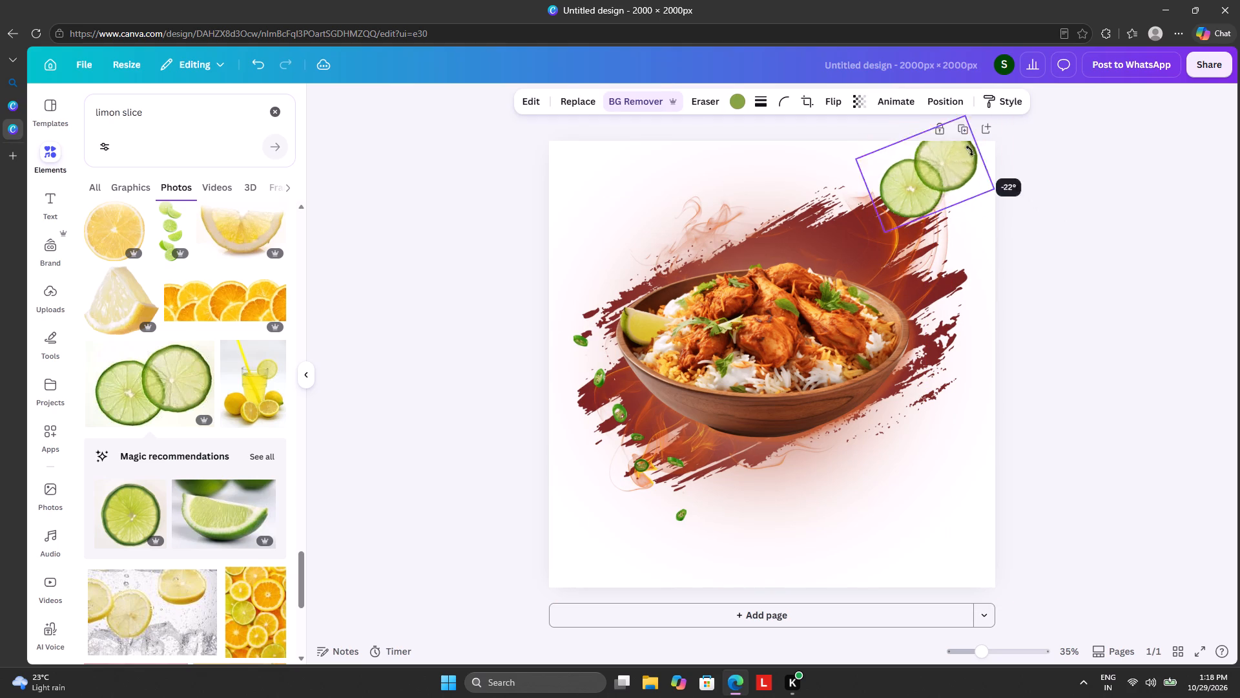
left_click_drag(970, 151, 936, 137)
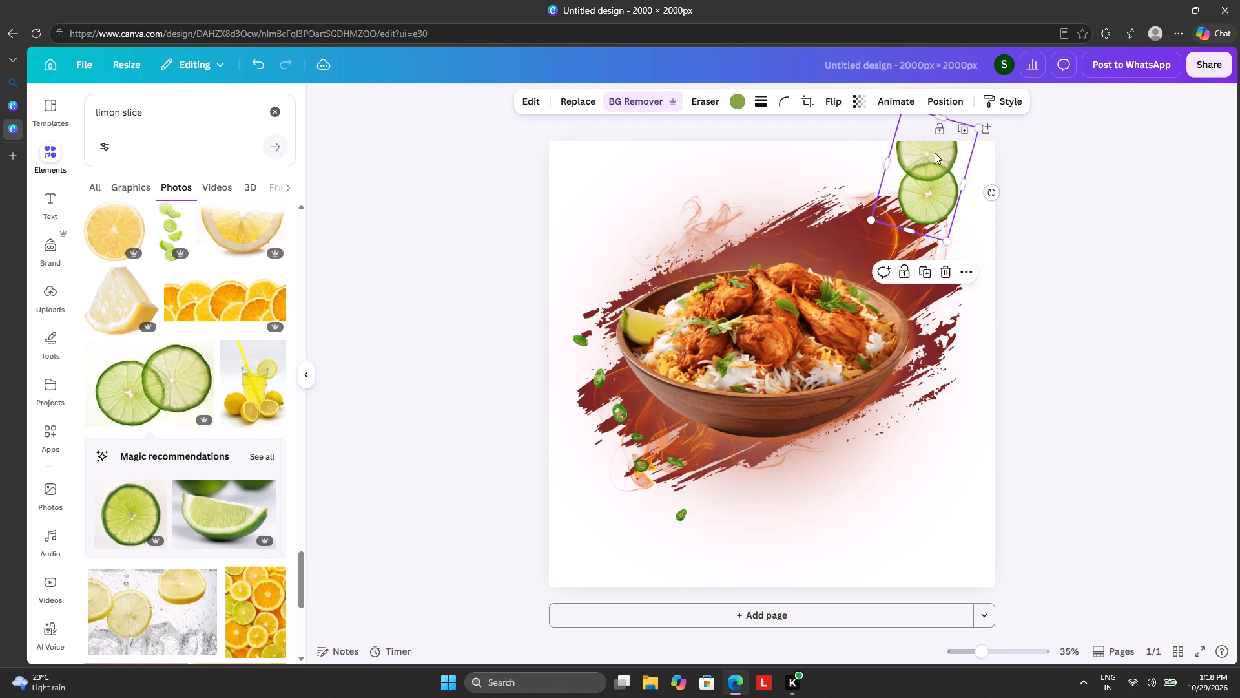
left_click_drag(934, 182, 997, 202)
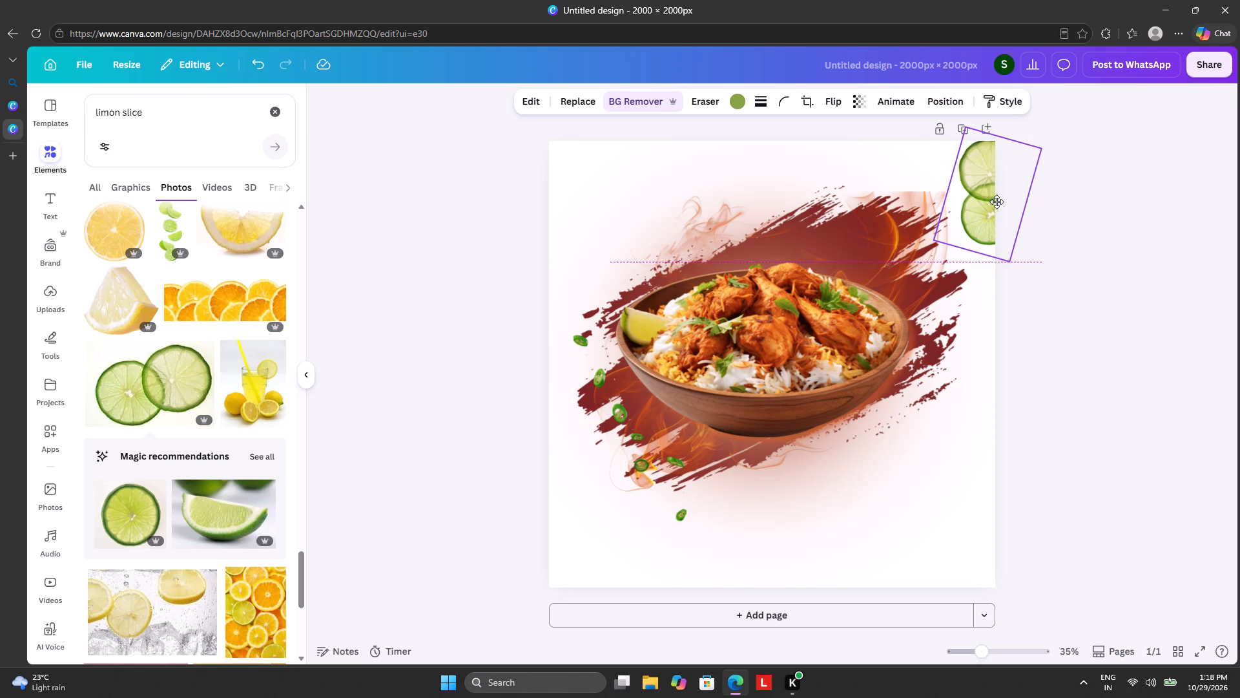
left_click_drag(997, 202, 997, 193)
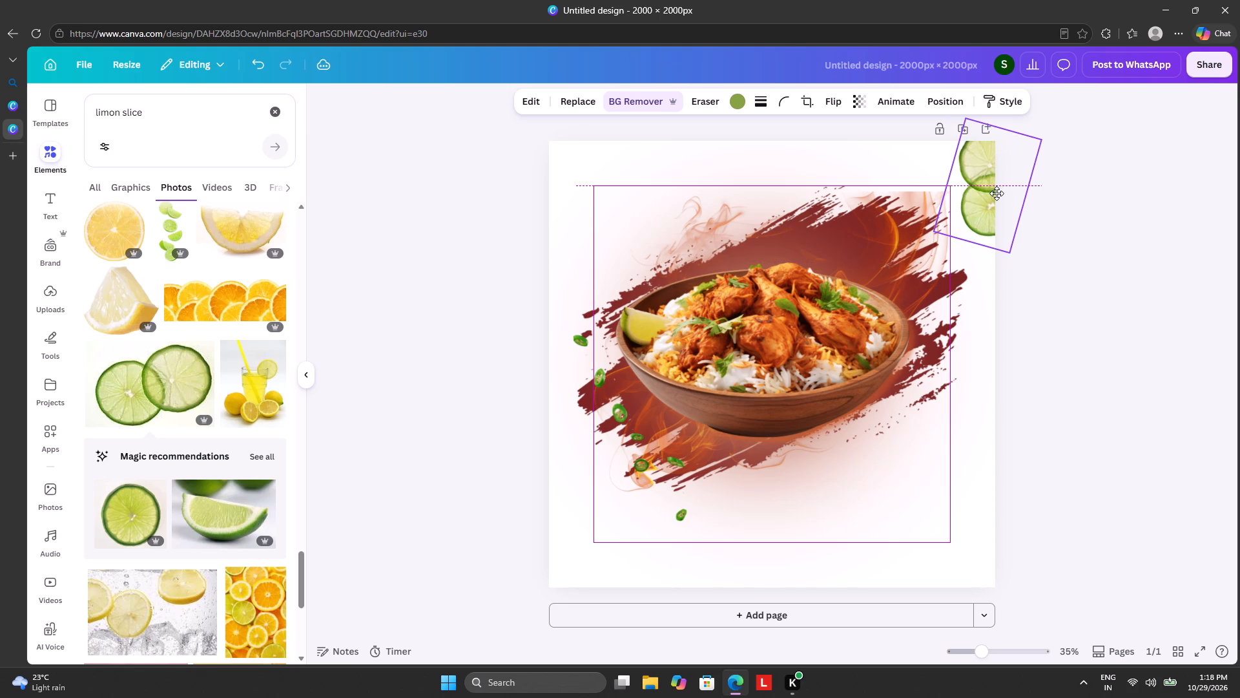
left_click_drag(997, 193, 997, 197)
left_click(1081, 357)
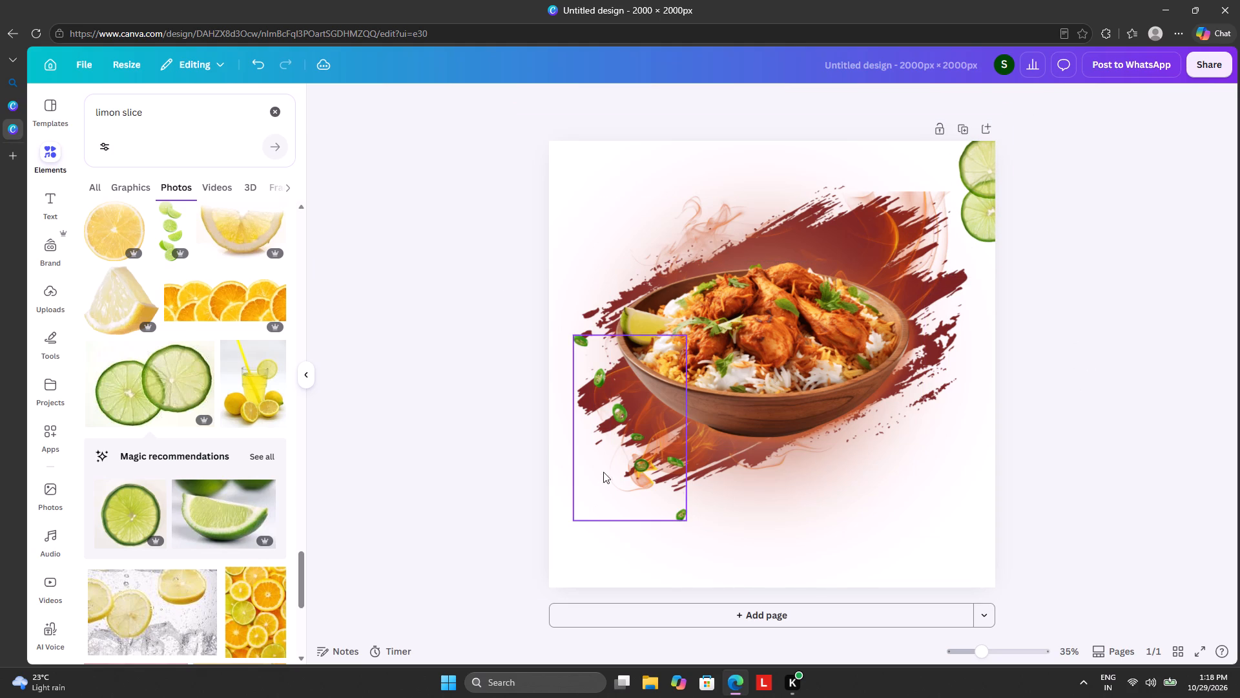
Enlarge the maroon brush stroke layer and reposition it so it spans the page behind the bowl.
left_click(802, 454)
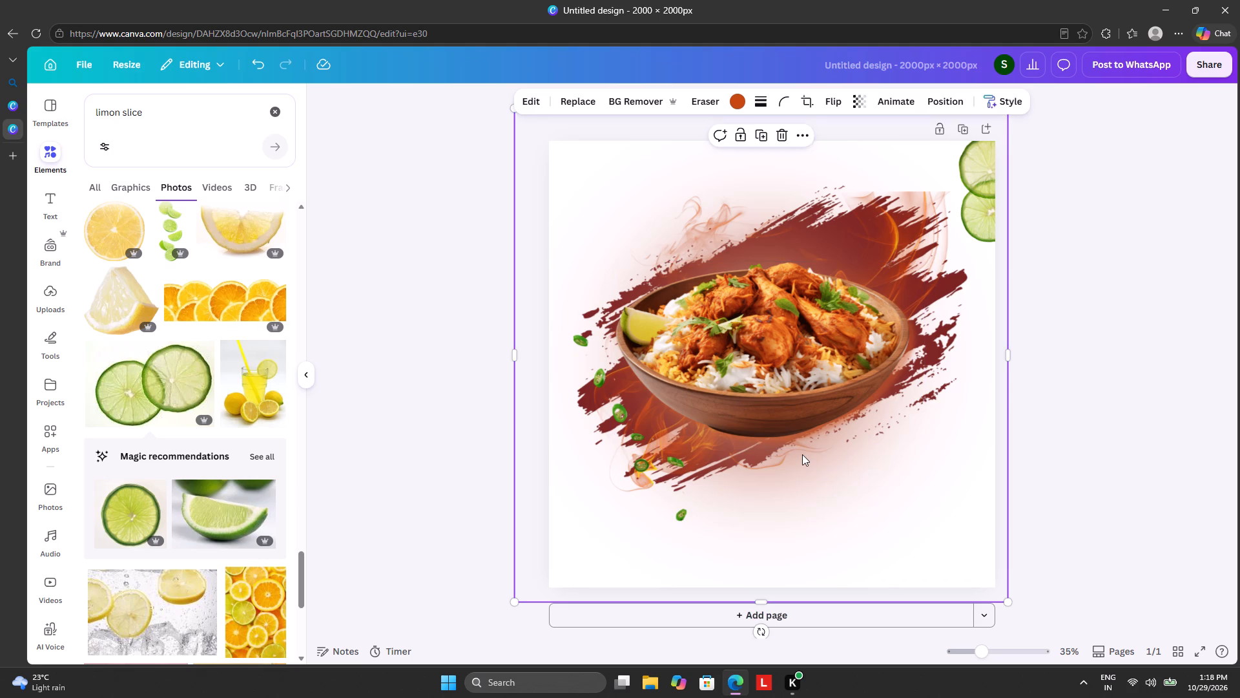
left_click_drag(802, 454, 813, 441)
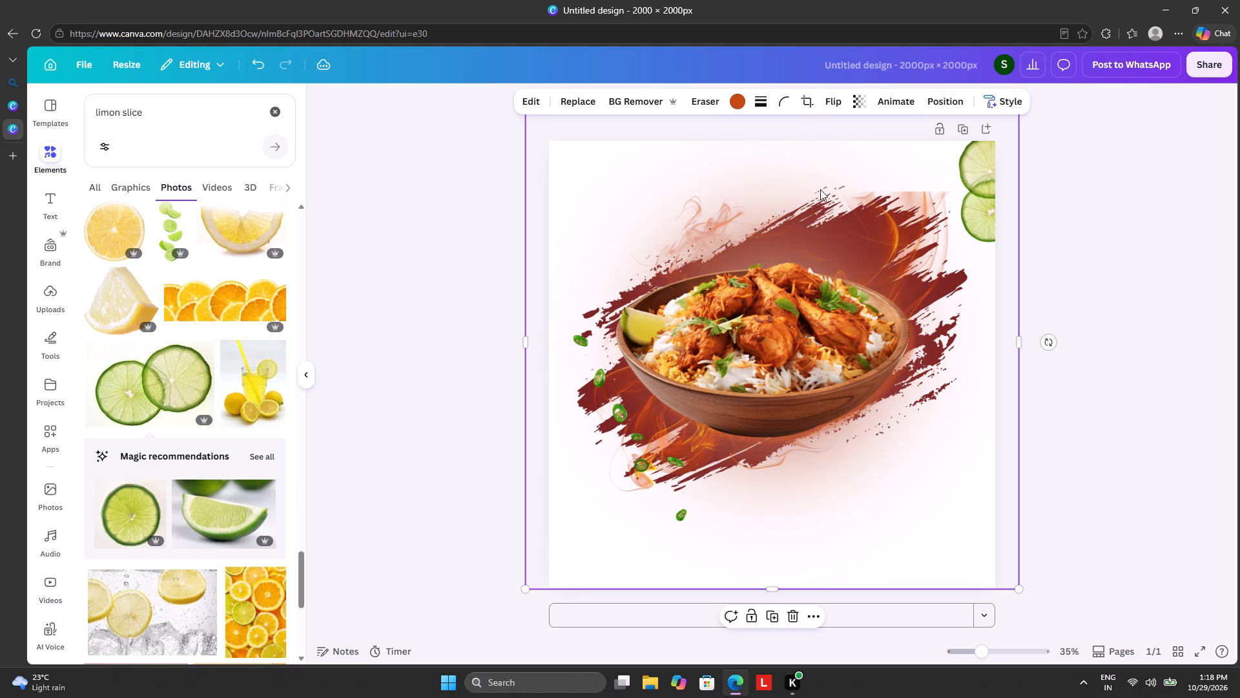
left_click(944, 99)
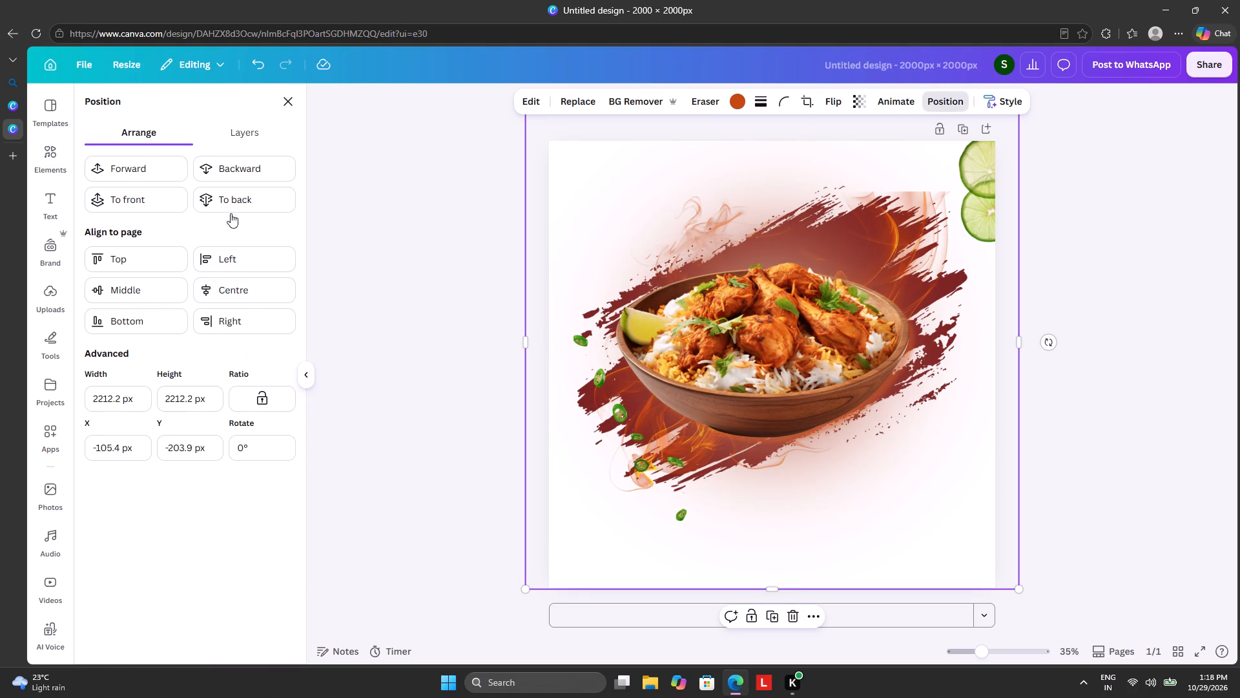
left_click(254, 138)
left_click(187, 414)
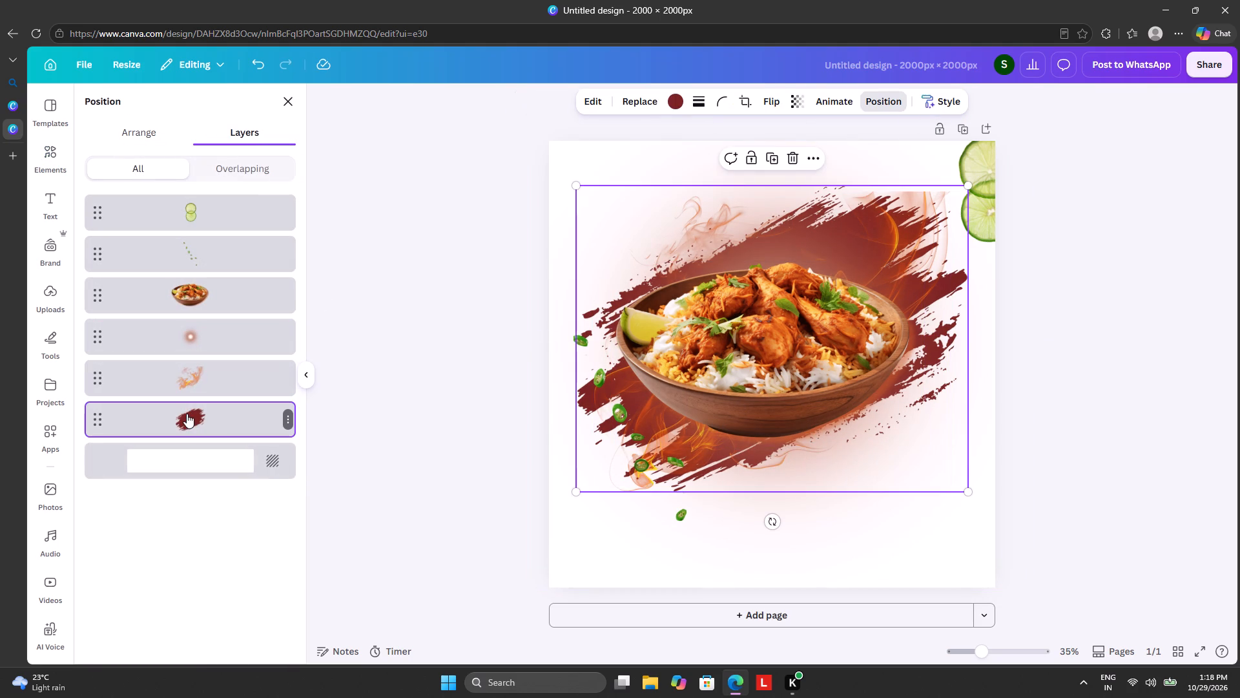
left_click_drag(576, 489, 406, 609)
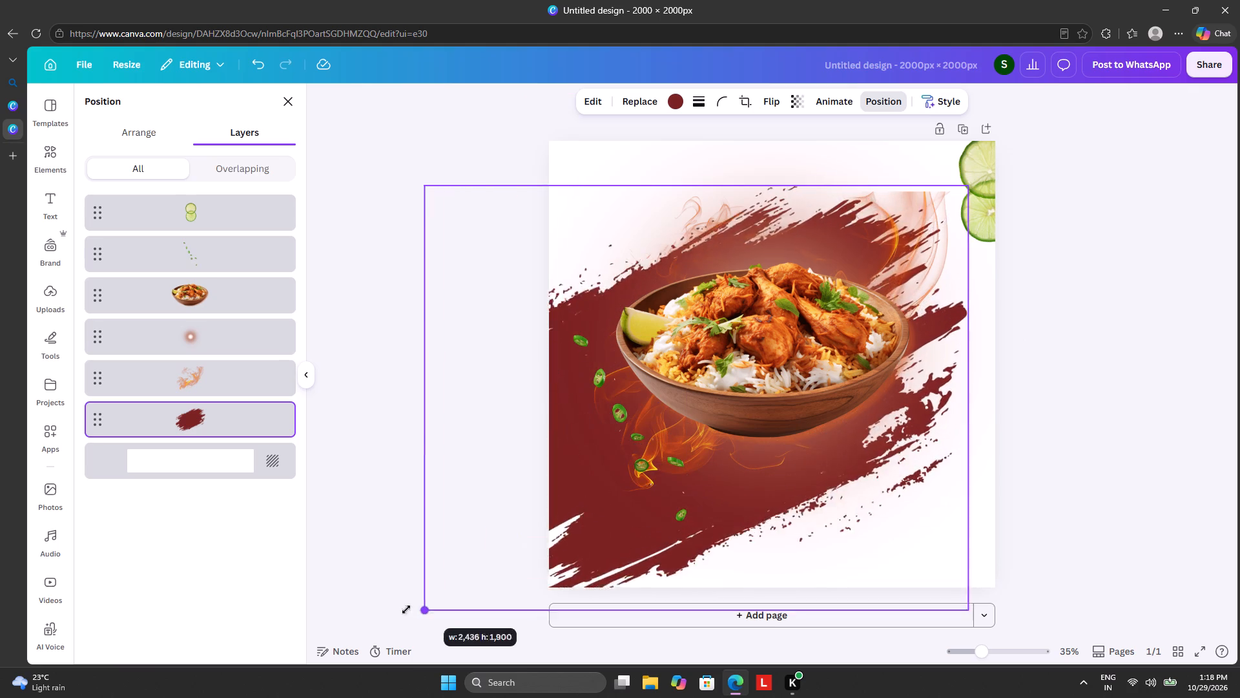
left_click_drag(406, 609, 471, 558)
left_click_drag(528, 507, 569, 504)
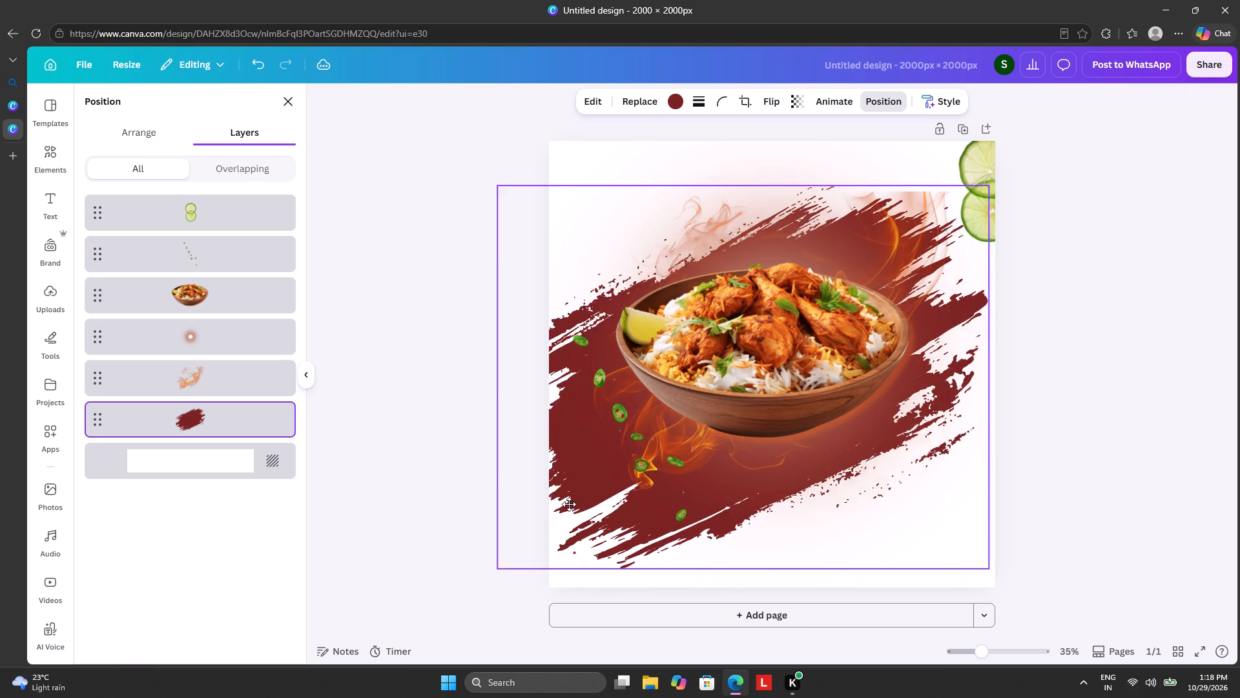
left_click_drag(569, 504, 580, 496)
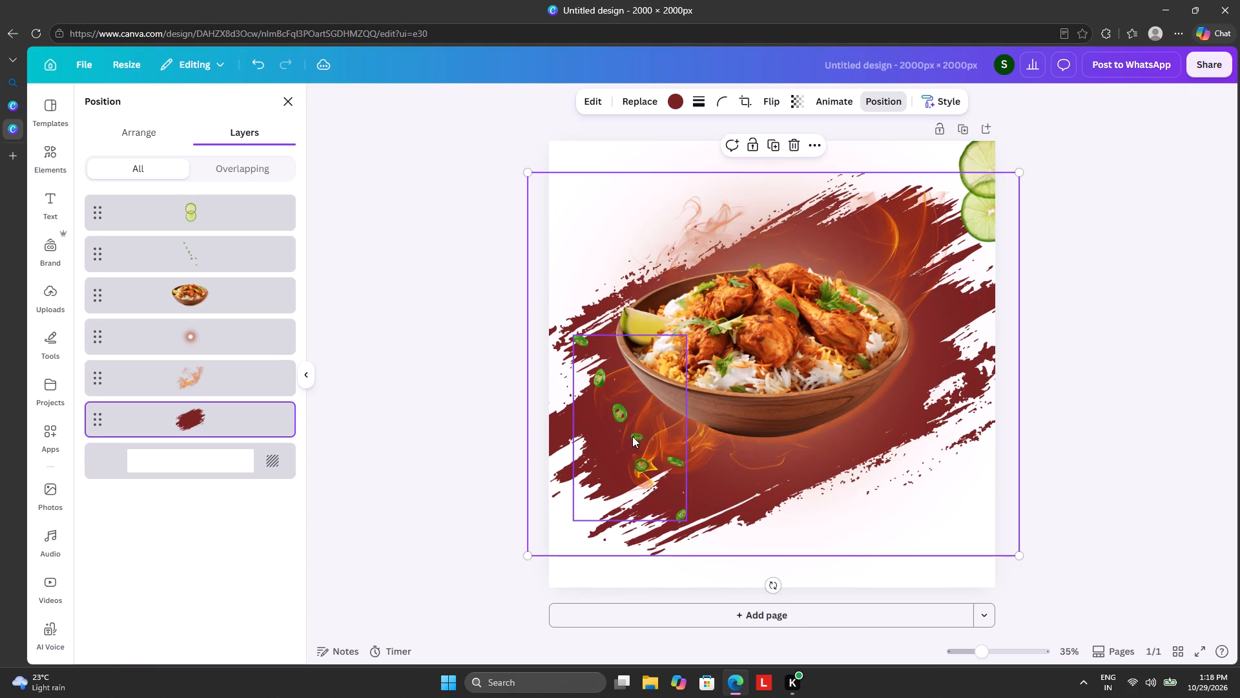
Move the biryani bowl slightly down and to the right on the brush stroke.
left_click_drag(727, 355, 749, 384)
Shift the flames and brush stroke together down and right, shrink both slightly around the bowl, and deselect them.
left_click_drag(721, 249, 741, 258)
left_click_drag(716, 242, 722, 248)
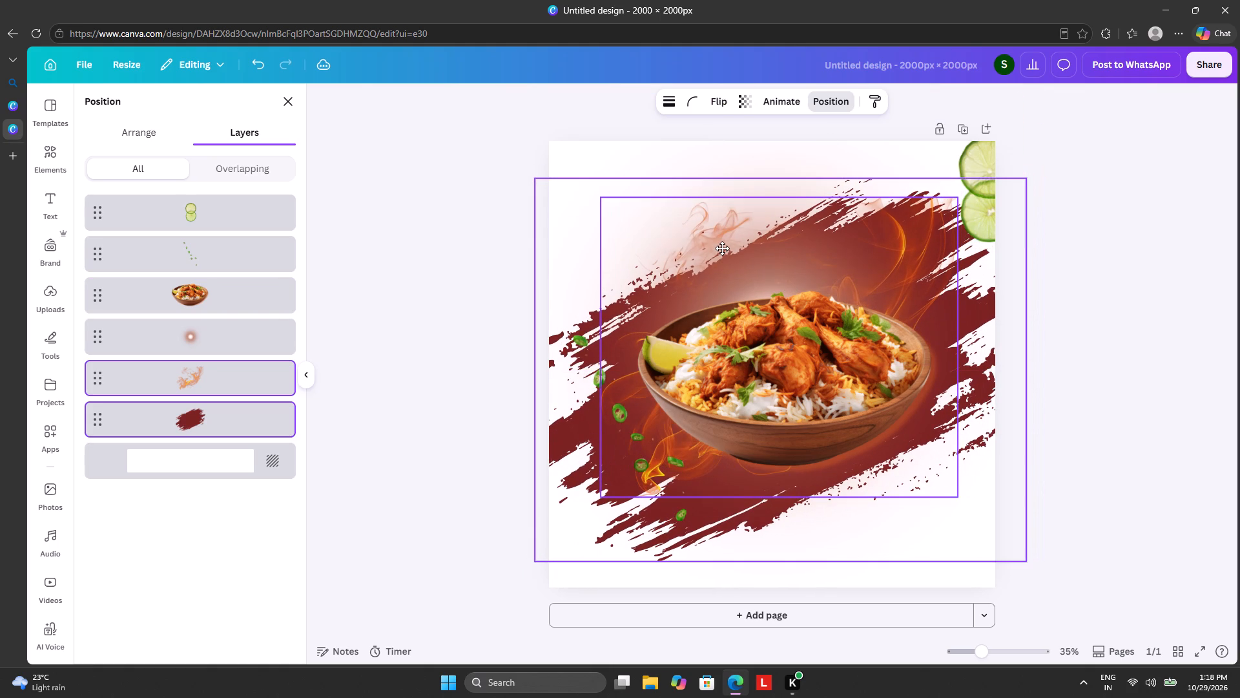
left_click_drag(722, 248, 735, 250)
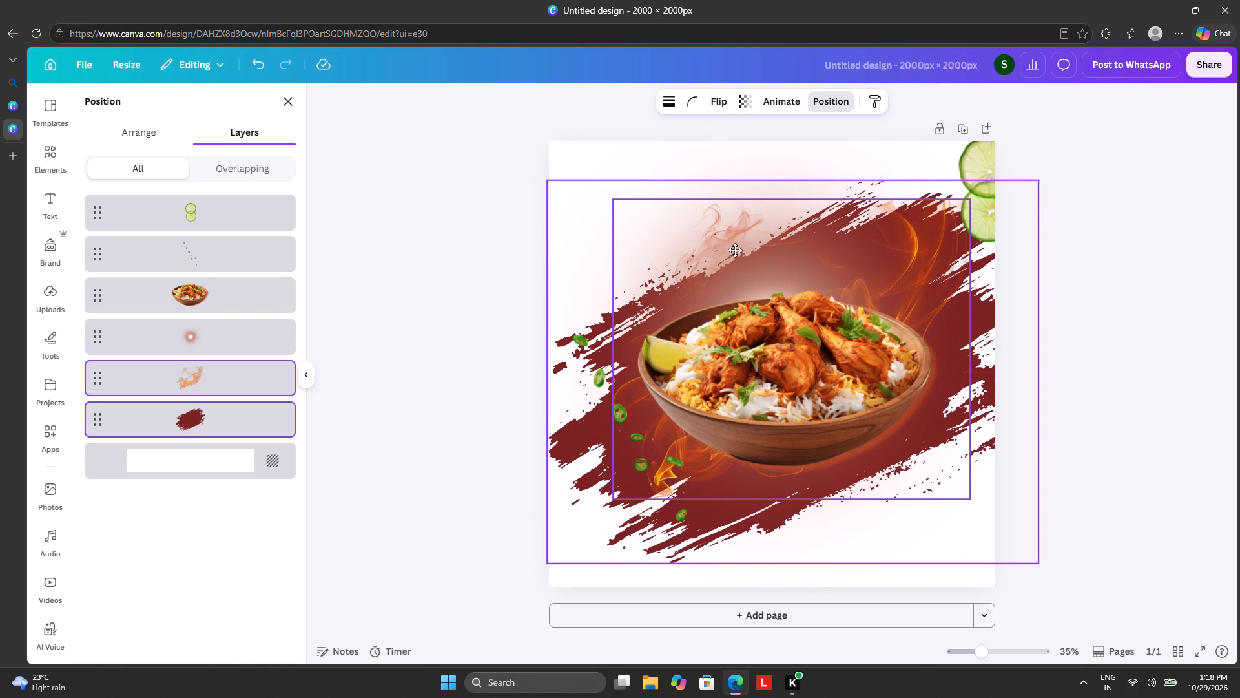
left_click_drag(735, 250, 734, 250)
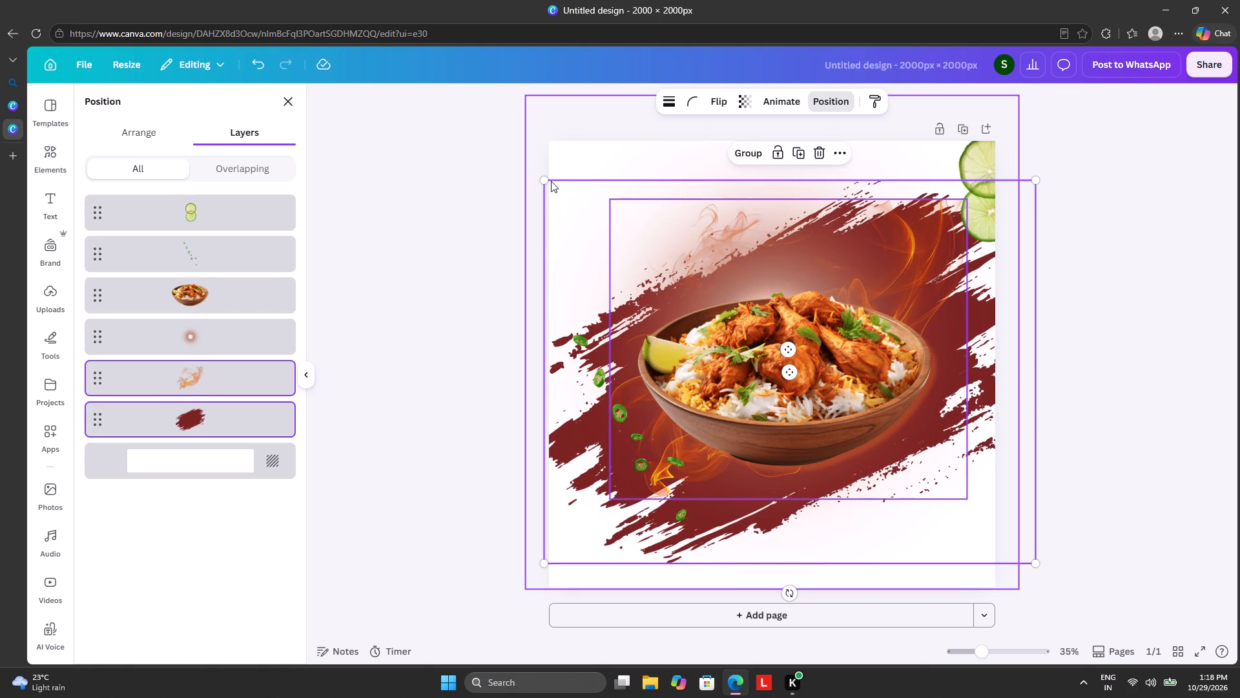
left_click_drag(545, 179, 599, 198)
left_click_drag(612, 244, 592, 226)
left_click(424, 282)
left_click(424, 282)
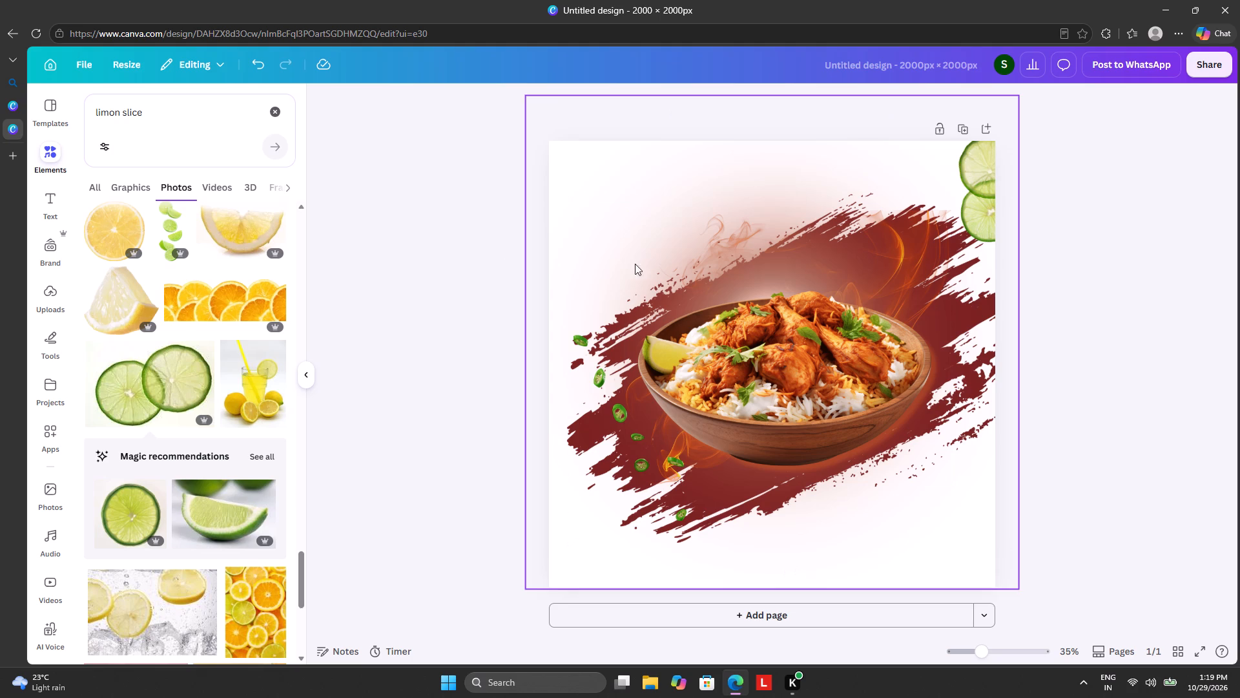
Move the glow layer down and right to centre it behind the repositioned bowl.
left_click(767, 277)
left_click(948, 99)
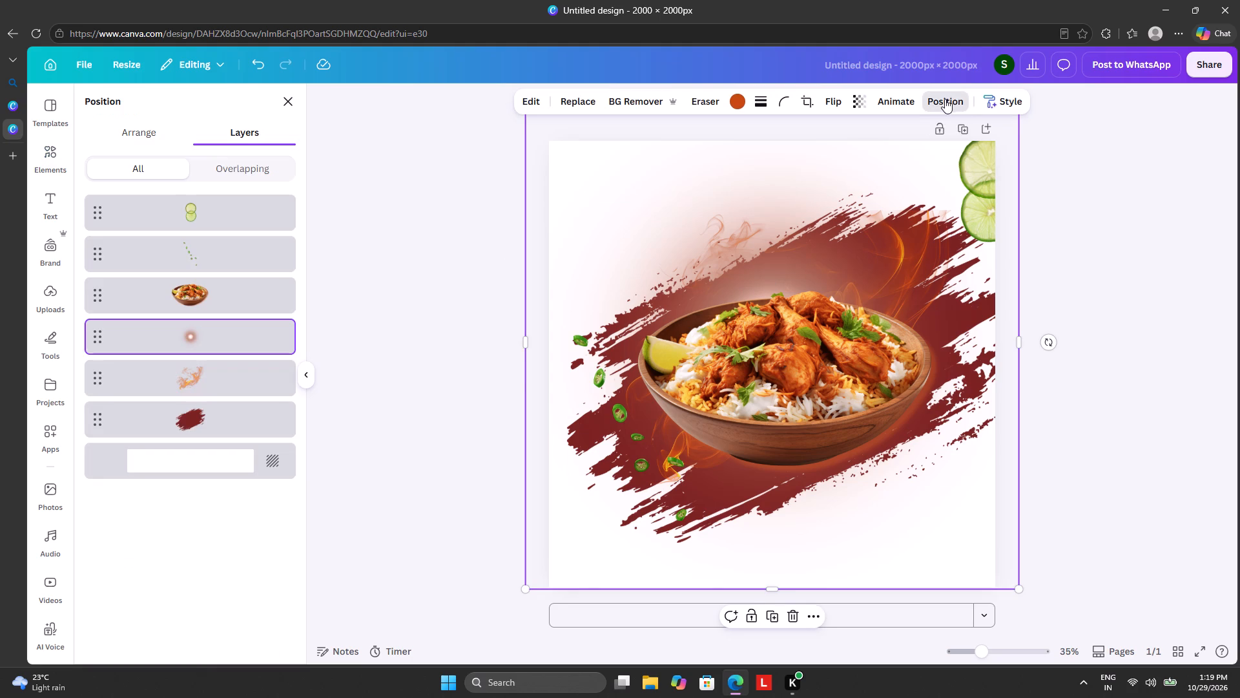
left_click(212, 333)
left_click_drag(765, 246, 767, 262)
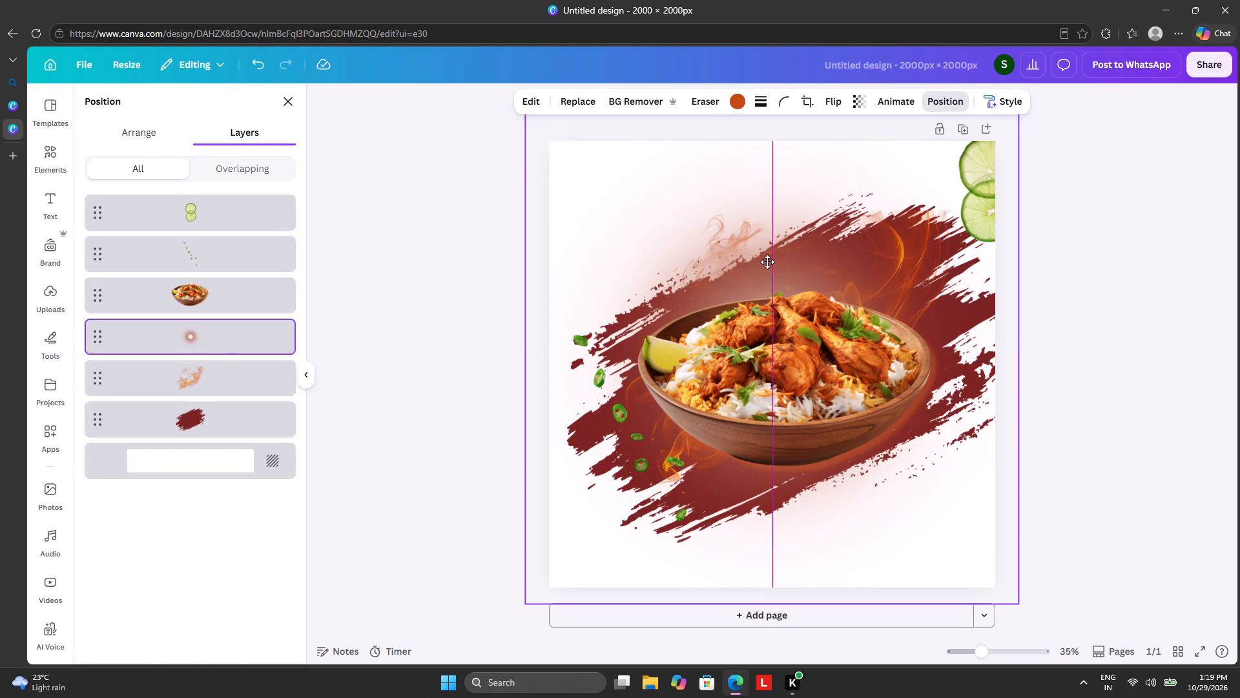
left_click_drag(767, 262, 783, 273)
left_click(515, 292)
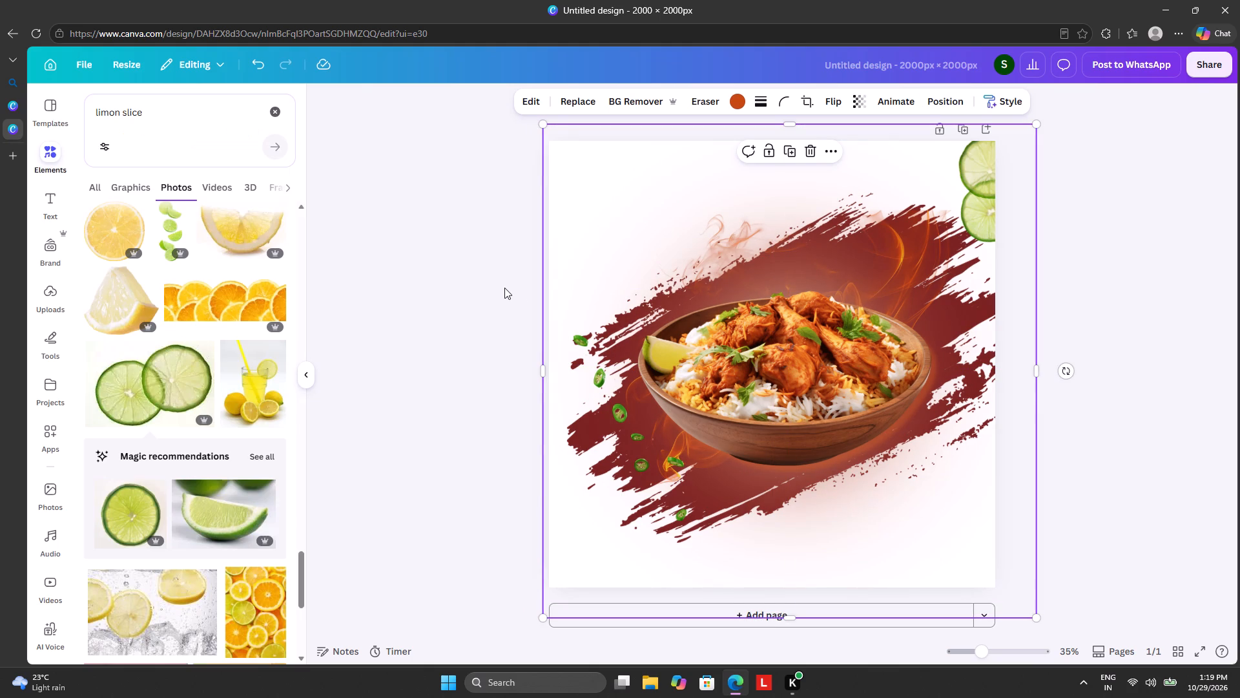
Move the scattered green chilli slices slightly right, closer to the biryani bowl.
left_click(504, 288)
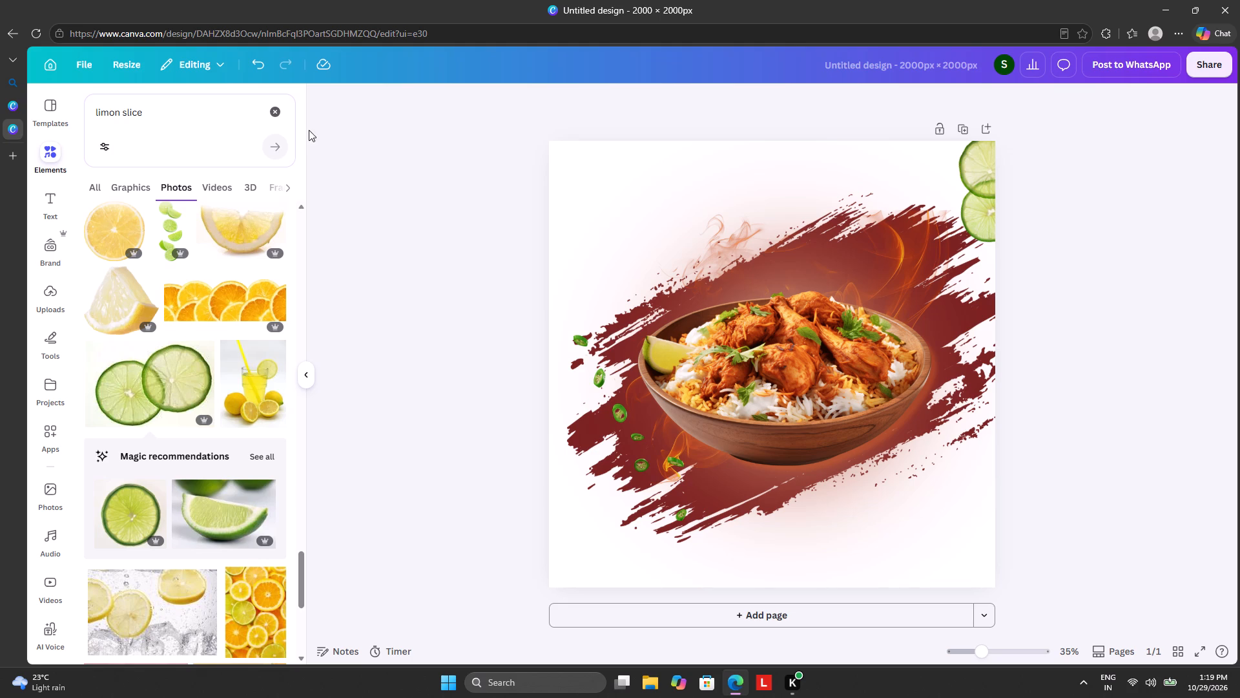
left_click(276, 118)
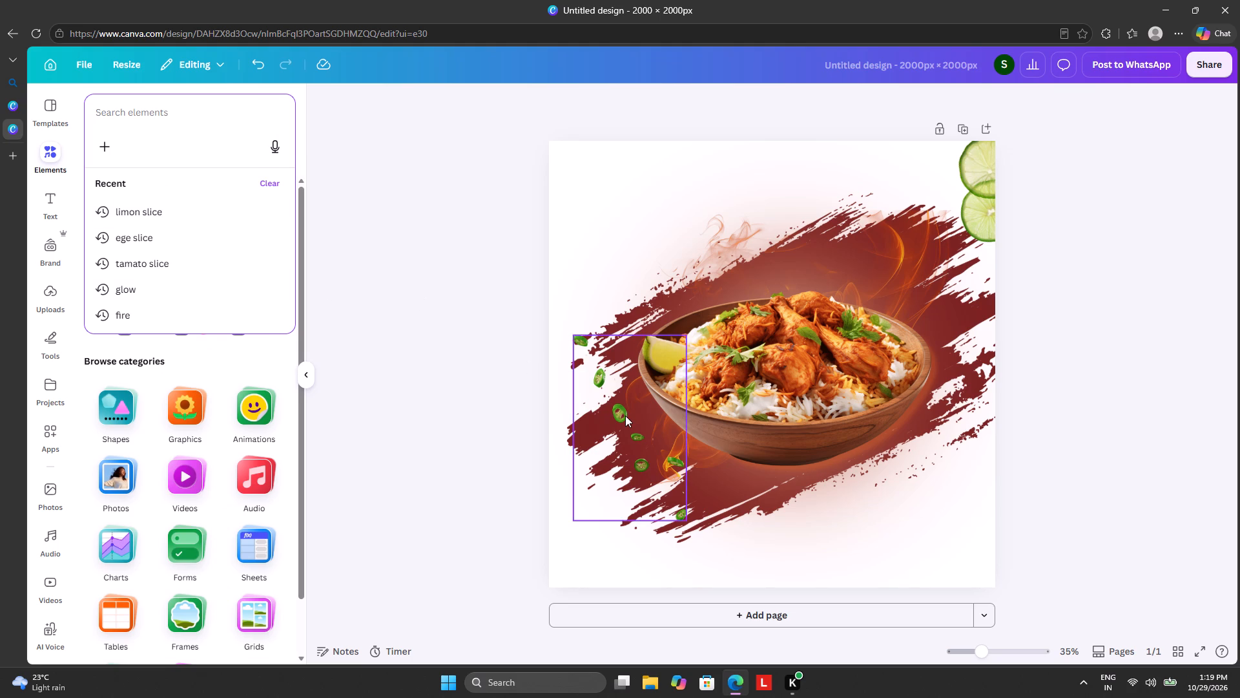
left_click_drag(625, 416, 645, 418)
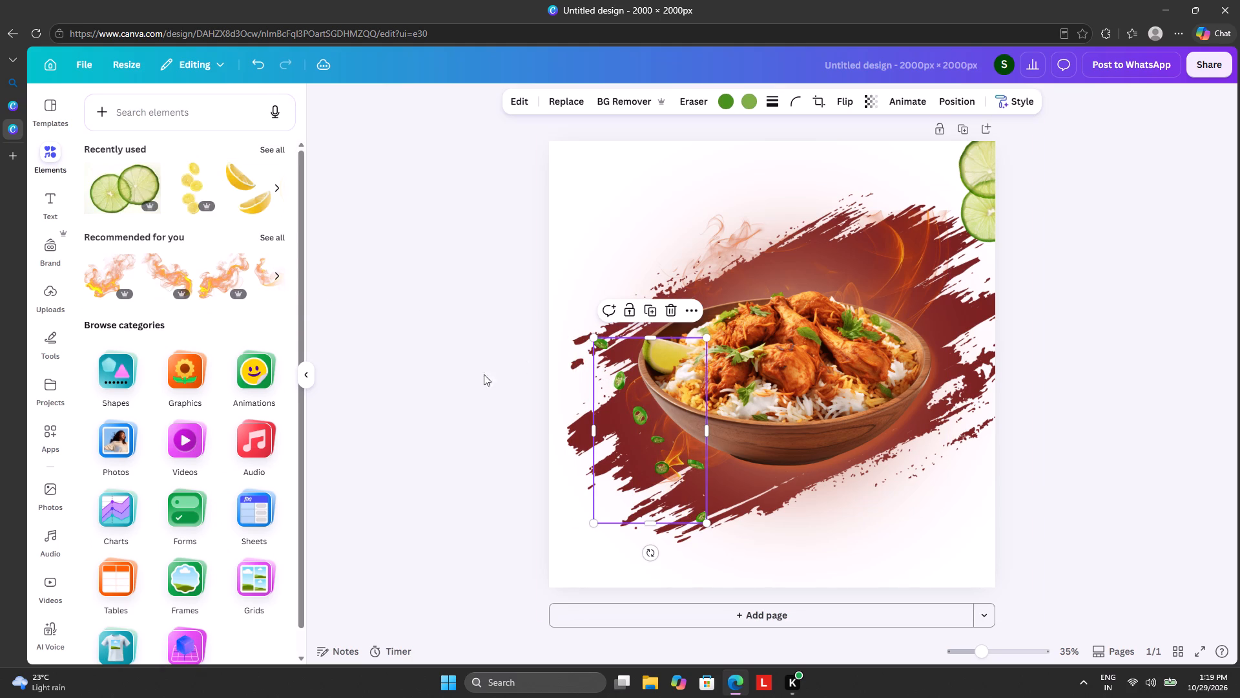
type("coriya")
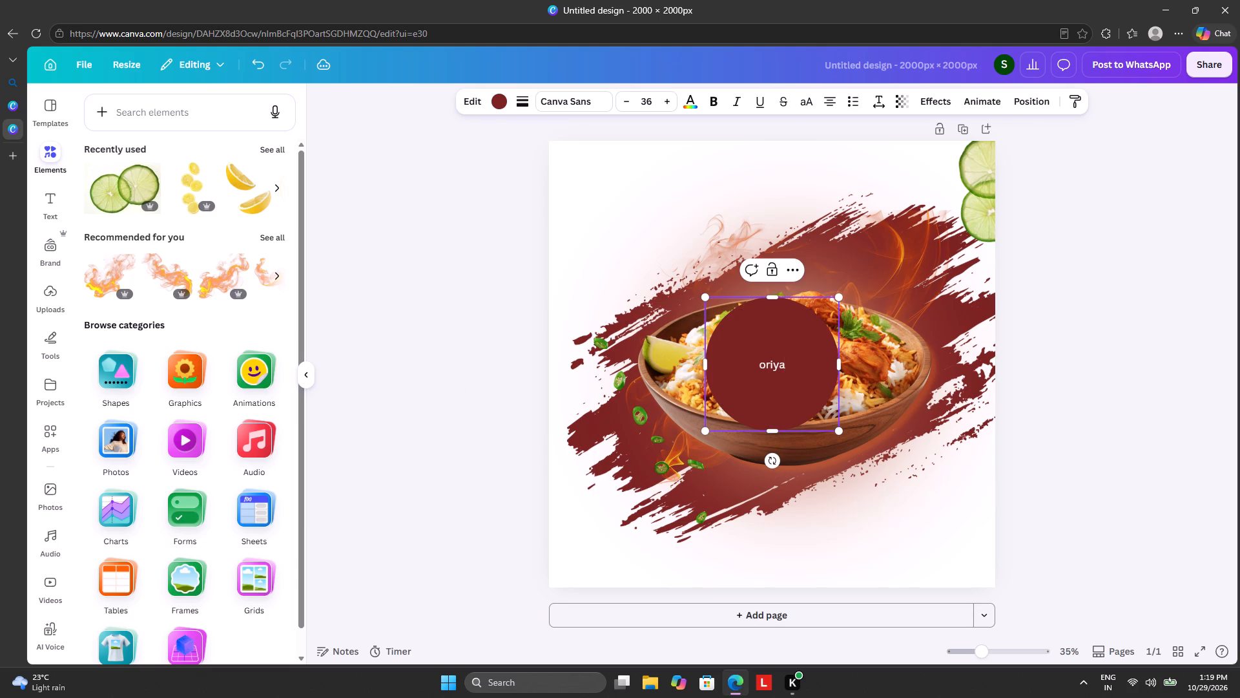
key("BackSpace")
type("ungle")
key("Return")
Search the elements library for "coreyungle".
left_click(131, 107)
type("co")
type("re")
type("yi")
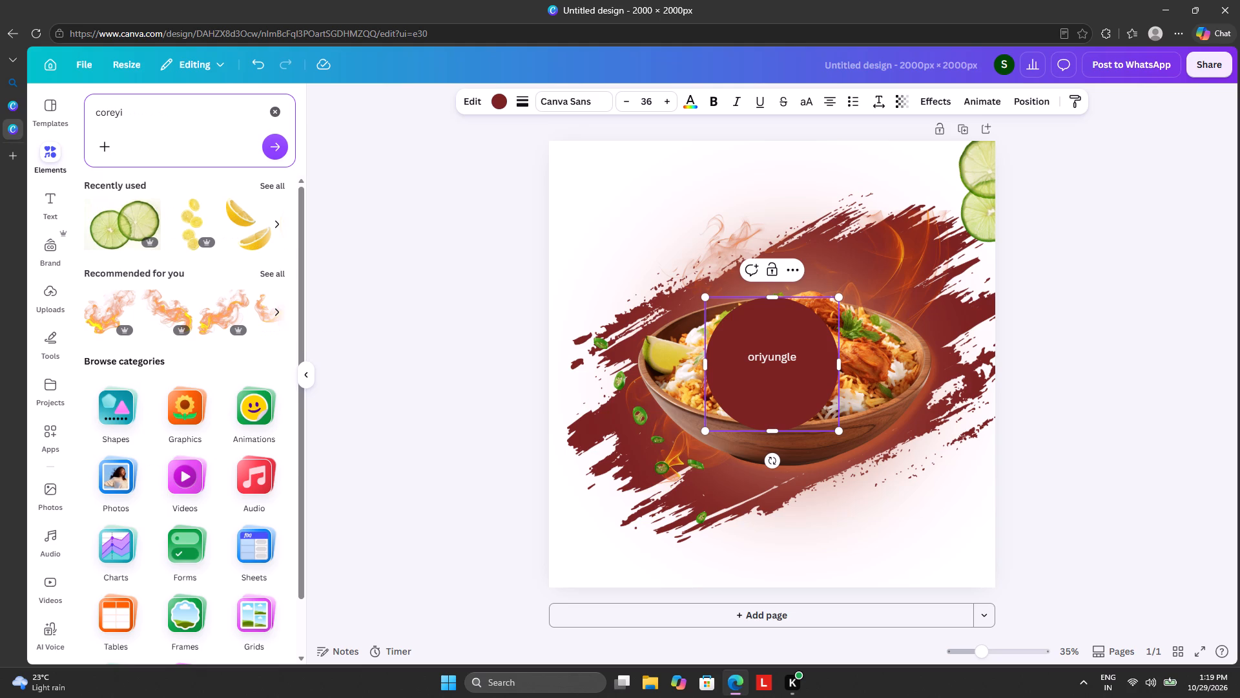
key("BackSpace")
type("ungle")
key("Return")
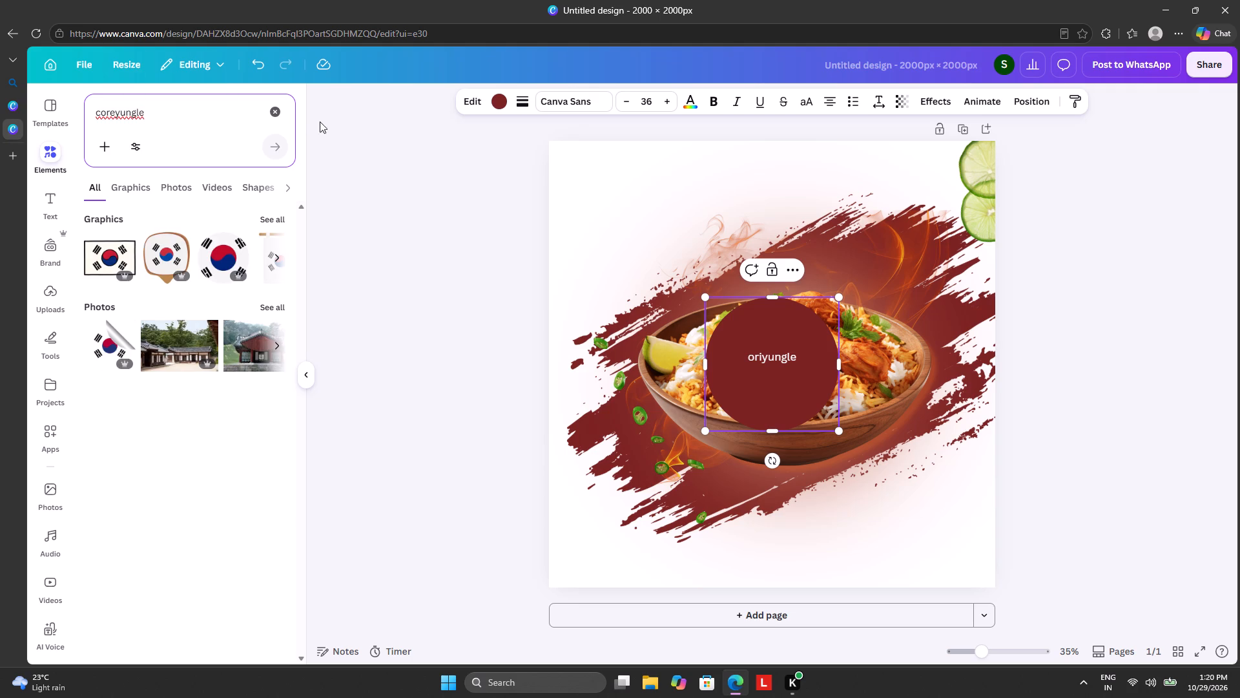
Replace the elements search with "dhaniya".
left_click(280, 105)
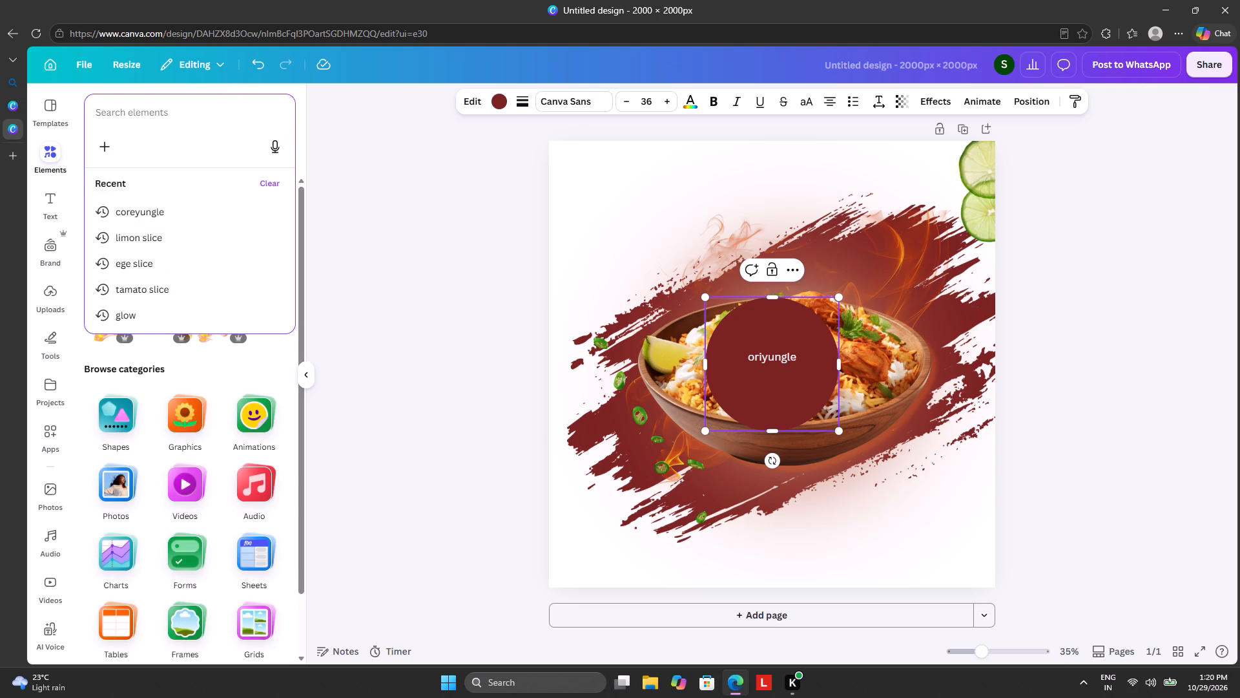
type("dha")
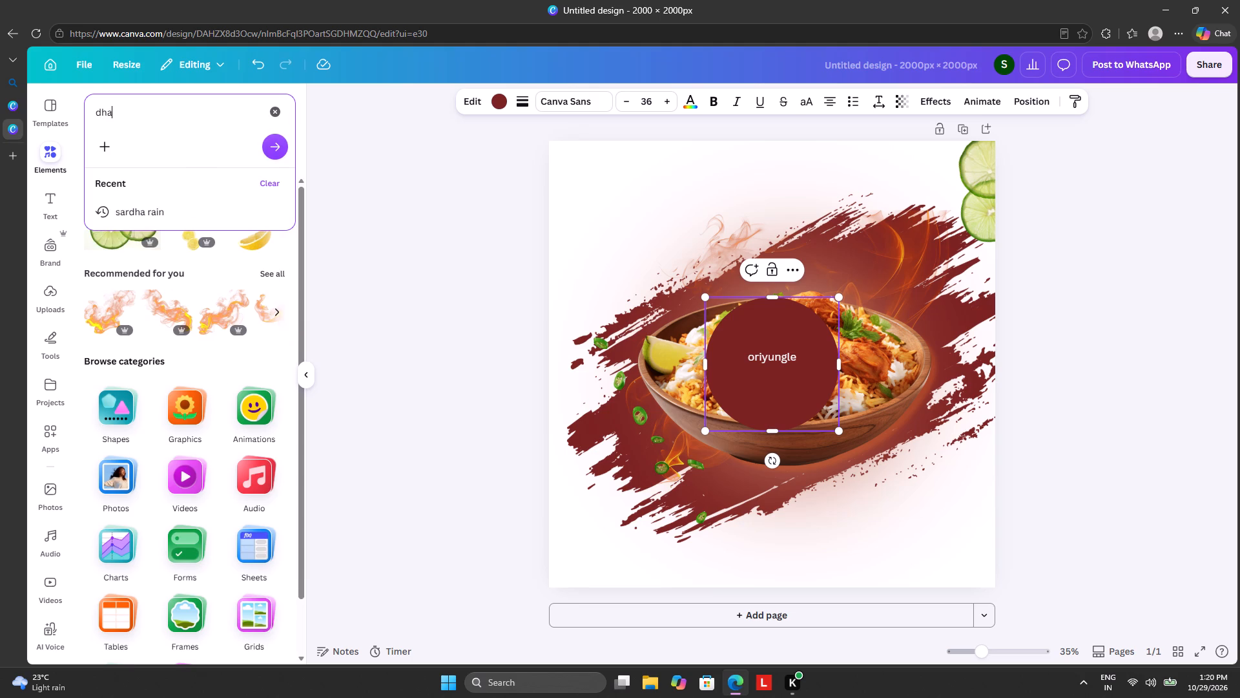
type("niya")
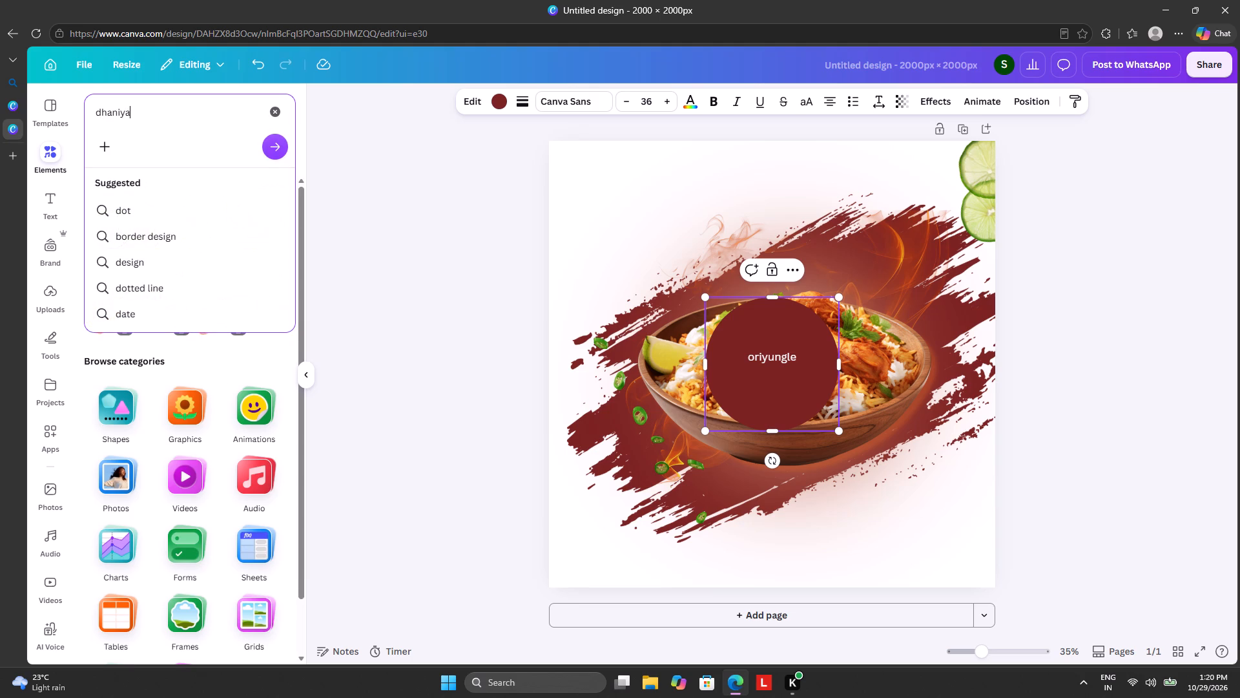
key("Return")
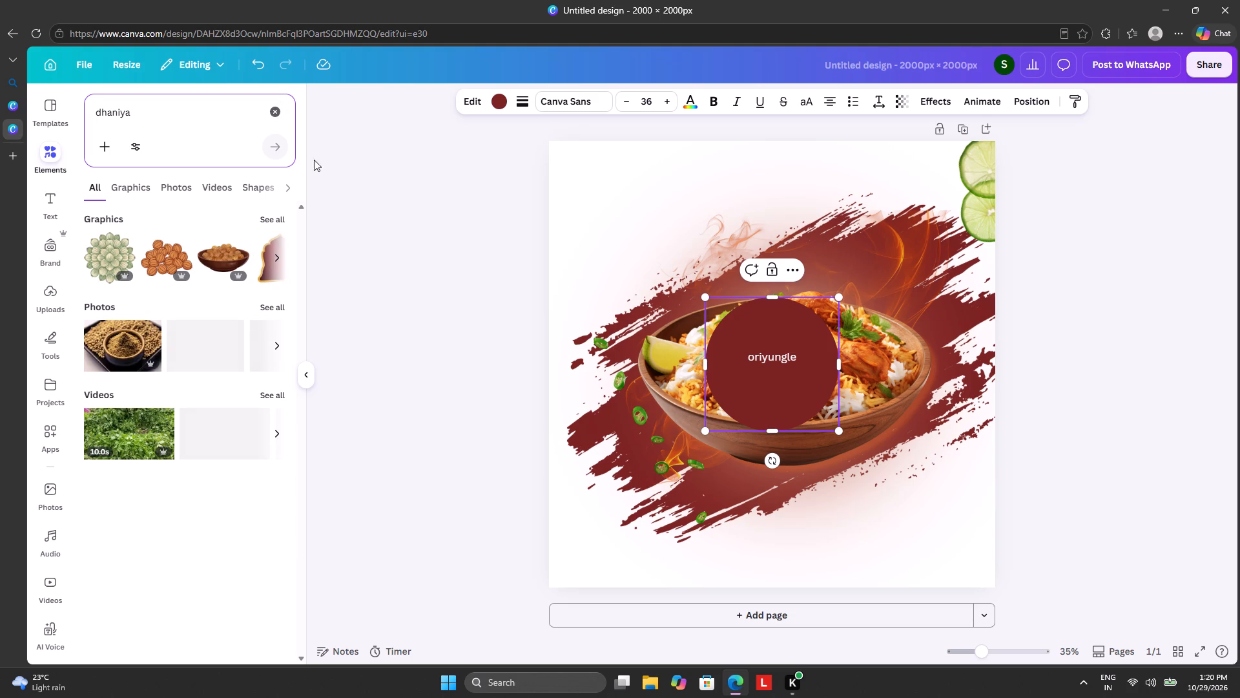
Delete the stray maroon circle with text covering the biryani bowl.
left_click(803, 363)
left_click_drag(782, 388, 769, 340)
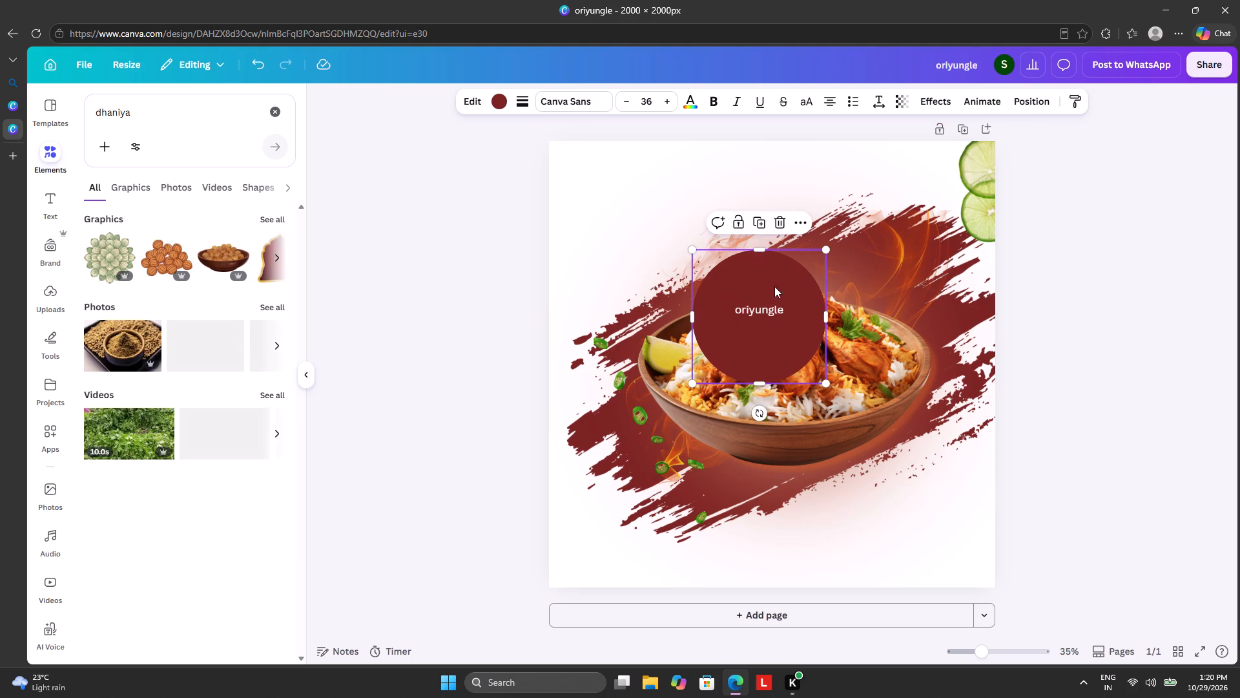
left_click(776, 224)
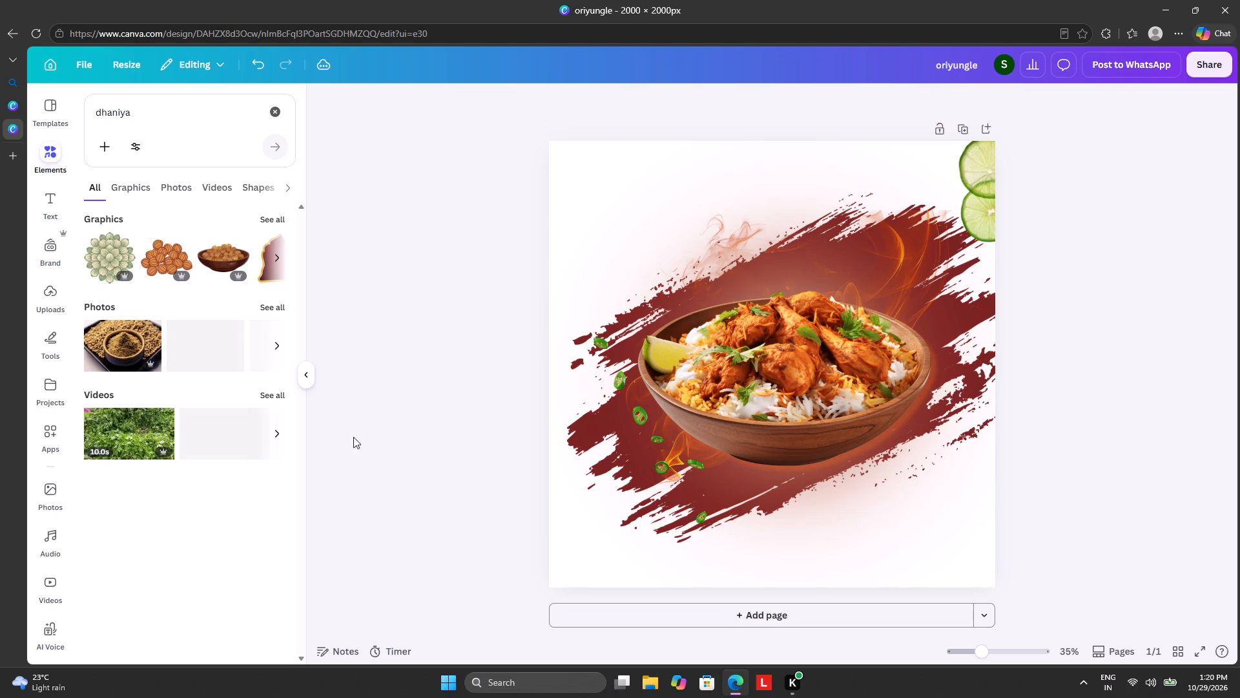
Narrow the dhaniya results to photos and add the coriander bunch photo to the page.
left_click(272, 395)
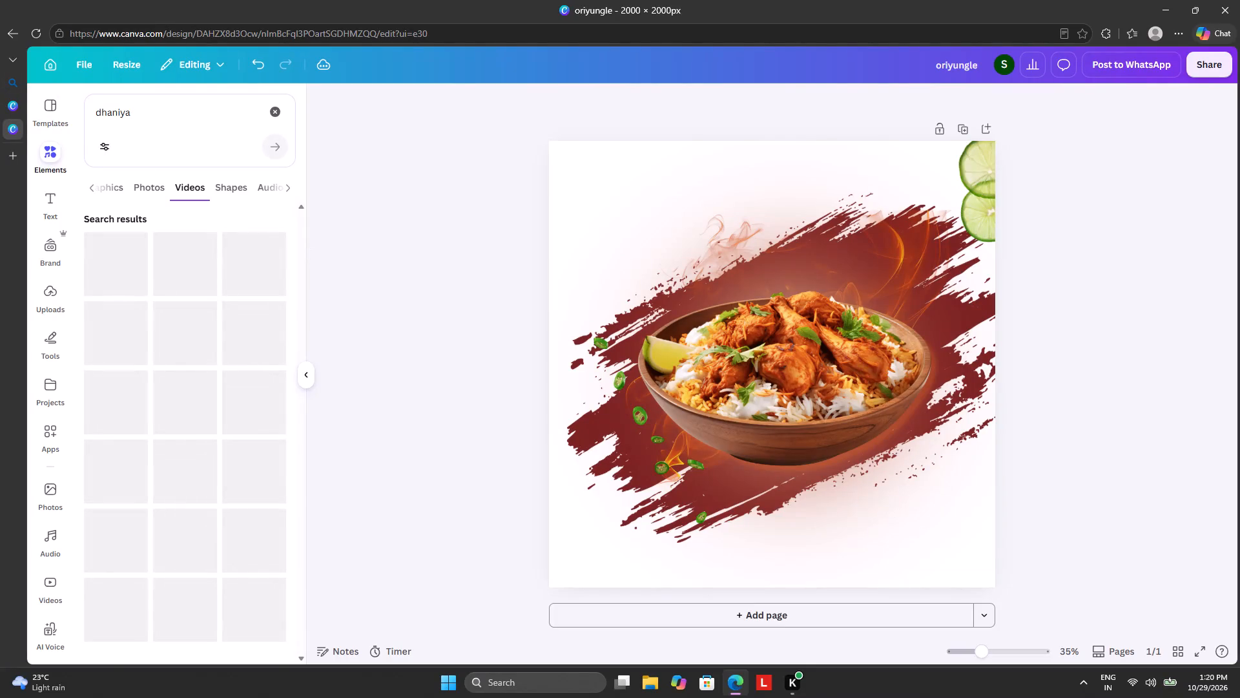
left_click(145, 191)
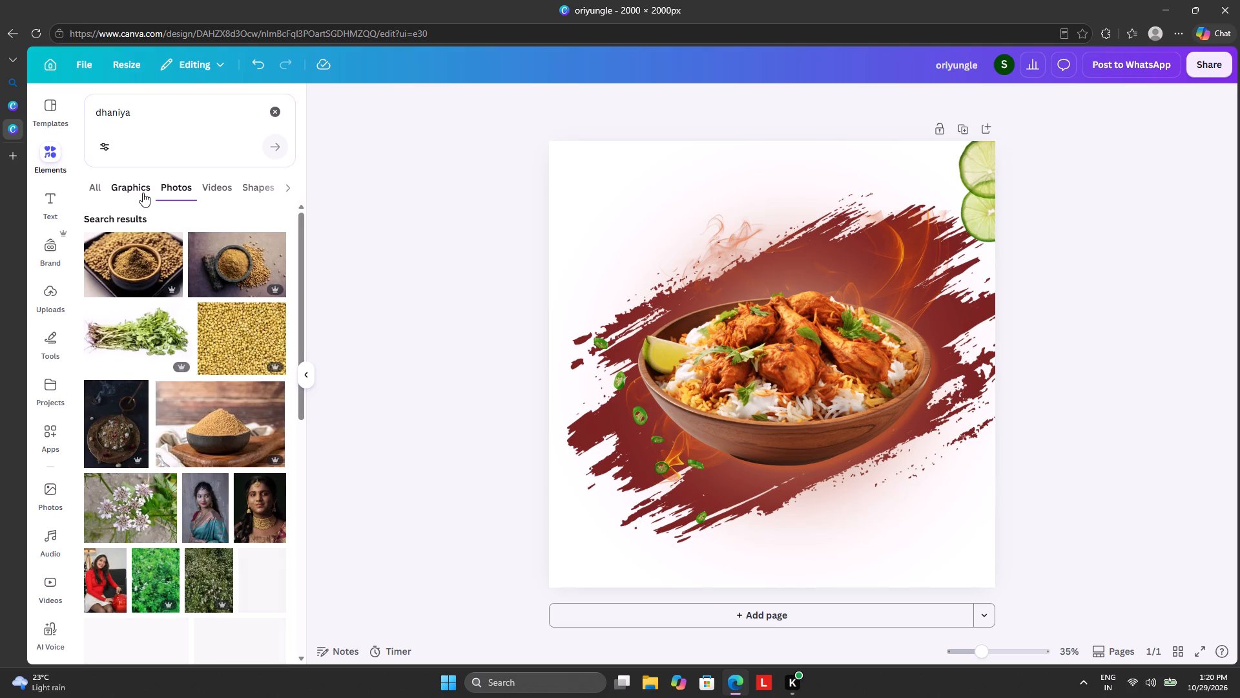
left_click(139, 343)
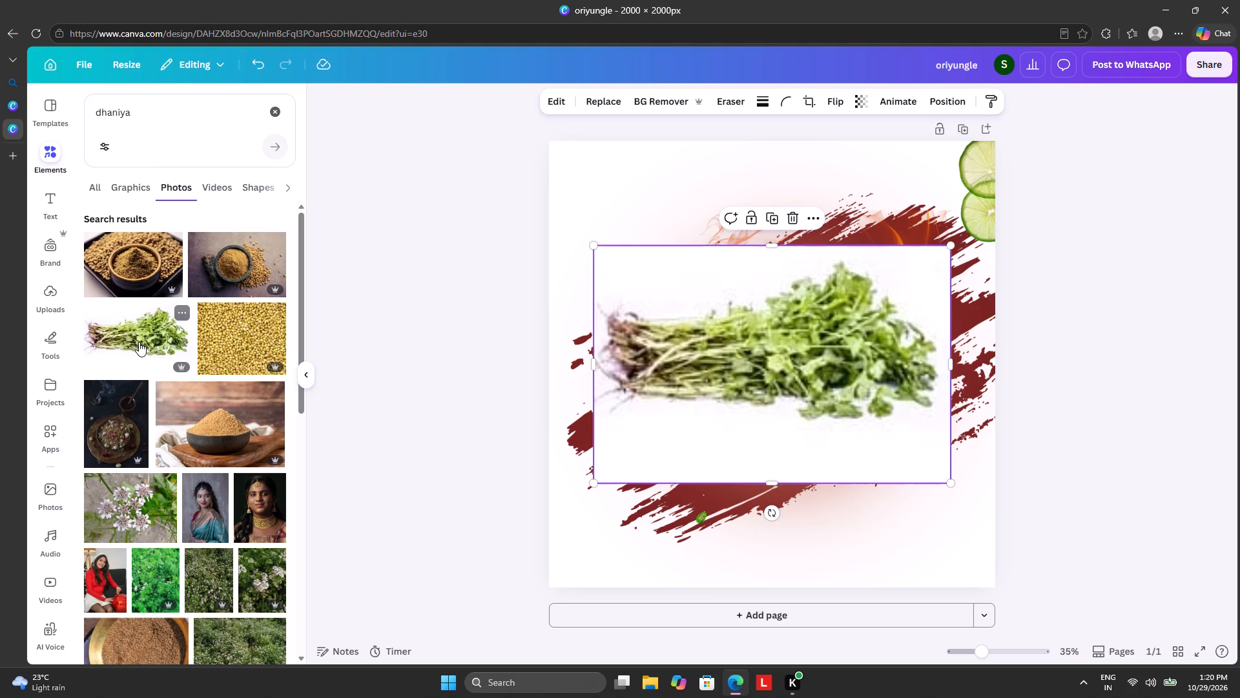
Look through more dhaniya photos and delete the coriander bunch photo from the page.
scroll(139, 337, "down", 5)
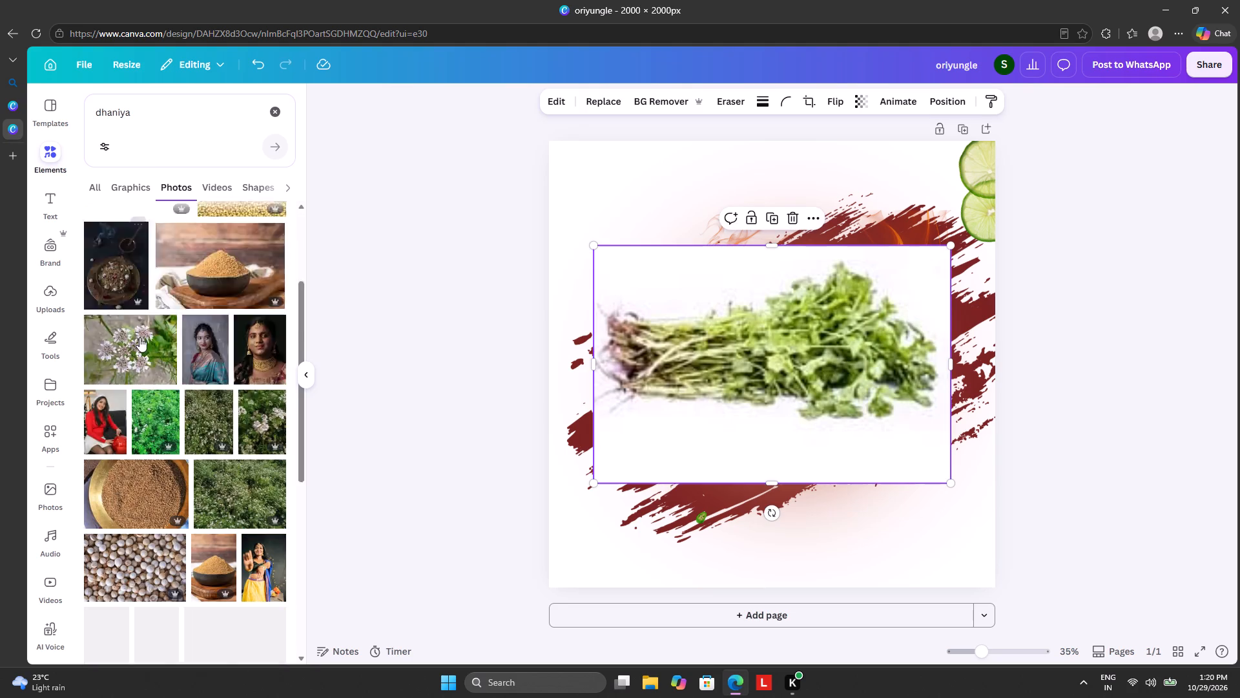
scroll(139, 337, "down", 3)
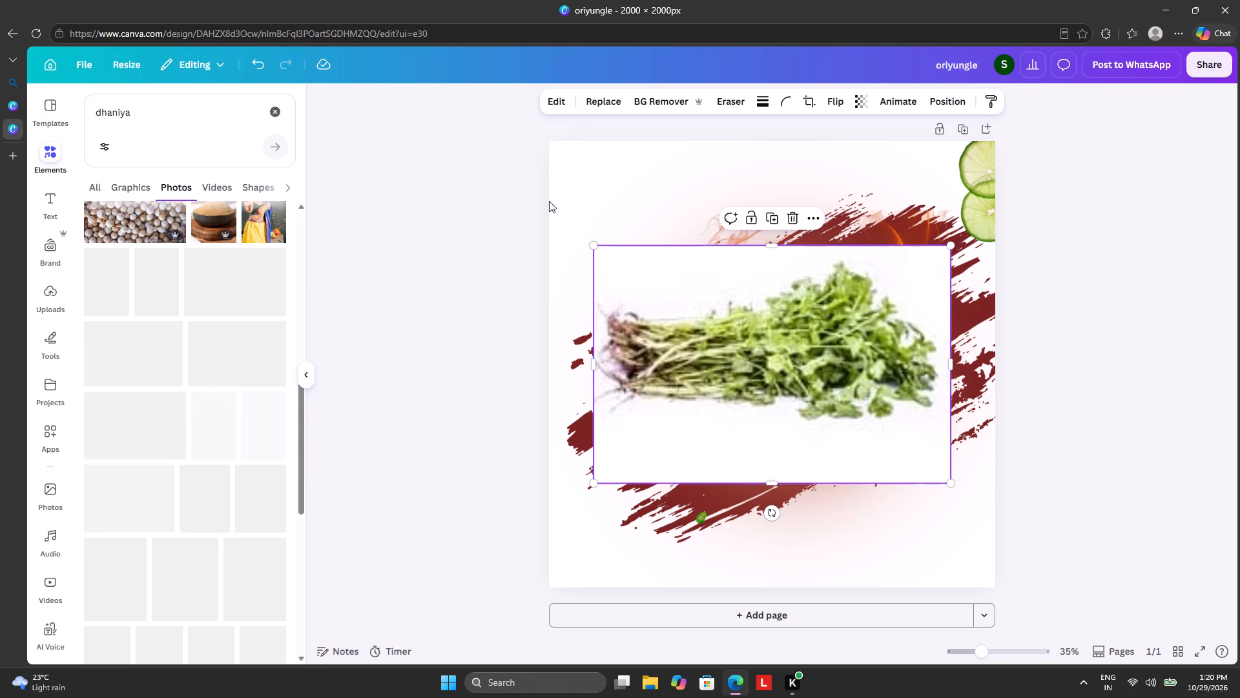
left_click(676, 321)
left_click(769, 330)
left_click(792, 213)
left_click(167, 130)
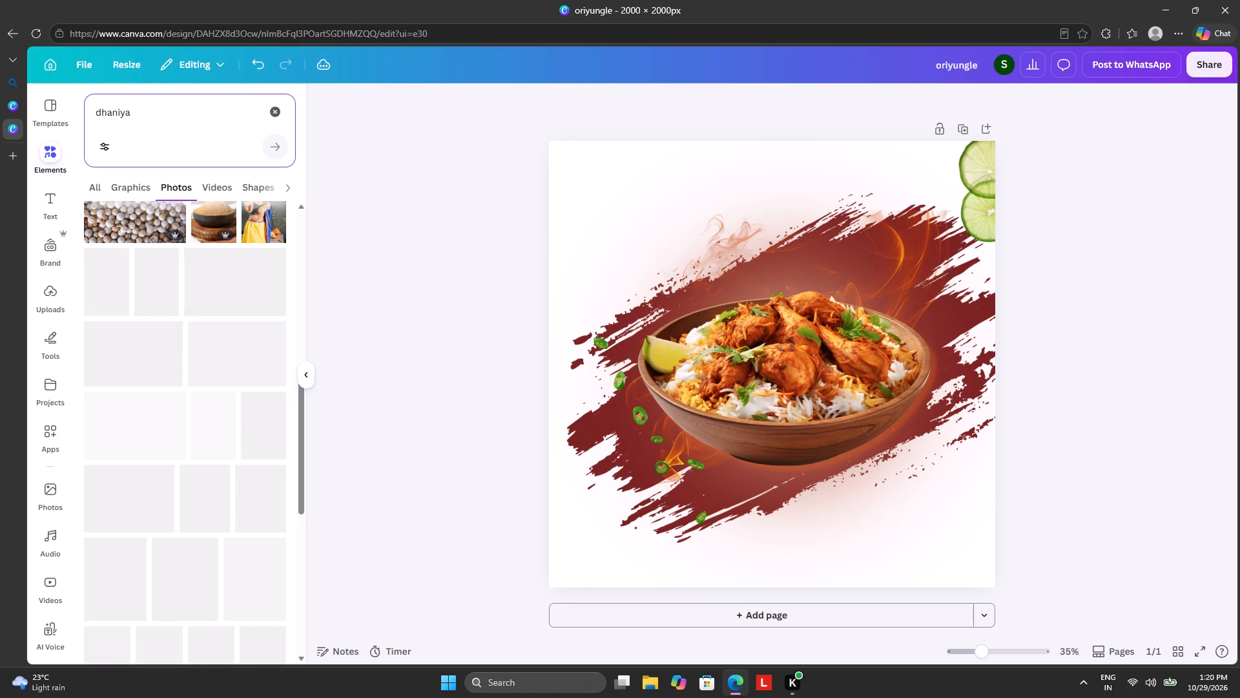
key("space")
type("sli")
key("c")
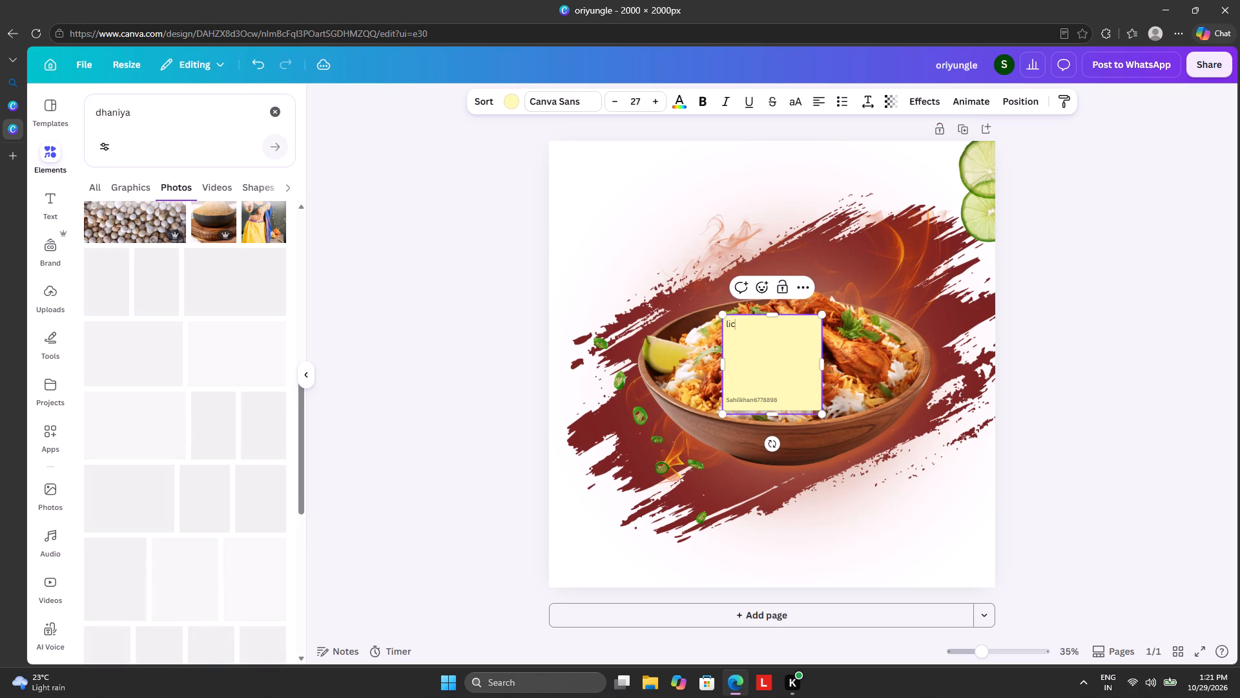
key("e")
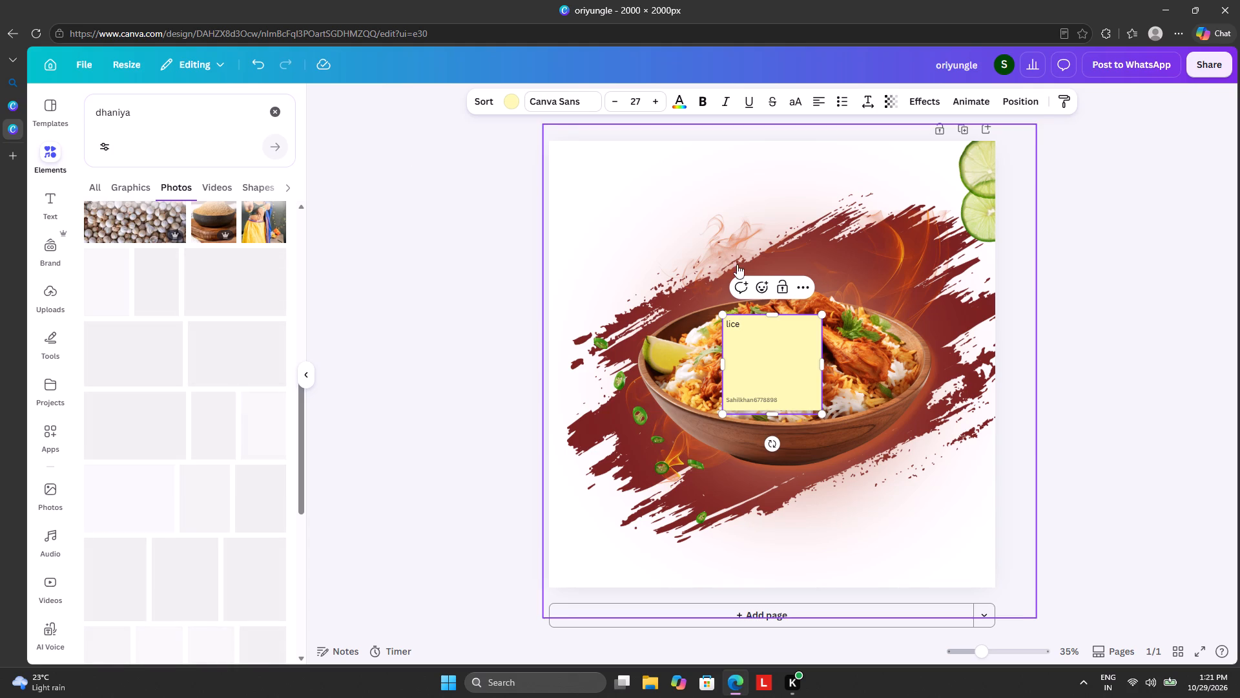
Search the photos for "dhaniya slice".
left_click(163, 103)
left_click(152, 118)
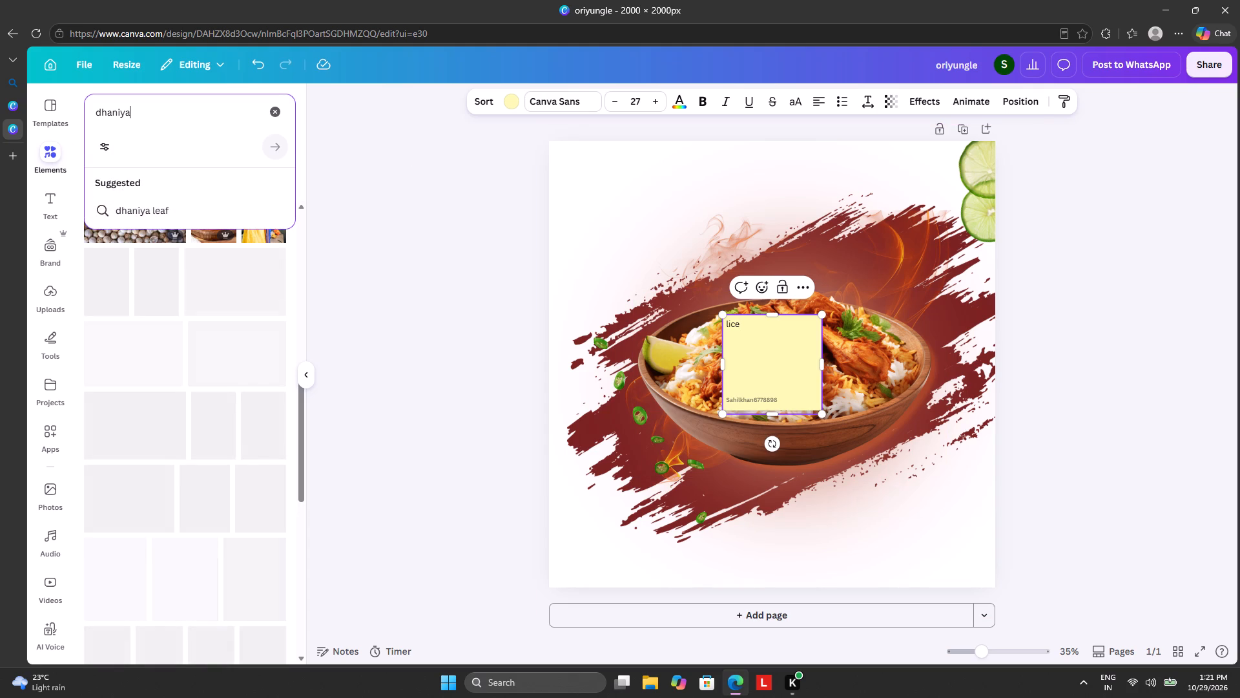
key("space")
type("sli")
key("c")
key("e")
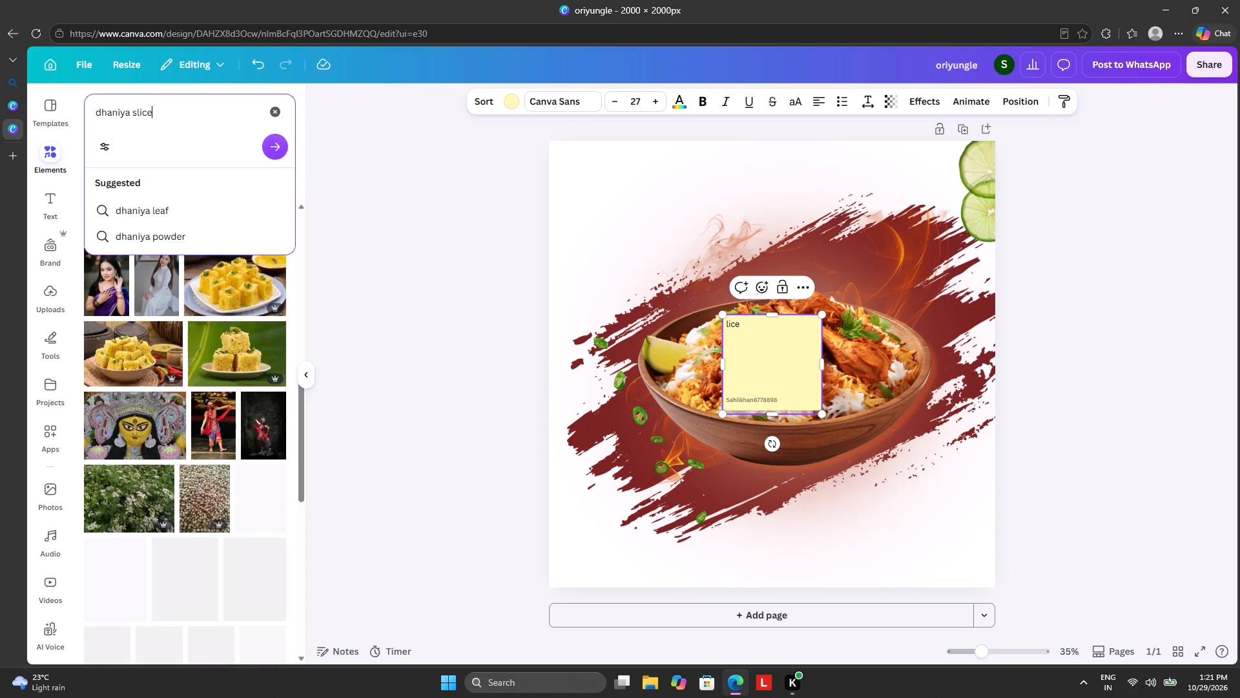
key("Return")
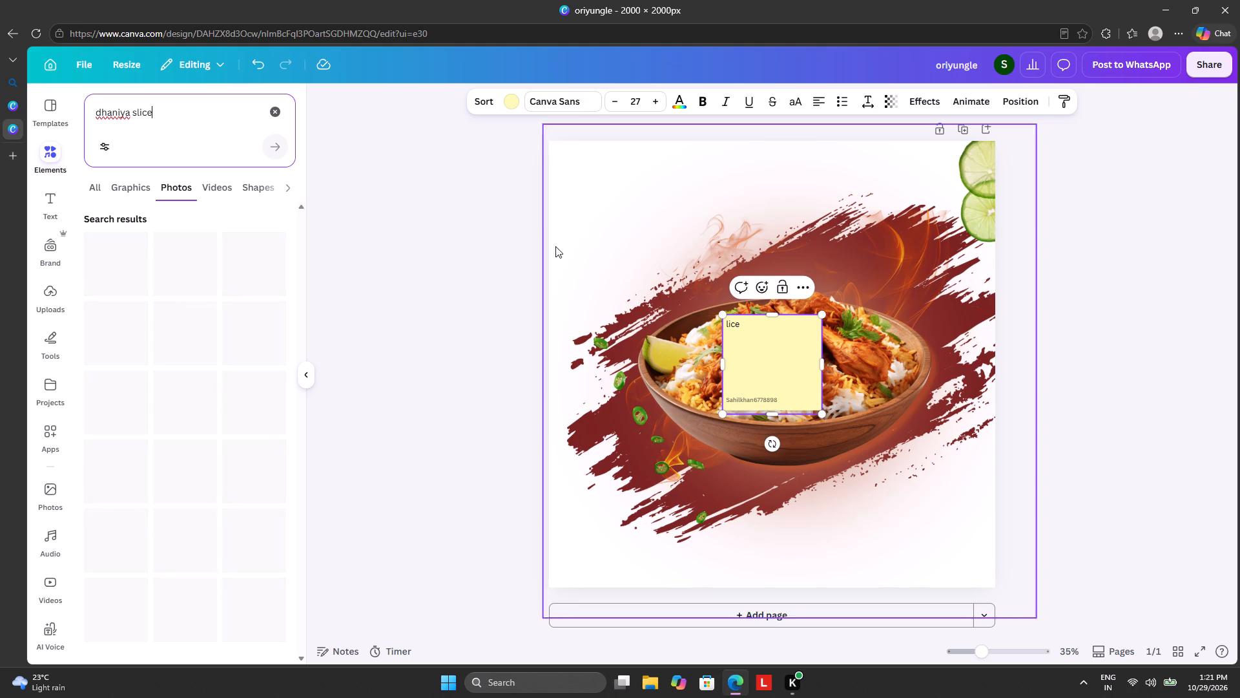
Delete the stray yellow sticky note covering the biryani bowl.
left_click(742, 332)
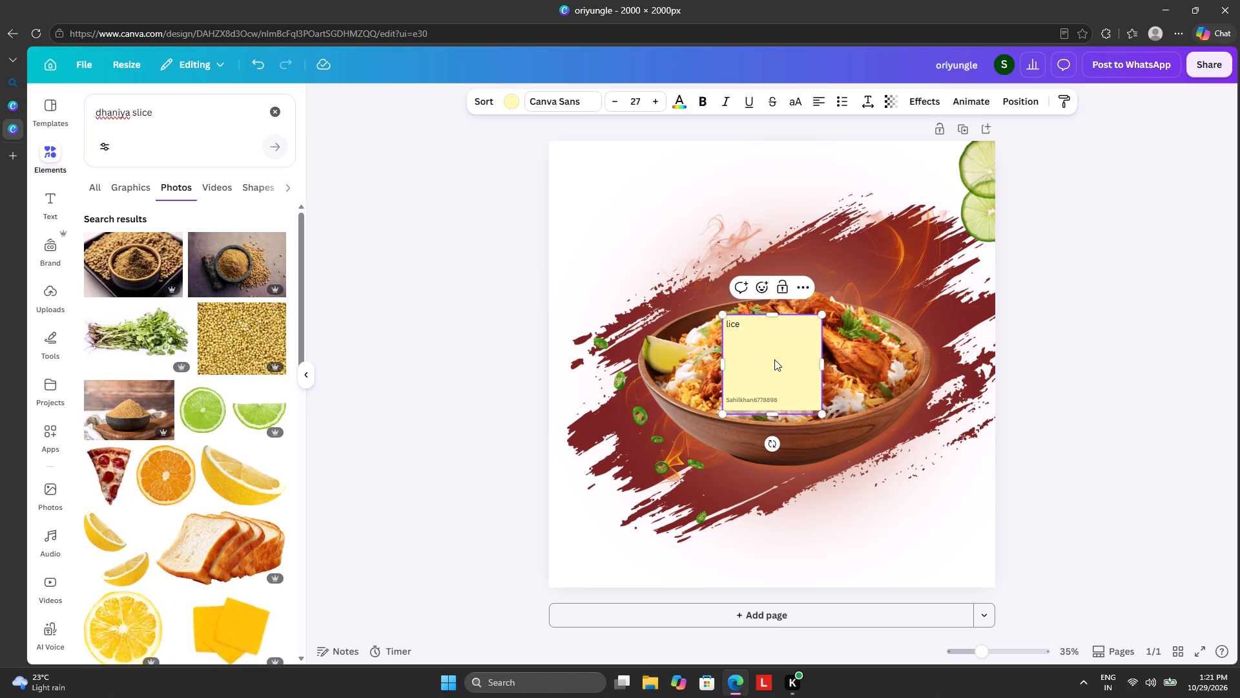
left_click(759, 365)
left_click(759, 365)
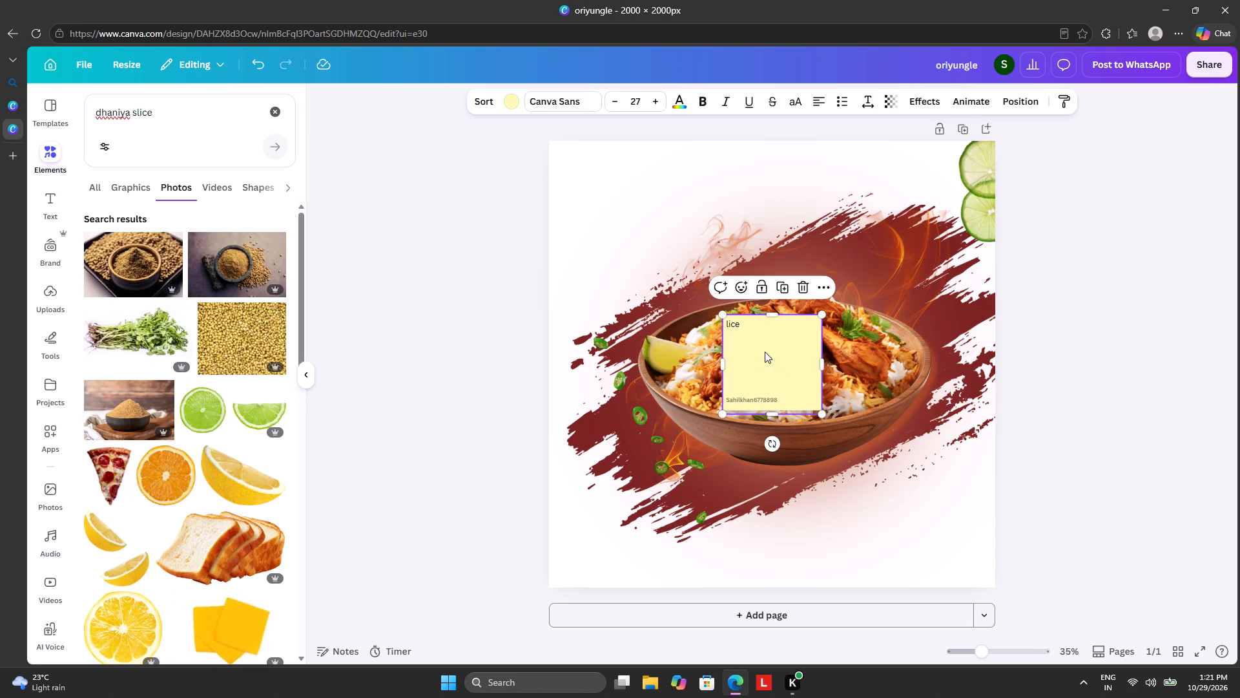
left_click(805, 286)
Look through the "dhaniya slice" photo results for a suitable coriander ingredient image.
scroll(154, 401, "down", 5)
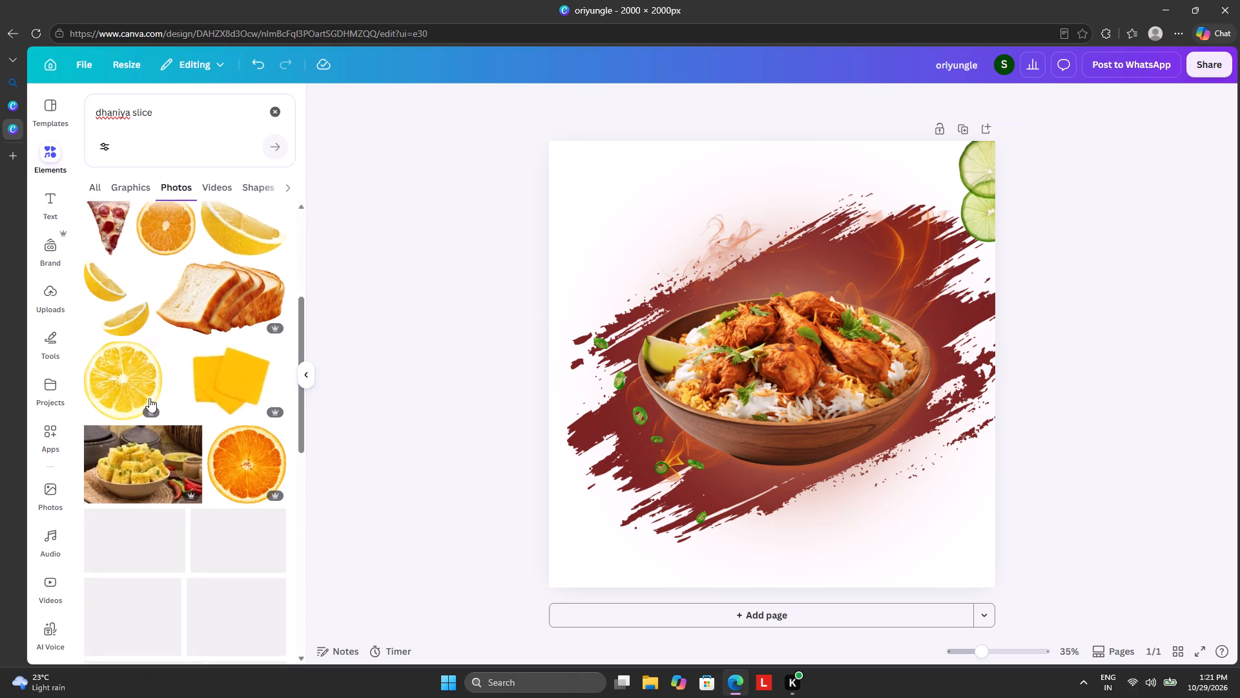
scroll(147, 392, "down", 3)
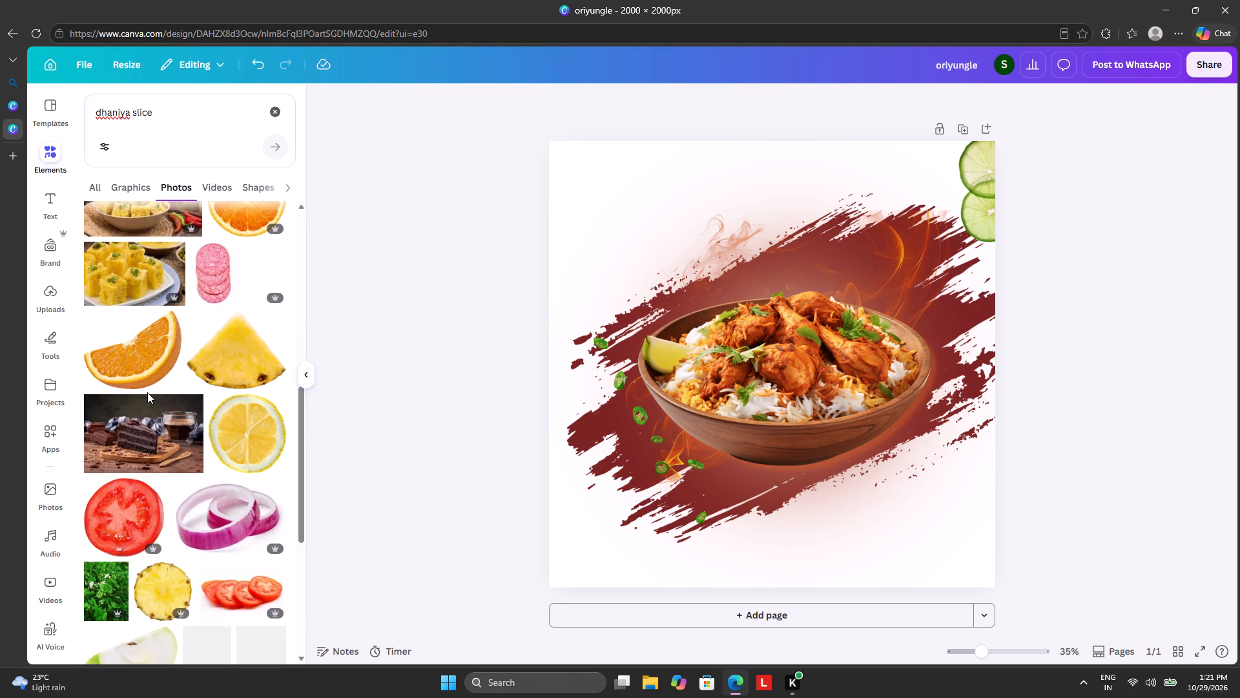
scroll(147, 392, "down", 3)
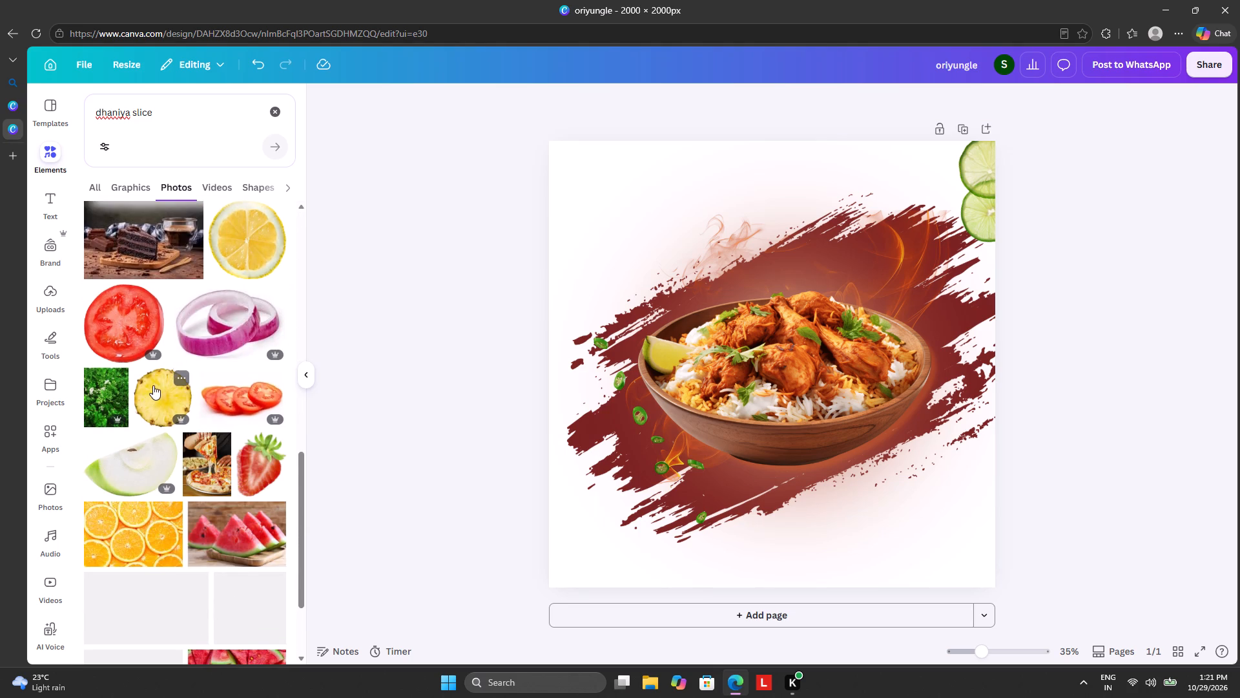
scroll(160, 377, "down", 6)
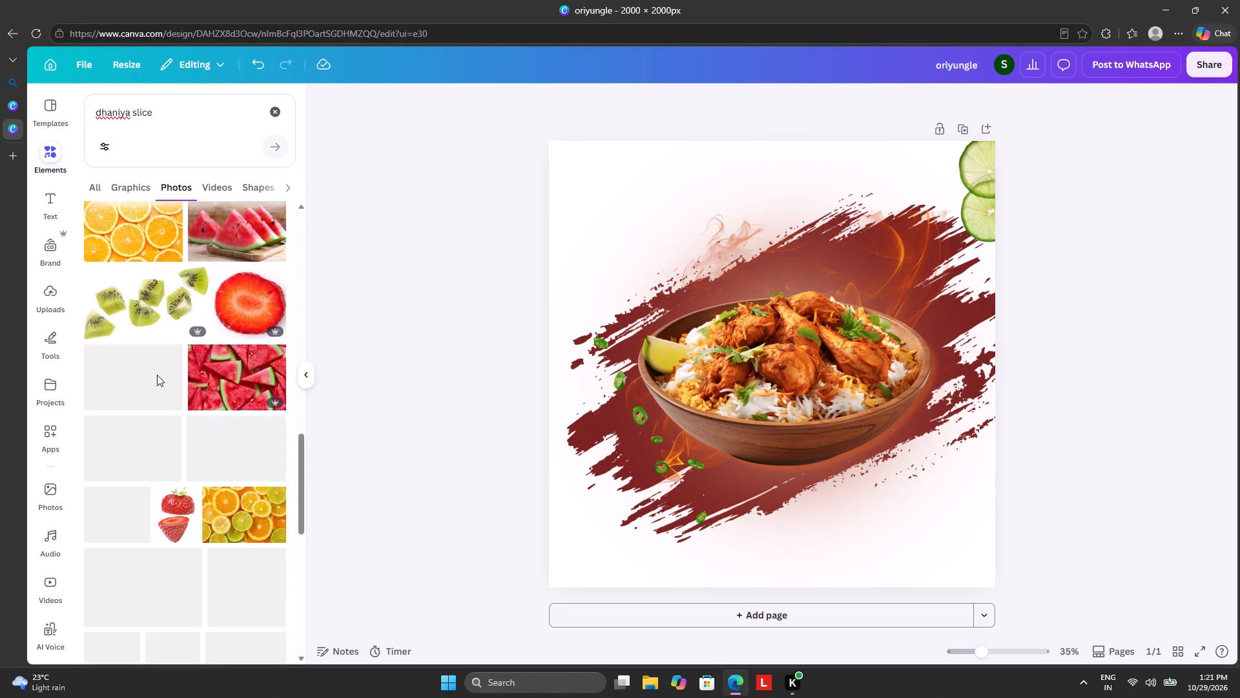
scroll(147, 394, "down", 3)
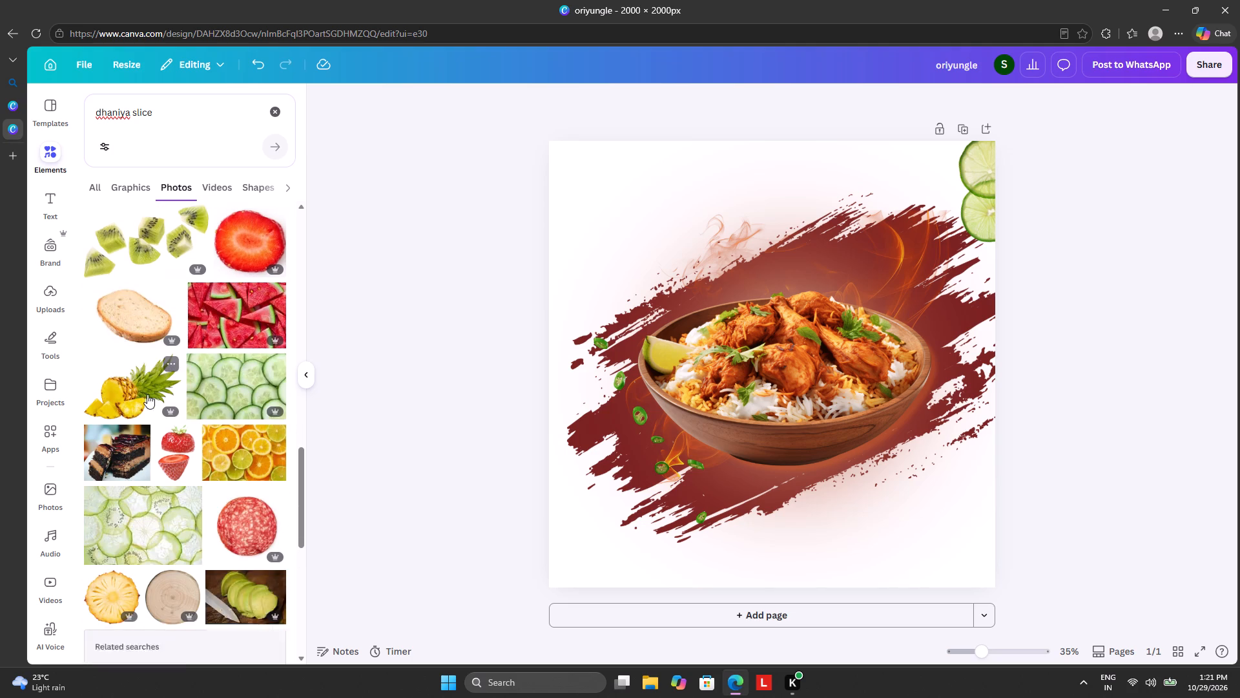
scroll(147, 394, "down", 6)
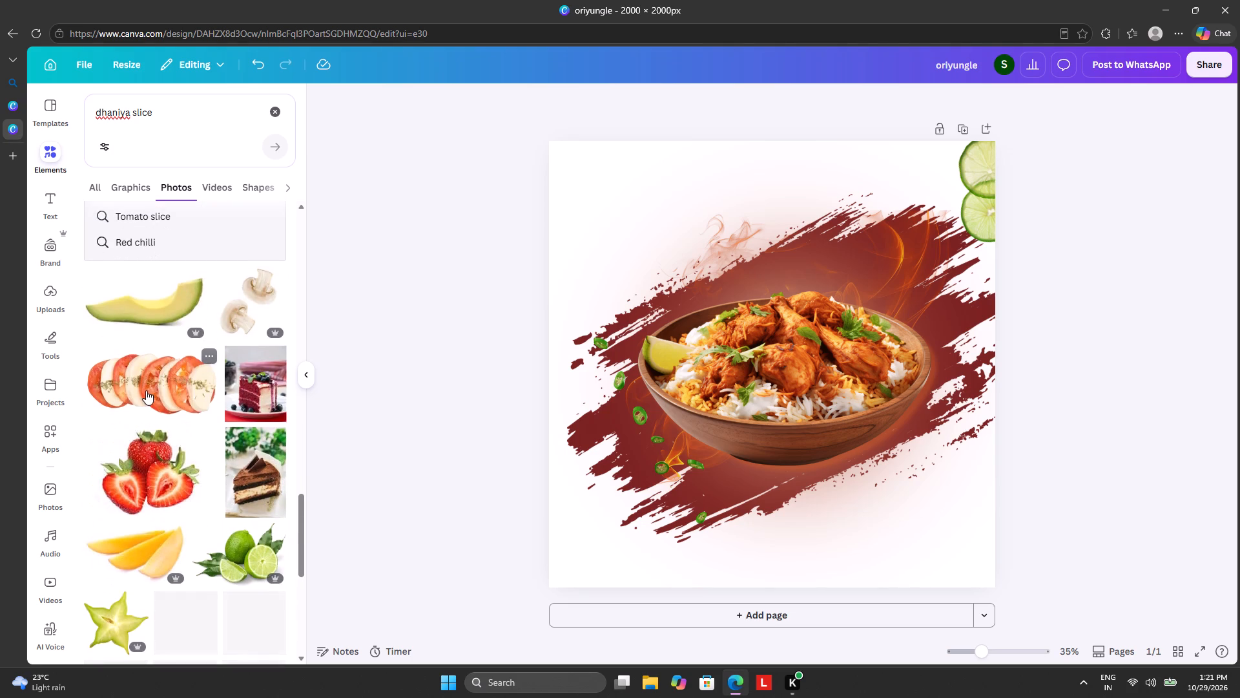
scroll(146, 390, "down", 4)
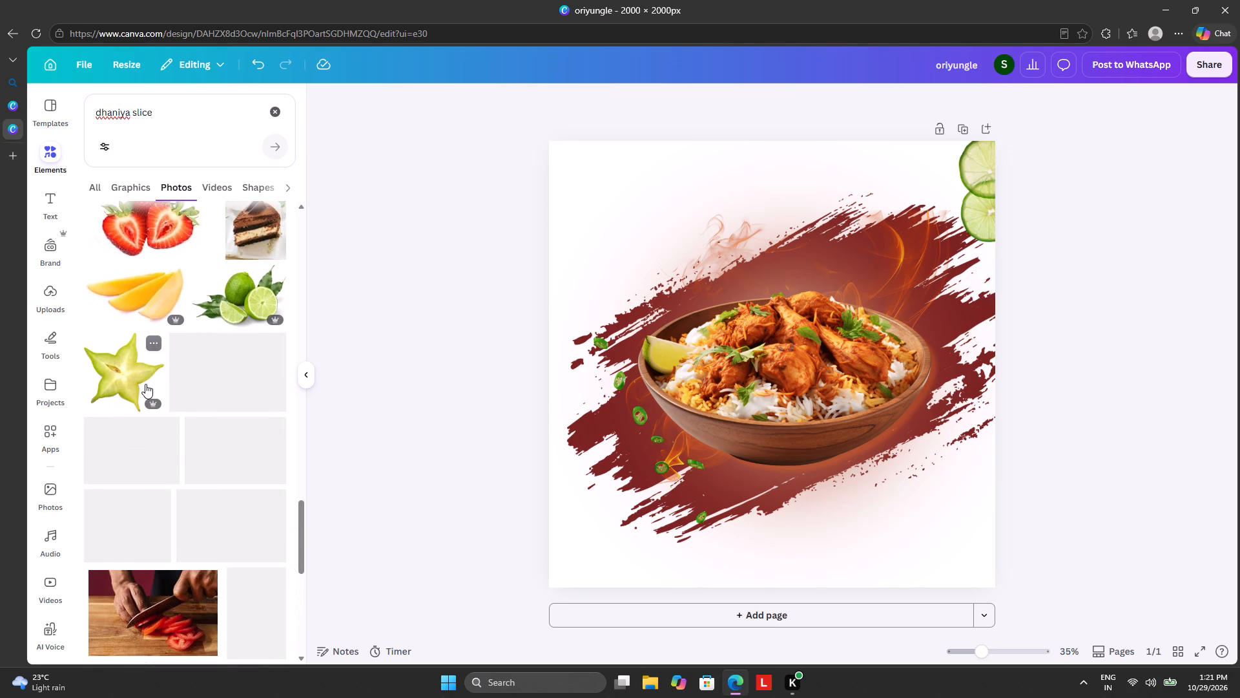
scroll(145, 382, "down", 6)
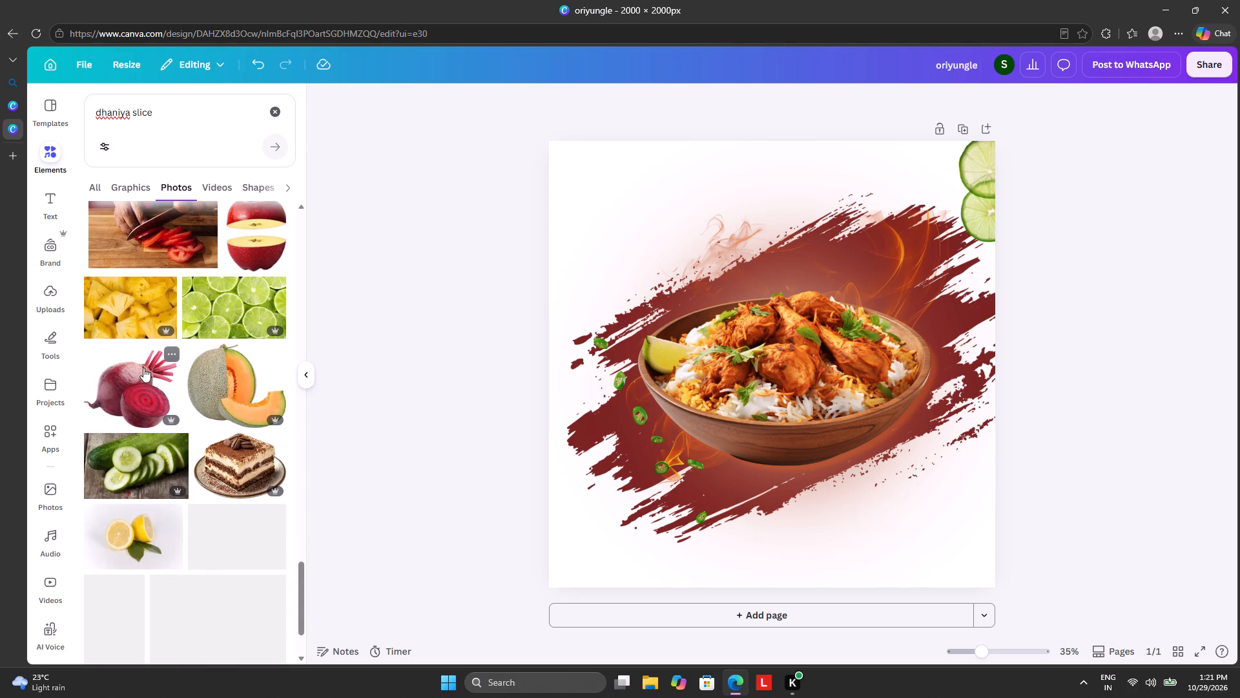
scroll(143, 367, "down", 2)
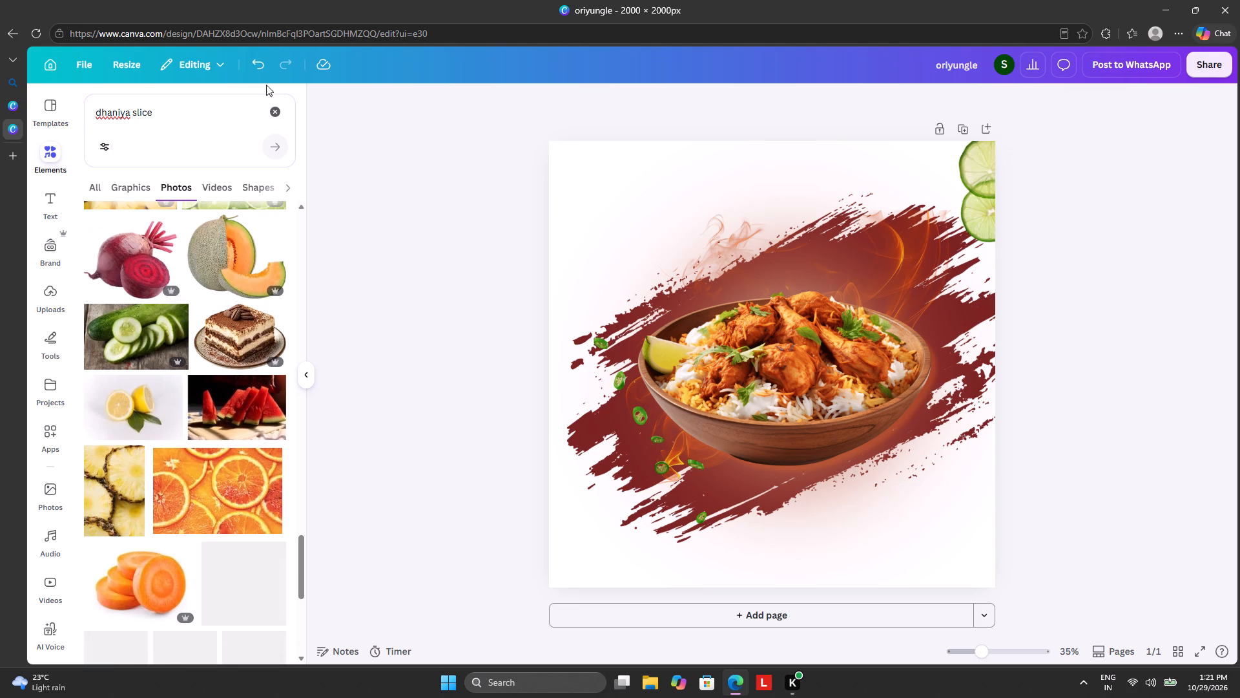
Search the elements for "biryani" and narrow the results to photos.
left_click(275, 118)
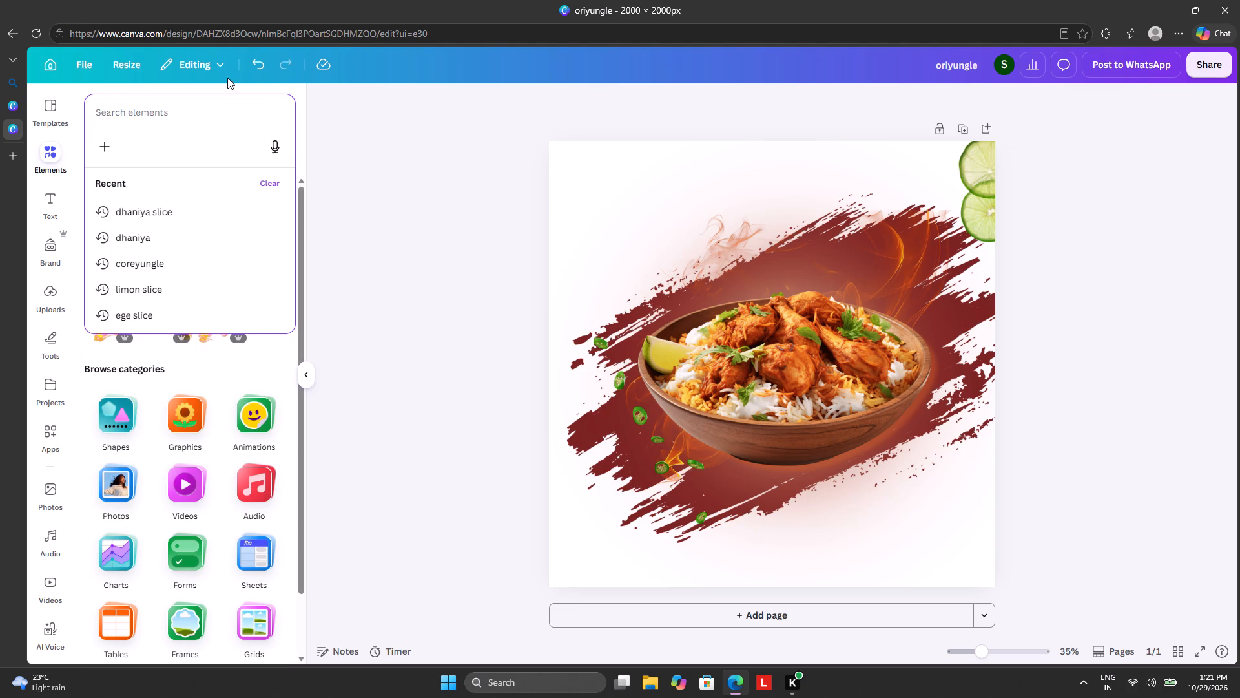
key("b")
type("iryani")
key("Return")
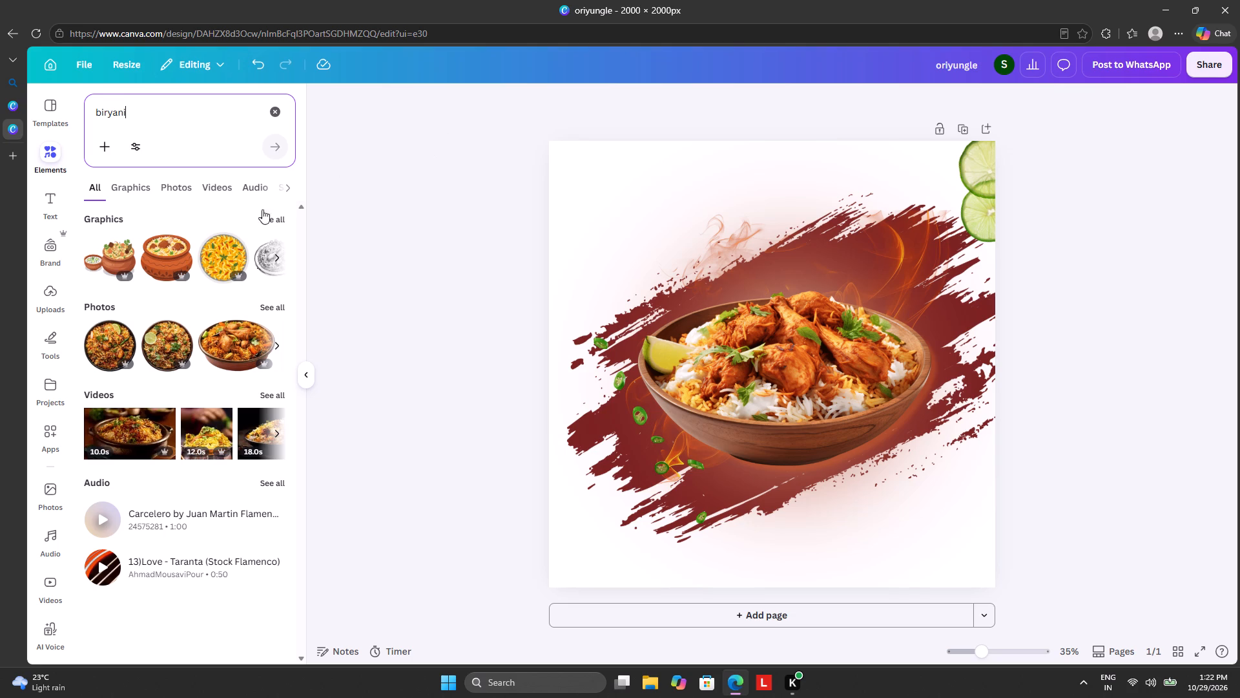
left_click(276, 224)
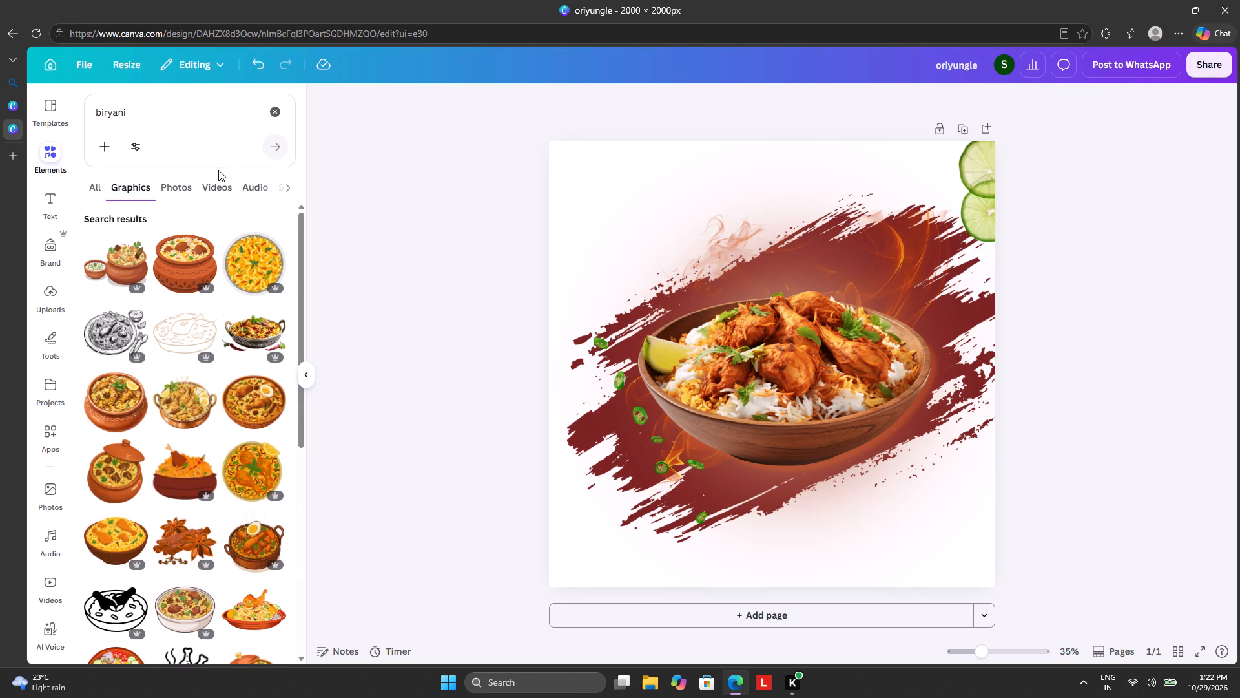
left_click(176, 185)
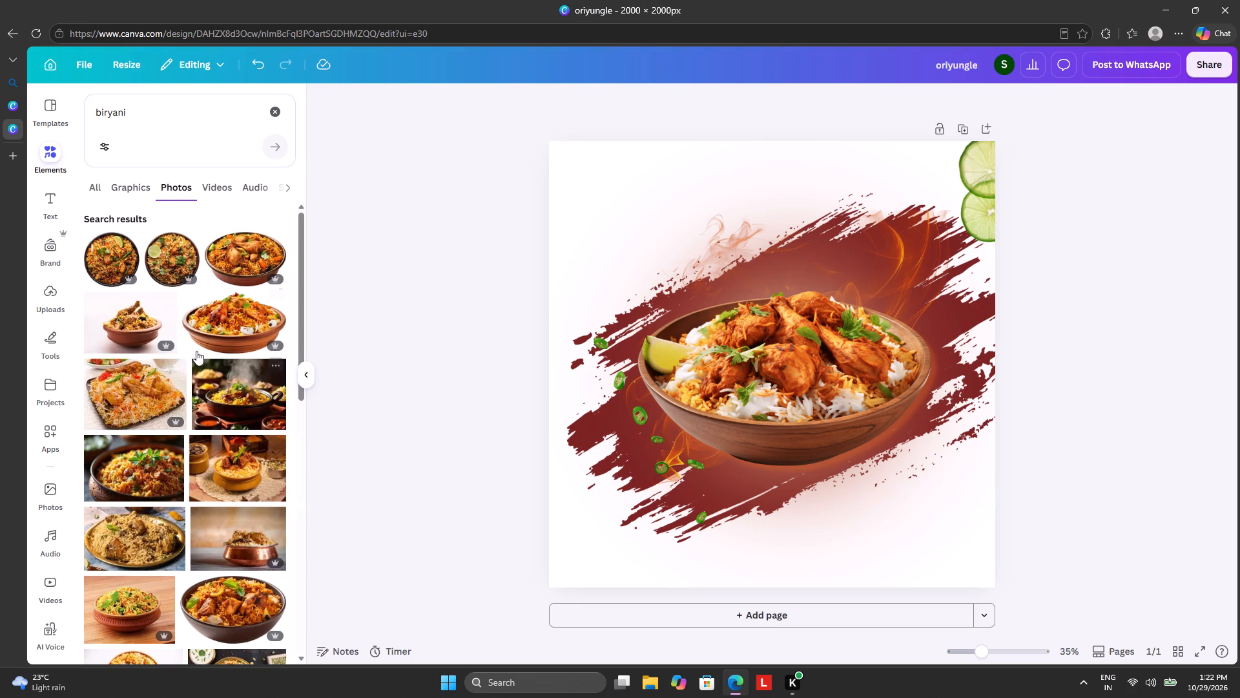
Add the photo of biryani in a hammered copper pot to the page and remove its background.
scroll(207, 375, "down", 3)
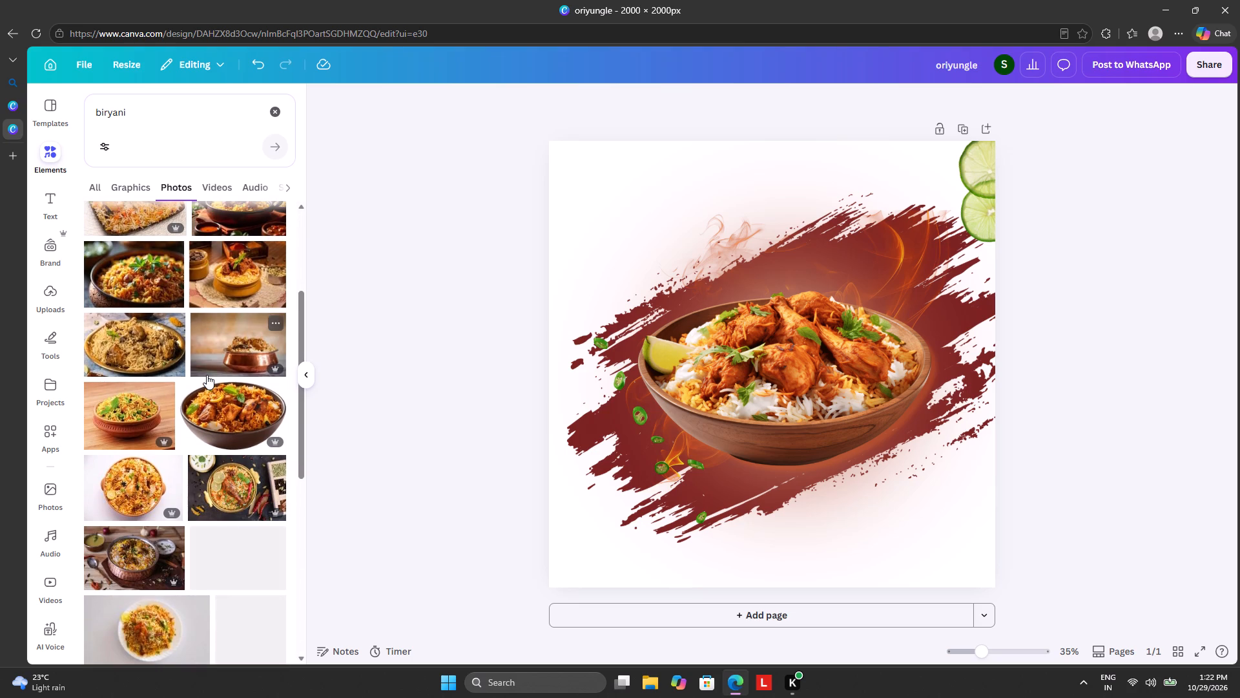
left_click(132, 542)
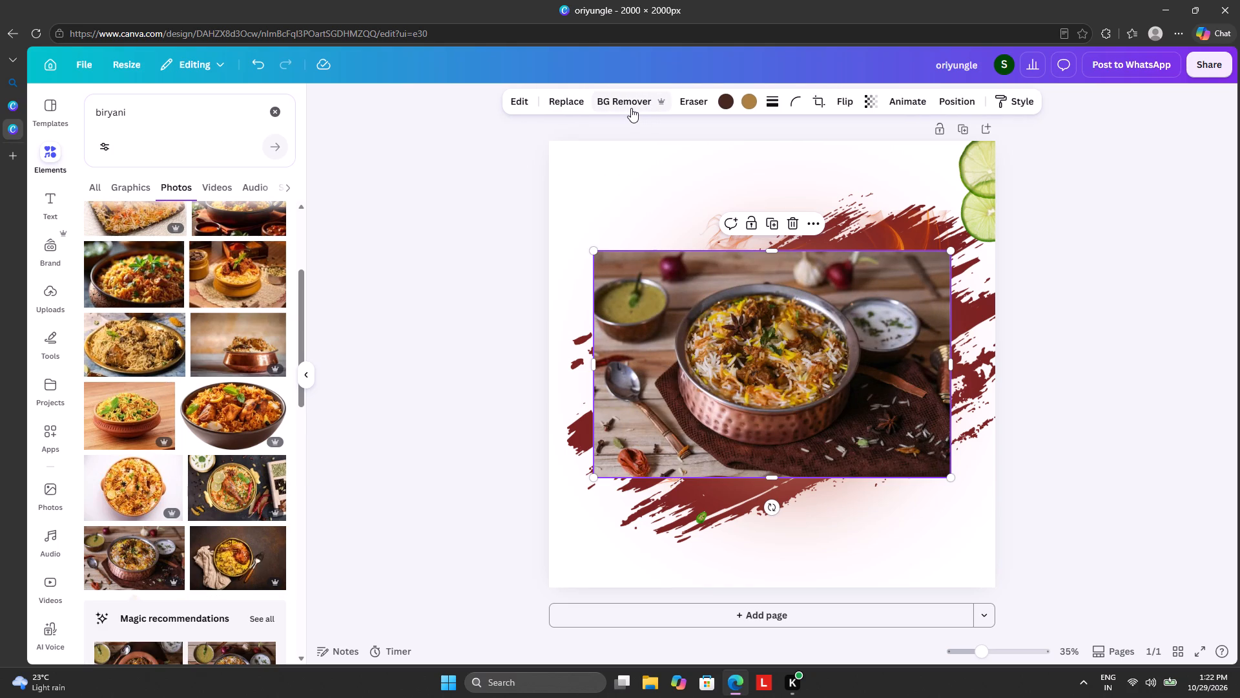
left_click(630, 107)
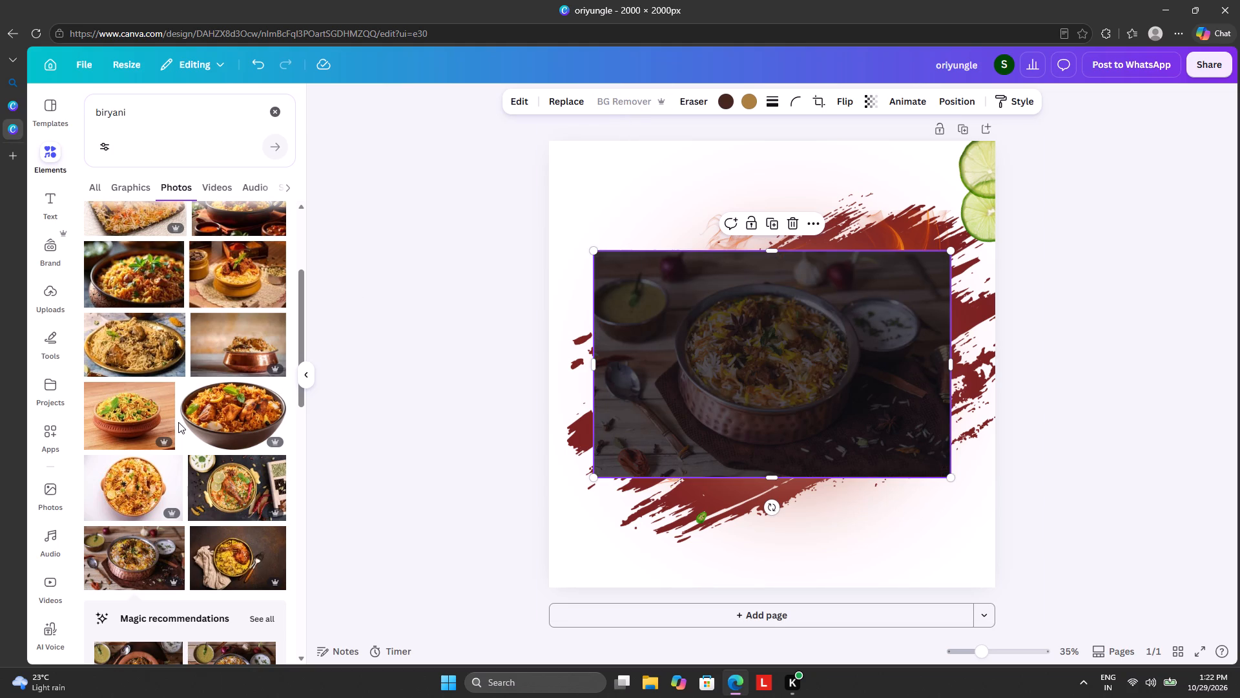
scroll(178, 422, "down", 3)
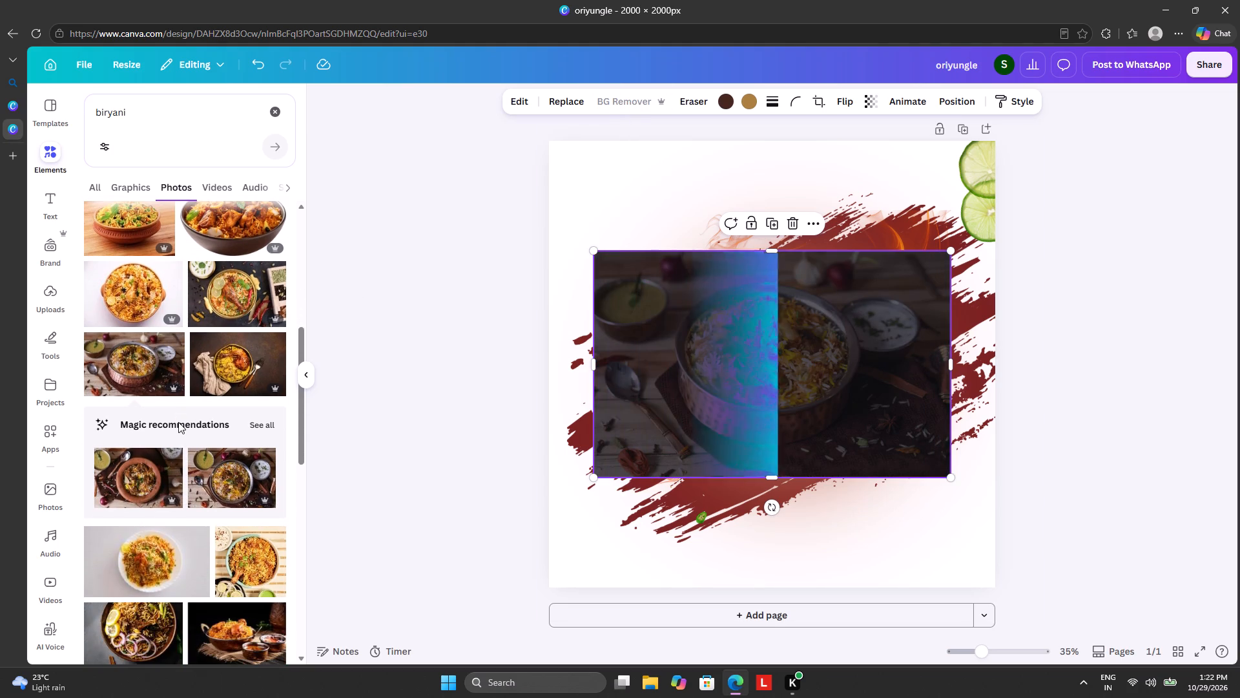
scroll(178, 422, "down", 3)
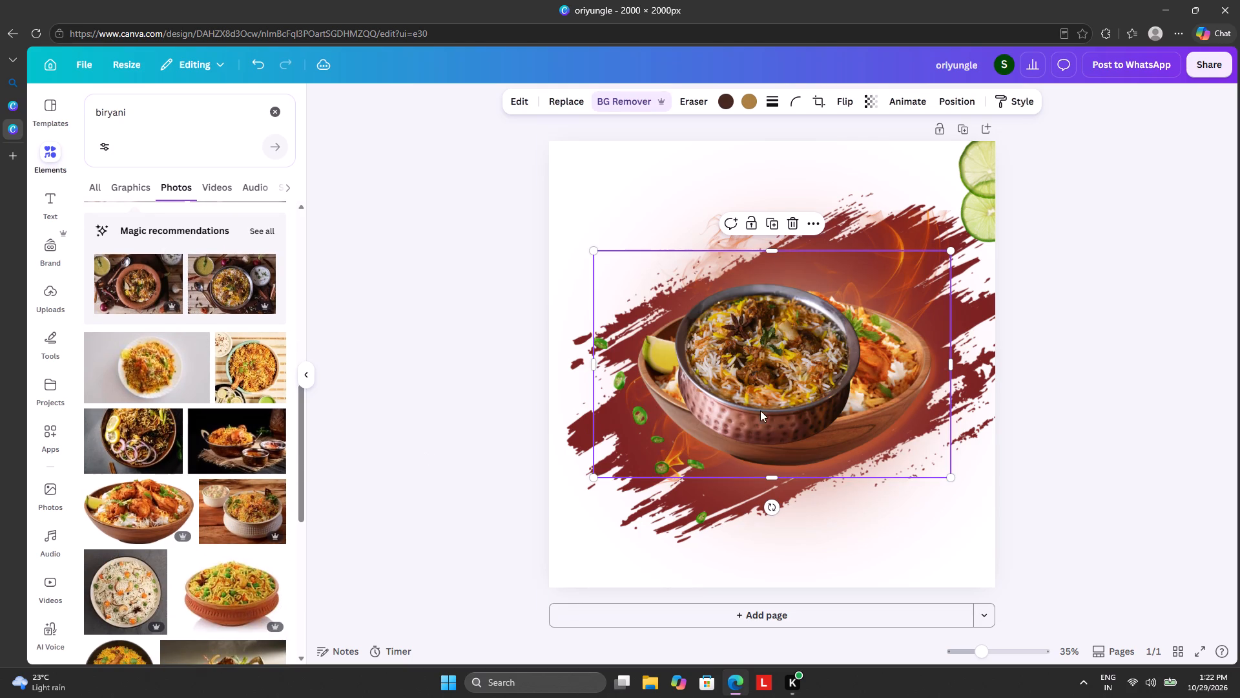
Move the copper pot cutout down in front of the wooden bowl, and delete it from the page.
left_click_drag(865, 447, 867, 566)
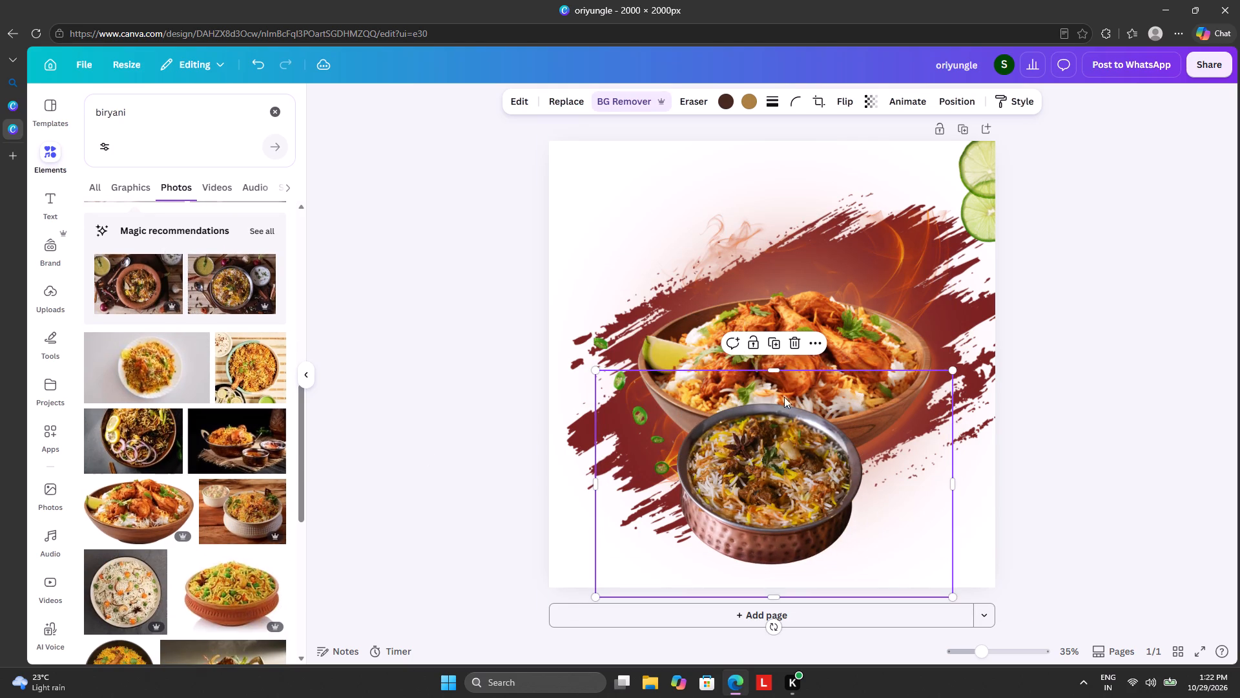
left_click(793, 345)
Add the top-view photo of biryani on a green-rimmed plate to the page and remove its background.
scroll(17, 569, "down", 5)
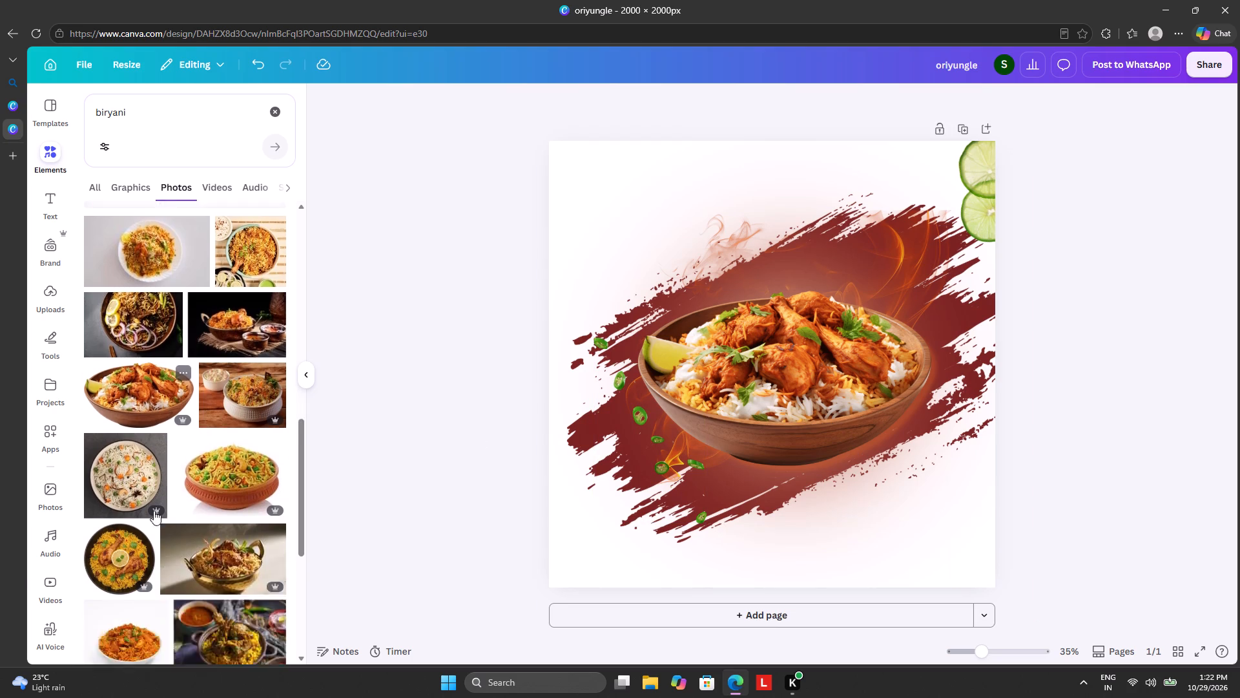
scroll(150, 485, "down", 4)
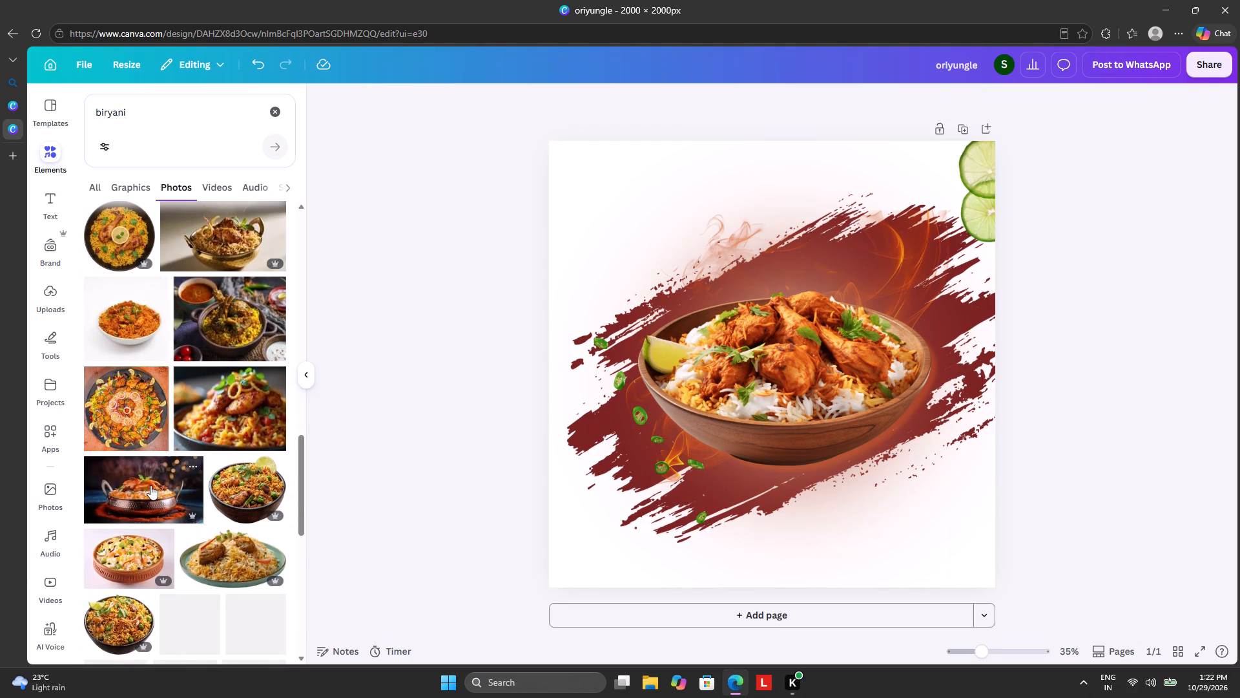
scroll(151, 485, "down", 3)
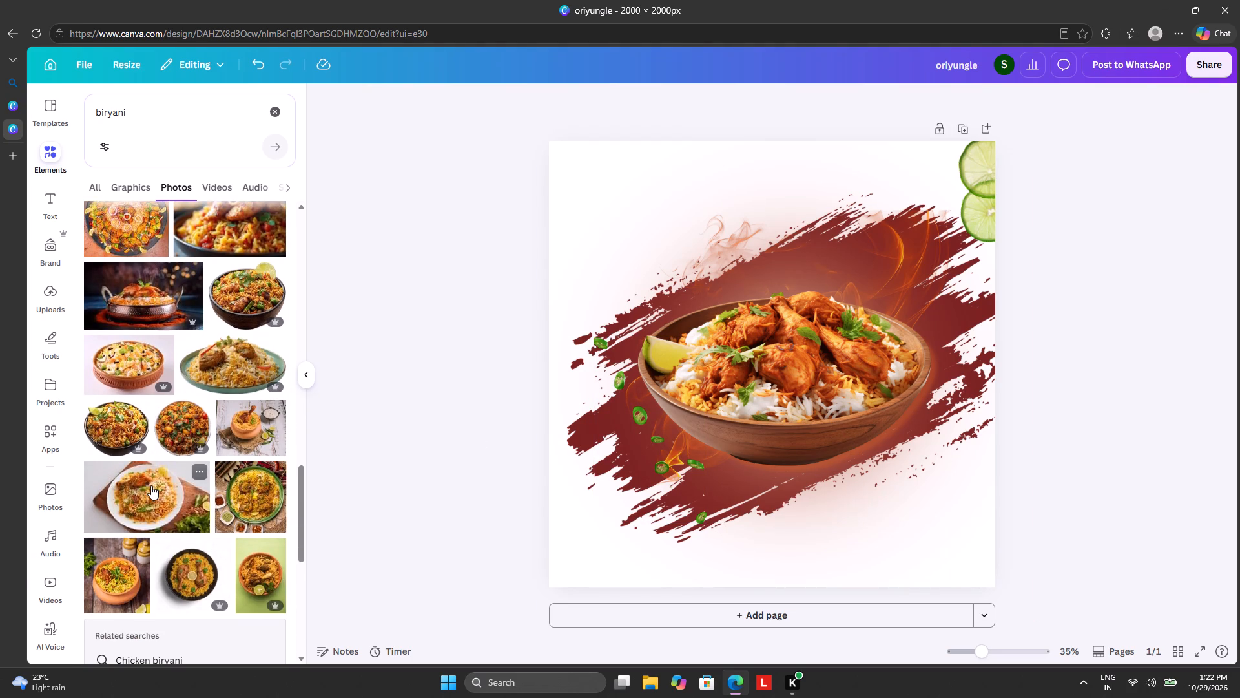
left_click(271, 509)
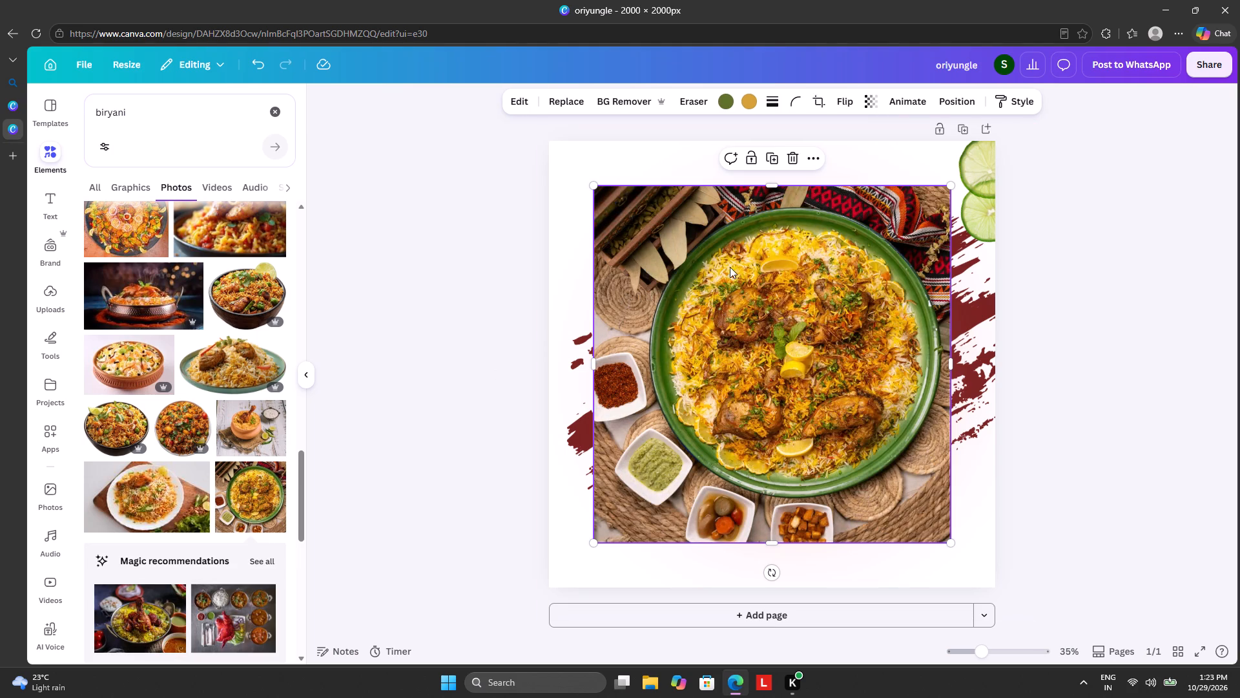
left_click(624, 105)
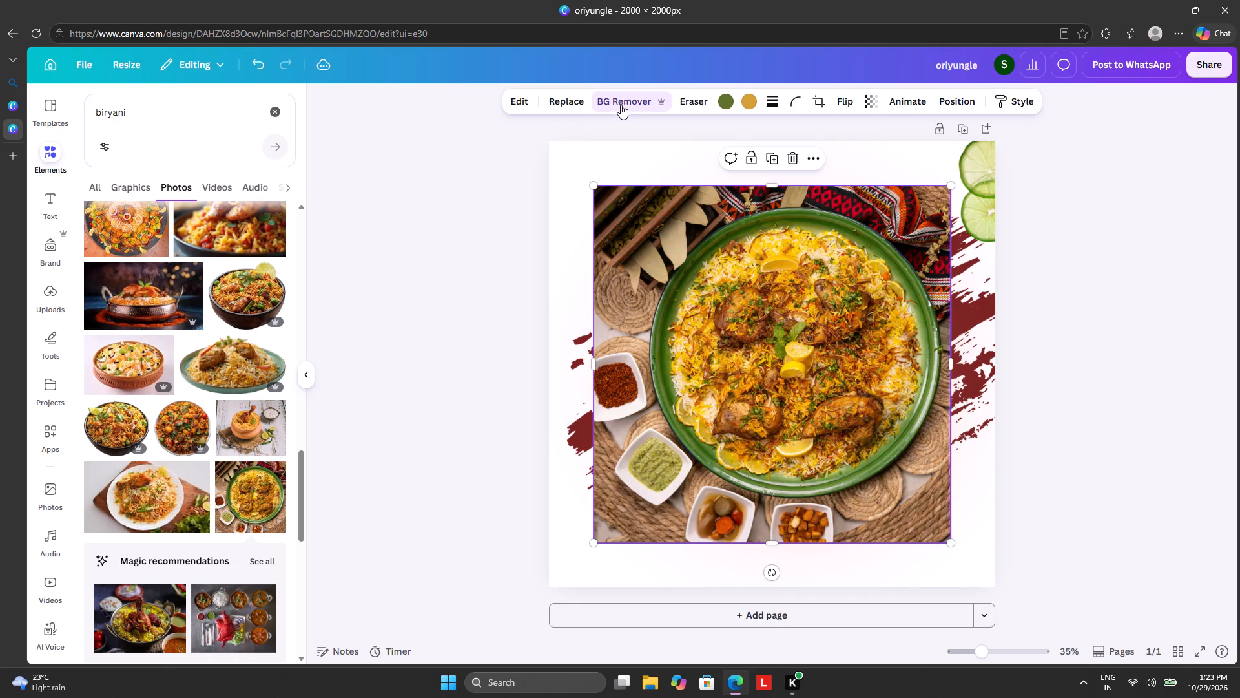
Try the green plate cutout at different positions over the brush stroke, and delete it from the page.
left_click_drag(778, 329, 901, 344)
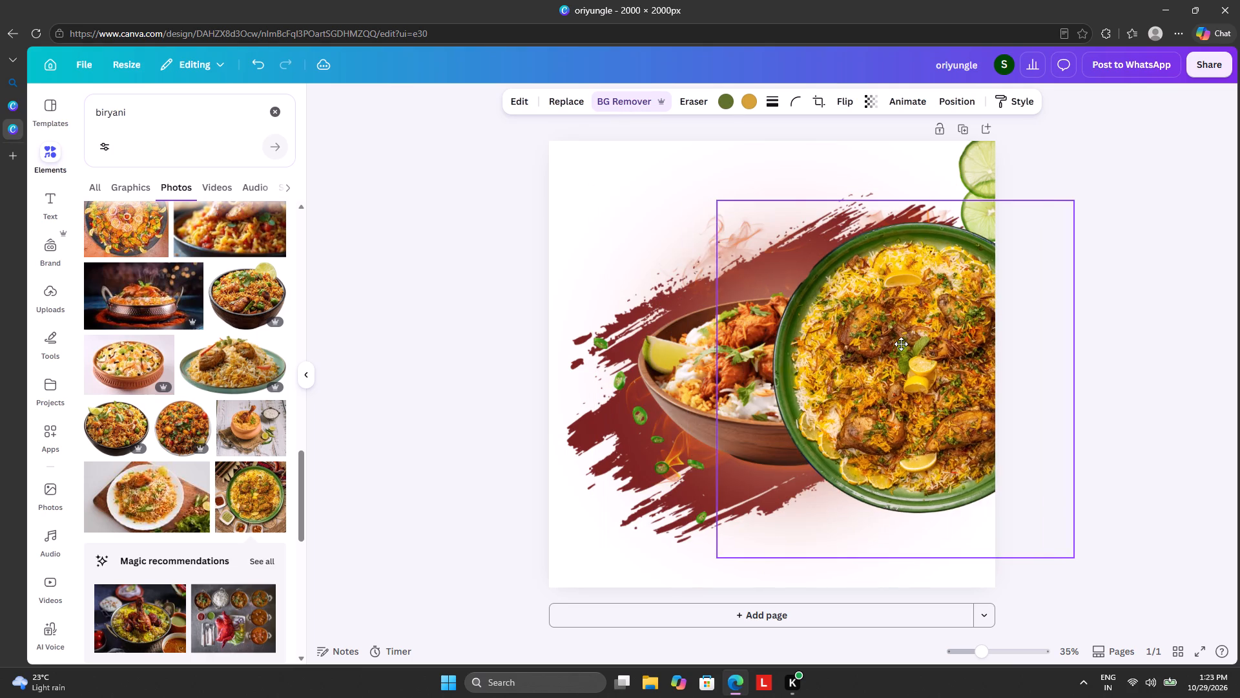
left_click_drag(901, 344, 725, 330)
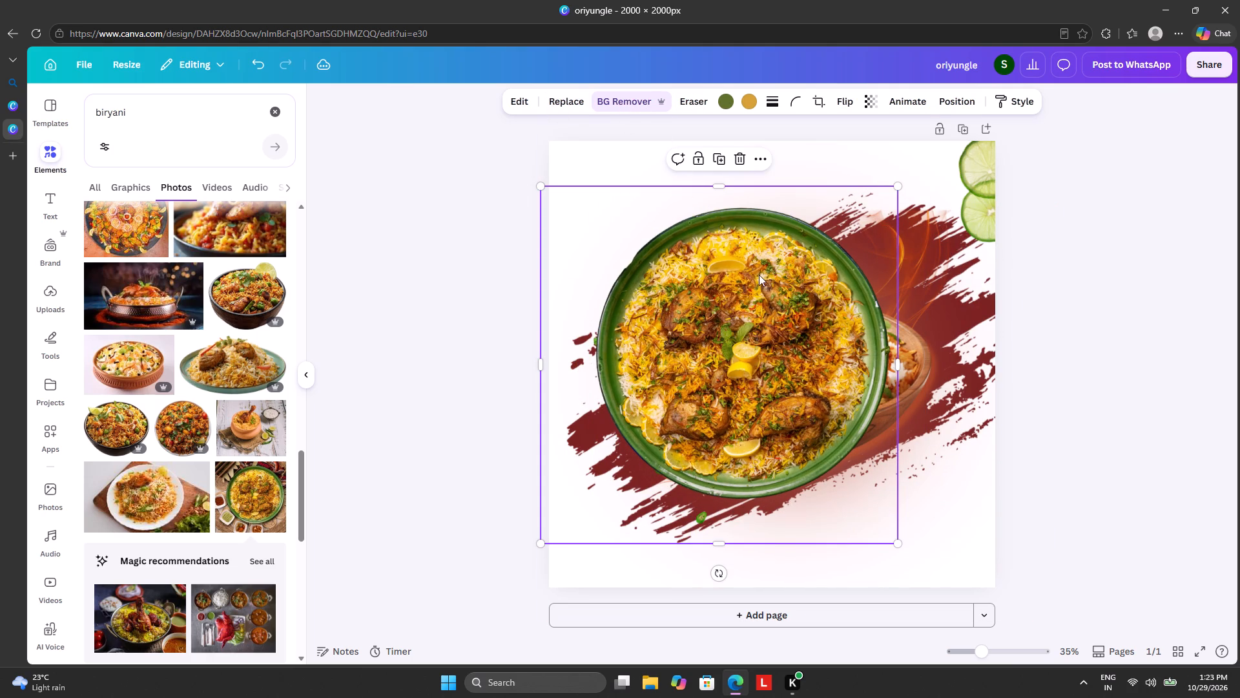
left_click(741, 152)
Add the lamb shank biryani plate photo and the dark-background steel pot biryani photo to the page.
scroll(253, 392, "down", 6)
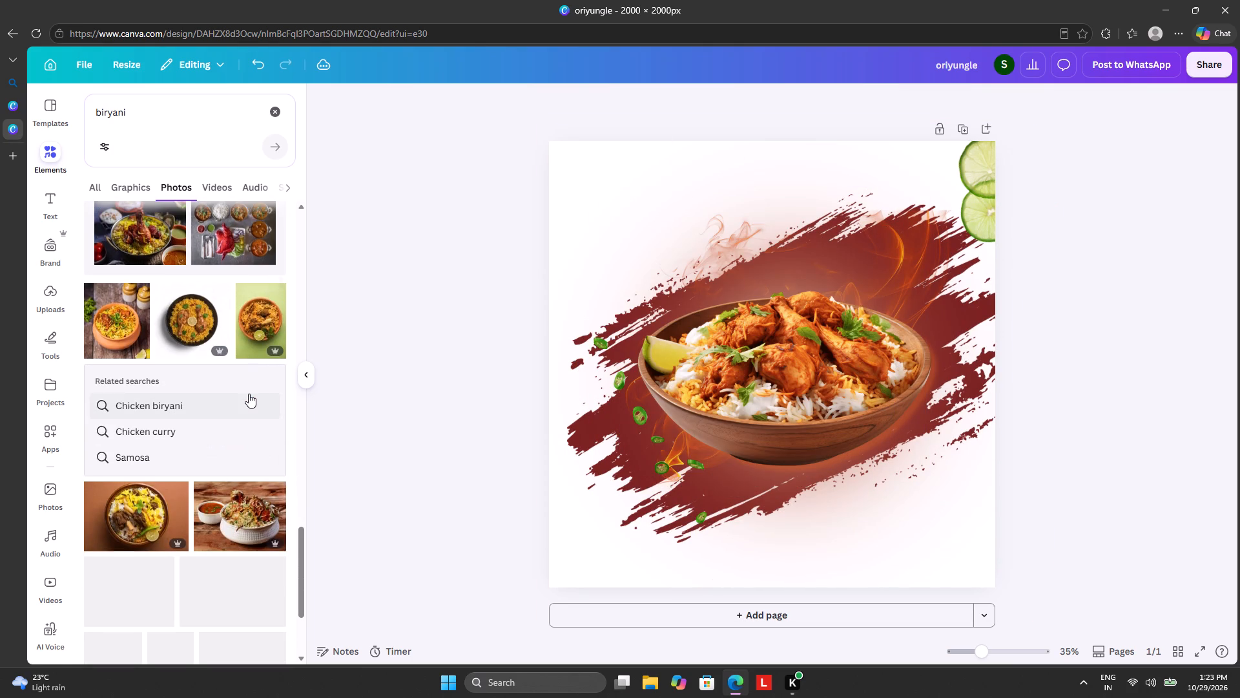
scroll(249, 394, "down", 10)
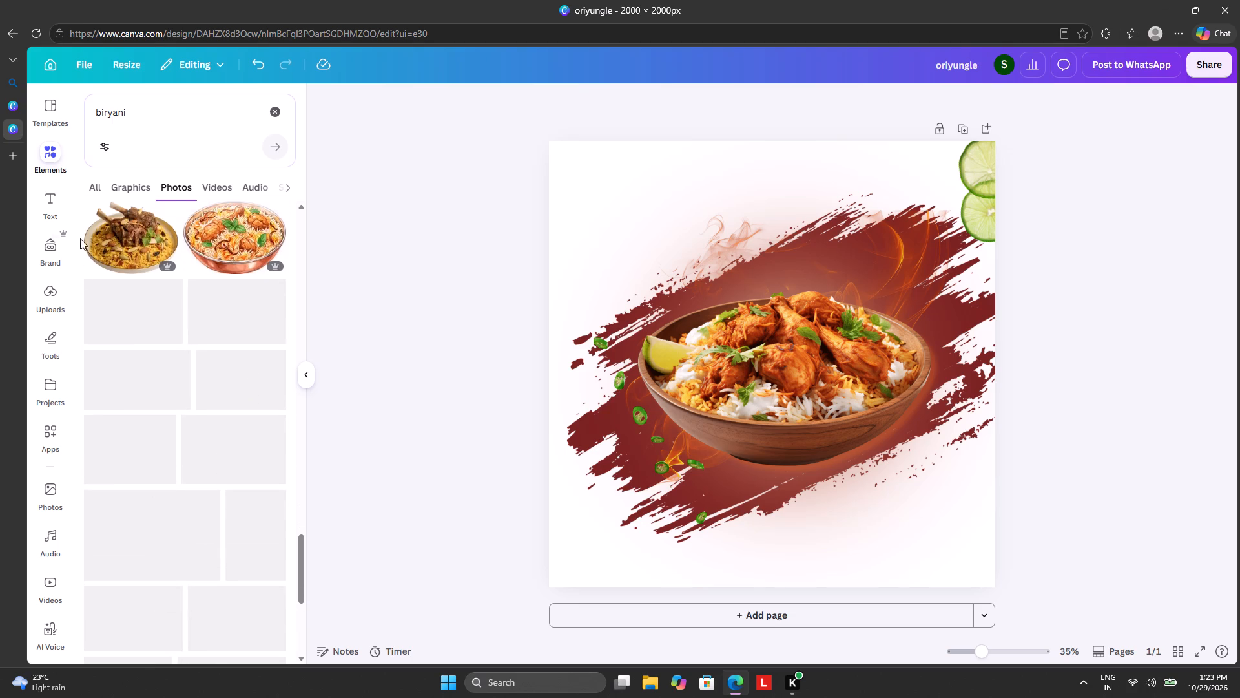
left_click(101, 238)
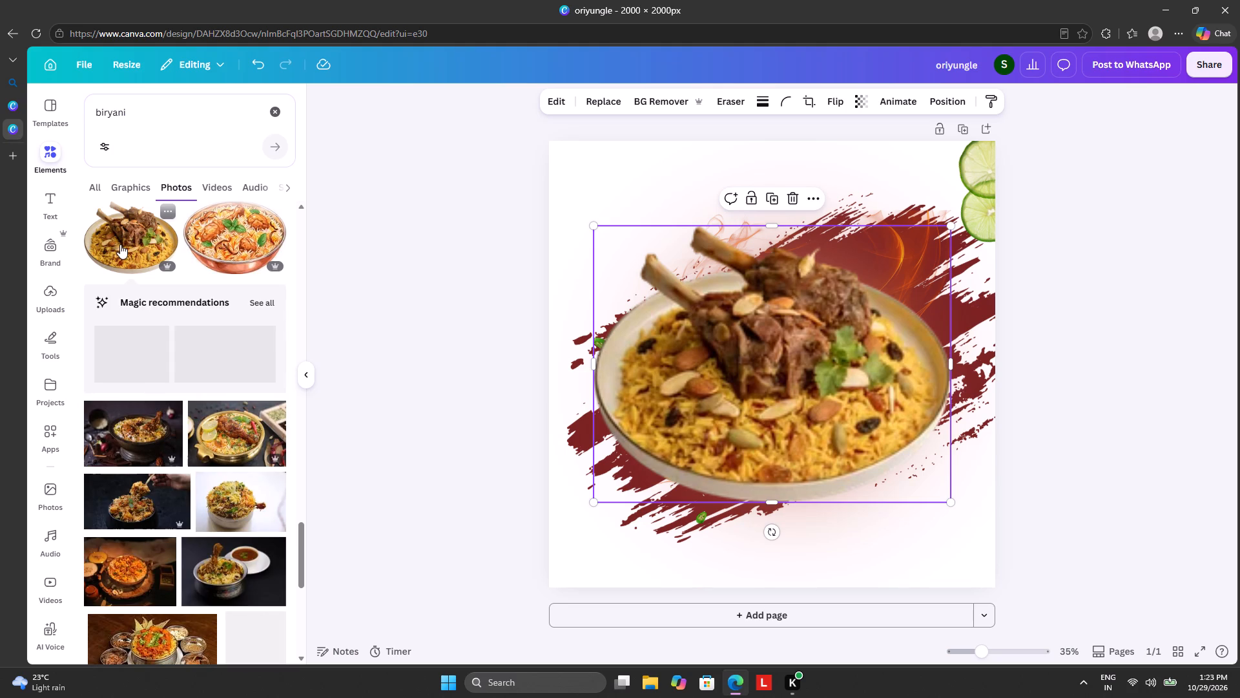
left_click(217, 578)
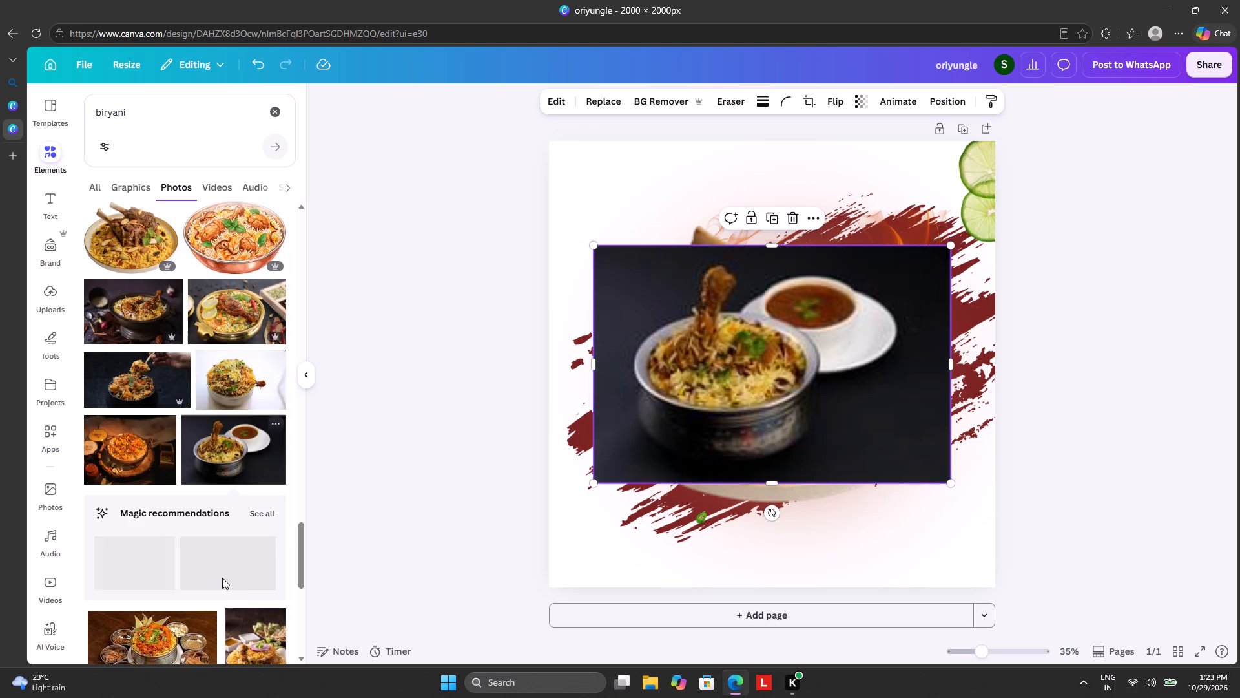
Add the photo of biryani in a white bowl with a wooden spoon, shift it slightly, and remove its background.
scroll(208, 549, "down", 4)
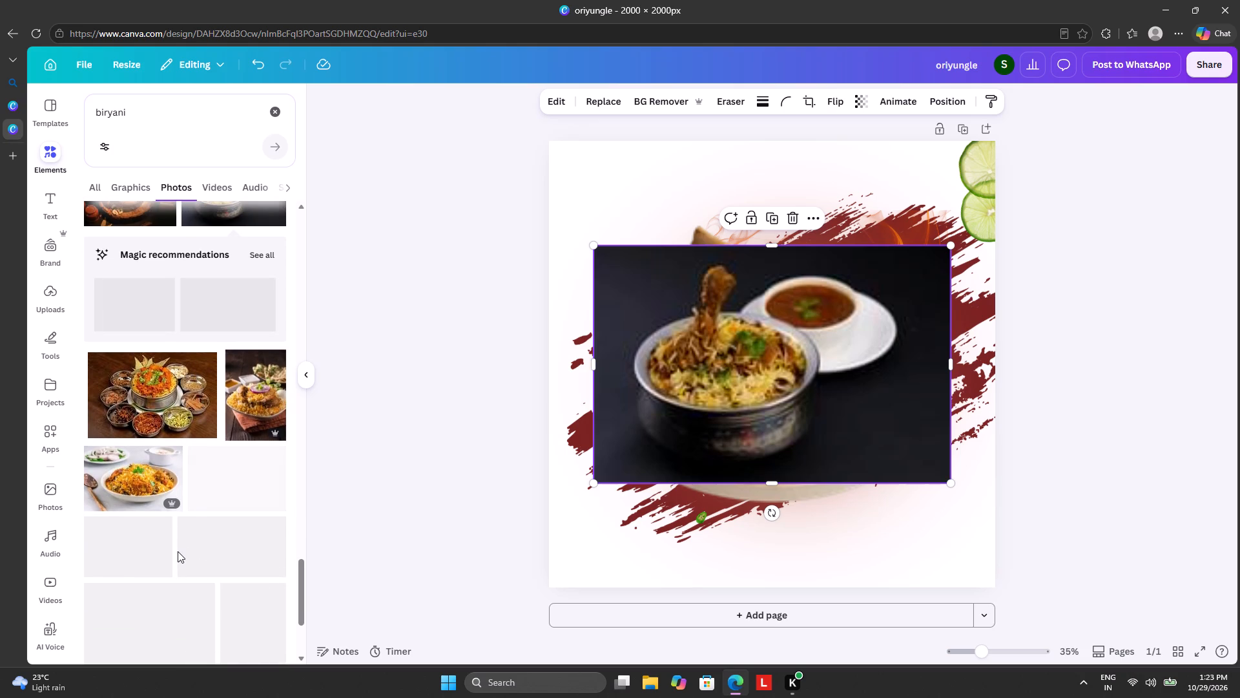
left_click(123, 482)
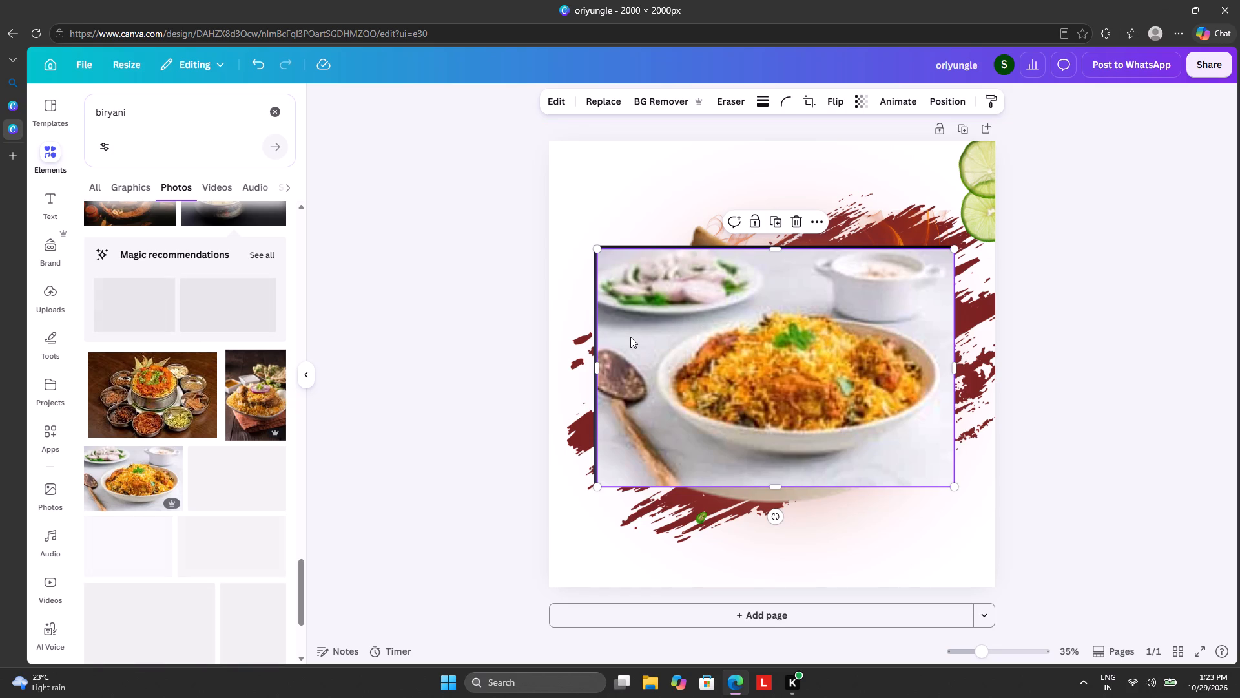
left_click_drag(635, 335, 579, 339)
left_click_drag(610, 330, 654, 323)
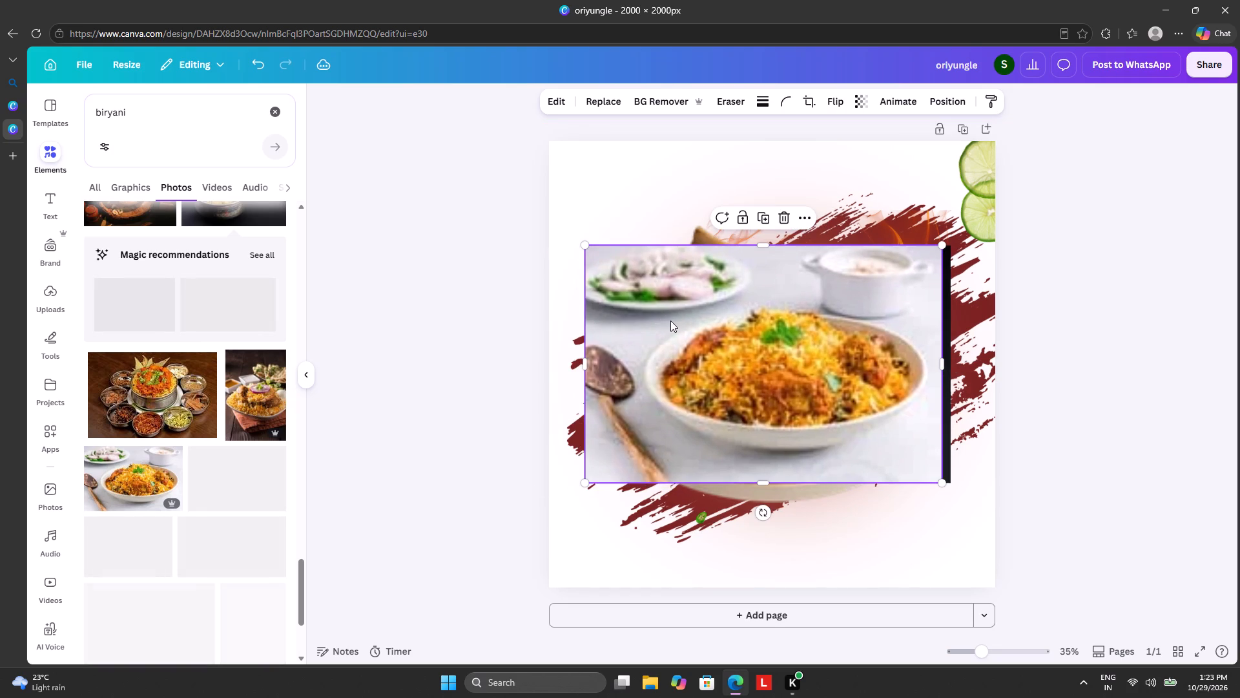
left_click(641, 101)
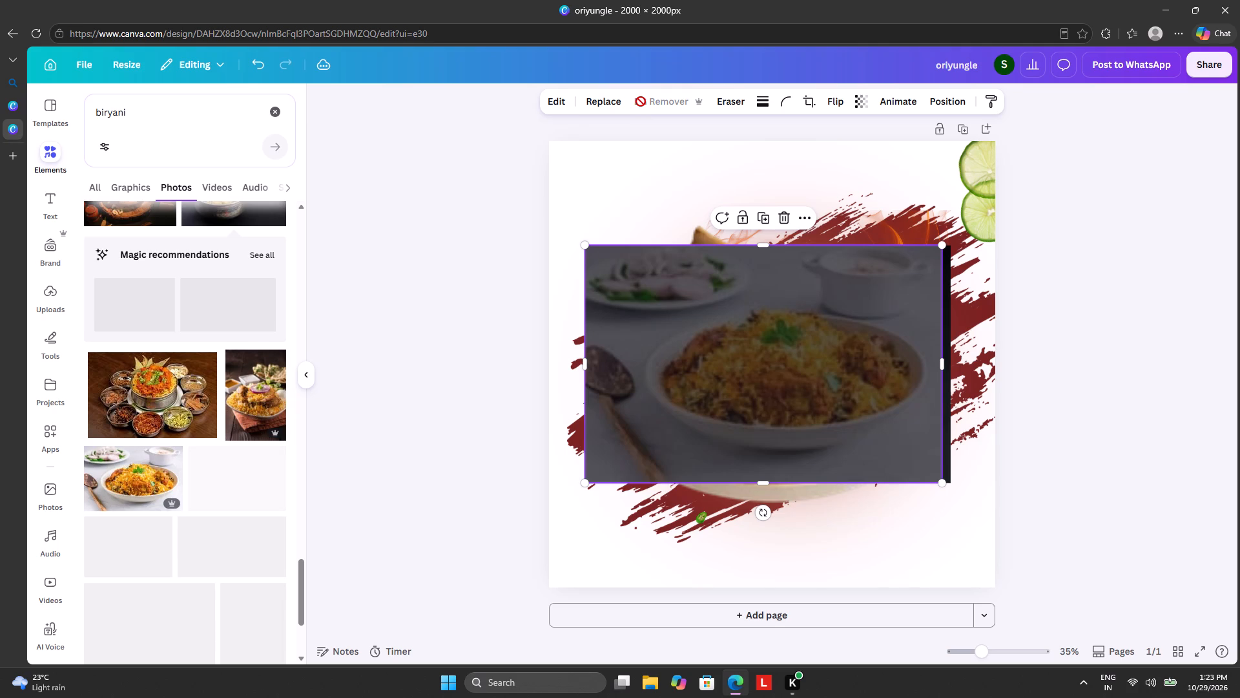
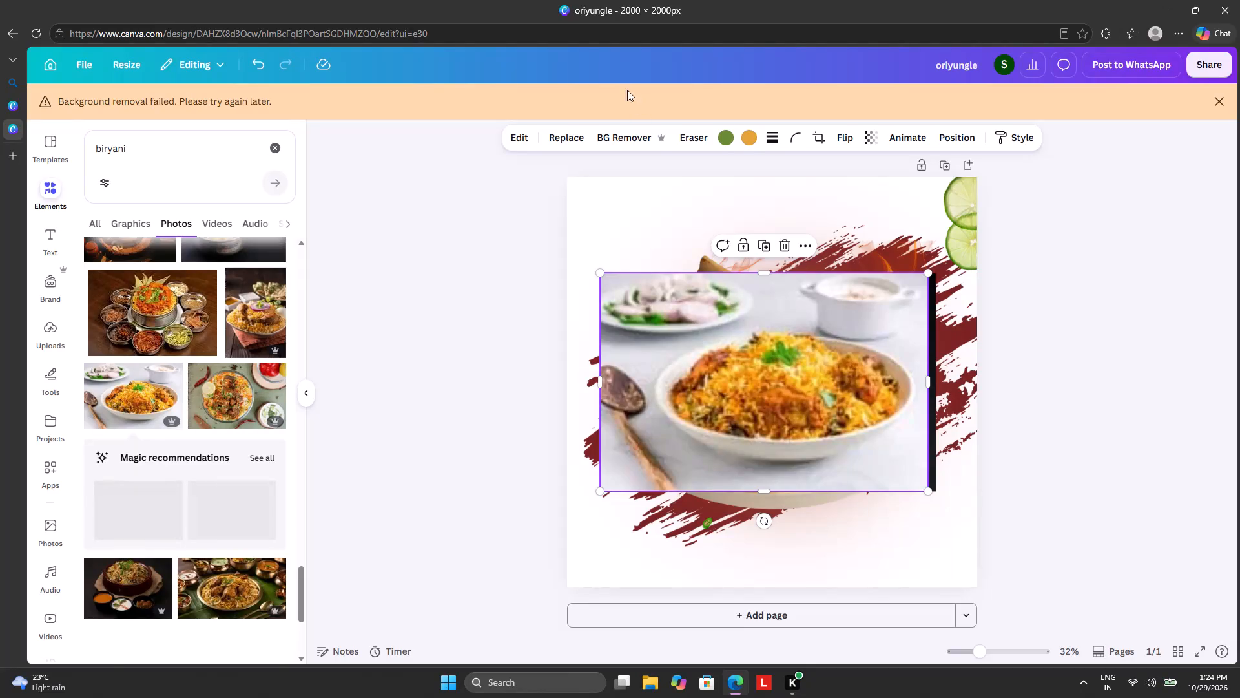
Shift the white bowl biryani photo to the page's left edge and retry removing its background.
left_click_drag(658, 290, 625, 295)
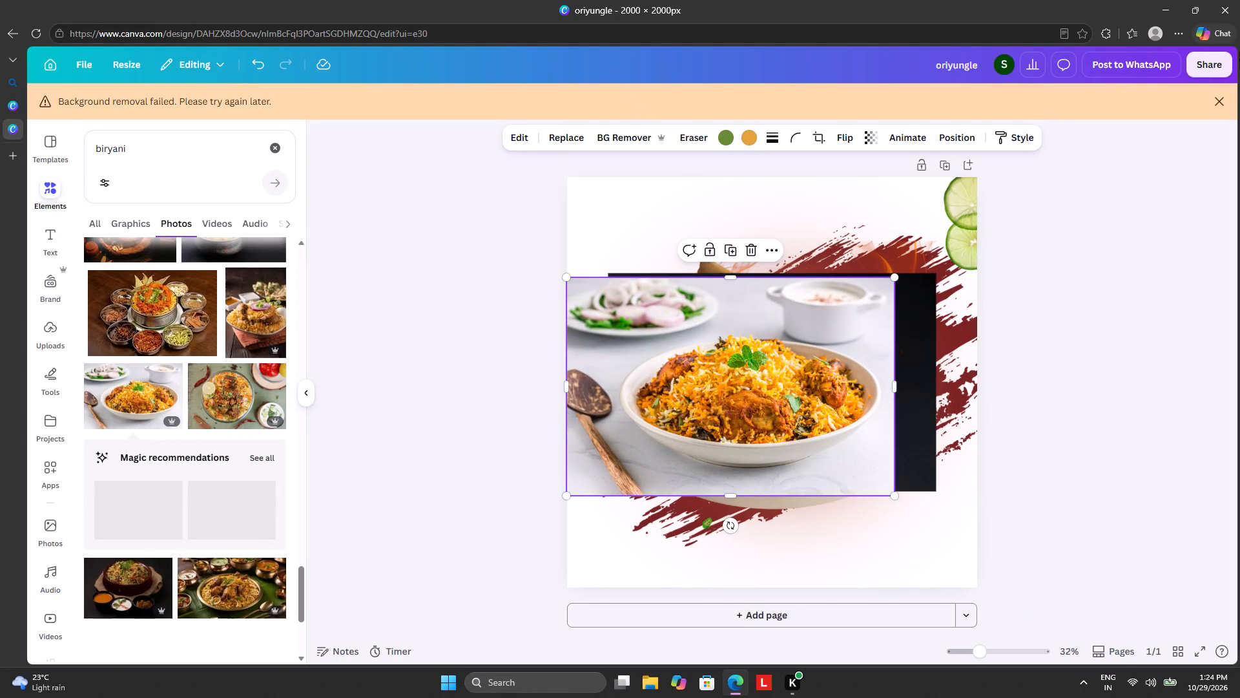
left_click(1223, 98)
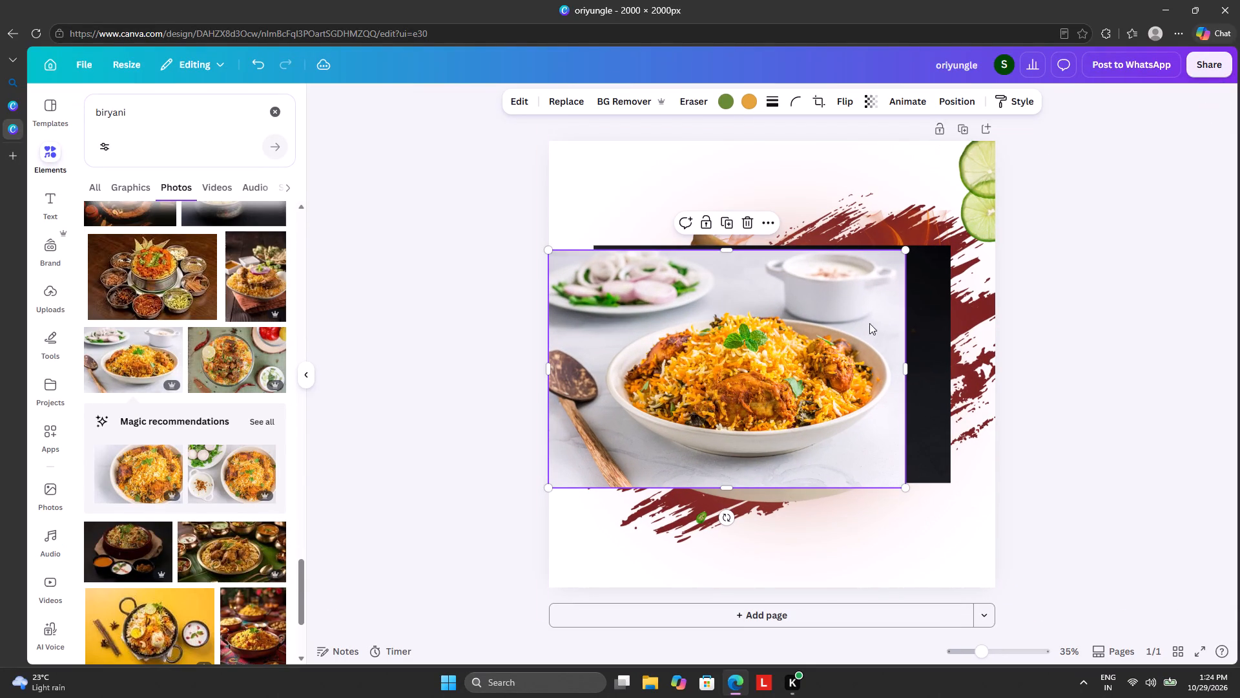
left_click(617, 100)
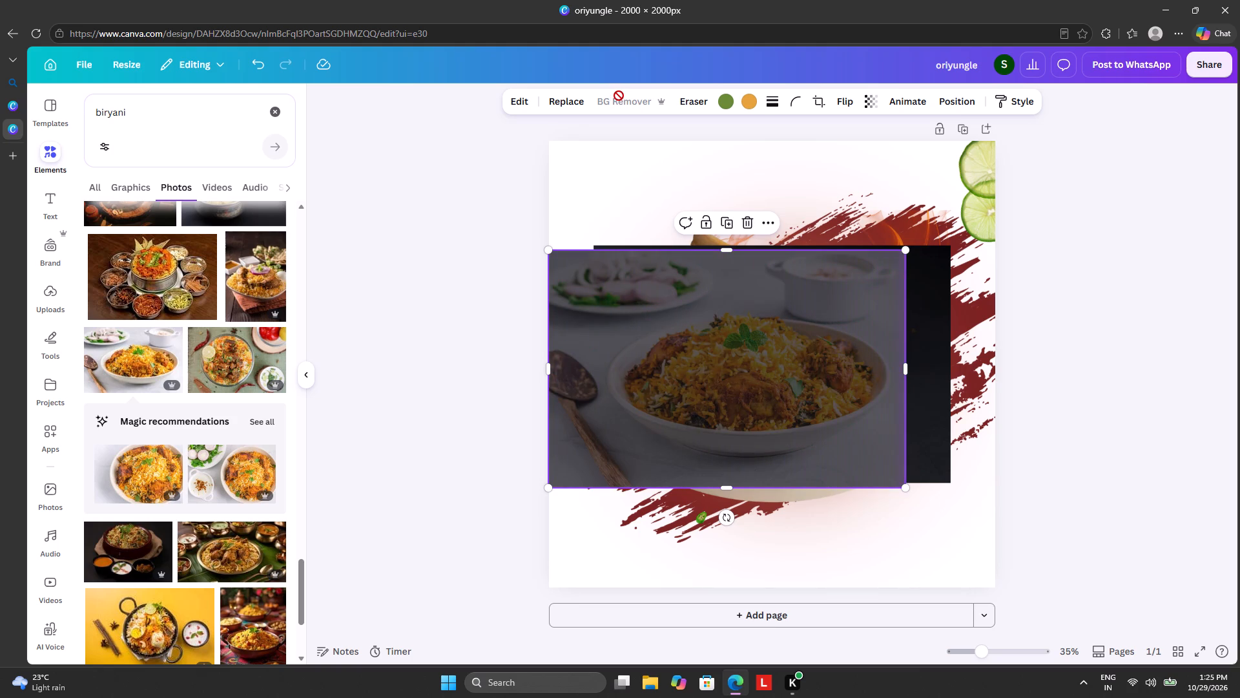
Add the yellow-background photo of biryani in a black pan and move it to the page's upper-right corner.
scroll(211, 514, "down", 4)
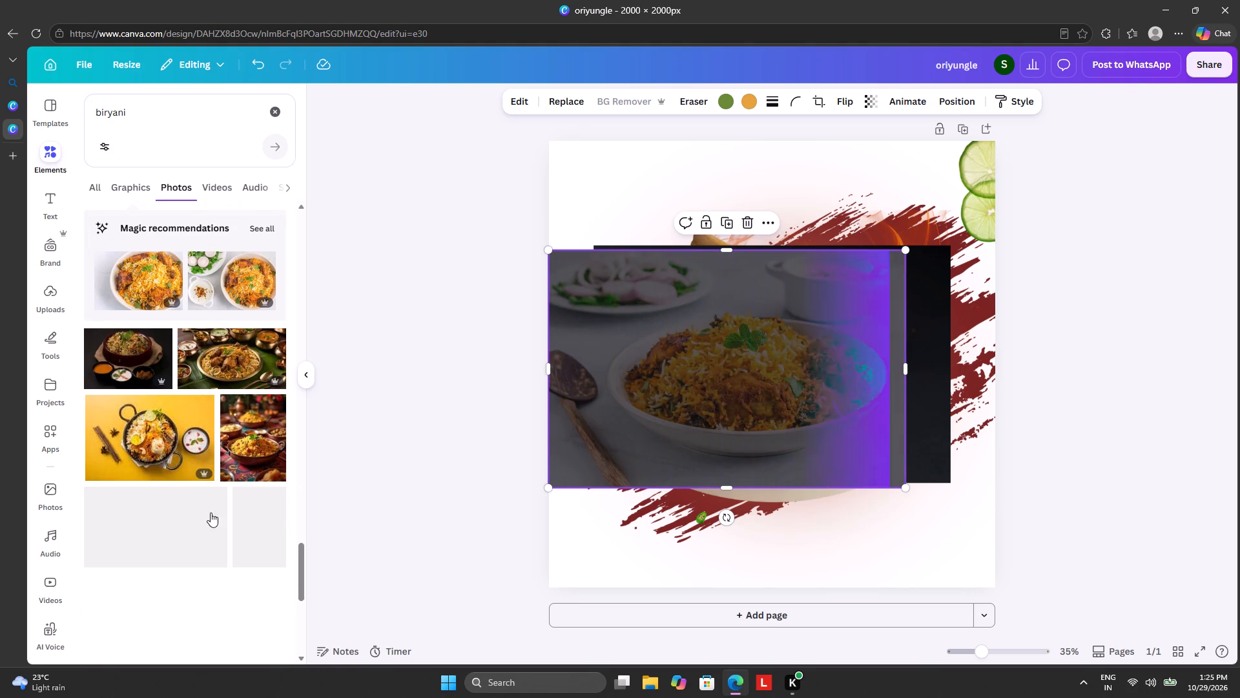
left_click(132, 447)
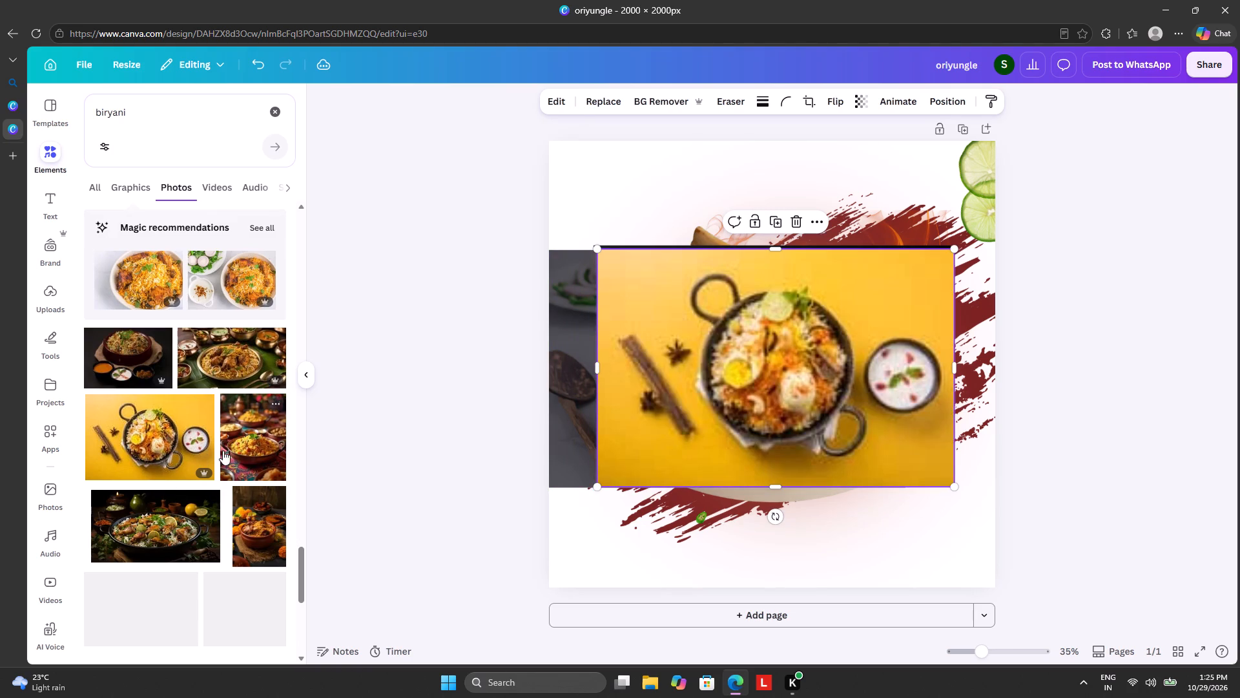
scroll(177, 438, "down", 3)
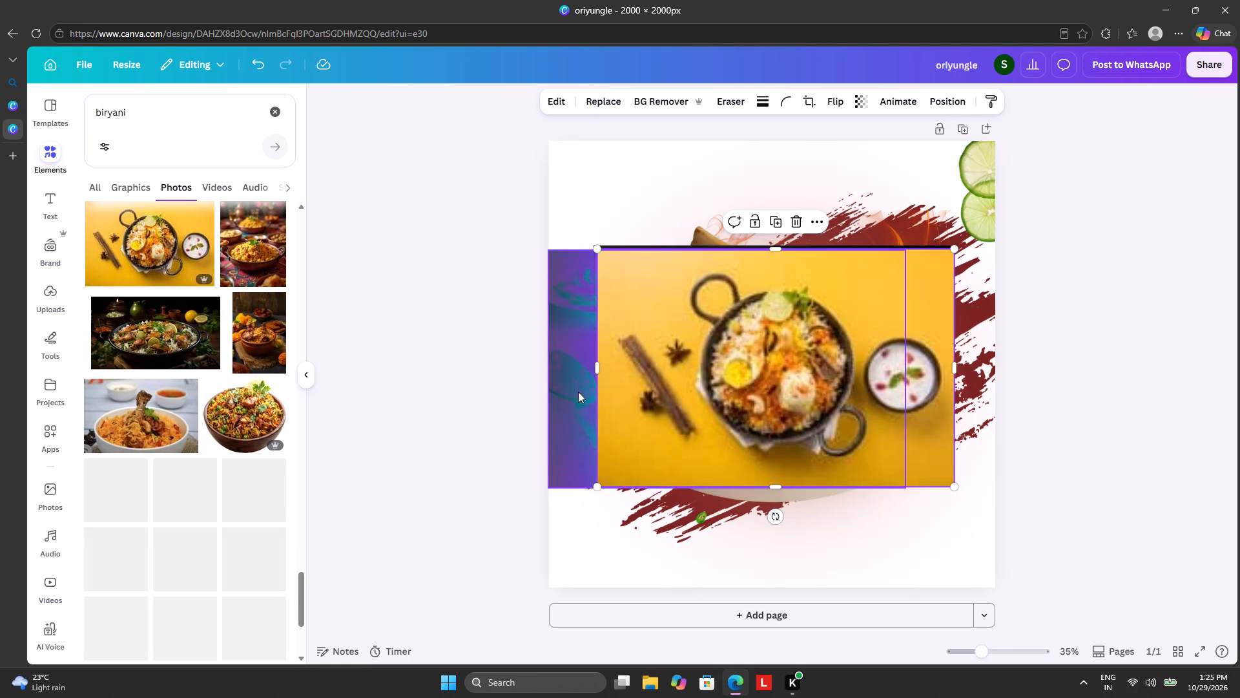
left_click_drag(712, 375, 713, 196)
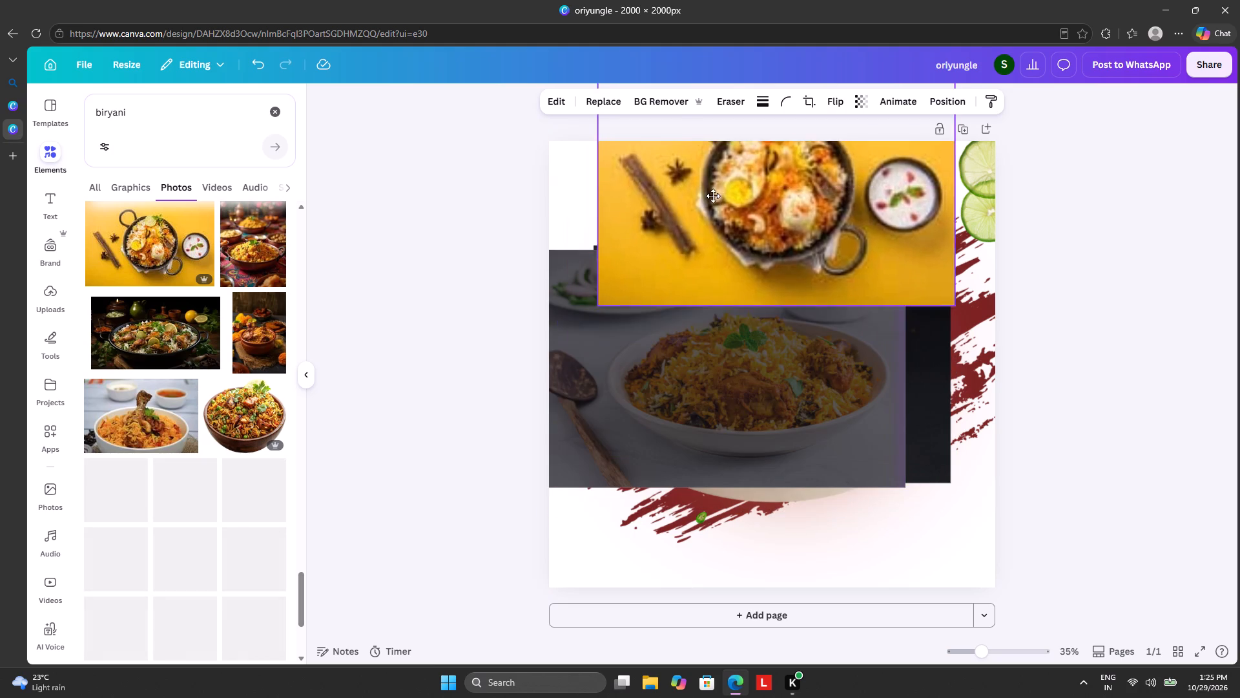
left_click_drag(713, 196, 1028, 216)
Separate the white bowl photo from the steel pot photo on the page, and delete the white bowl photo.
left_click_drag(821, 367, 816, 340)
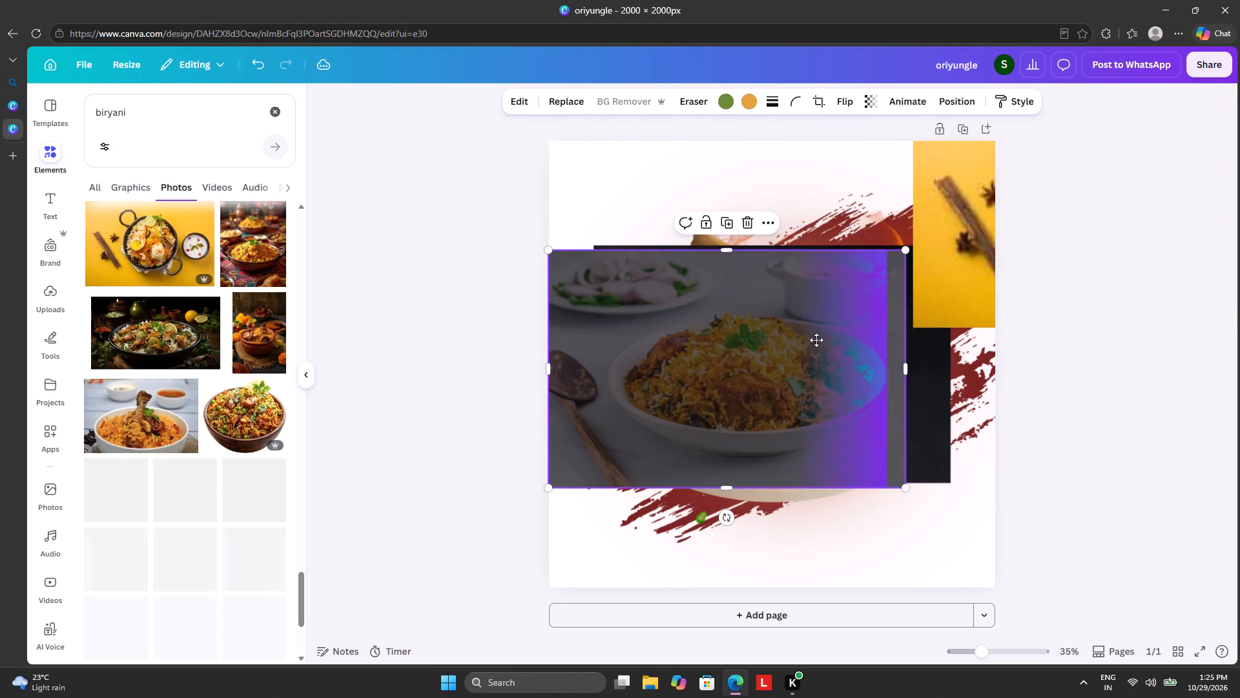
left_click_drag(816, 340, 816, 307)
left_click_drag(802, 451, 805, 482)
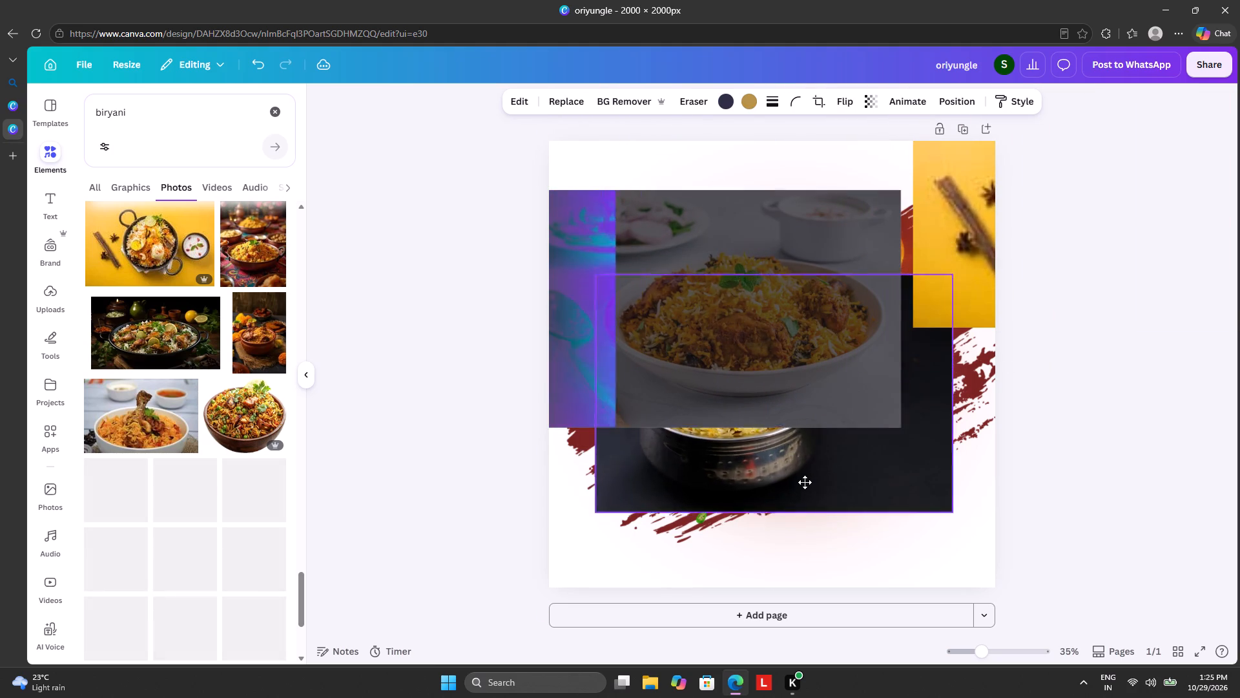
left_click_drag(805, 482, 756, 578)
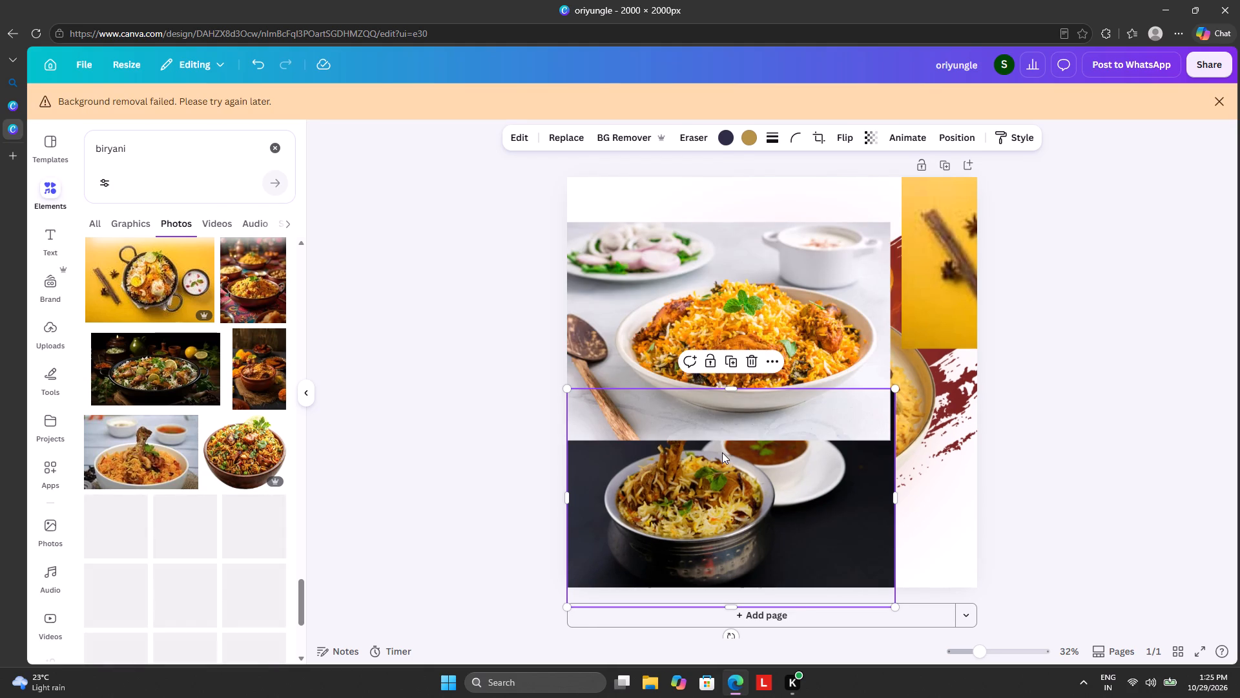
left_click(648, 317)
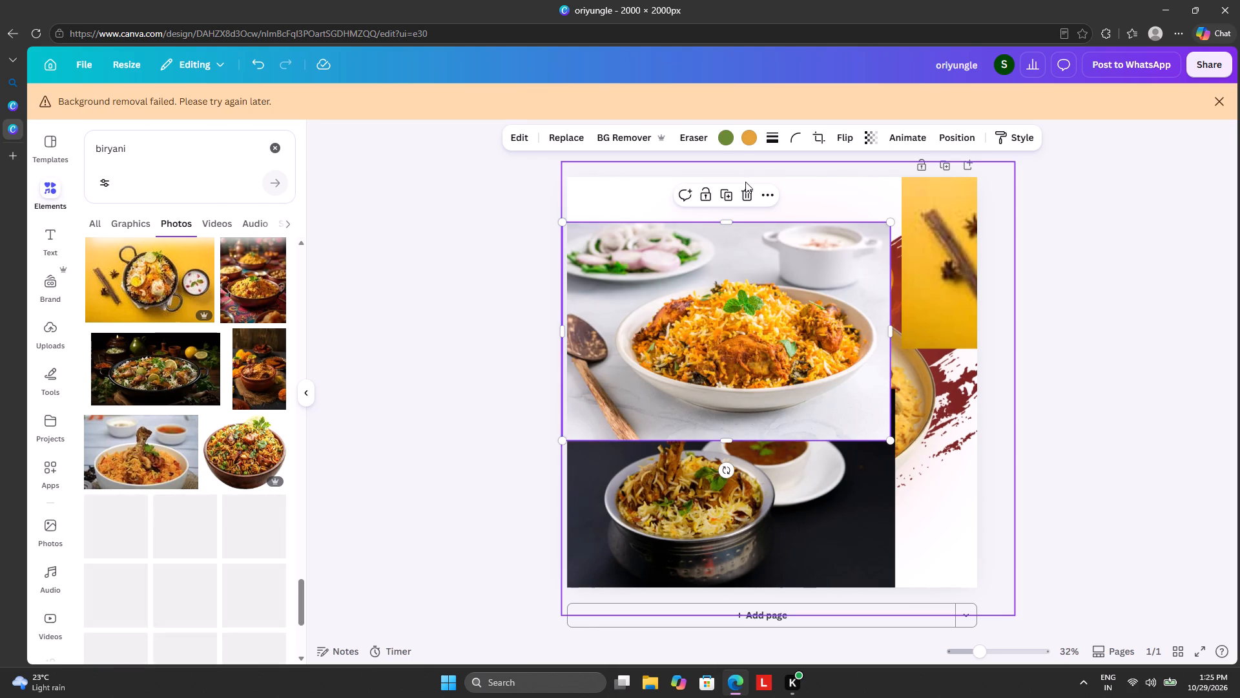
left_click(745, 187)
Try to remove the steel pot biryani photo's background over the brush stroke, and delete the photo.
left_click_drag(704, 505, 727, 427)
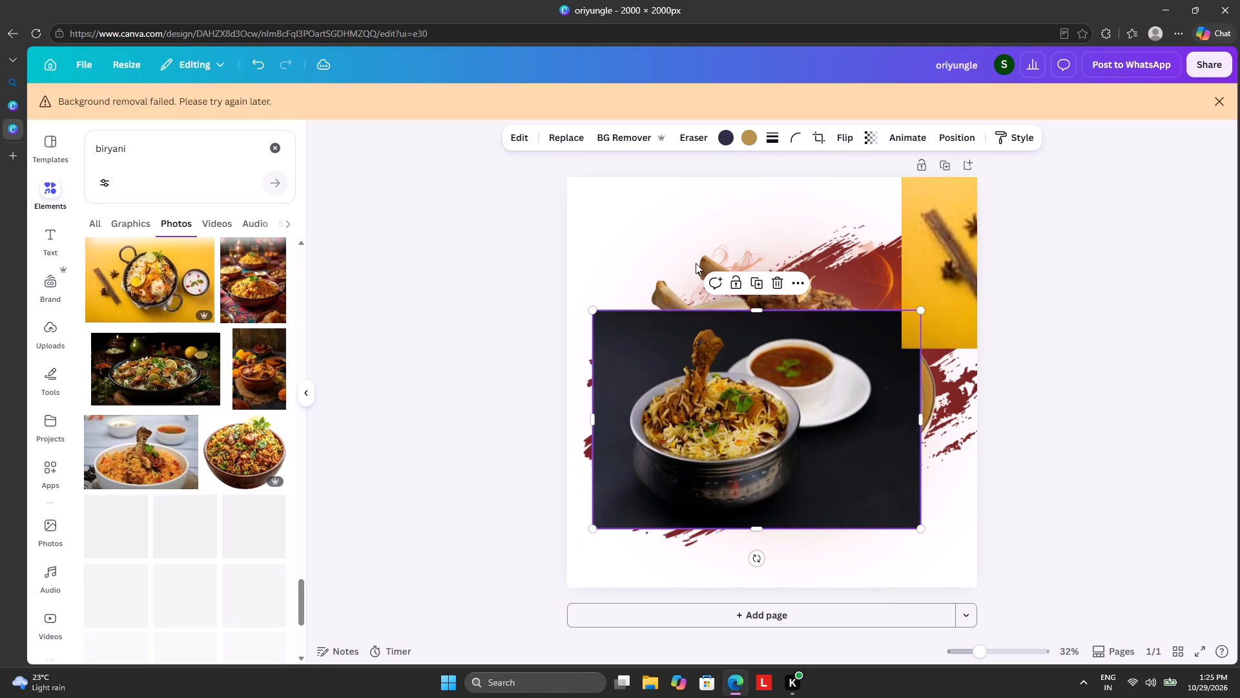
left_click(622, 141)
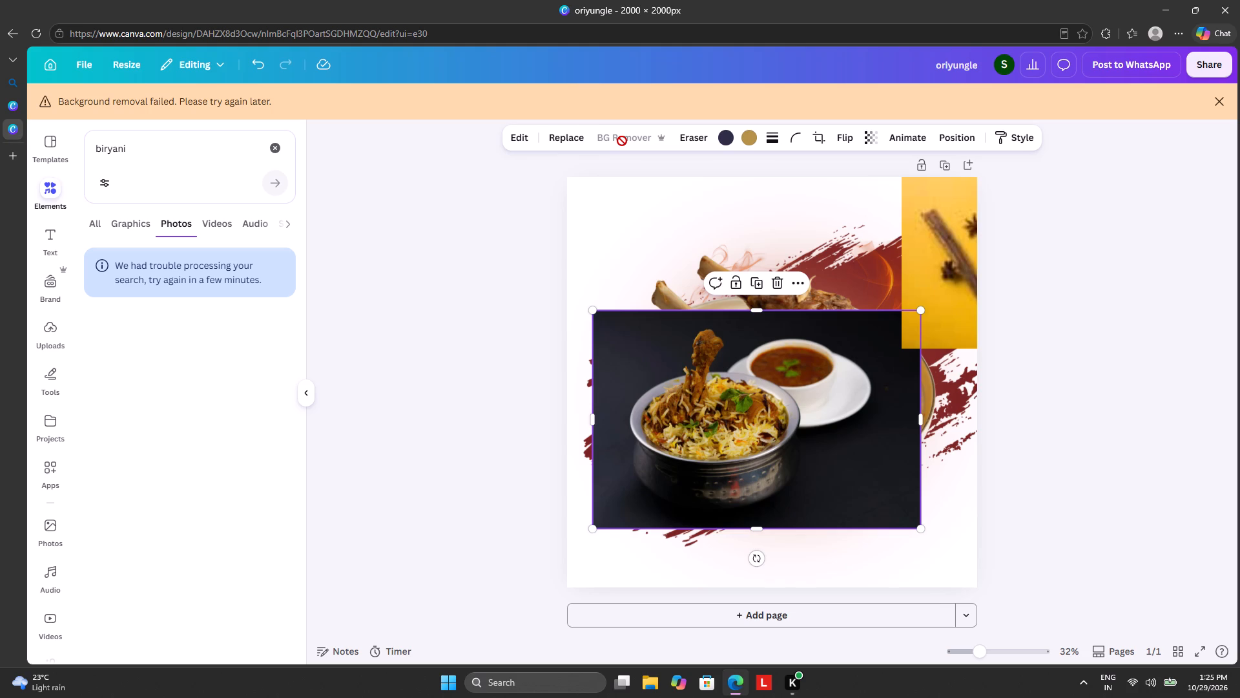
left_click(709, 407)
left_click(709, 407)
left_click(1223, 101)
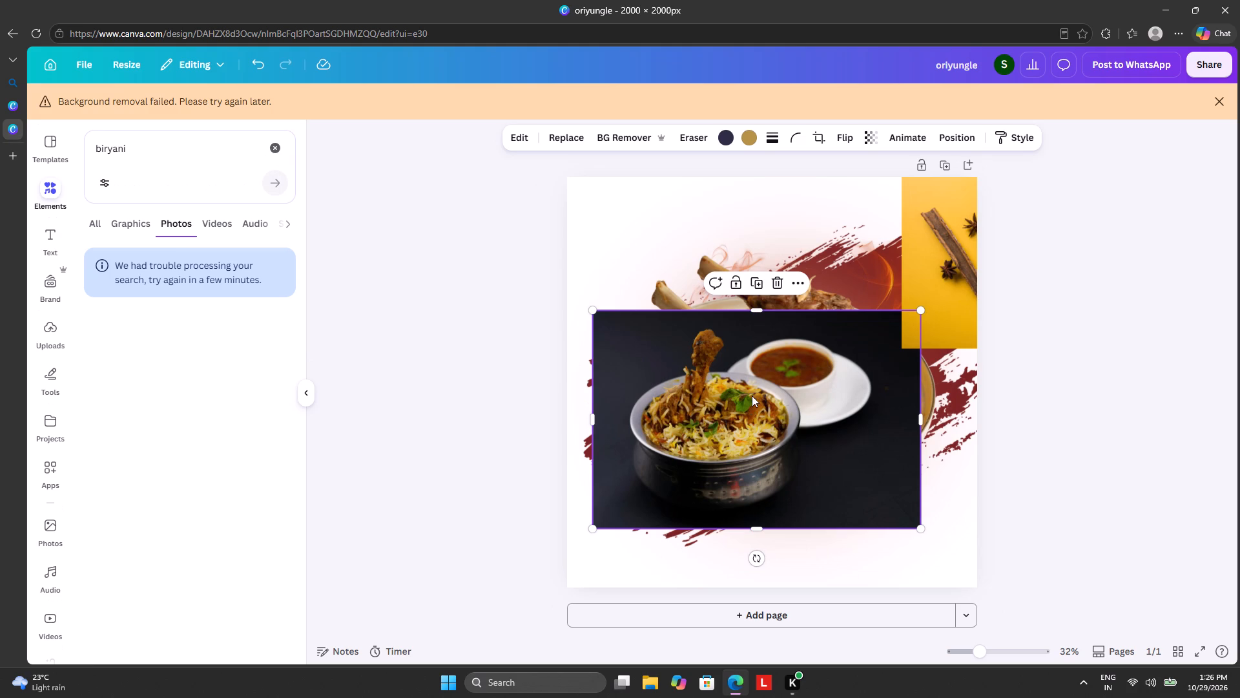
left_click(778, 280)
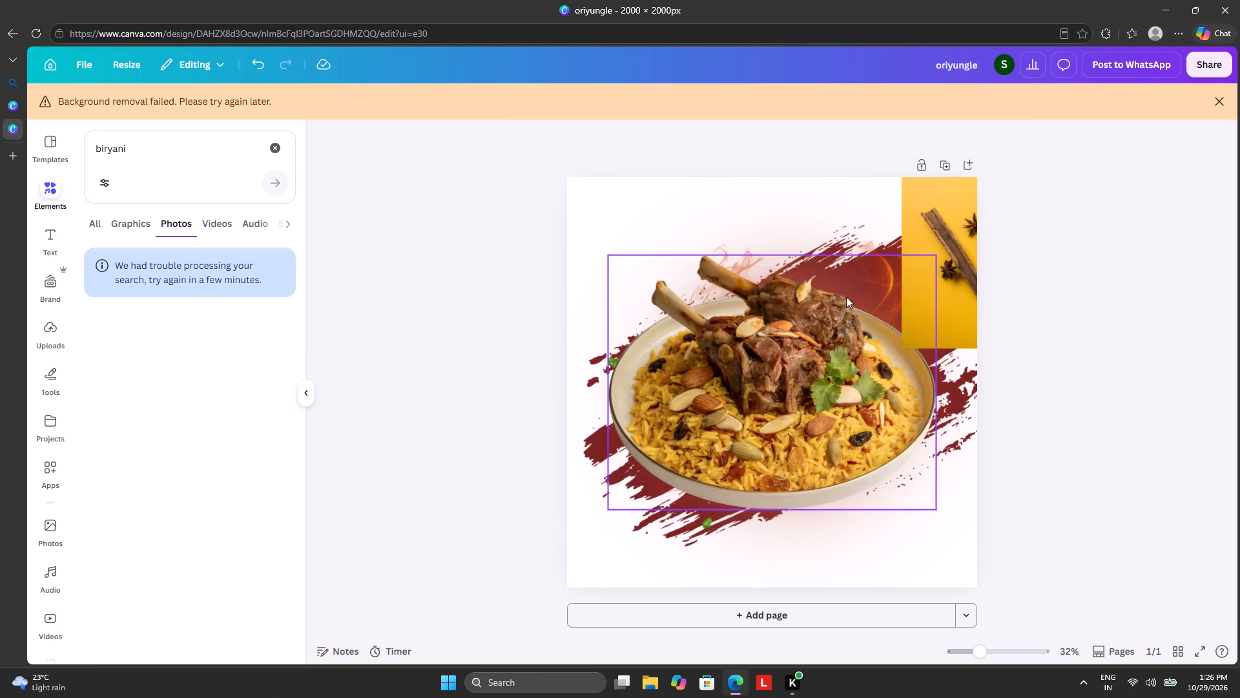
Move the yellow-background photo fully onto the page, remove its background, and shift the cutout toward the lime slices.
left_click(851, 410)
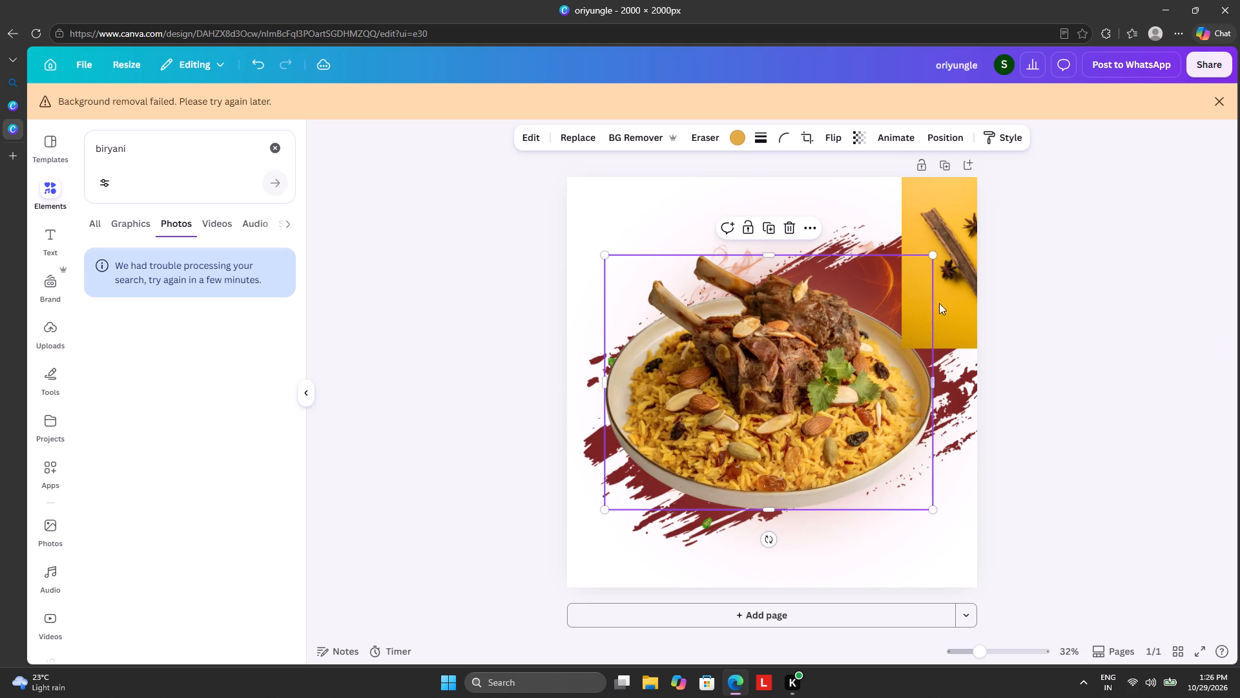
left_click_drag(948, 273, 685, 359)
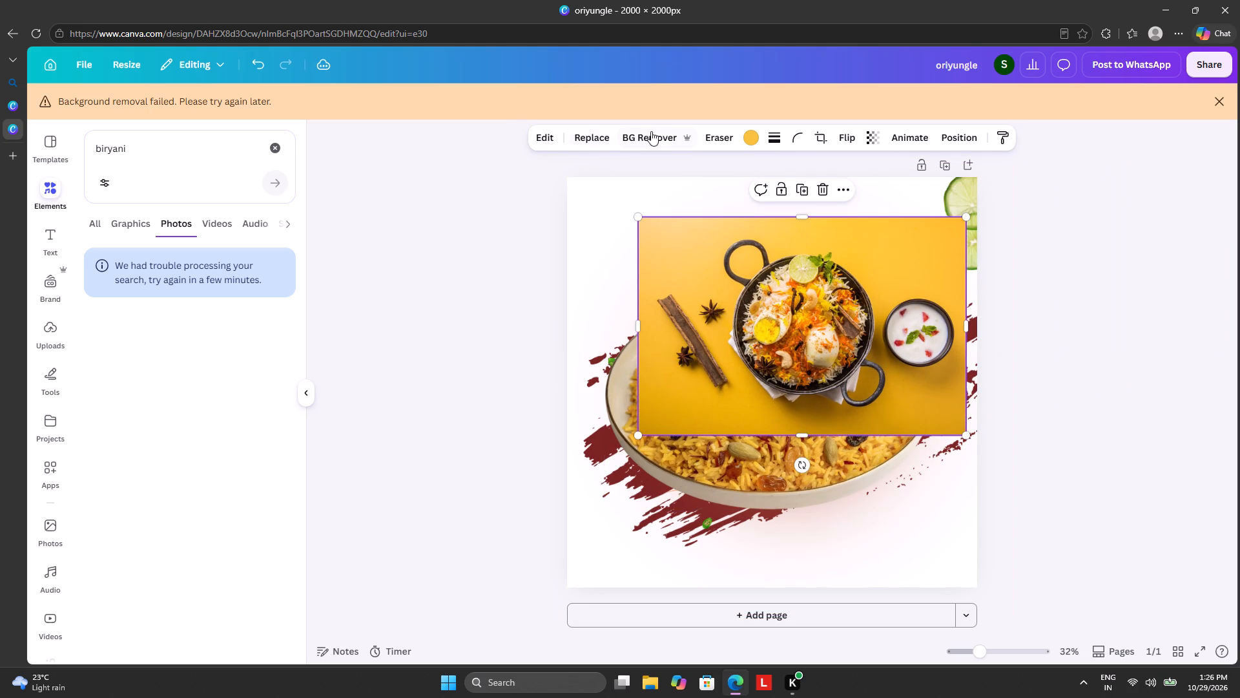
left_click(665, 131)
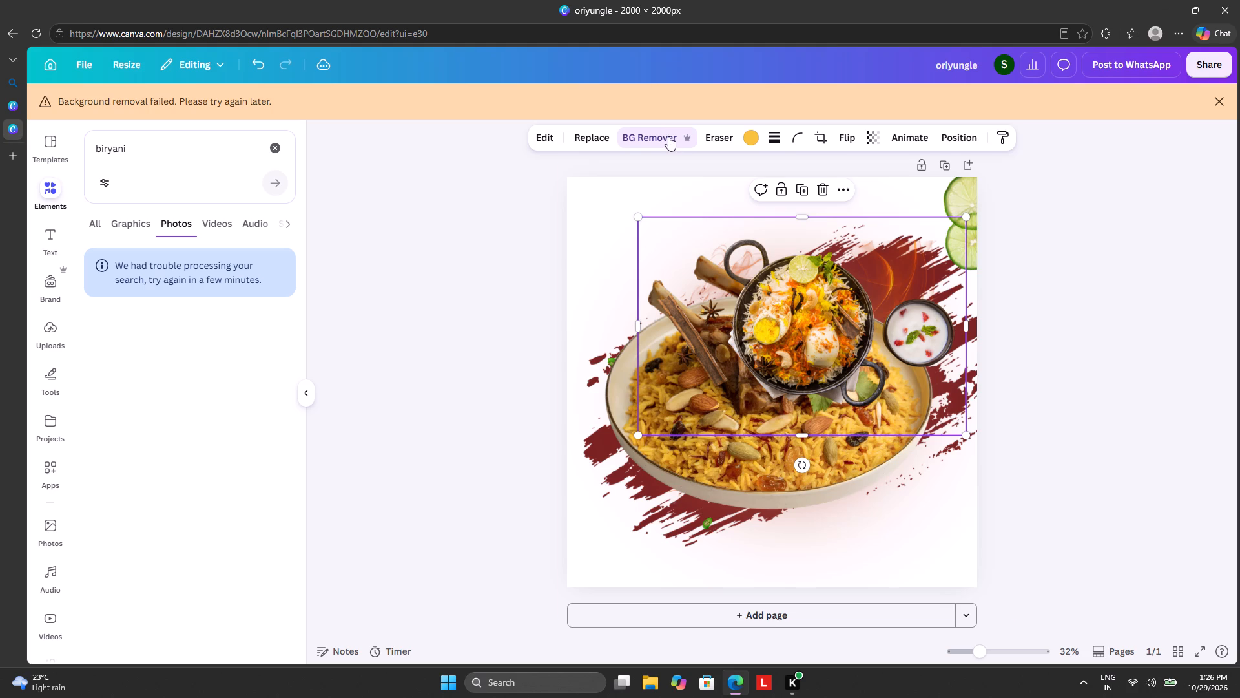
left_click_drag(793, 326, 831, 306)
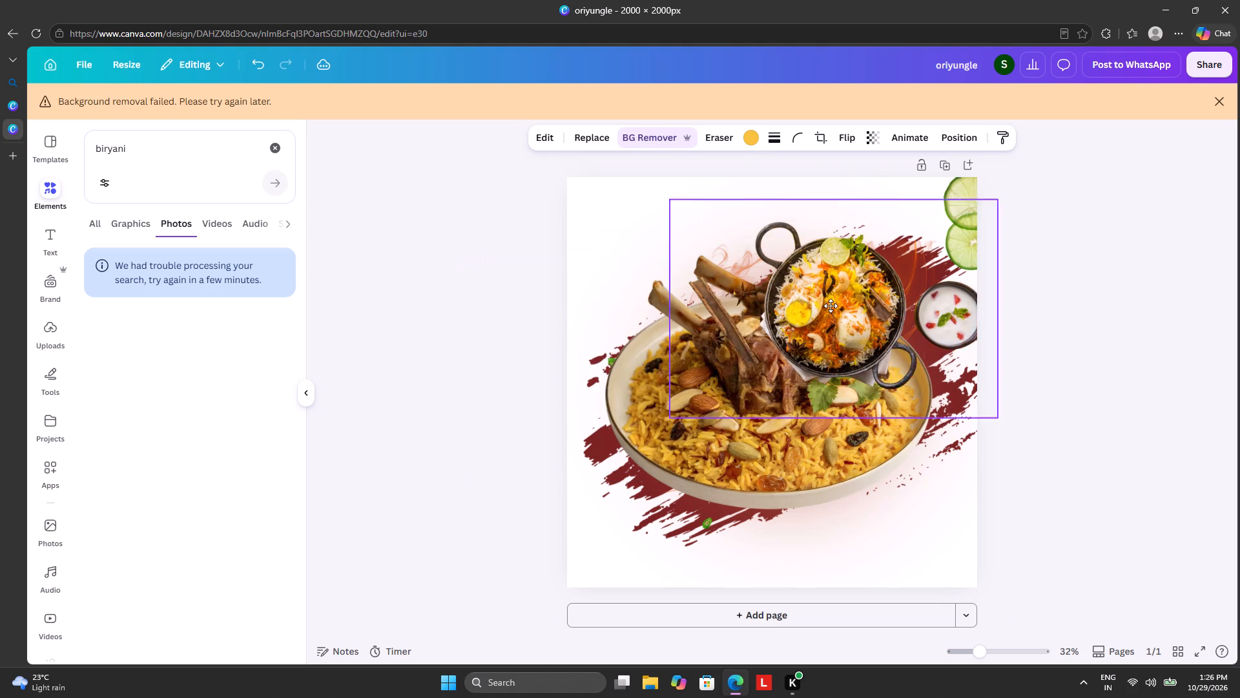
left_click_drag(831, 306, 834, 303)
Delete the lamb shank biryani plate from the page.
left_click(776, 470)
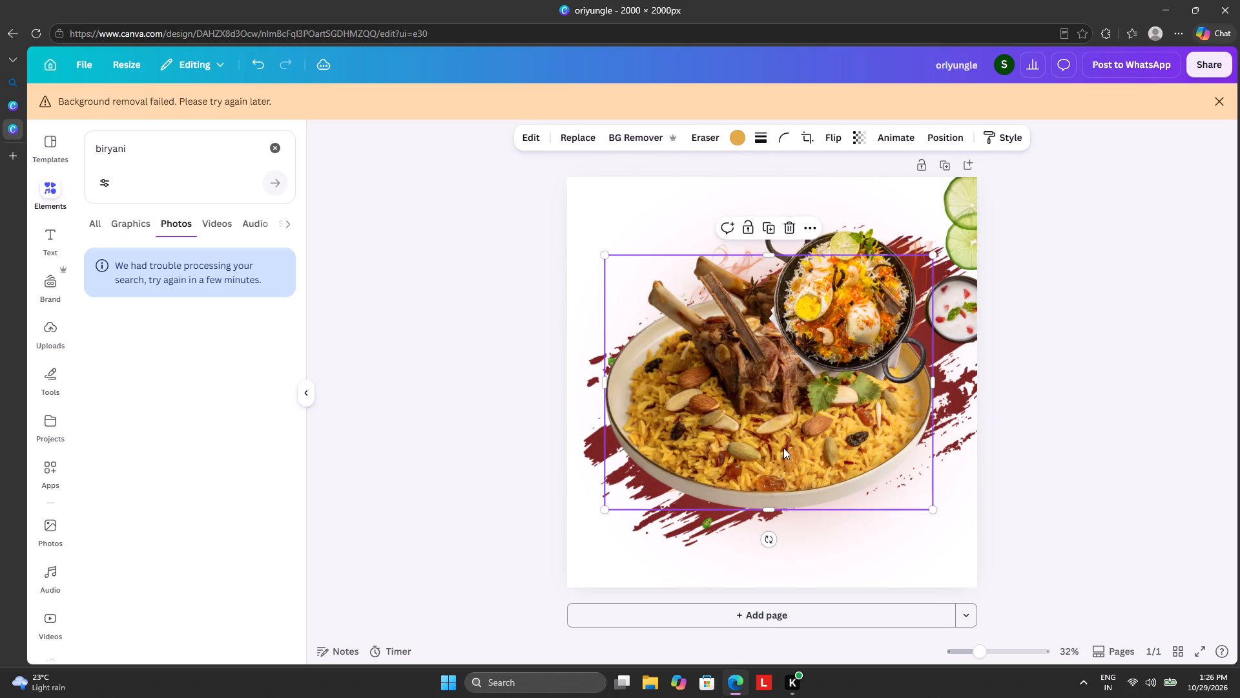
left_click(790, 219)
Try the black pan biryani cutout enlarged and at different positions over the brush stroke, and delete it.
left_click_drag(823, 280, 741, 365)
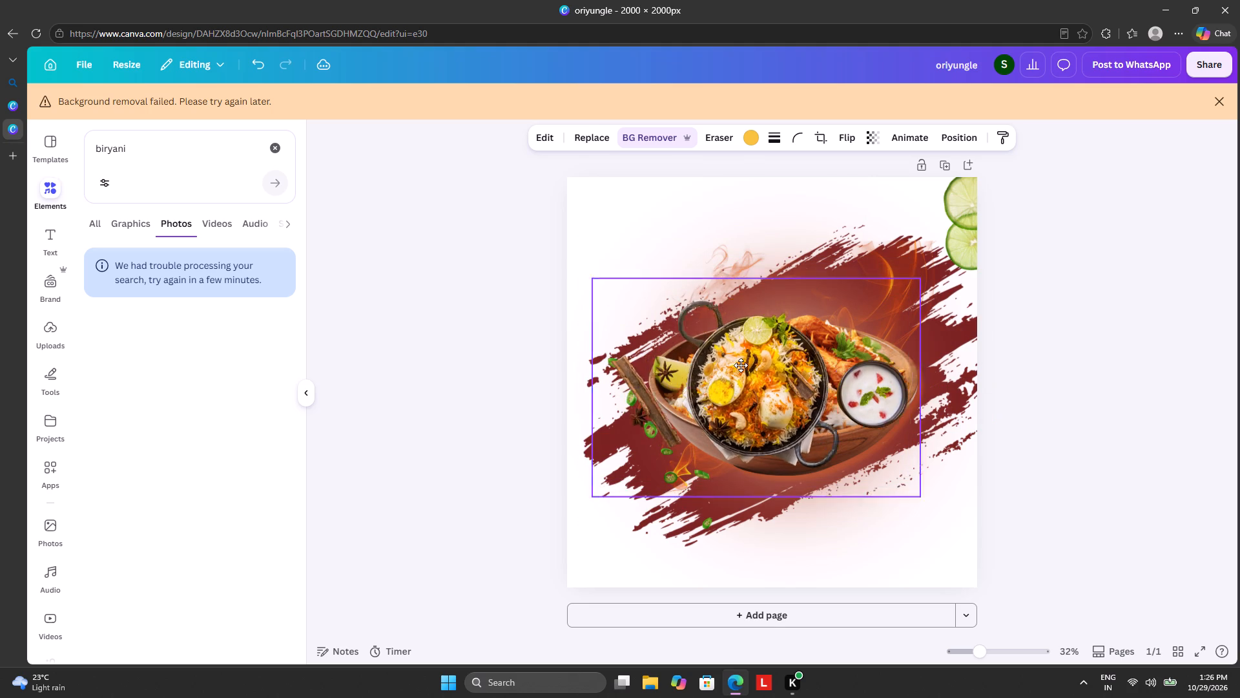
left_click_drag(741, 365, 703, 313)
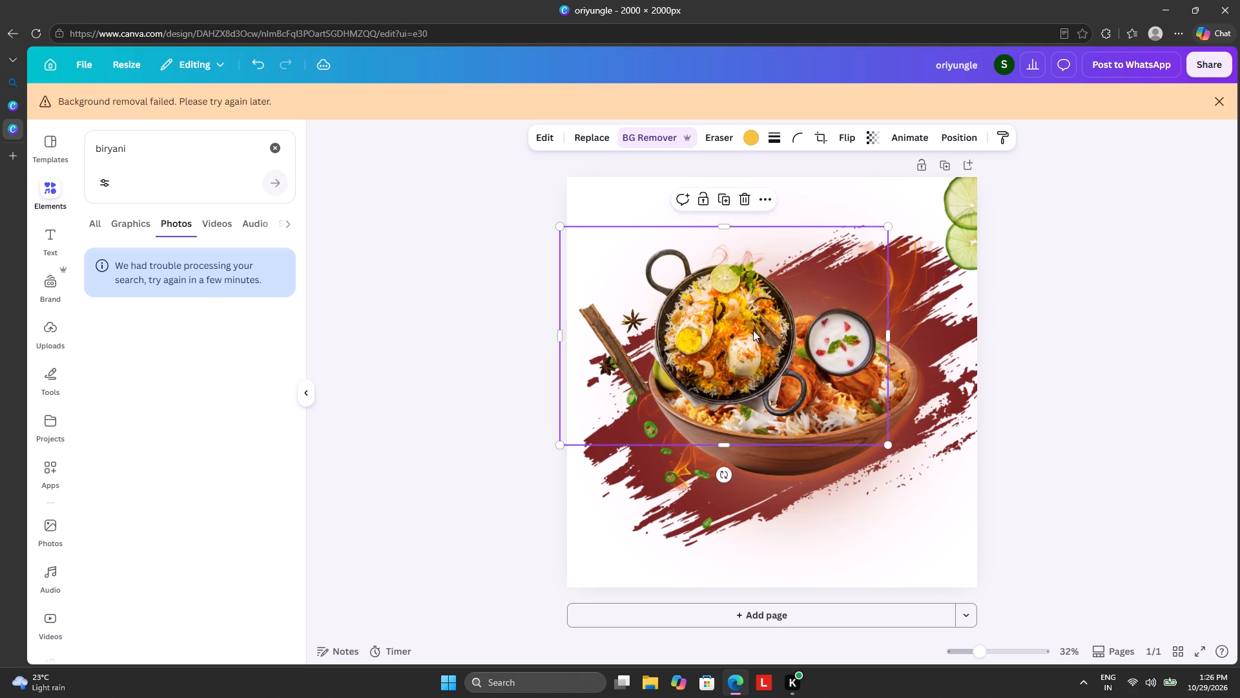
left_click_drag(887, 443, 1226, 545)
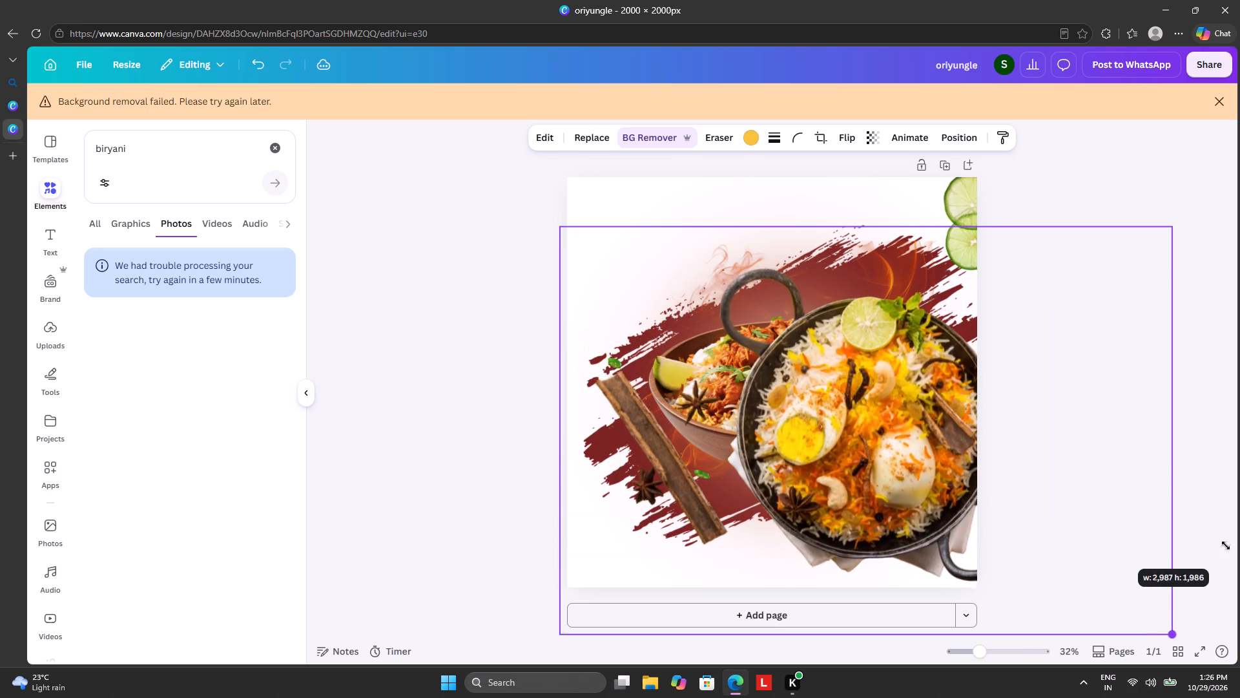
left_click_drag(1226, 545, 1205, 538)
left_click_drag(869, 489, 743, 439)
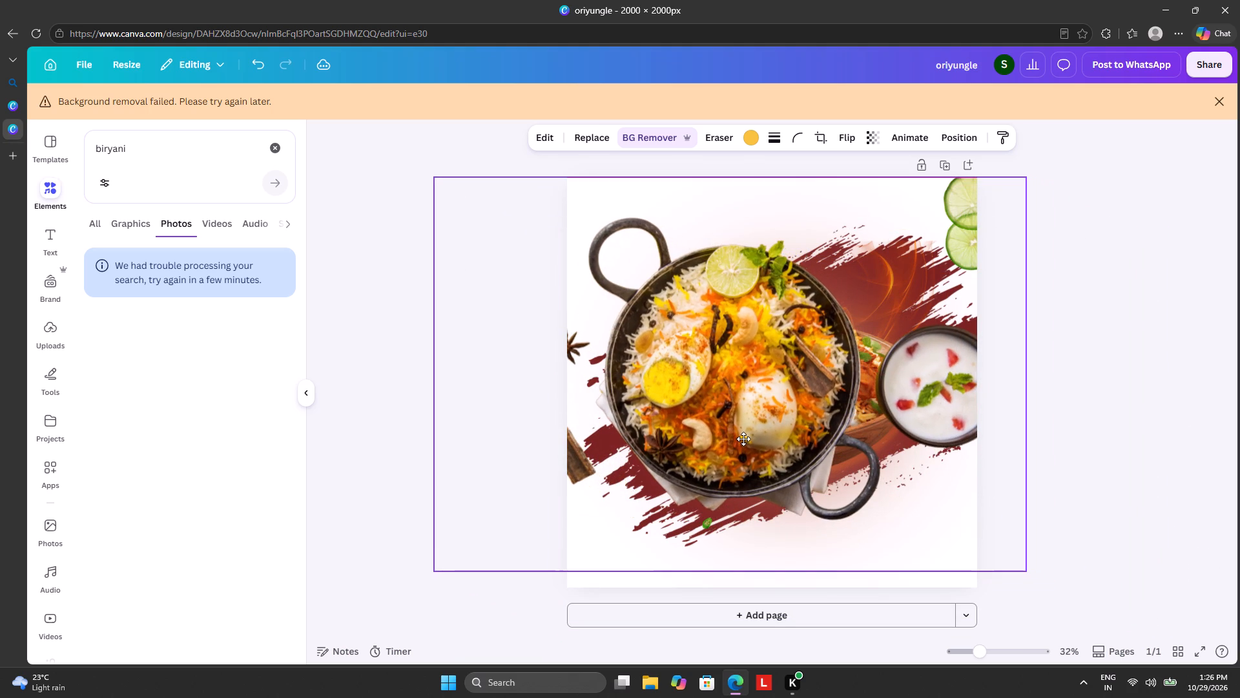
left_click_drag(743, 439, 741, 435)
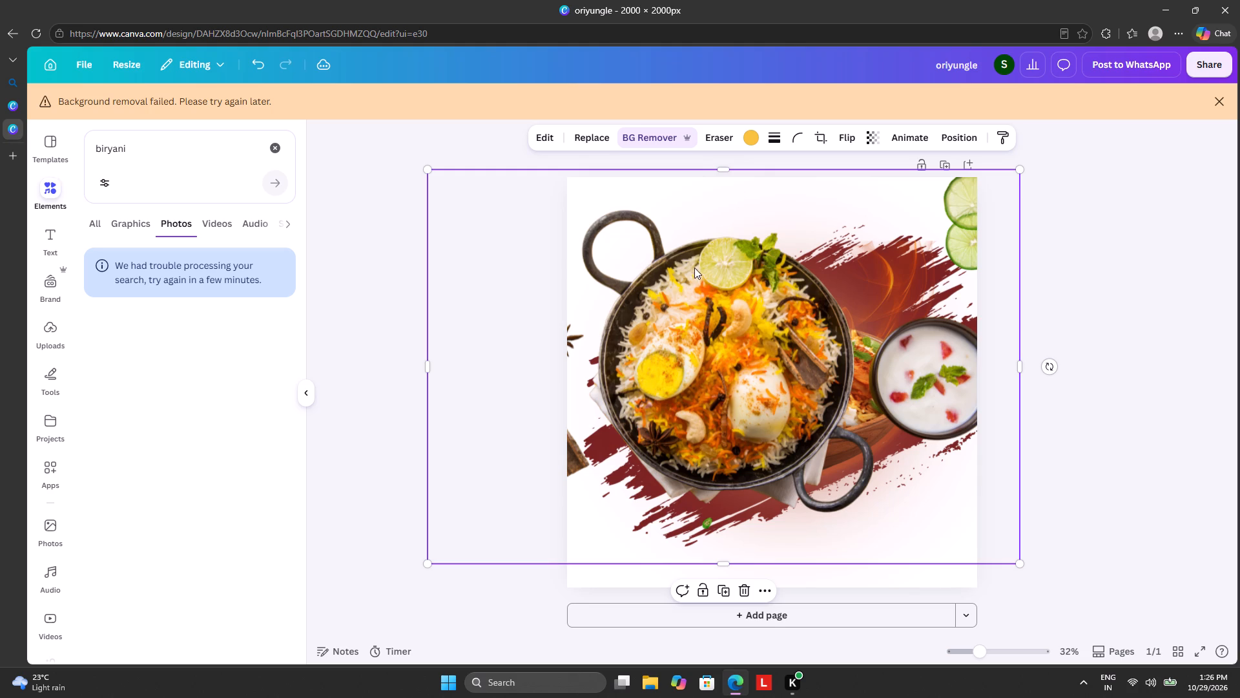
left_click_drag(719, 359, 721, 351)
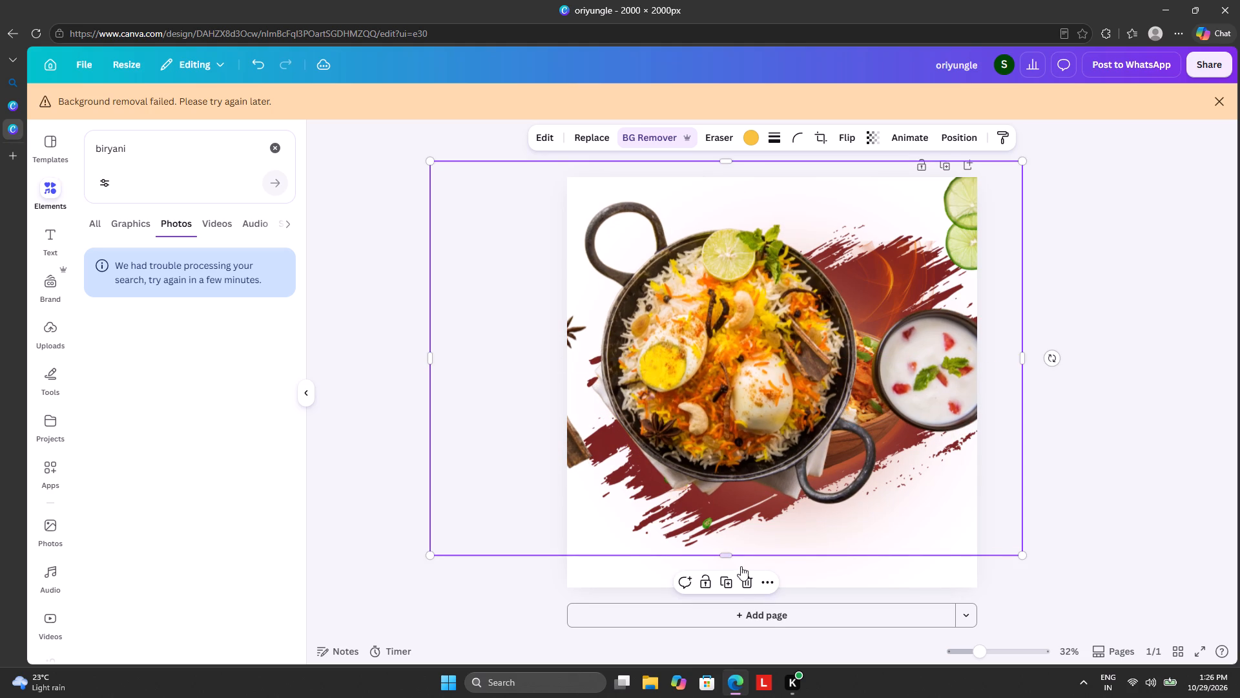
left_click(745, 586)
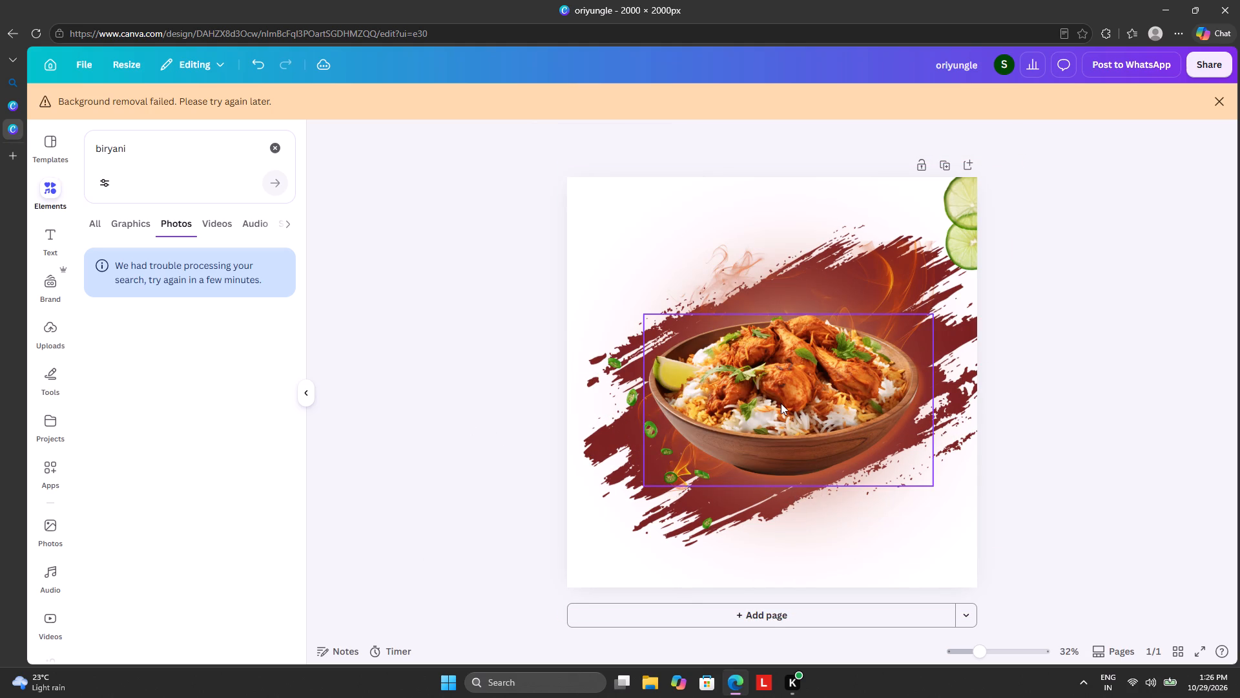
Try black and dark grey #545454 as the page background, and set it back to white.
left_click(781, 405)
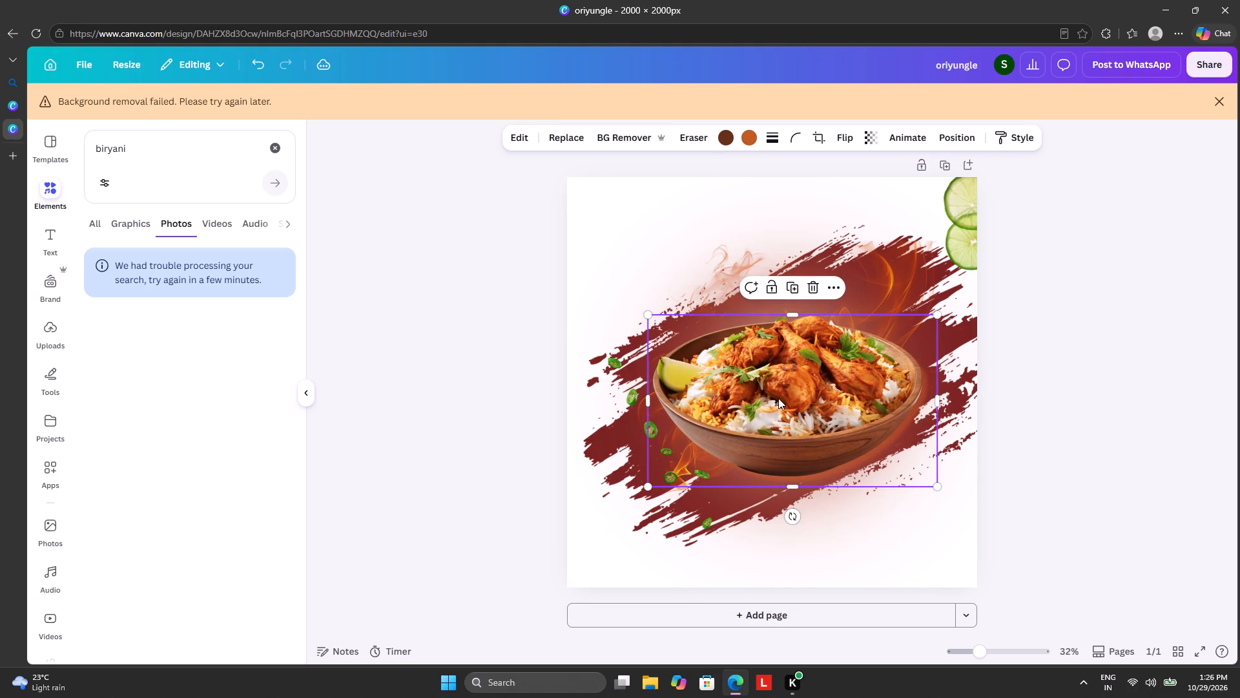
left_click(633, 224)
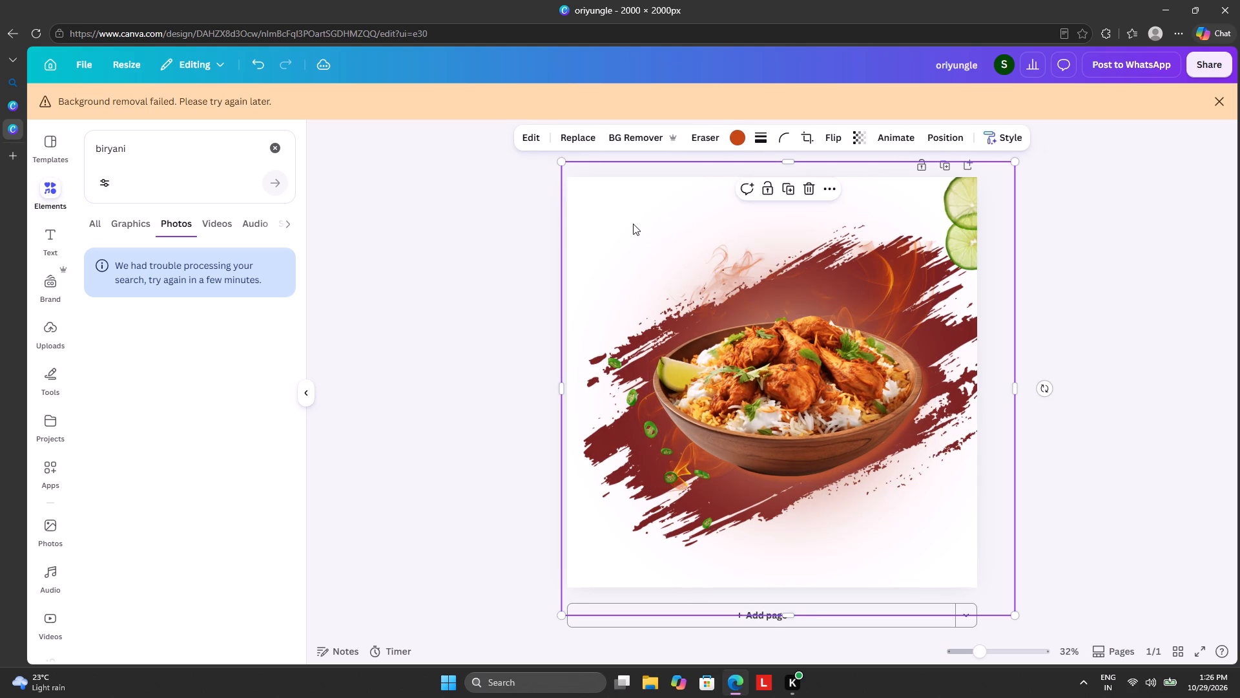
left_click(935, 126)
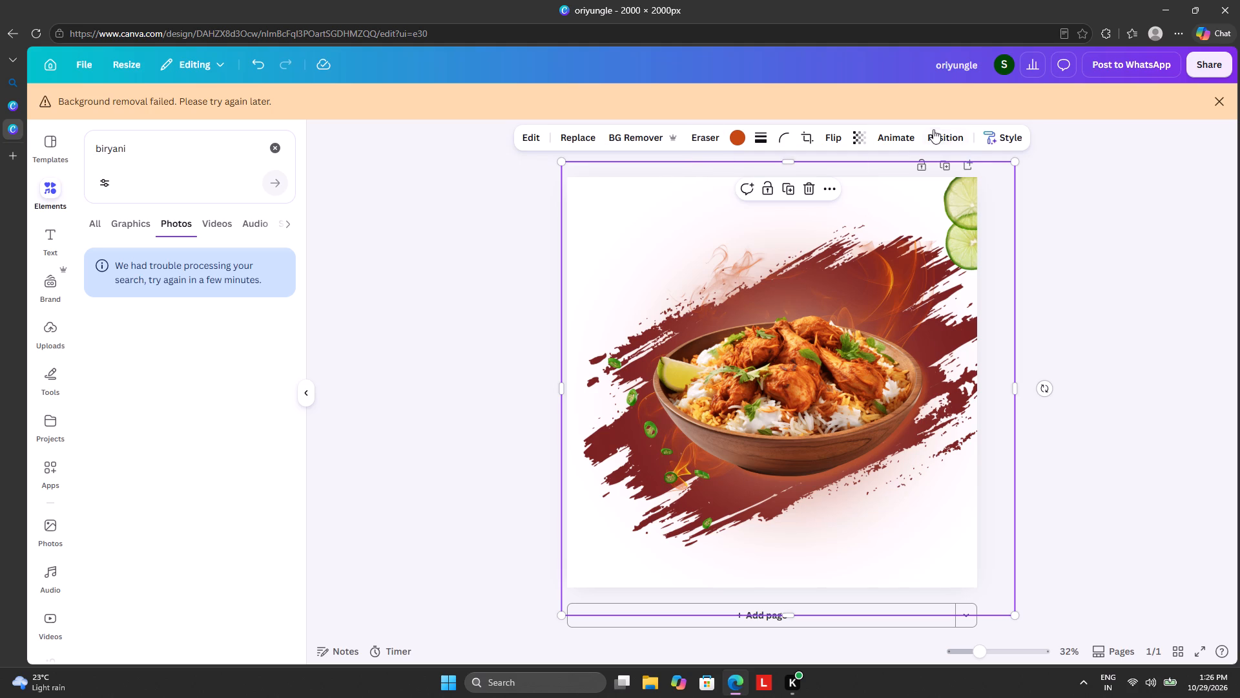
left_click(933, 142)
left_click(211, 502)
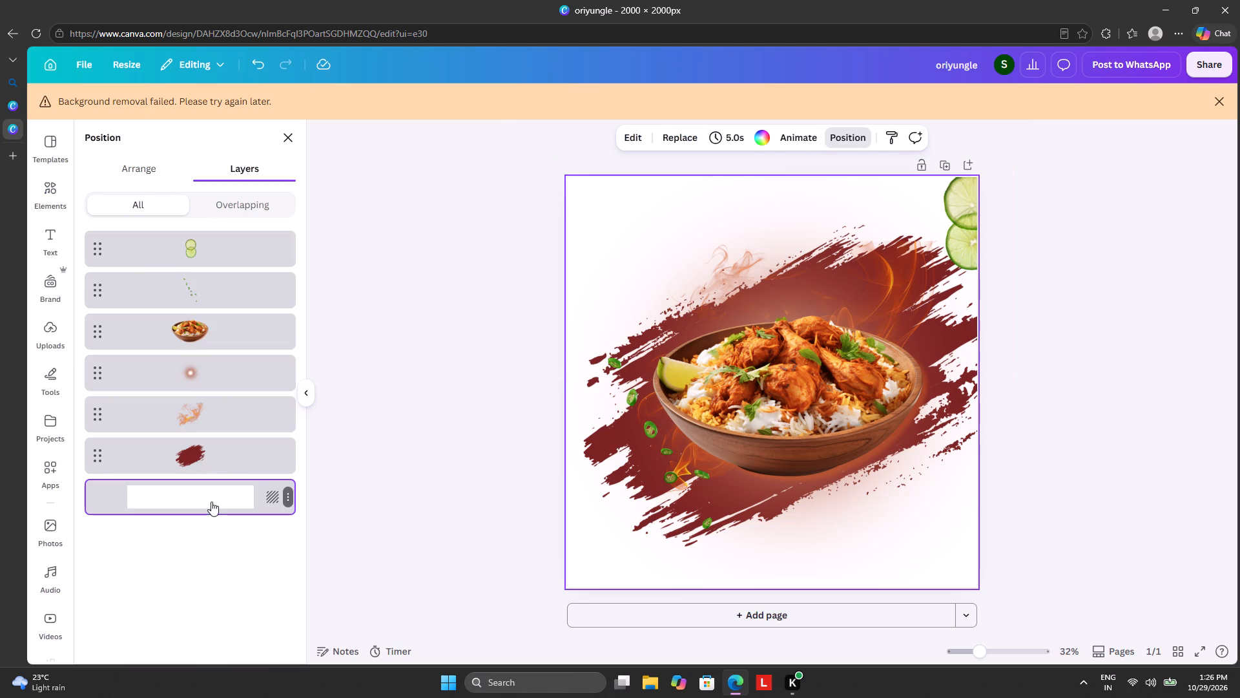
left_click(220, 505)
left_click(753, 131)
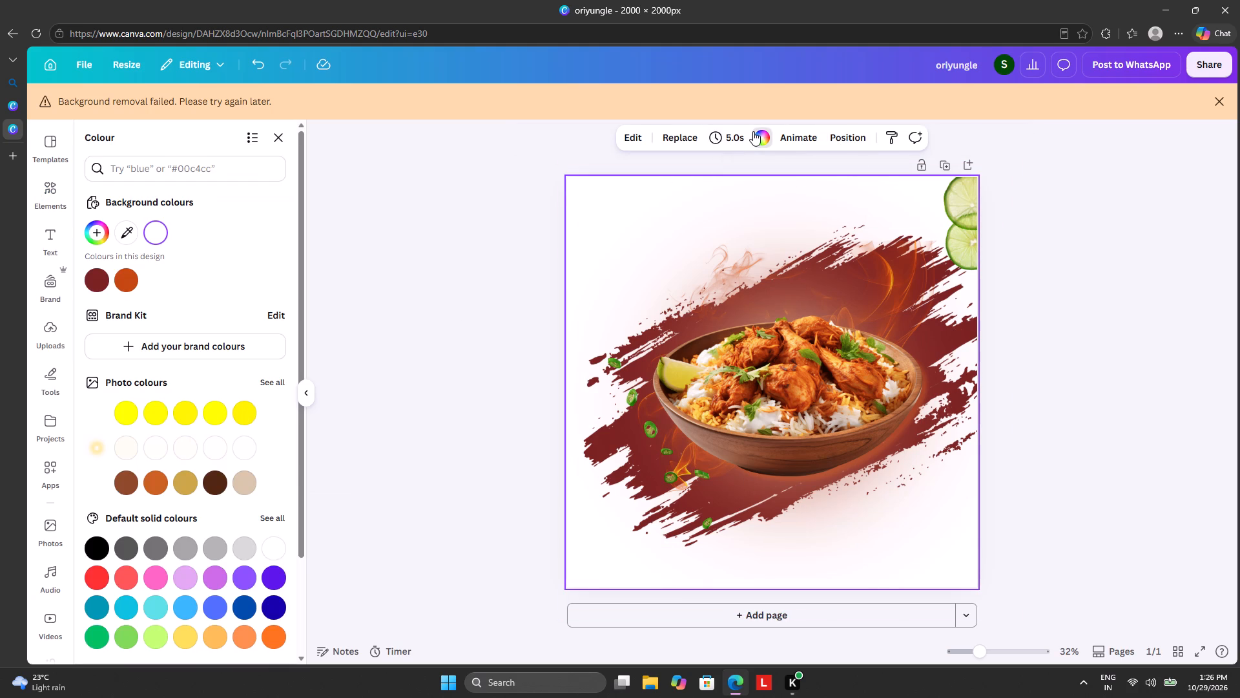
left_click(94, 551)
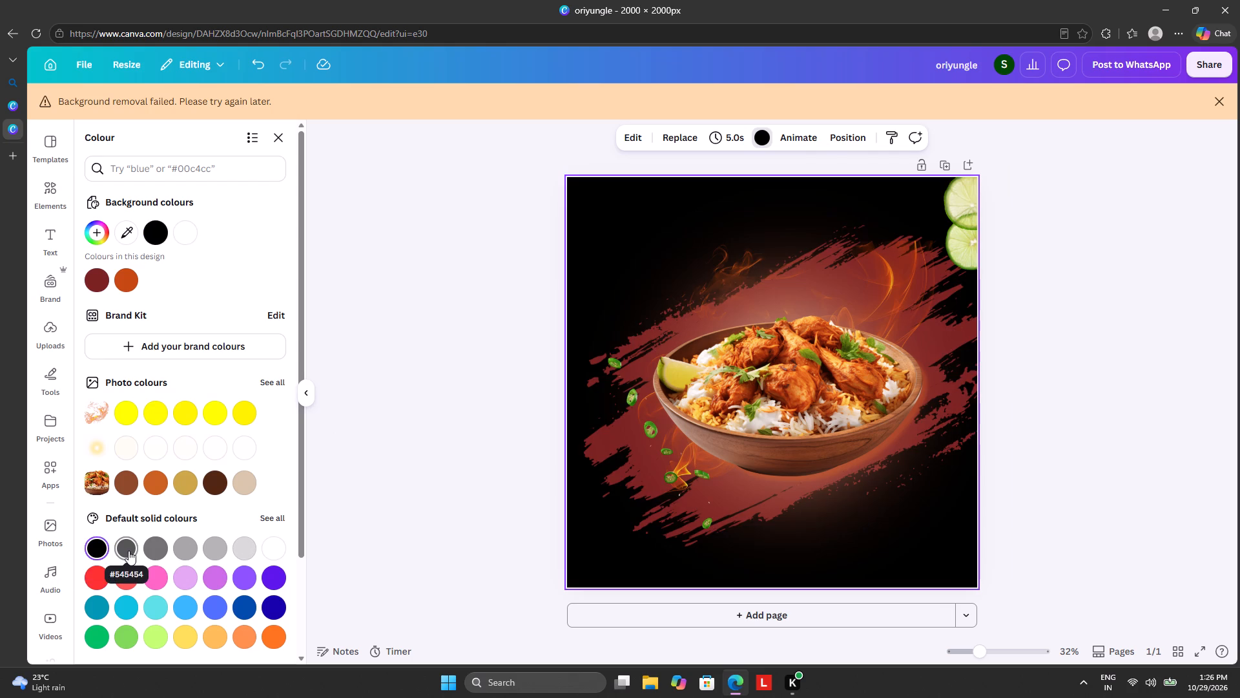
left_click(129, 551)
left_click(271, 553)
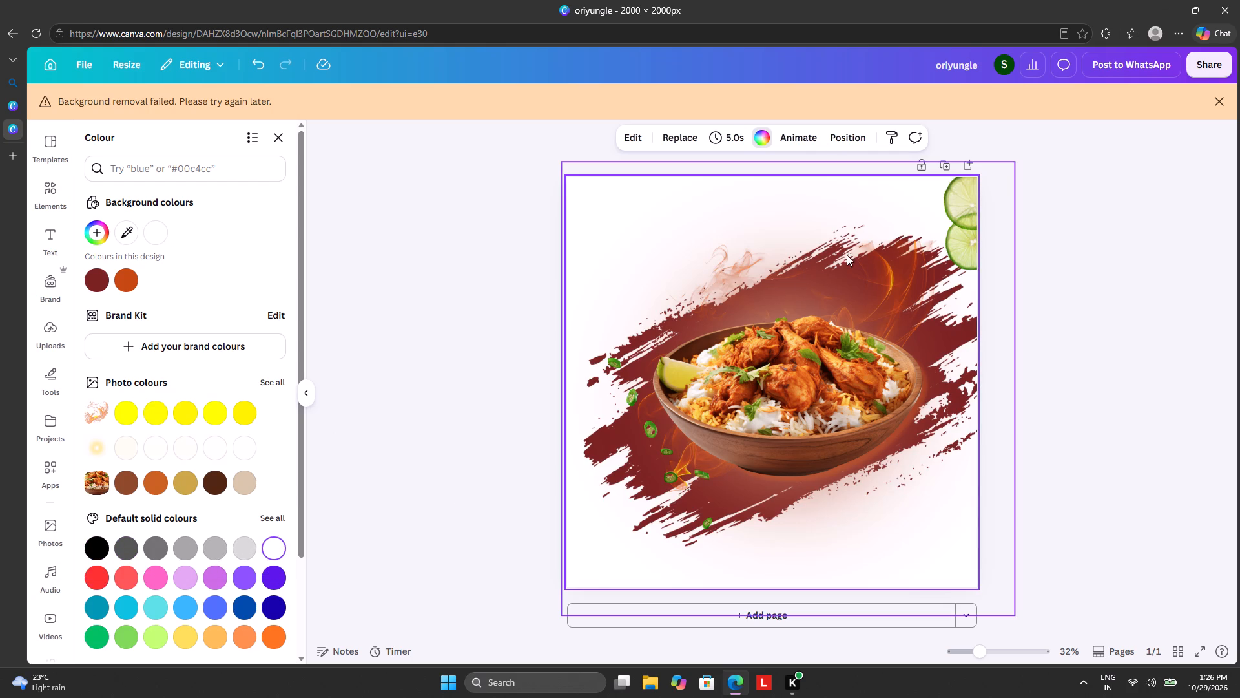
Move the flames image slightly down over the maroon brush stroke so its lower flames show below the bowl.
left_click_drag(734, 277, 712, 293)
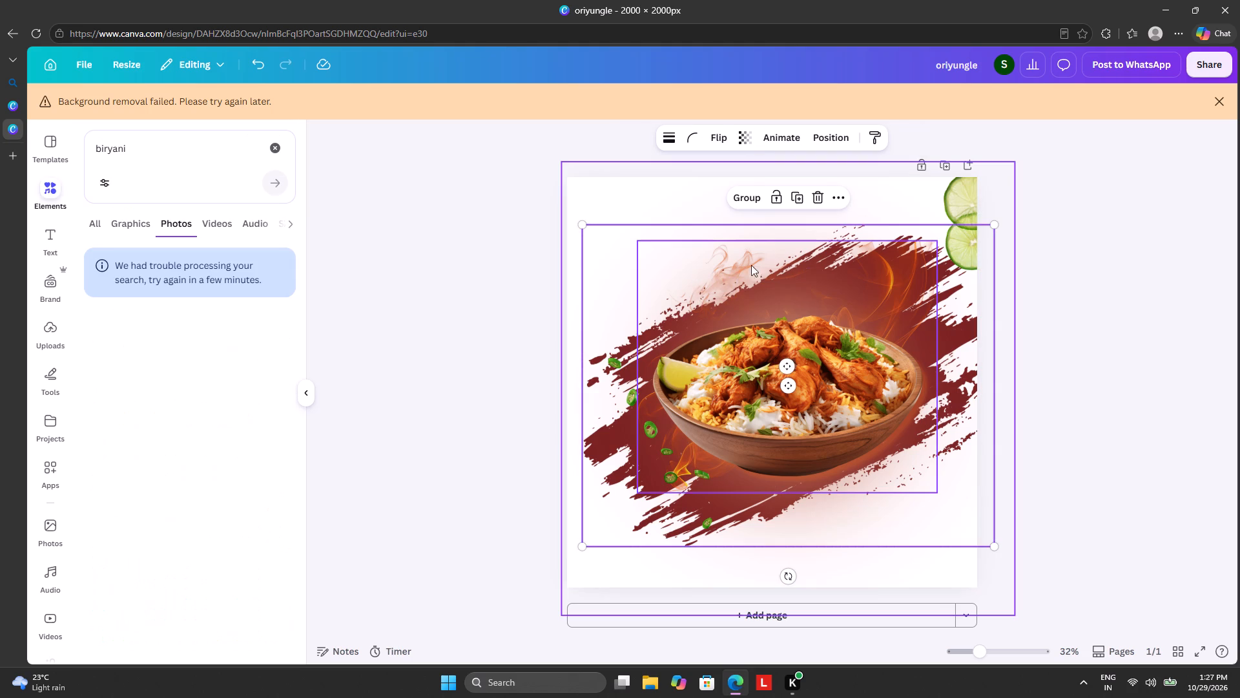
left_click(826, 132)
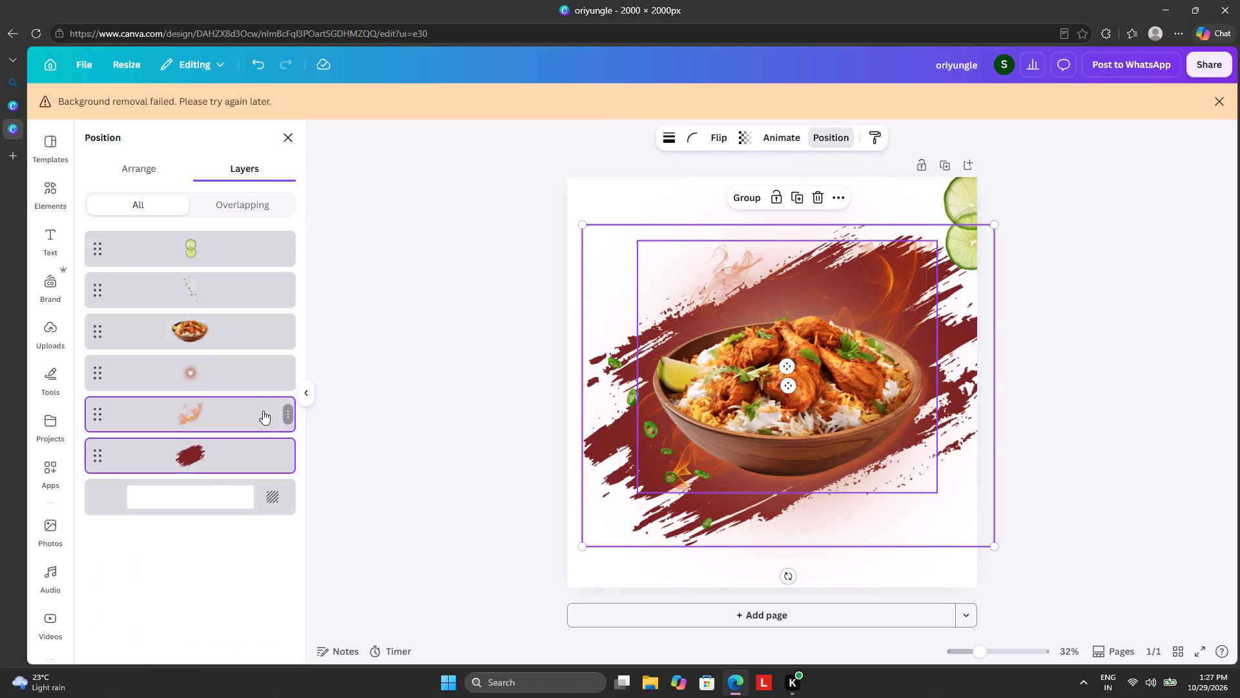
left_click(214, 450)
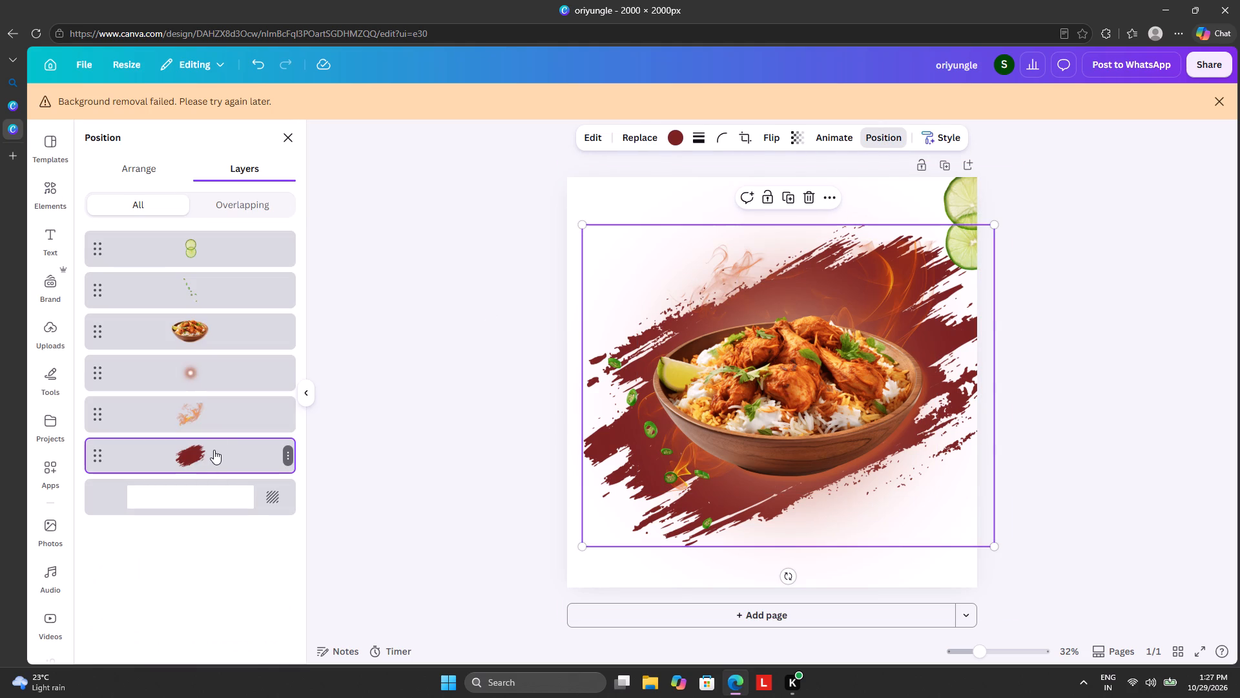
left_click(214, 417)
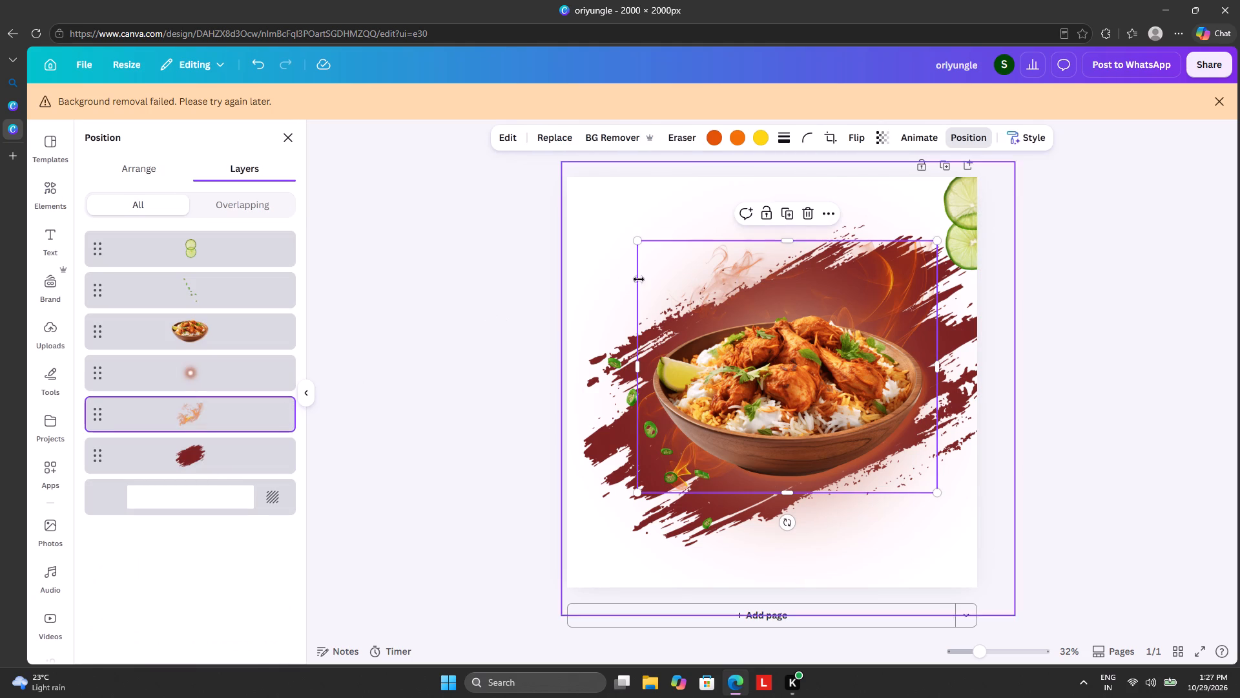
left_click_drag(688, 267, 679, 298)
Move the soft red glow behind the bowl off to the side of the page, and delete it.
left_click(227, 377)
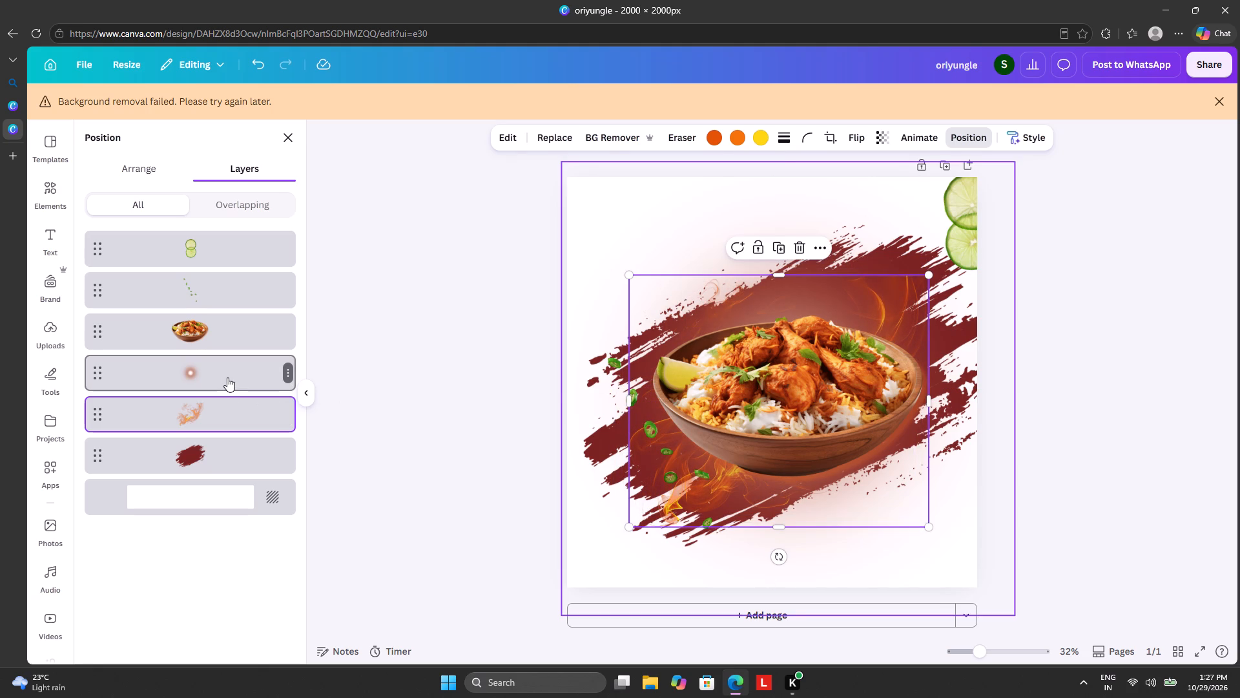
left_click(227, 377)
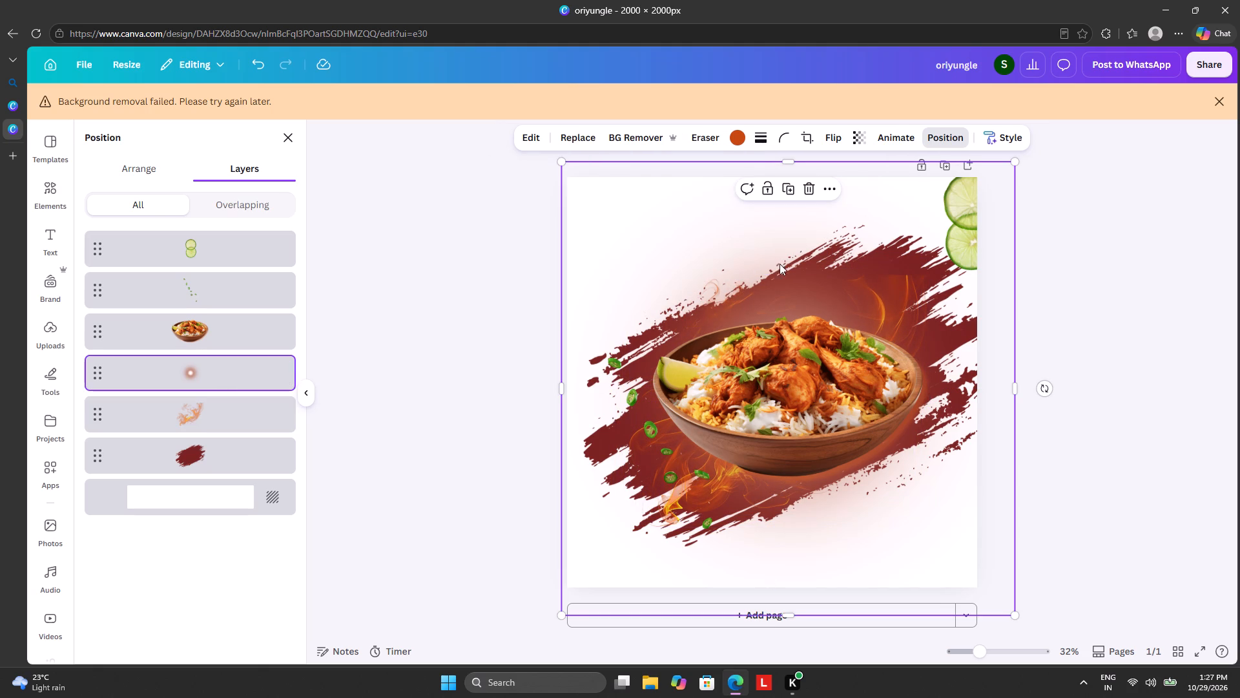
left_click_drag(781, 295, 1239, 242)
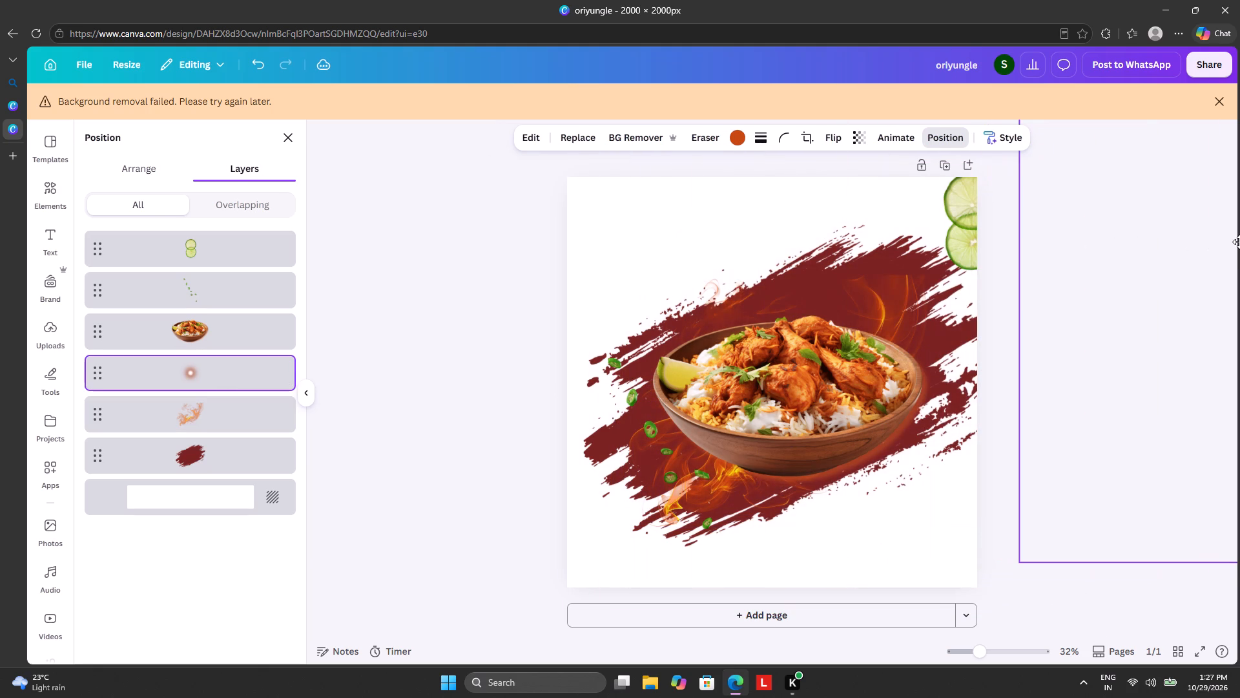
left_click_drag(1239, 242, 1035, 299)
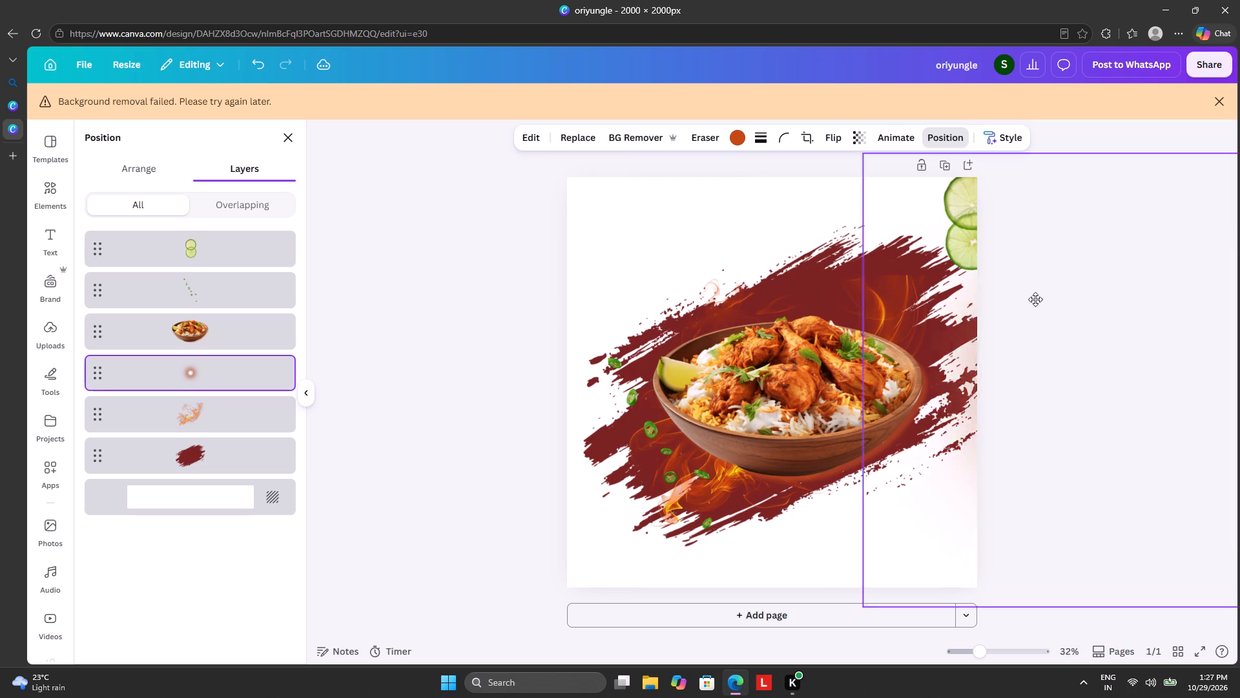
left_click_drag(1035, 299, 1033, 278)
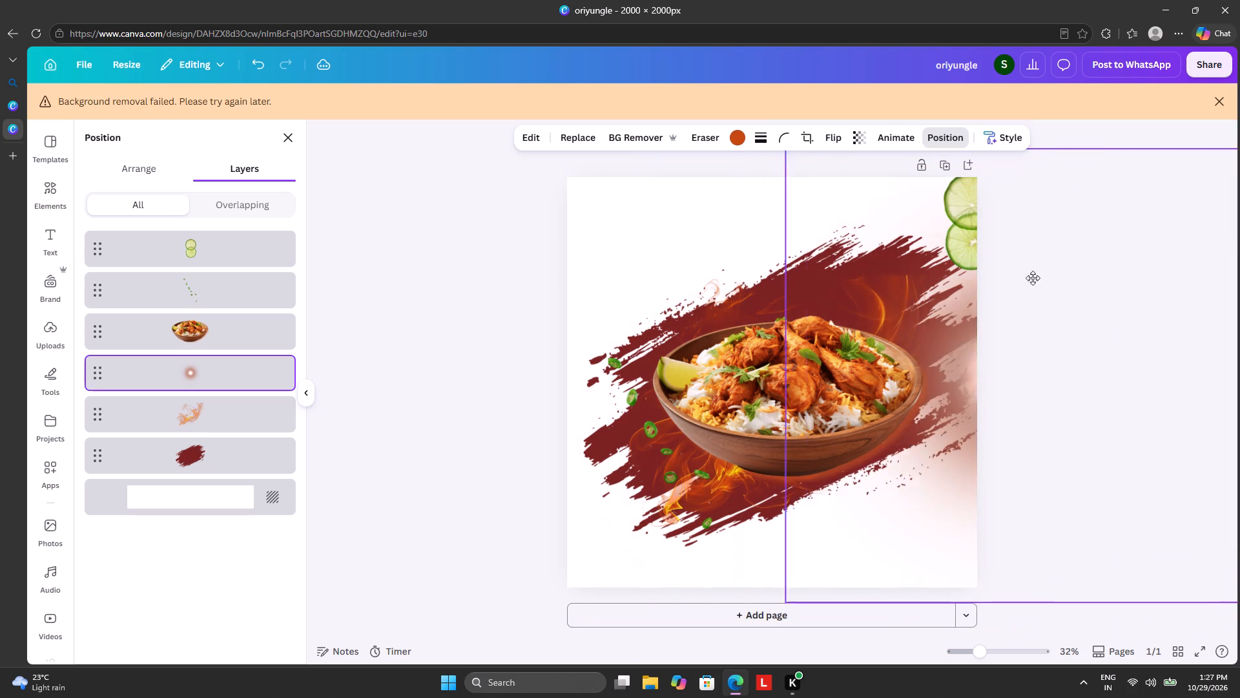
left_click_drag(1033, 278, 1073, 272)
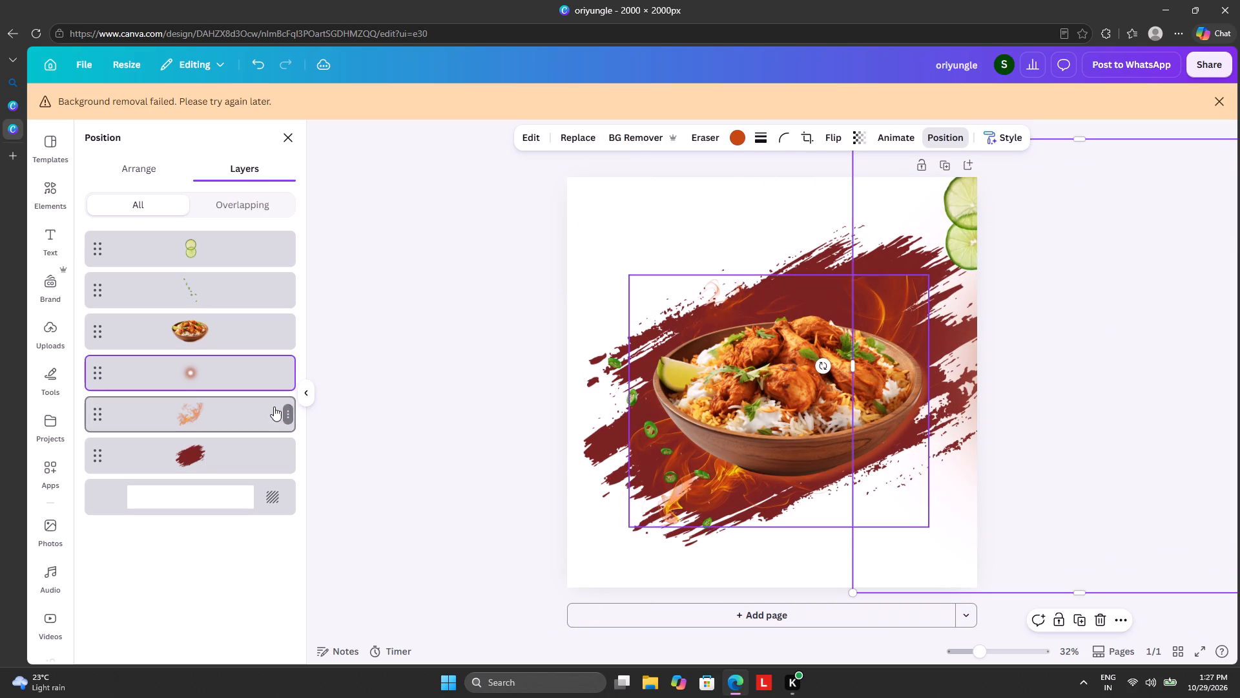
left_click(289, 371)
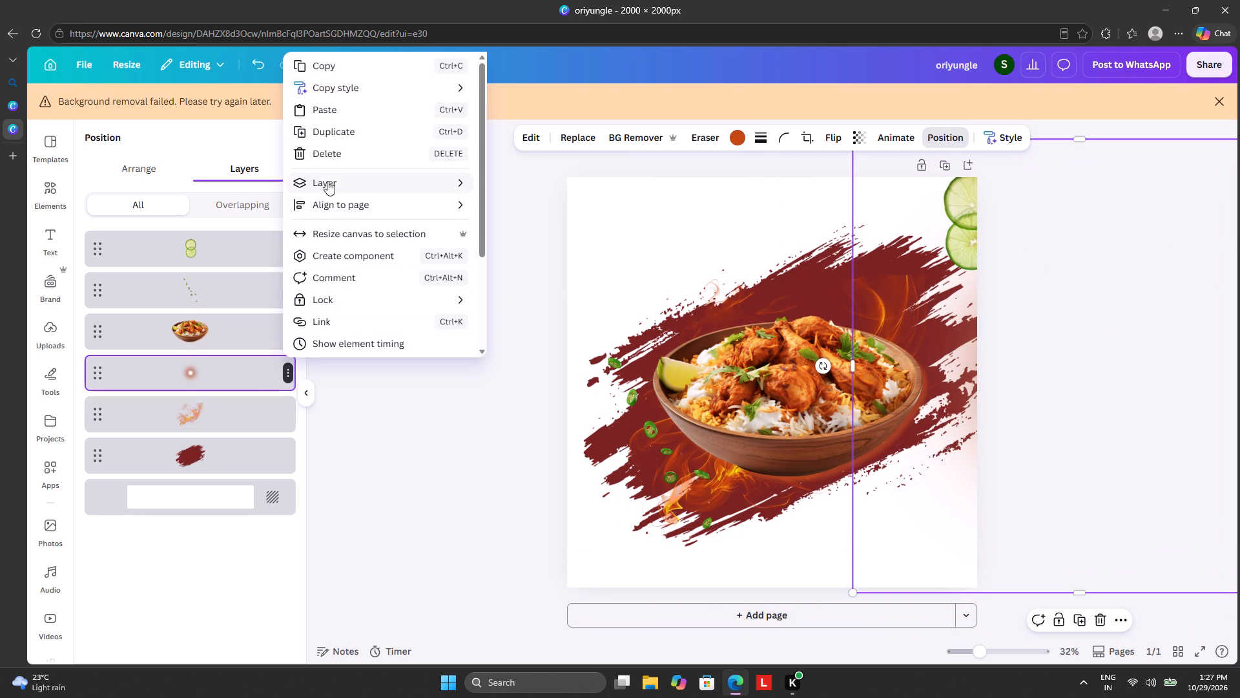
left_click(327, 158)
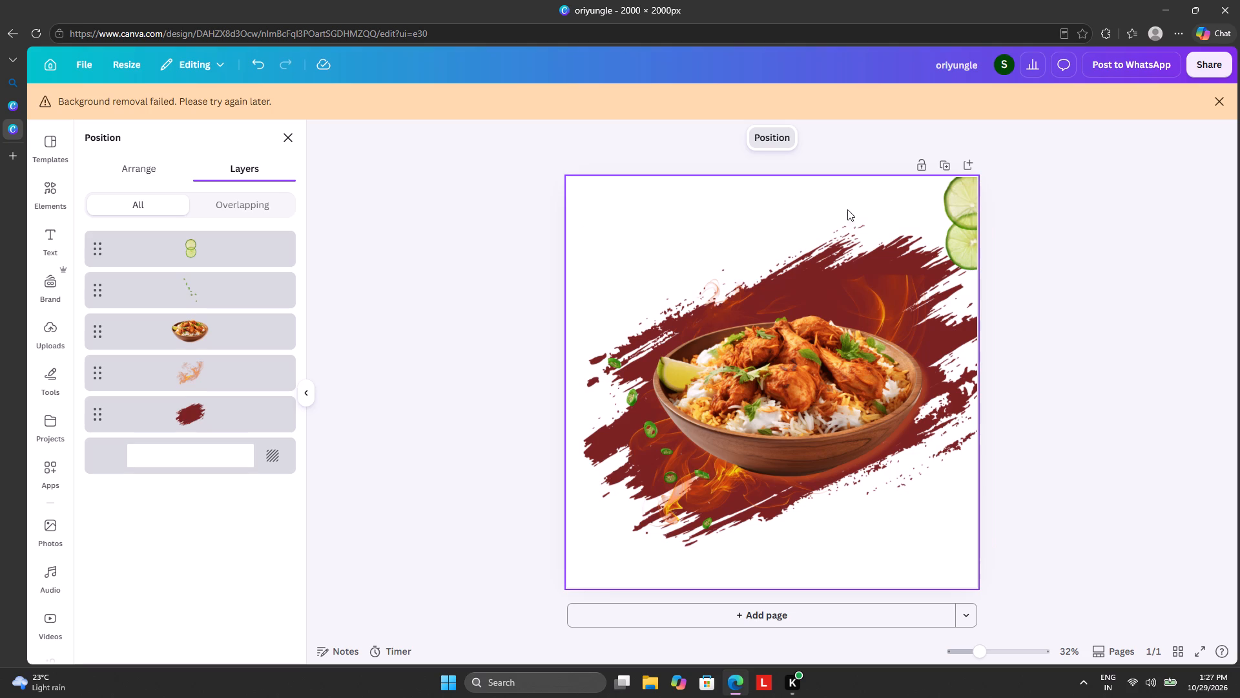
Move the lime slices slightly down along the page's upper-right edge and deselect them.
left_click_drag(962, 206, 964, 217)
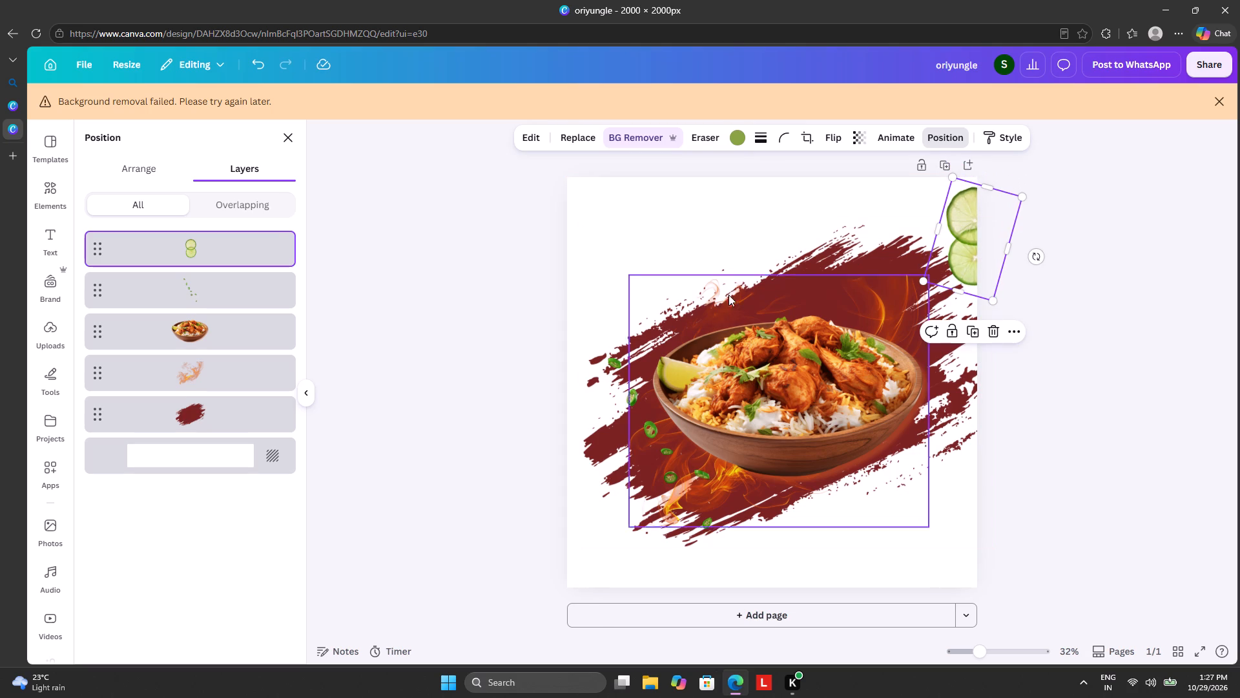
left_click(433, 377)
left_click(439, 367)
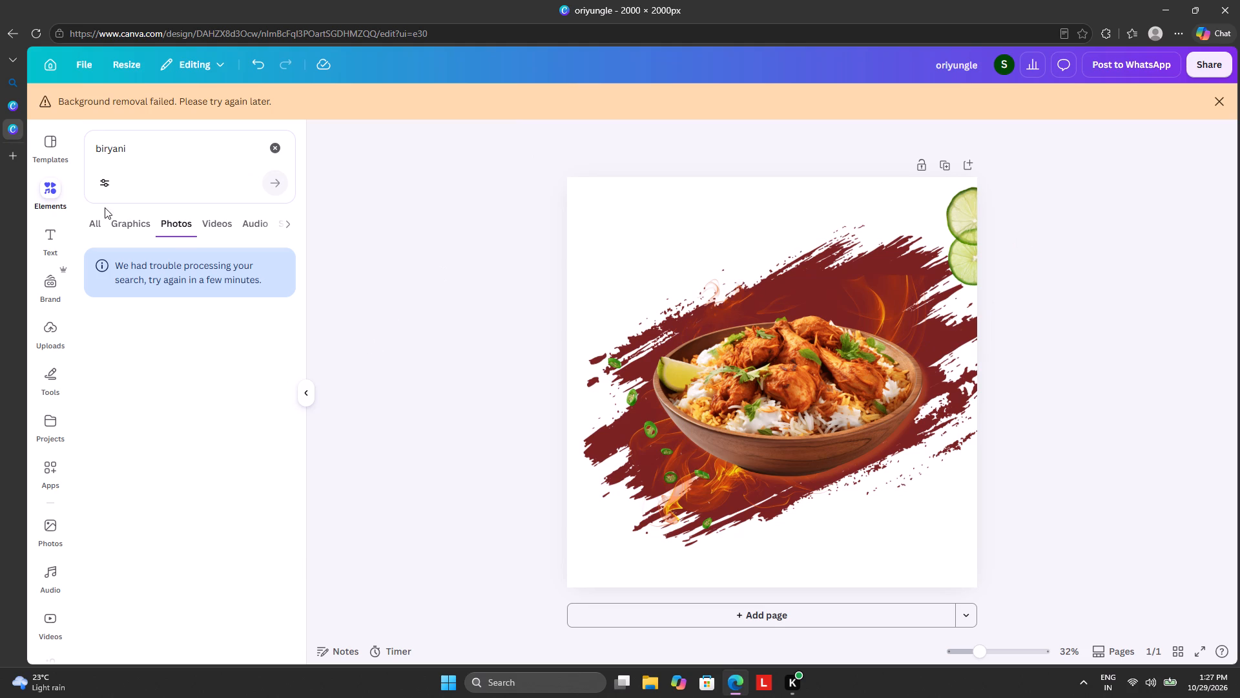
Dismiss the background removal warning and add a new text box to the page.
left_click(37, 236)
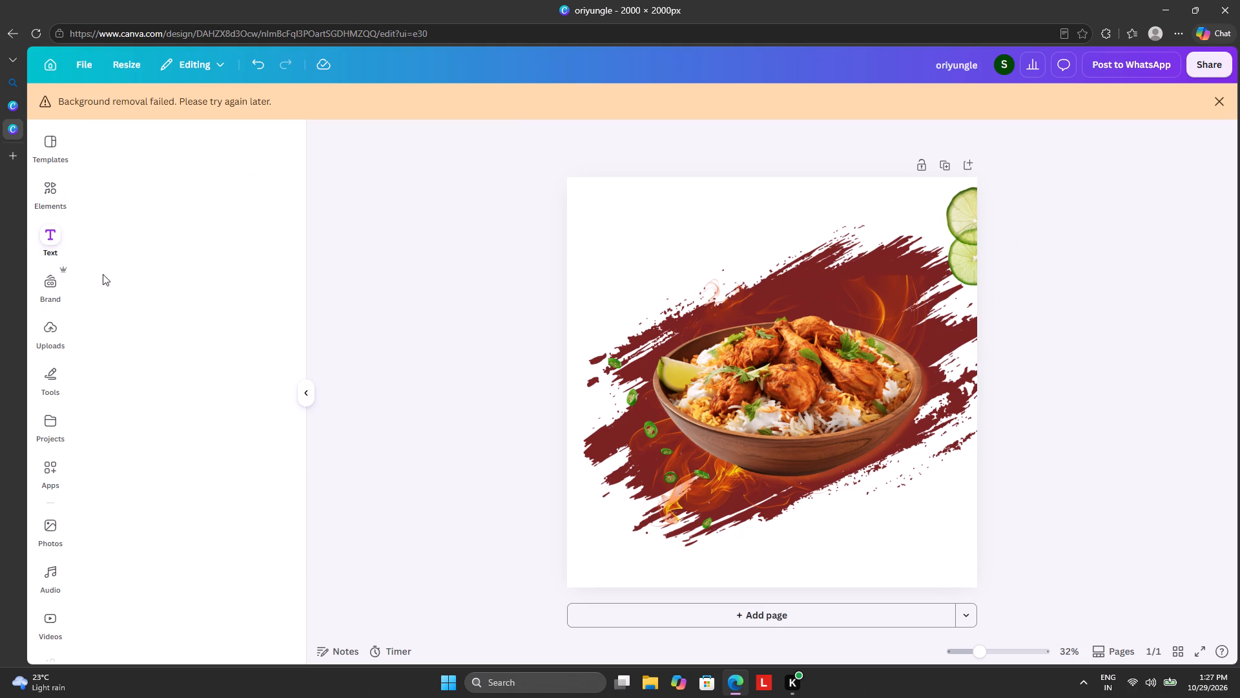
left_click(53, 249)
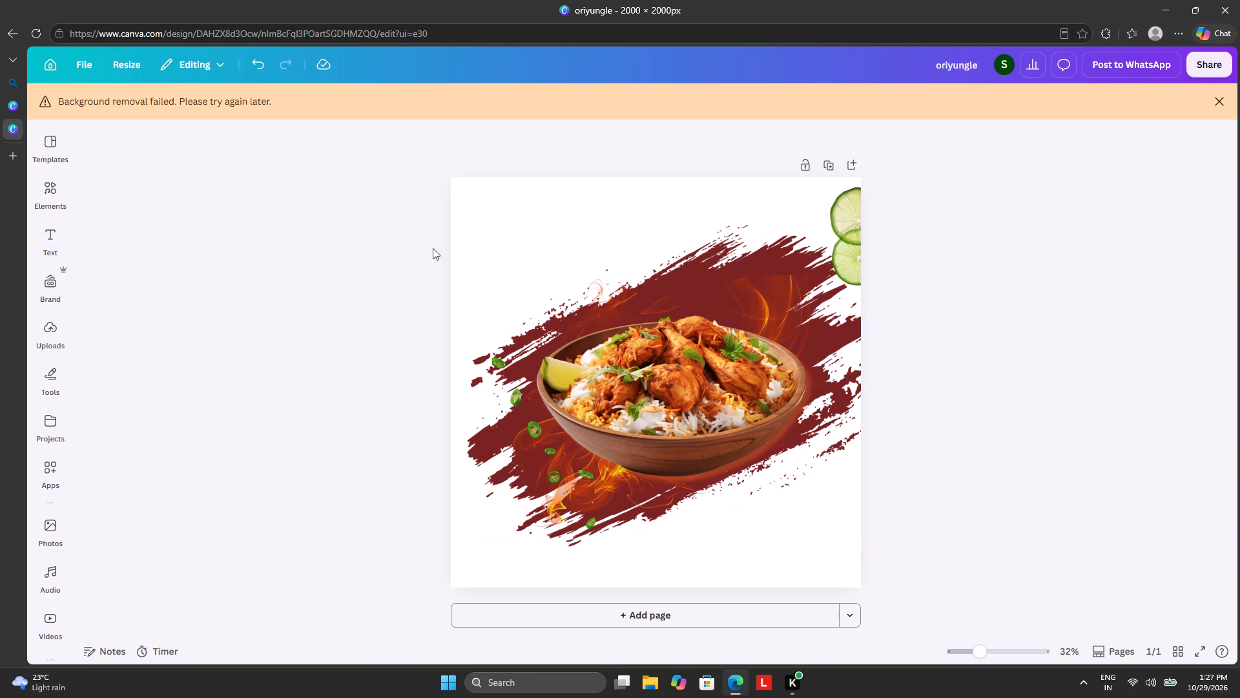
left_click(46, 231)
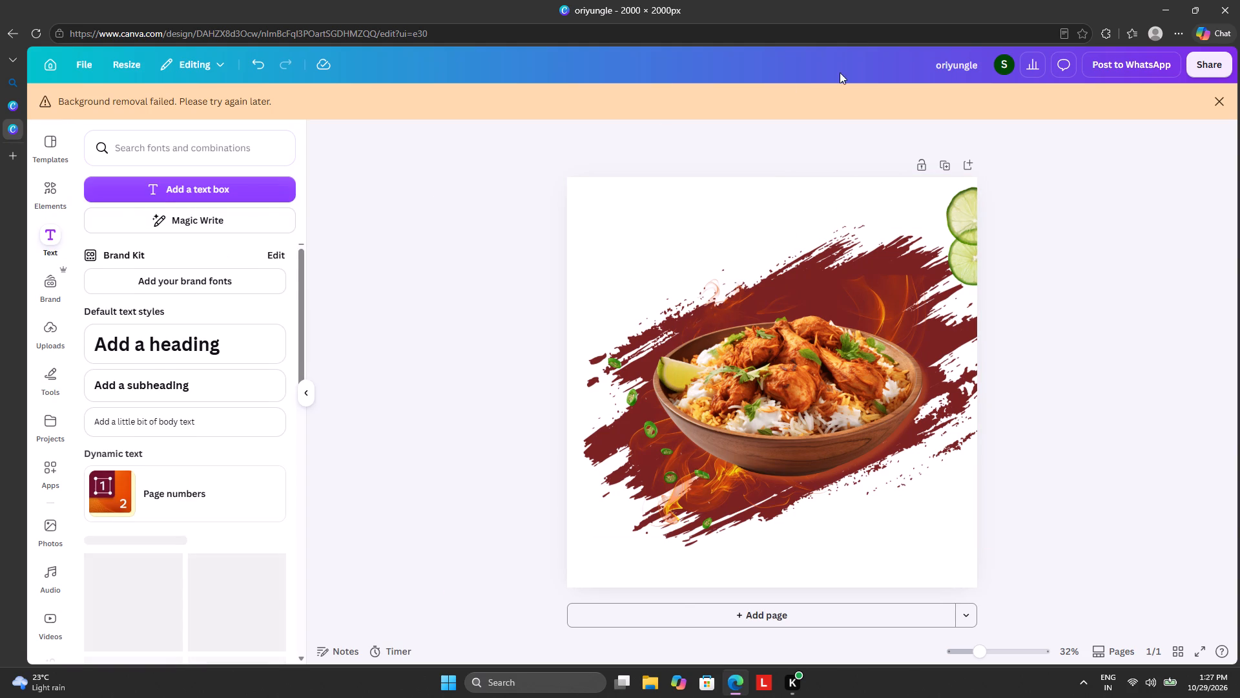
left_click(1218, 94)
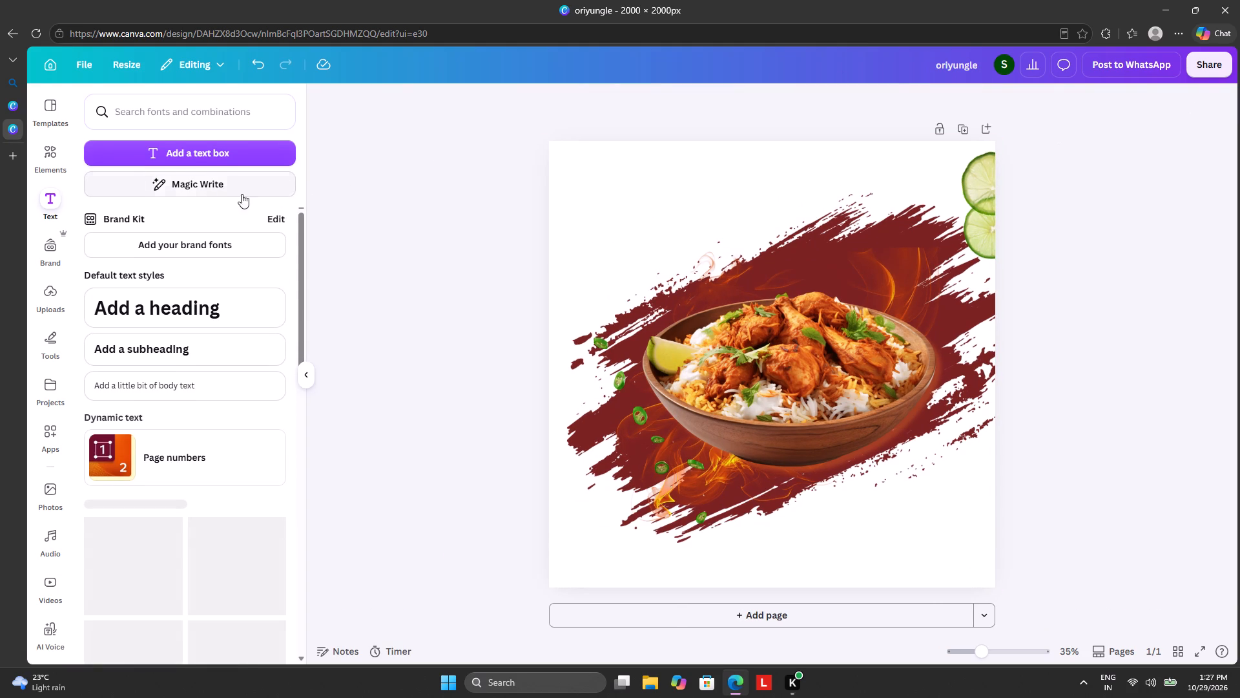
left_click(200, 157)
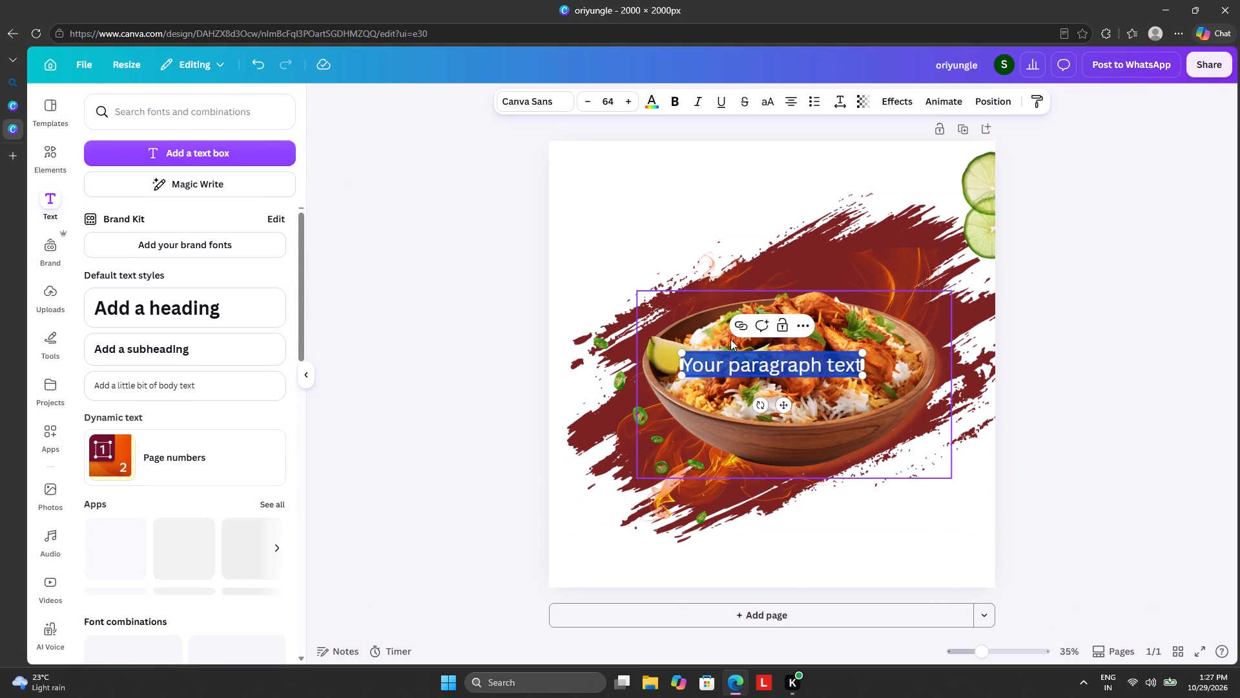
Replace the placeholder text in the new text box with "TO DAYS,".
left_click(730, 347)
left_click(736, 356)
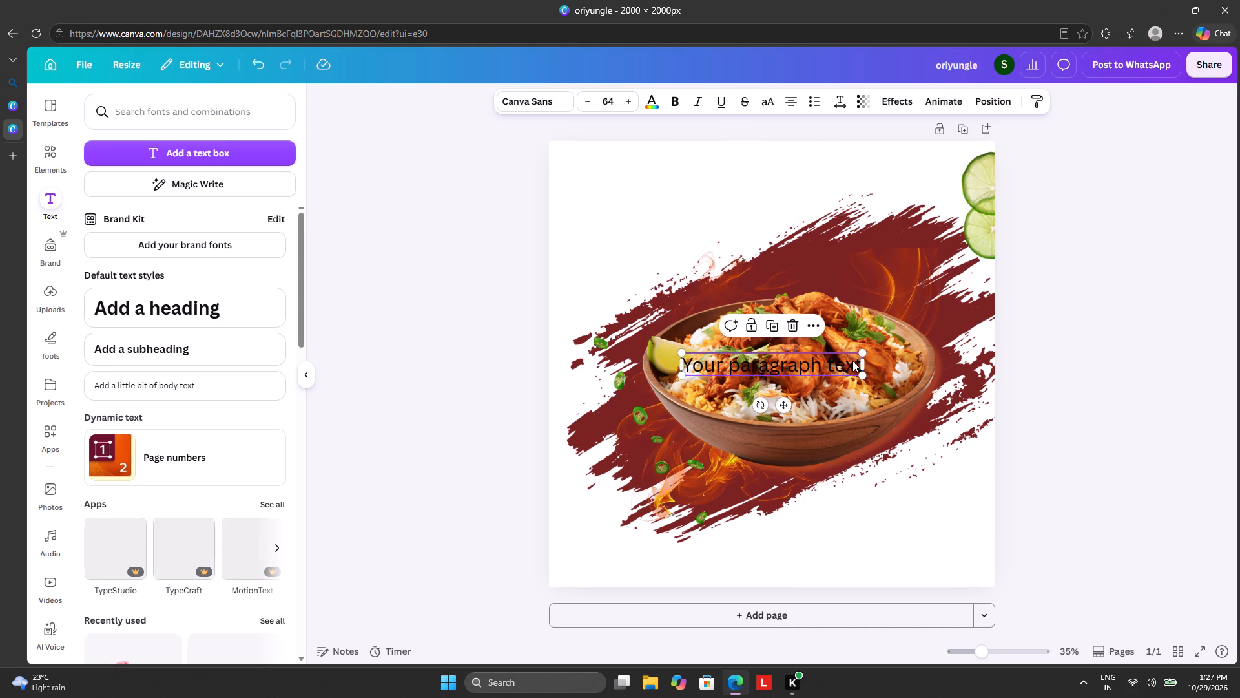
left_click(855, 362)
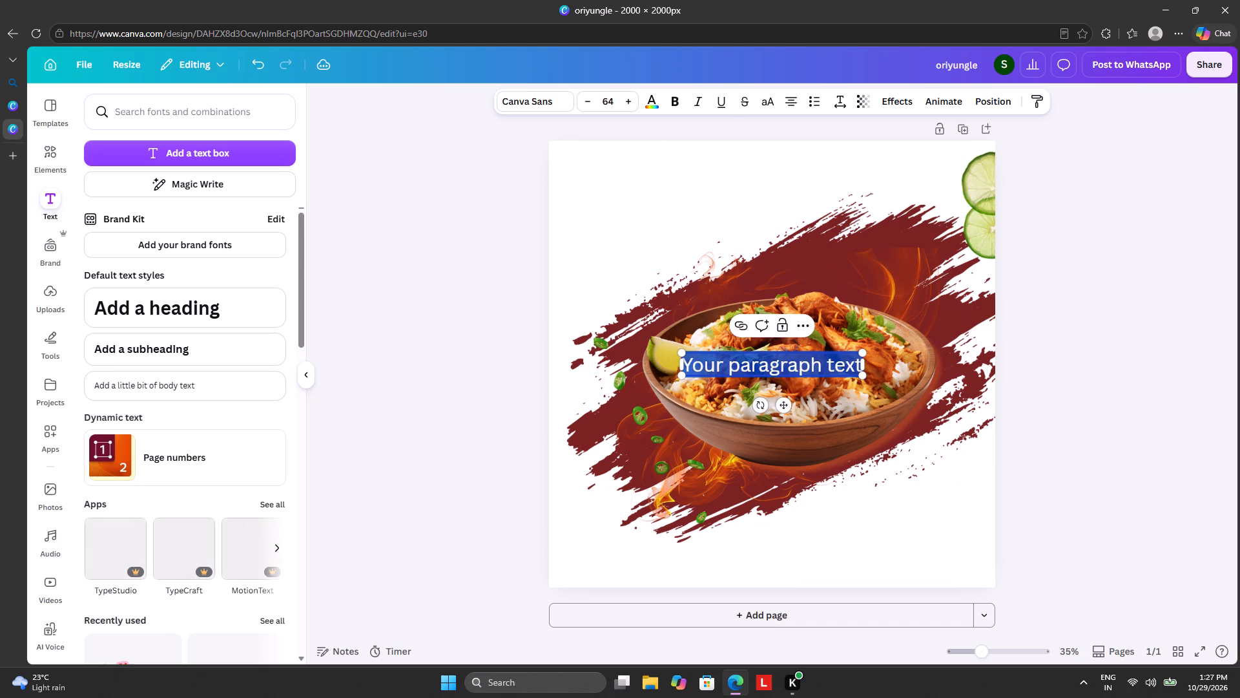
key("BackSpace")
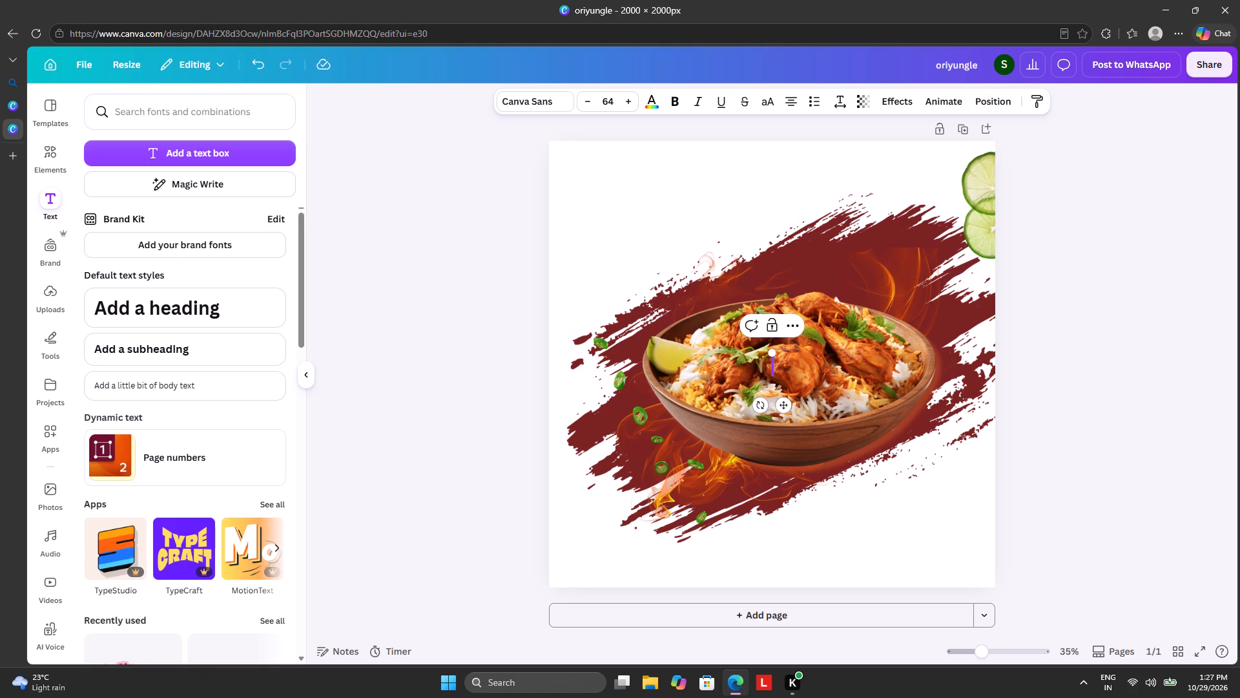
key("t")
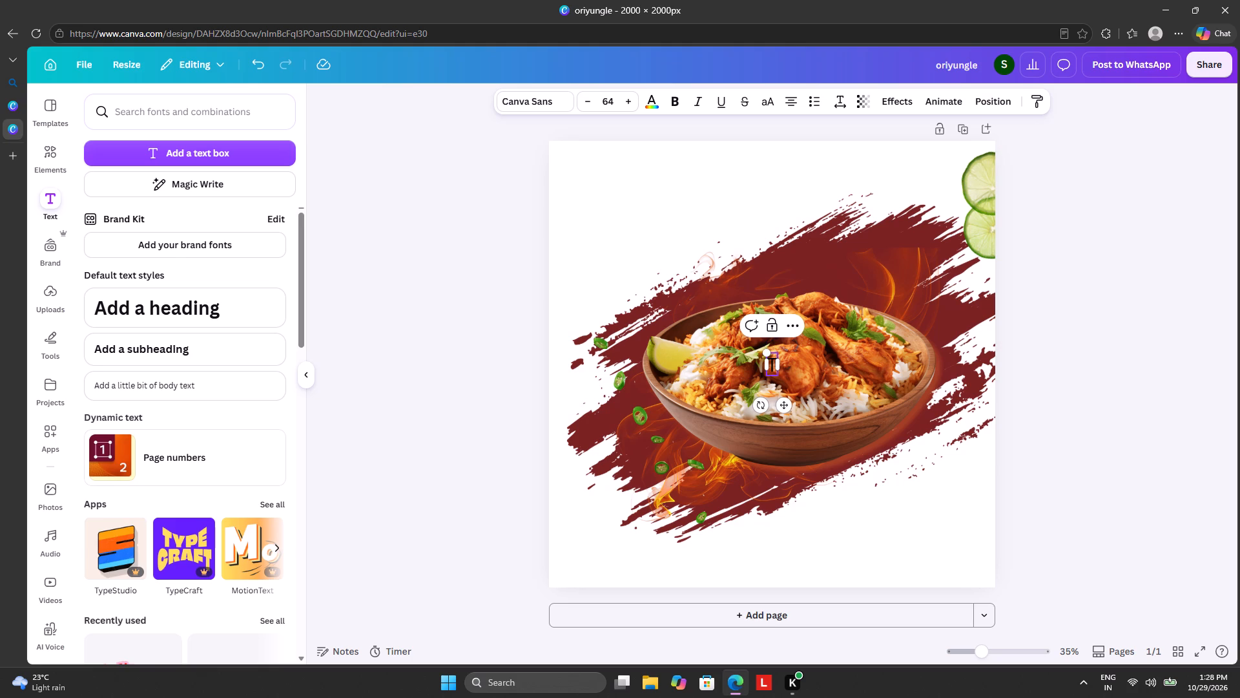
key("o")
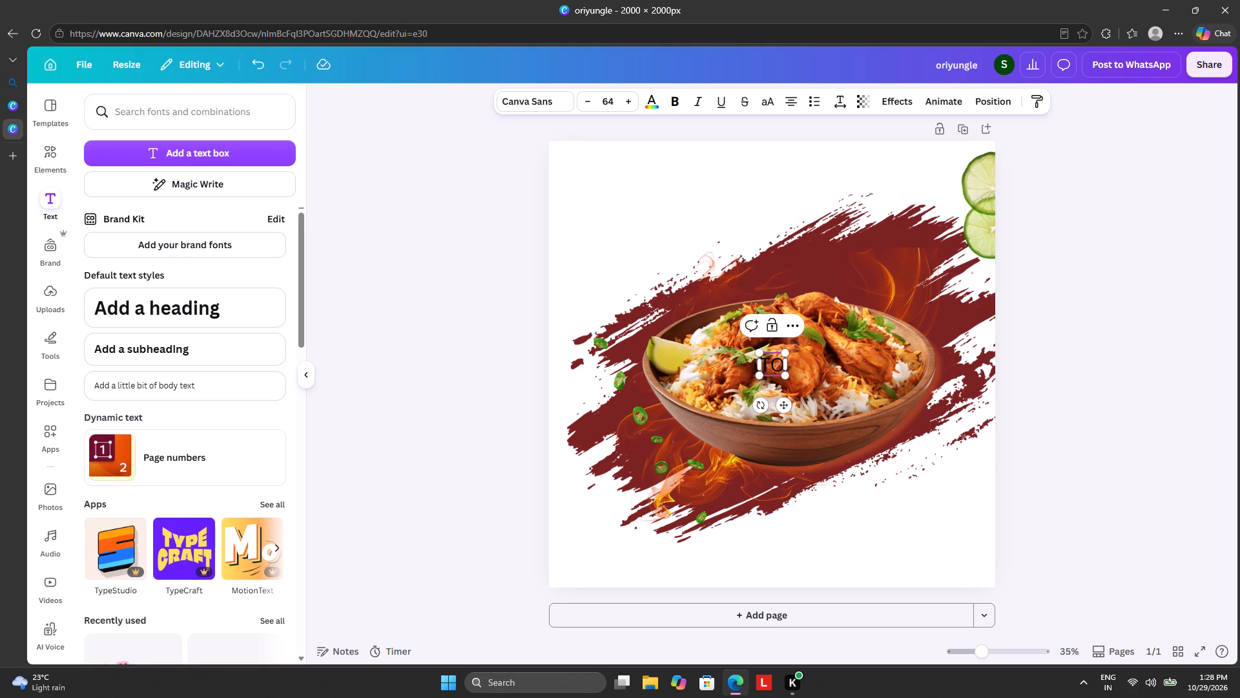
key("space")
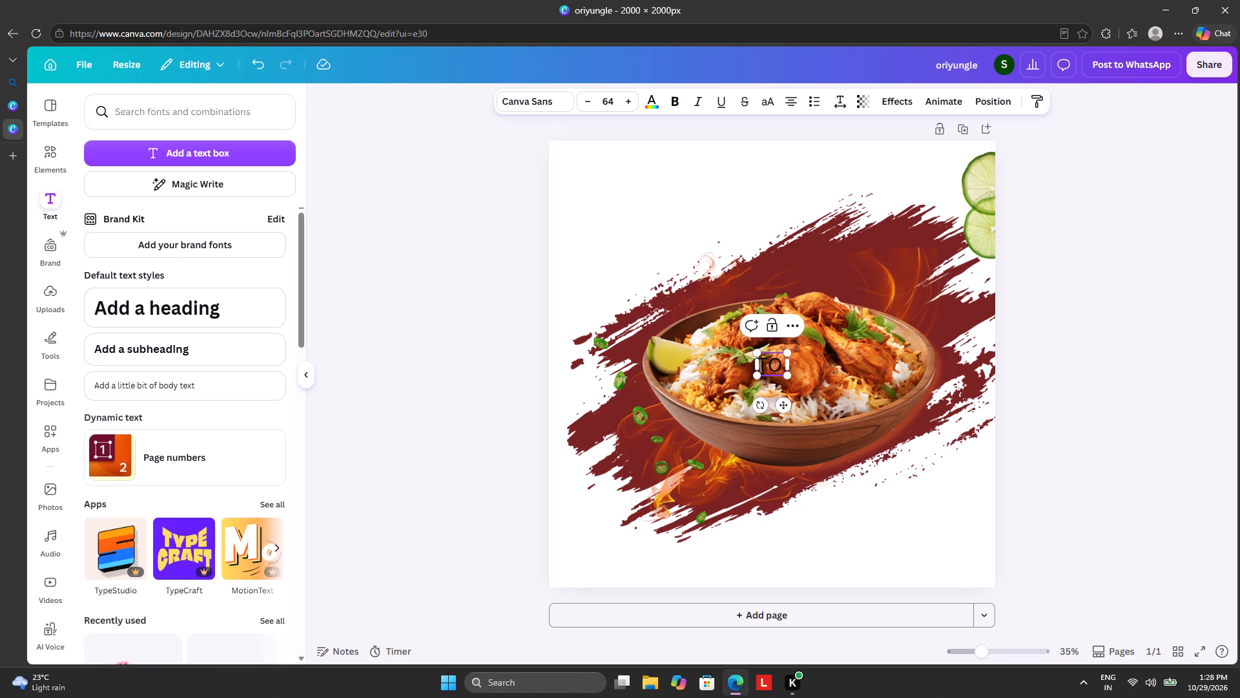
type("DAY")
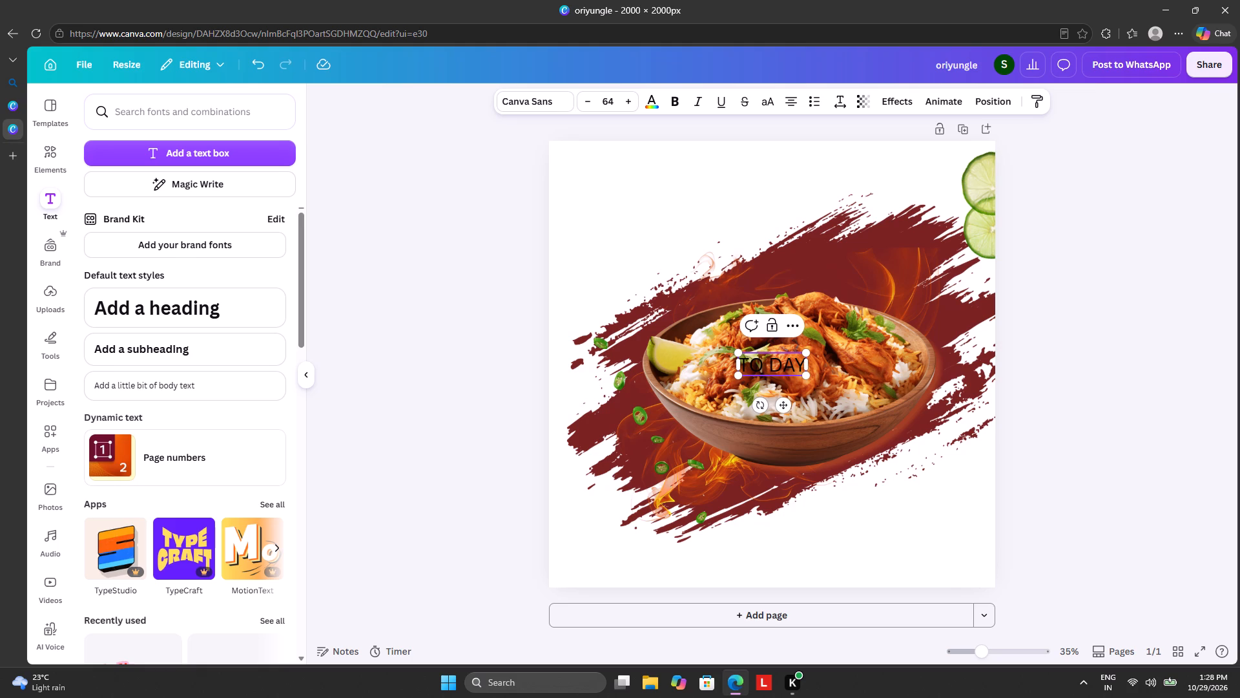
key("shift+asciitilde")
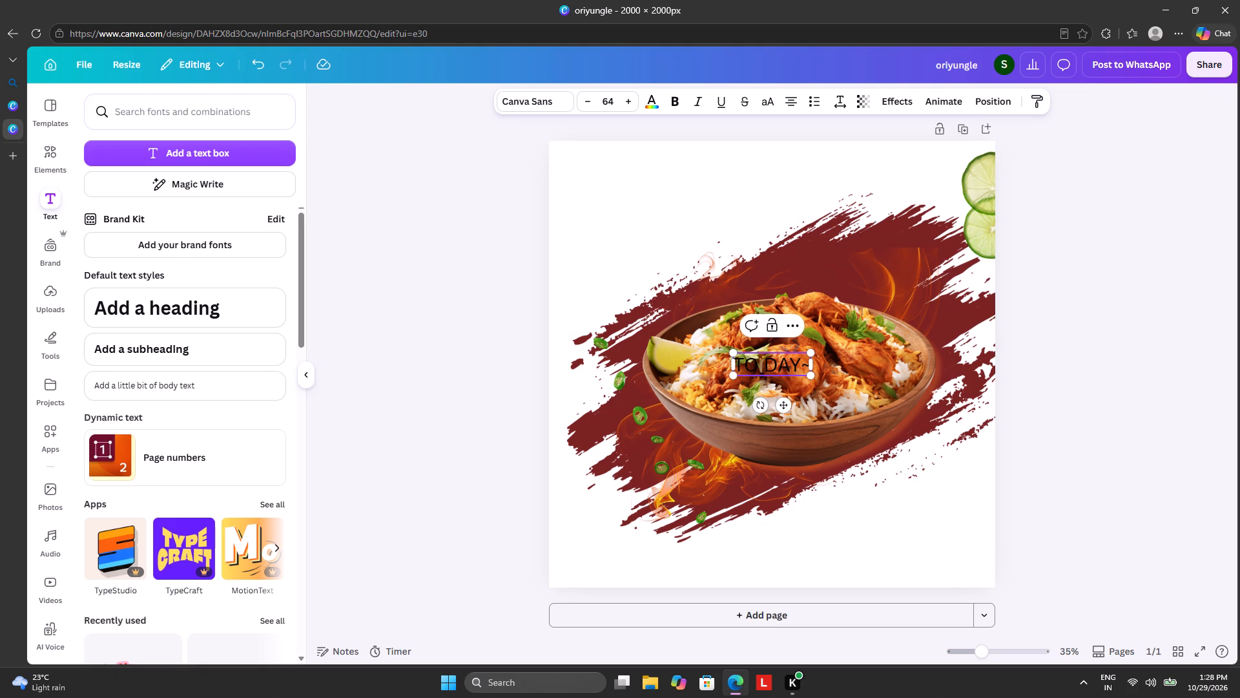
key("BackSpace")
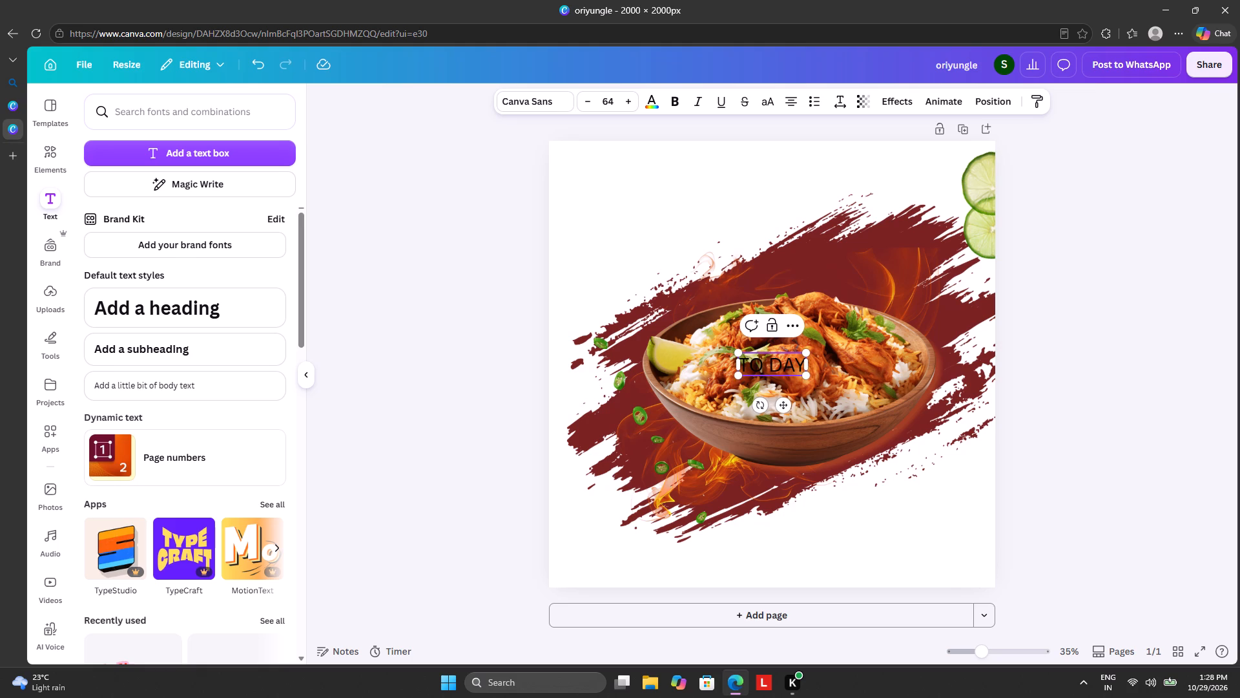
key("comma")
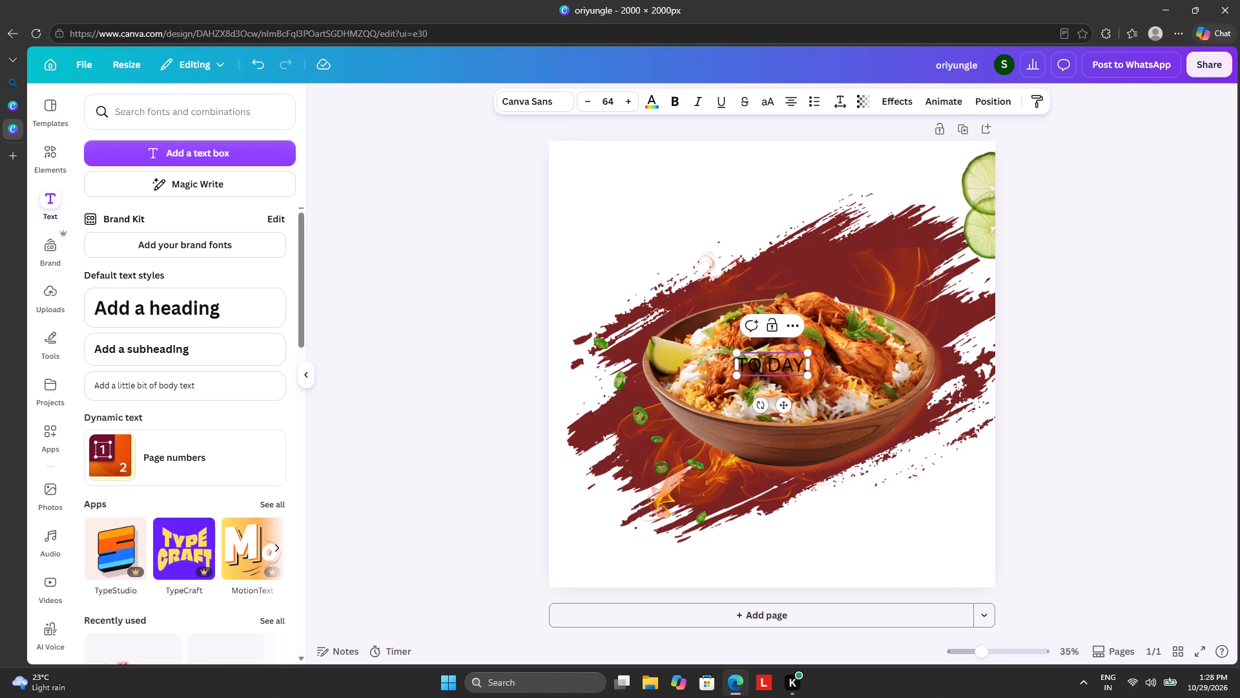
key("BackSpace")
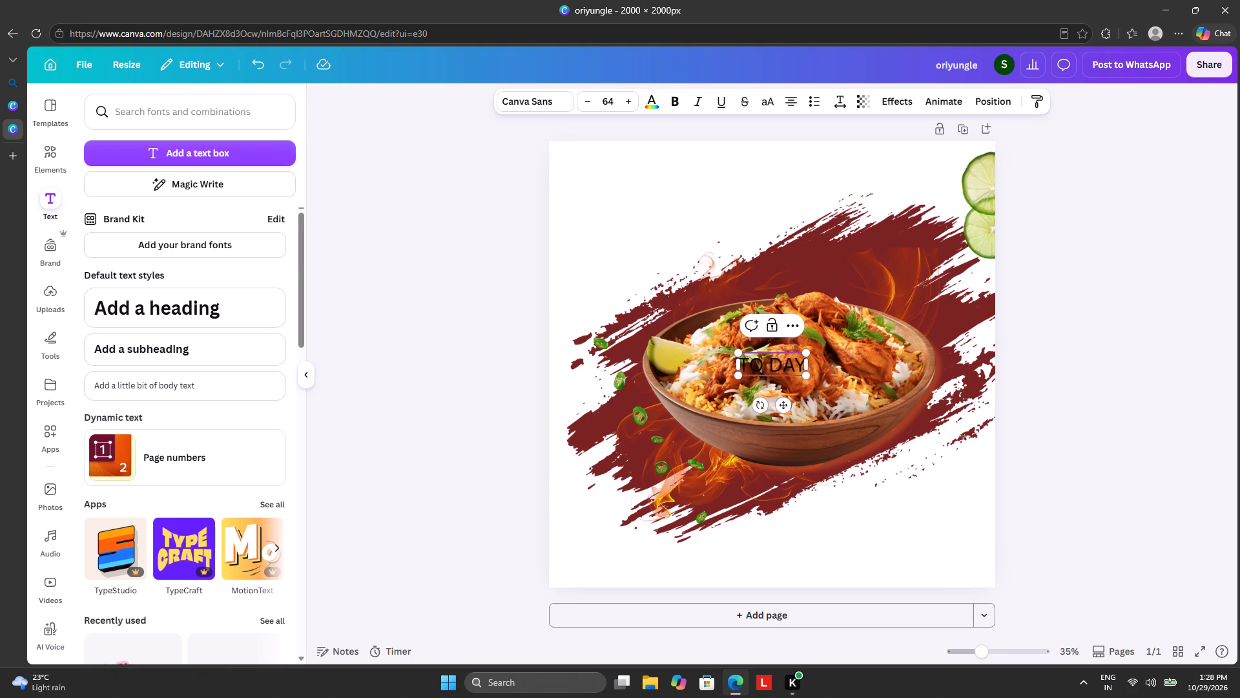
key("s")
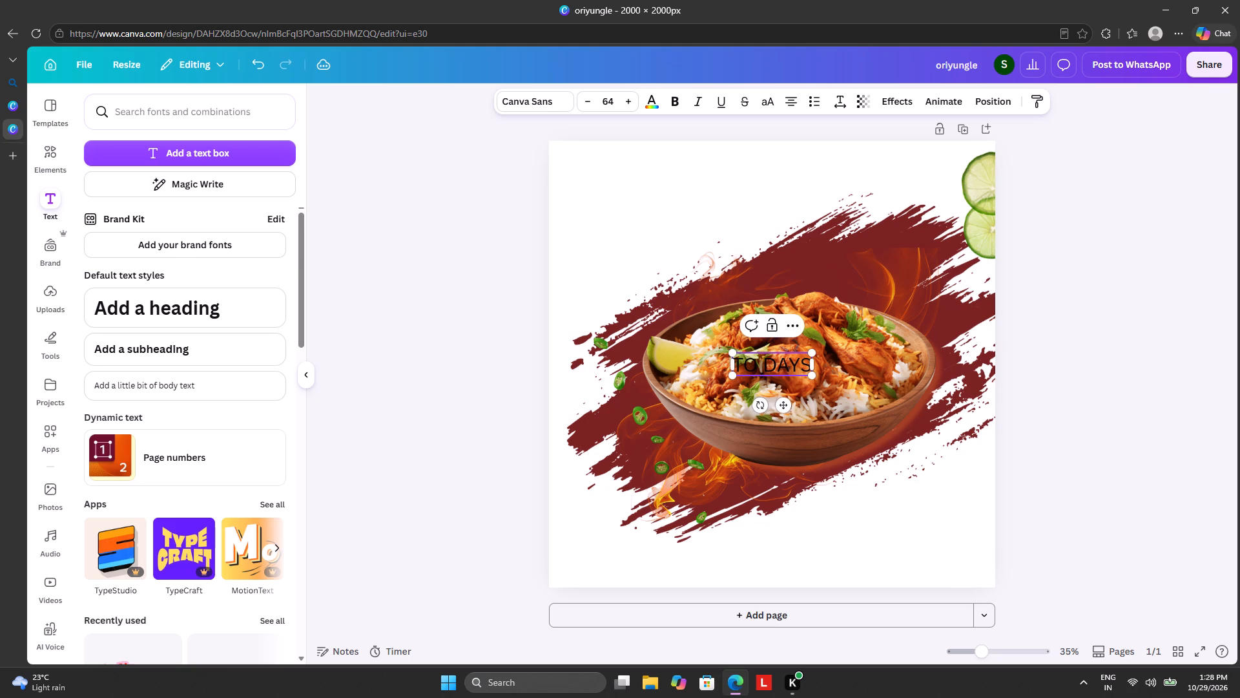
key("comma")
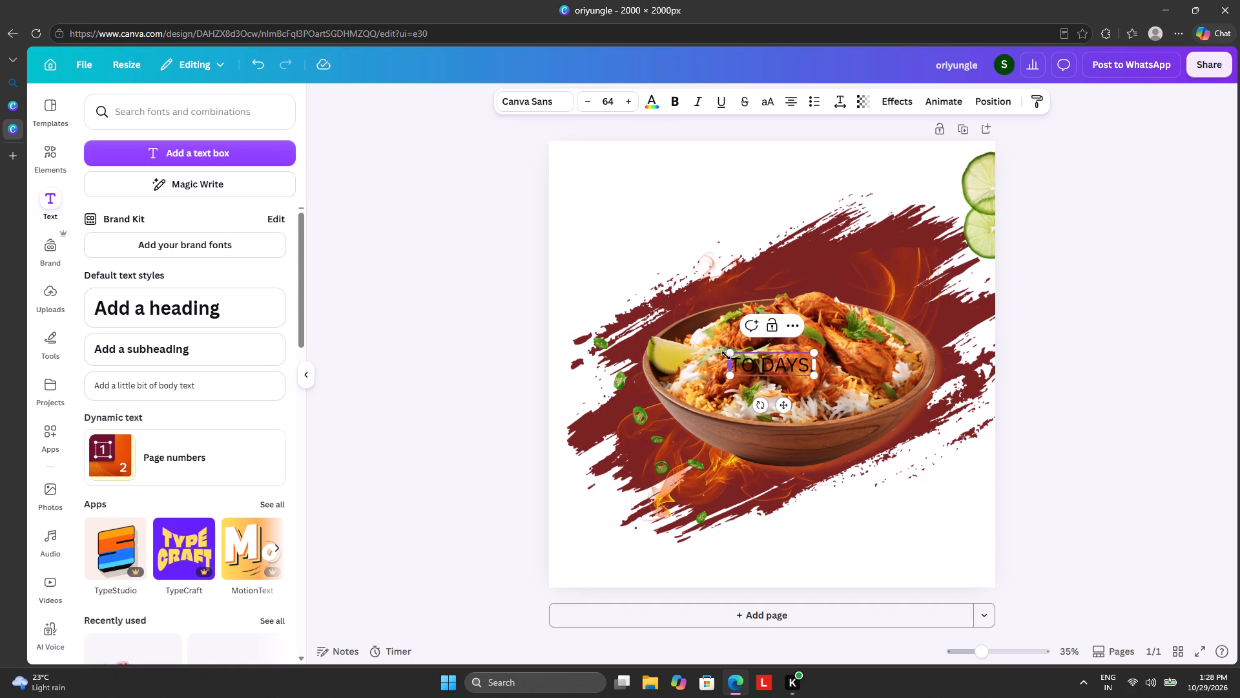
Enlarge the "TO DAYS," text to size 266 and move it to the top of the page above the bowl.
left_click_drag(728, 354, 455, 310)
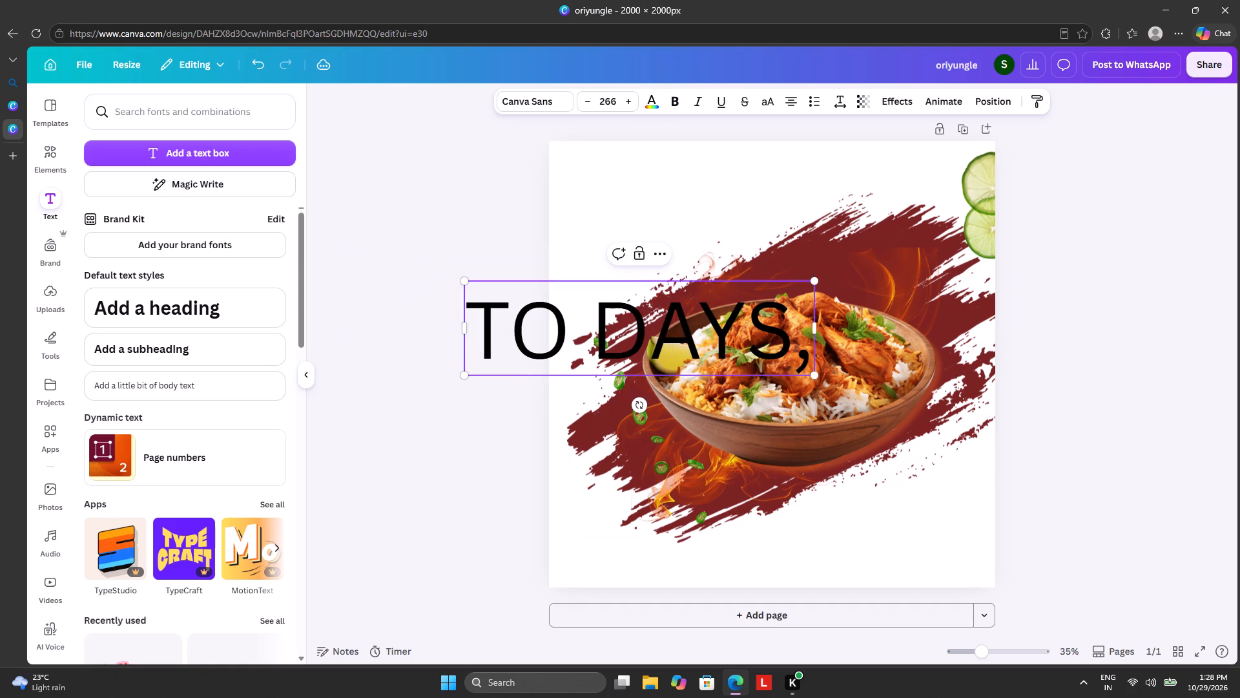
left_click_drag(535, 340, 667, 220)
left_click(428, 291)
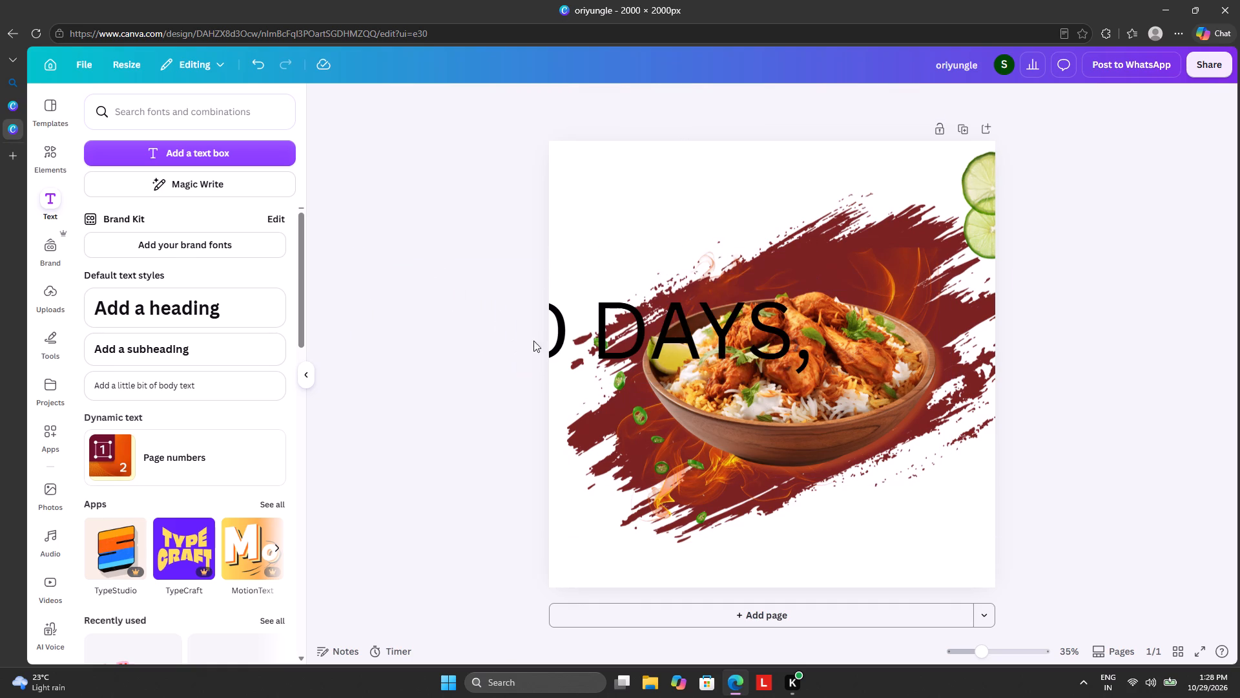
left_click(573, 328)
left_click_drag(575, 328, 701, 202)
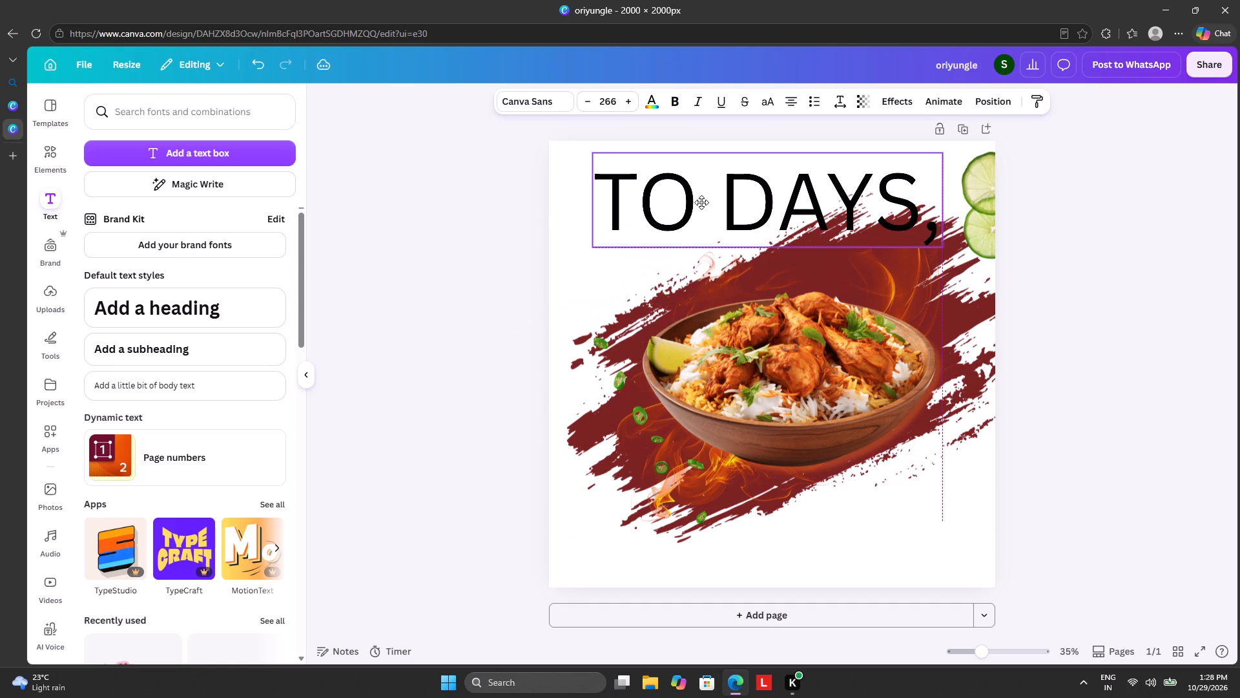
left_click_drag(701, 202, 701, 197)
Try bold and League Spartan on the "TO DAYS," heading, and set its font to Archivo Black.
left_click(540, 98)
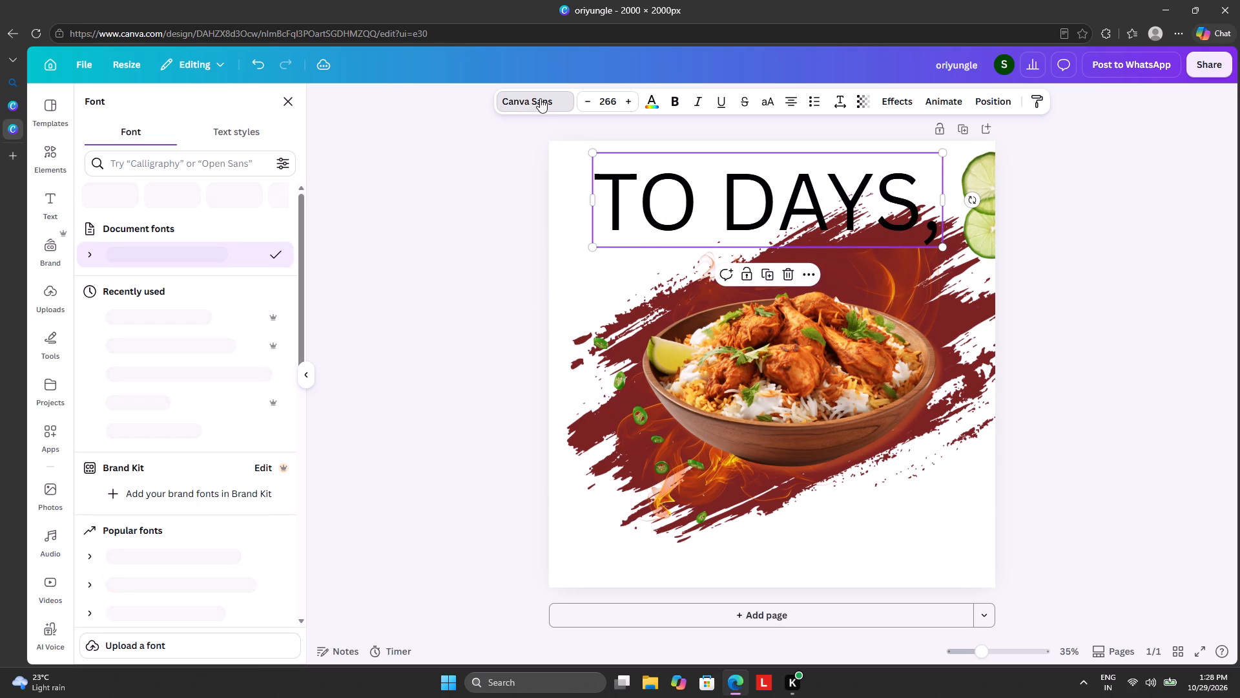
scroll(193, 407, "down", 5)
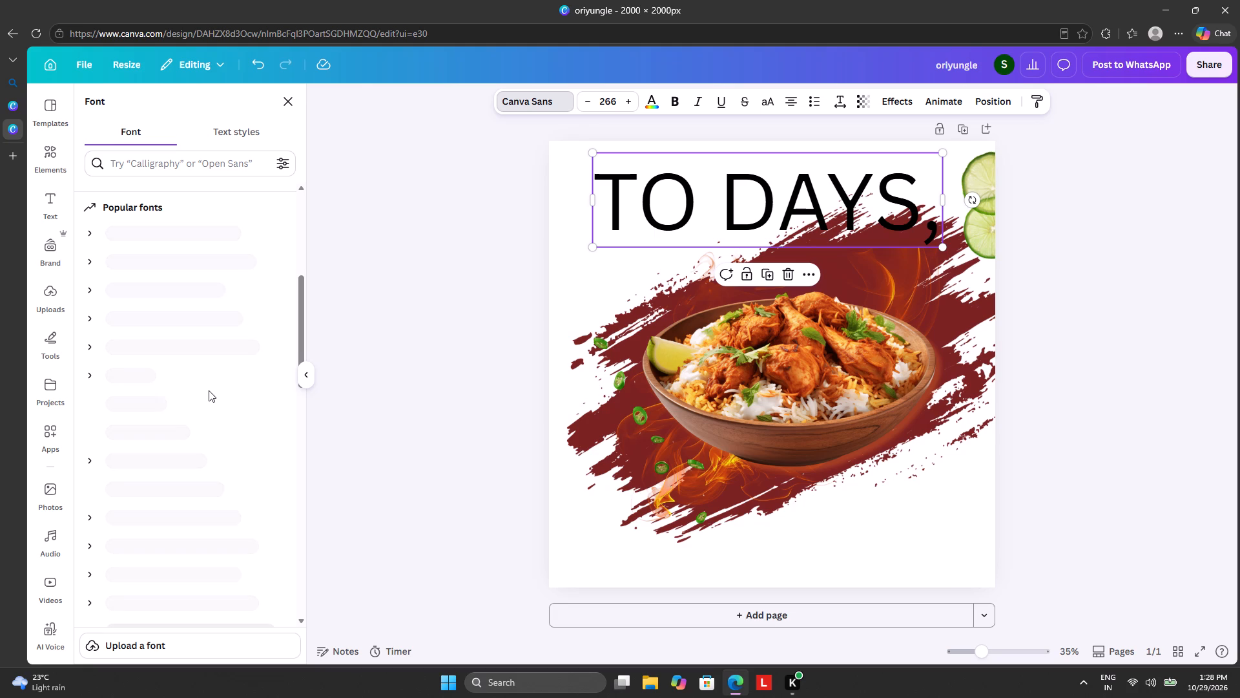
left_click(675, 104)
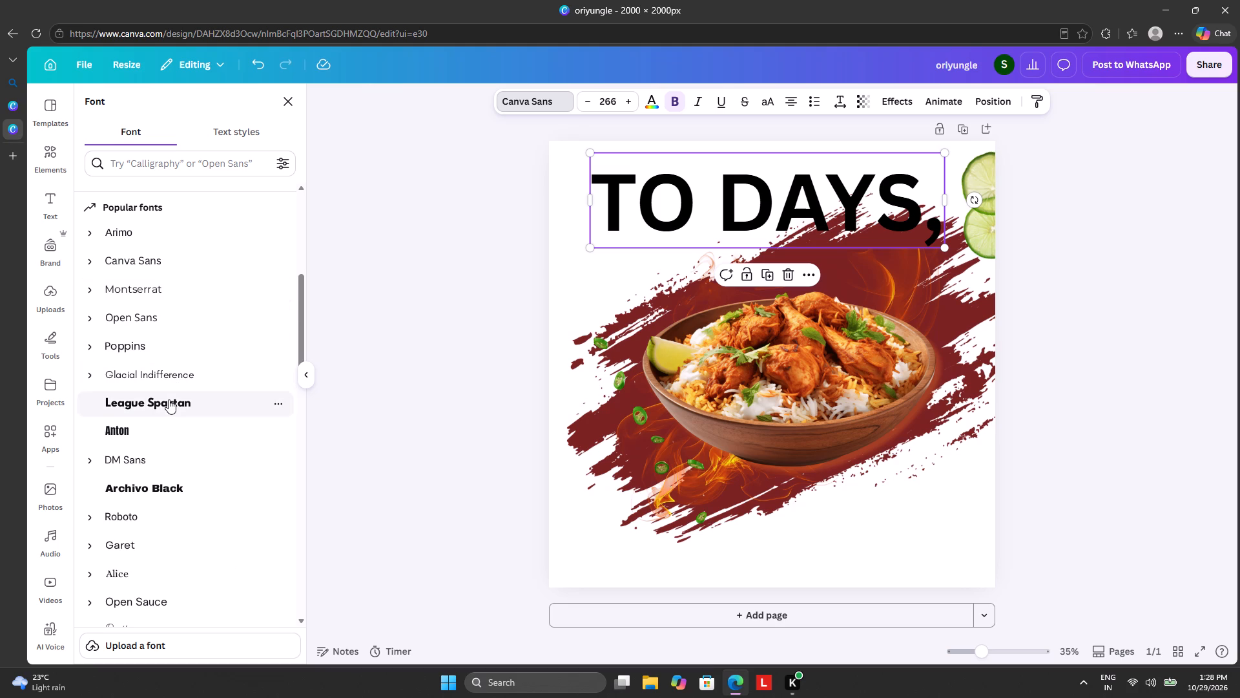
left_click(169, 399)
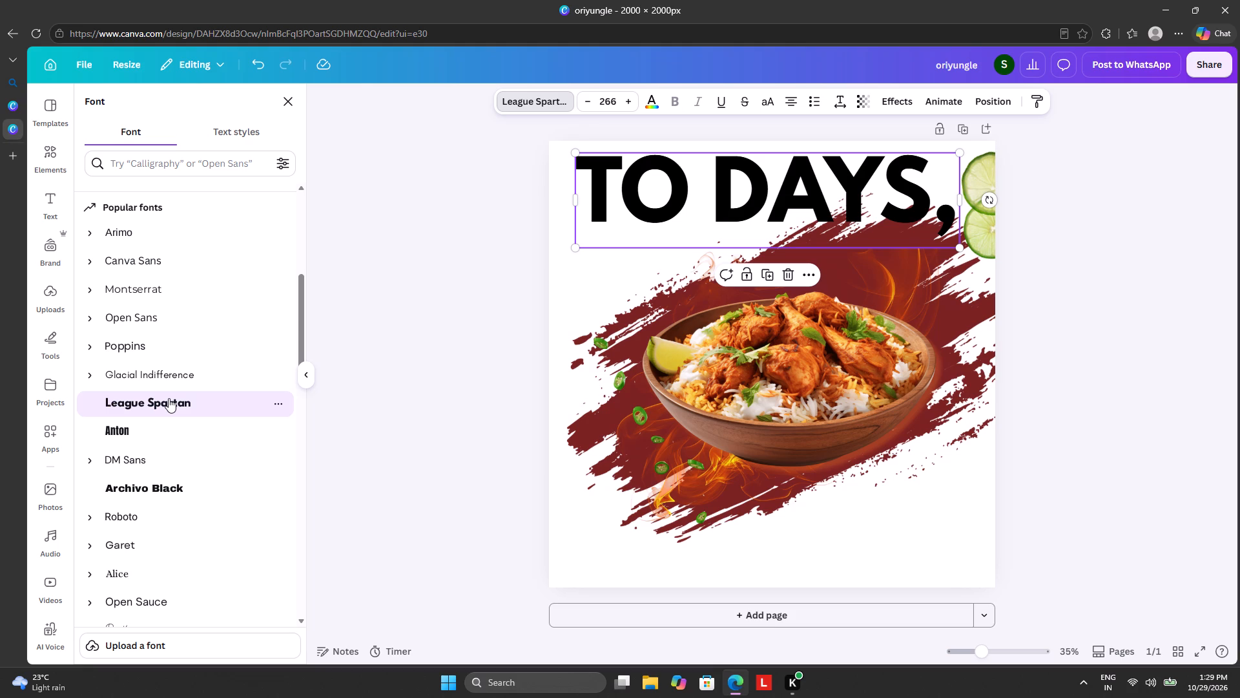
left_click(164, 488)
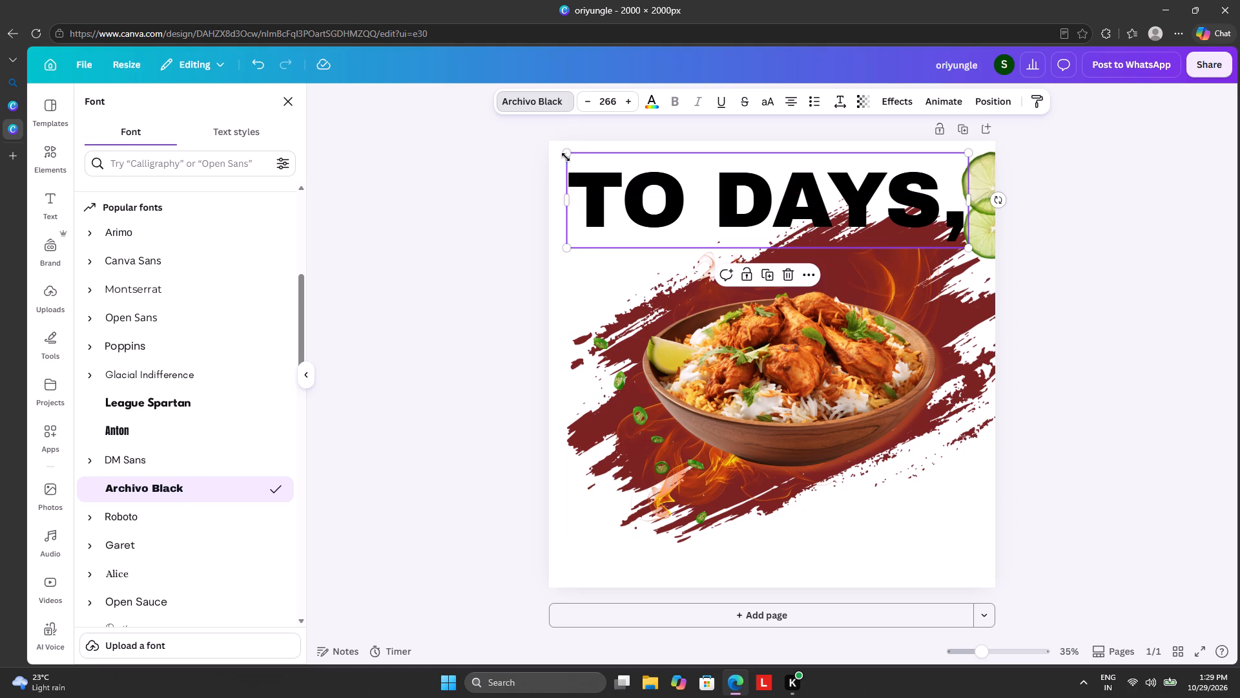
Shrink the "TO DAYS," heading to size 111 and place it near the page's top centre, above the brush stroke.
left_click_drag(566, 155, 801, 206)
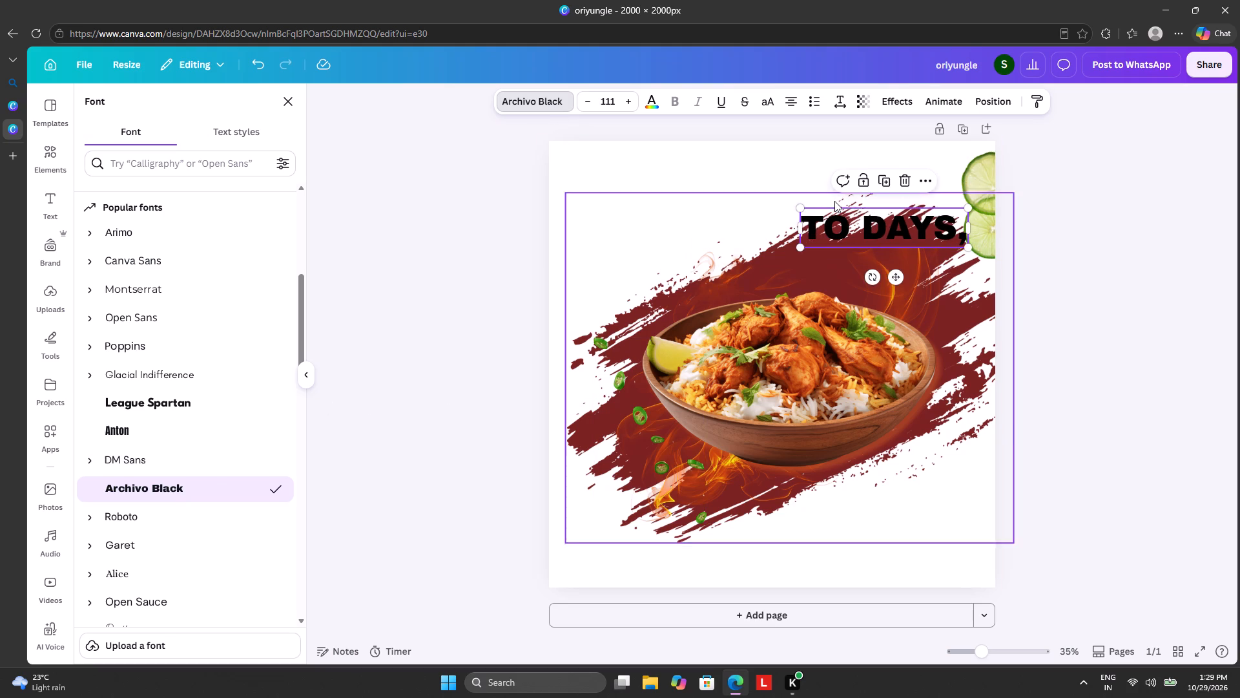
left_click_drag(873, 215, 770, 176)
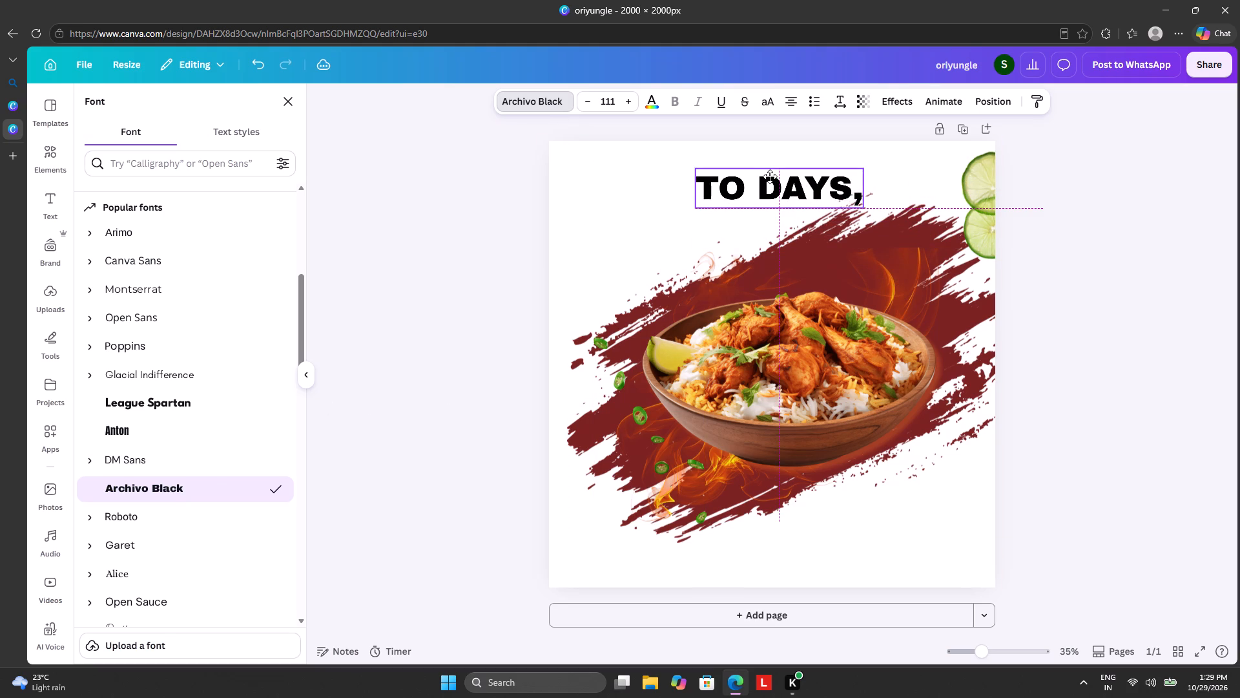
left_click_drag(770, 176, 754, 155)
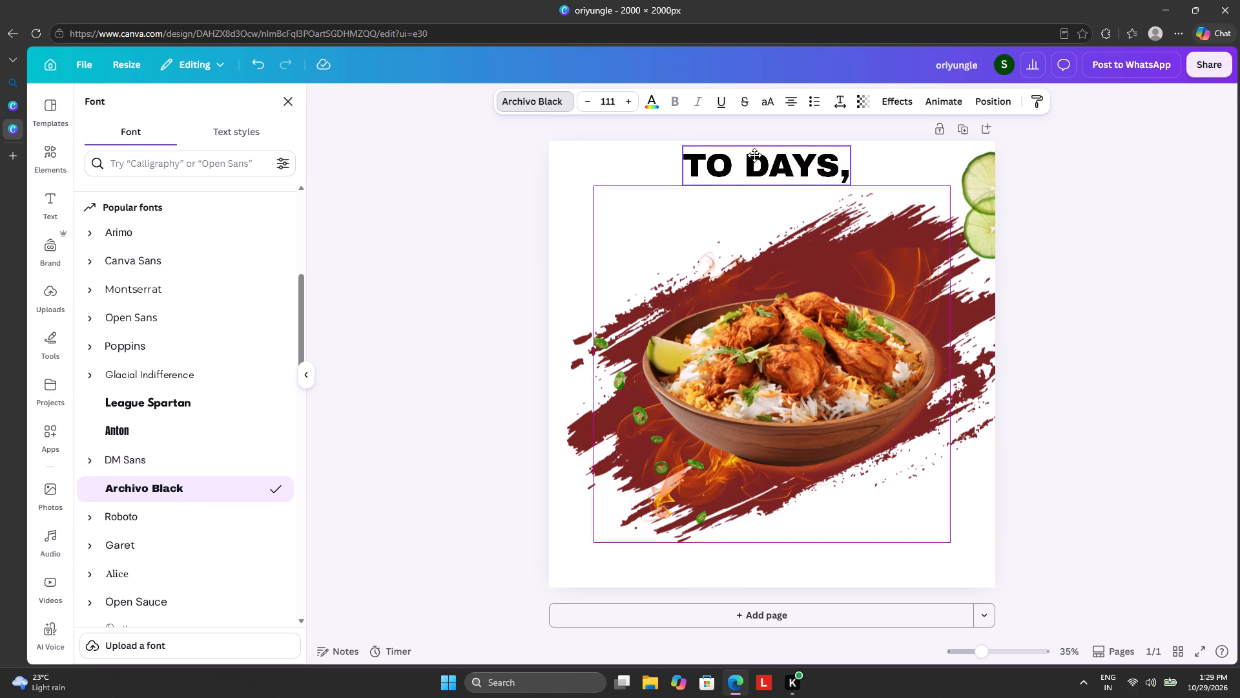
left_click_drag(754, 155, 747, 161)
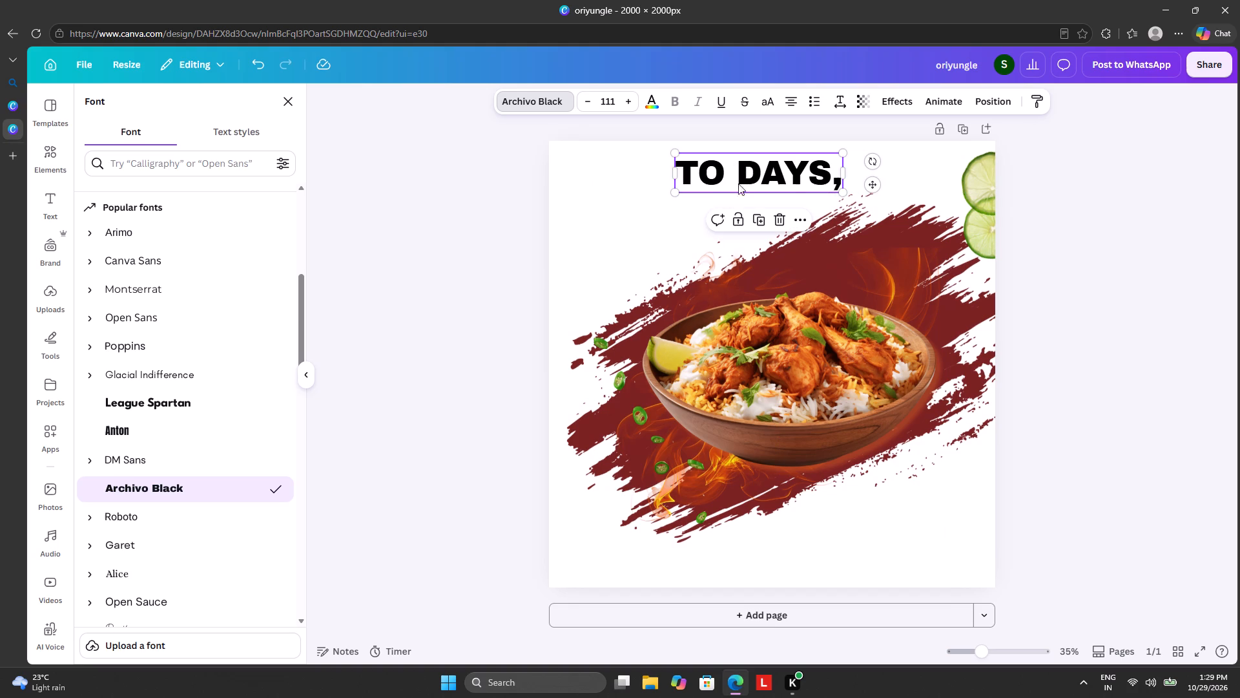
Remove the space in the heading so it reads "TODAYS,".
left_click(738, 171)
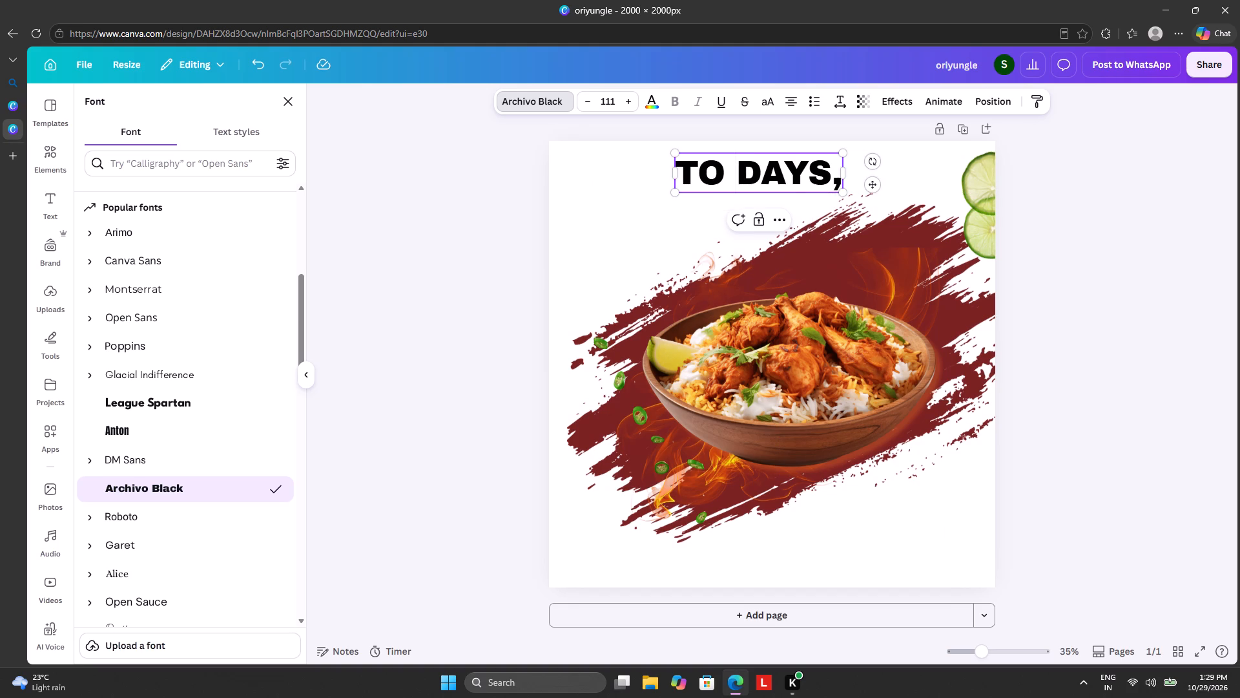
key("BackSpace")
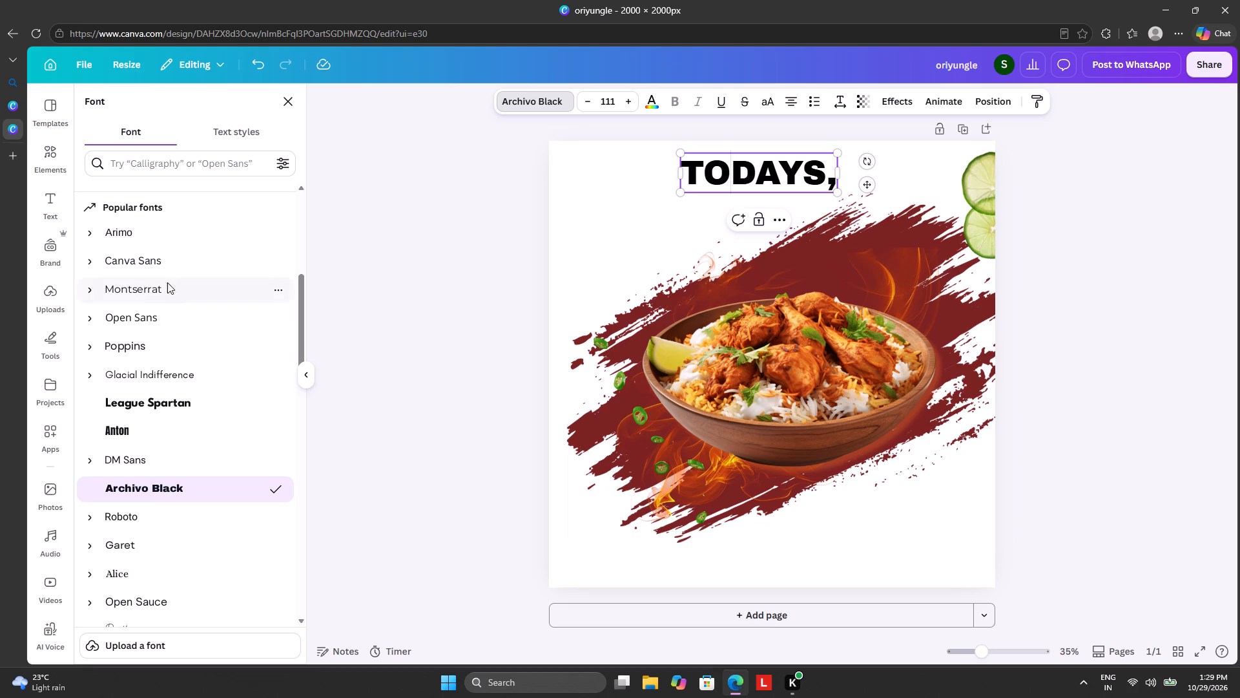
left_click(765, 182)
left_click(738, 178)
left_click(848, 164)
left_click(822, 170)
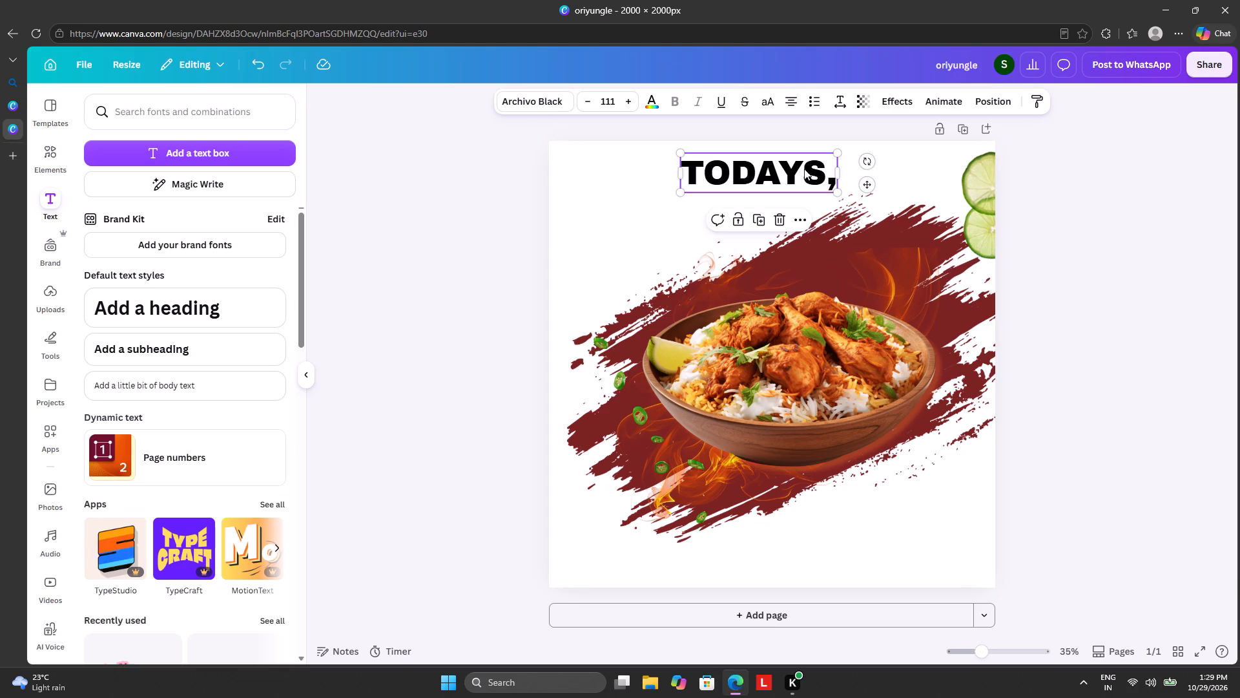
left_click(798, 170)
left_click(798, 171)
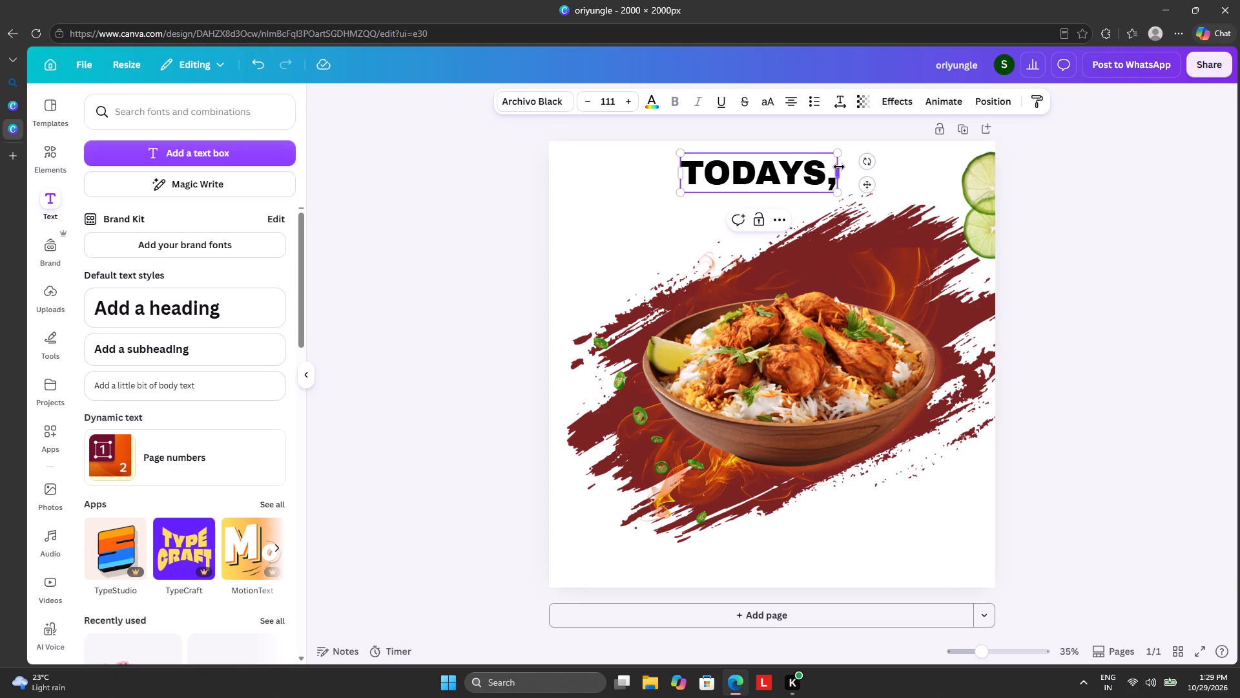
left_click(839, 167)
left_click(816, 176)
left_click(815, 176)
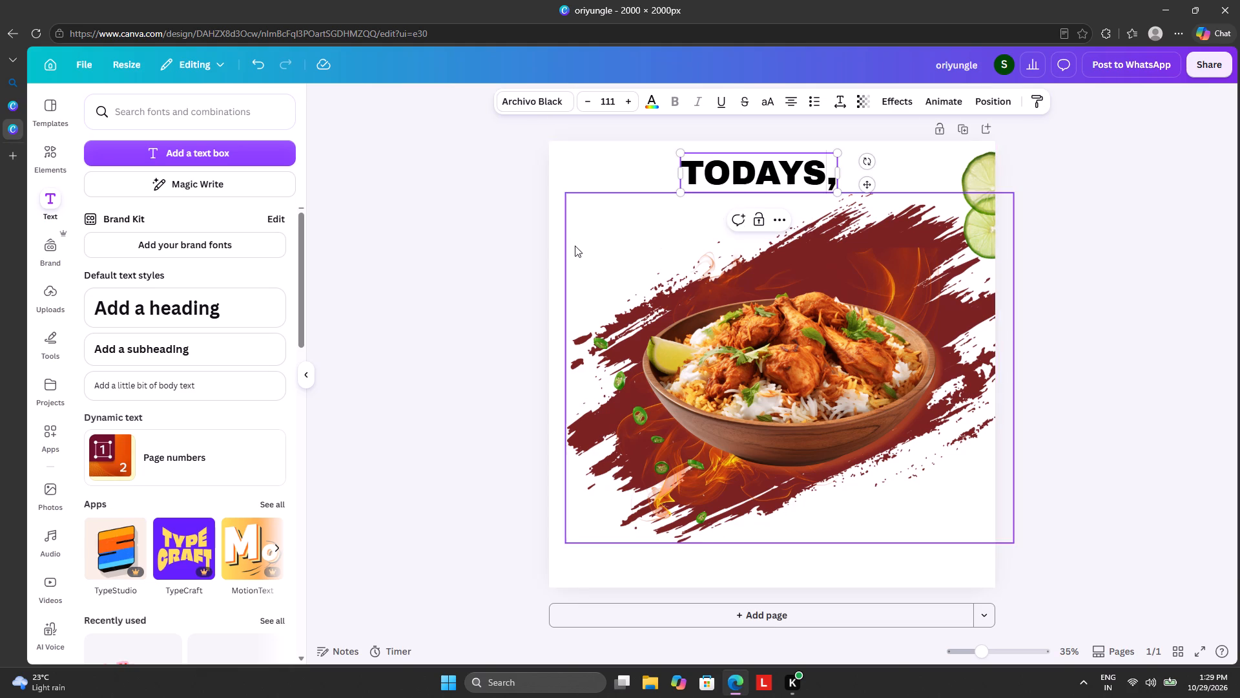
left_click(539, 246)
Duplicate the "TODAYS," heading and place the copy below and to the left of the original, above the bowl.
left_click(691, 161)
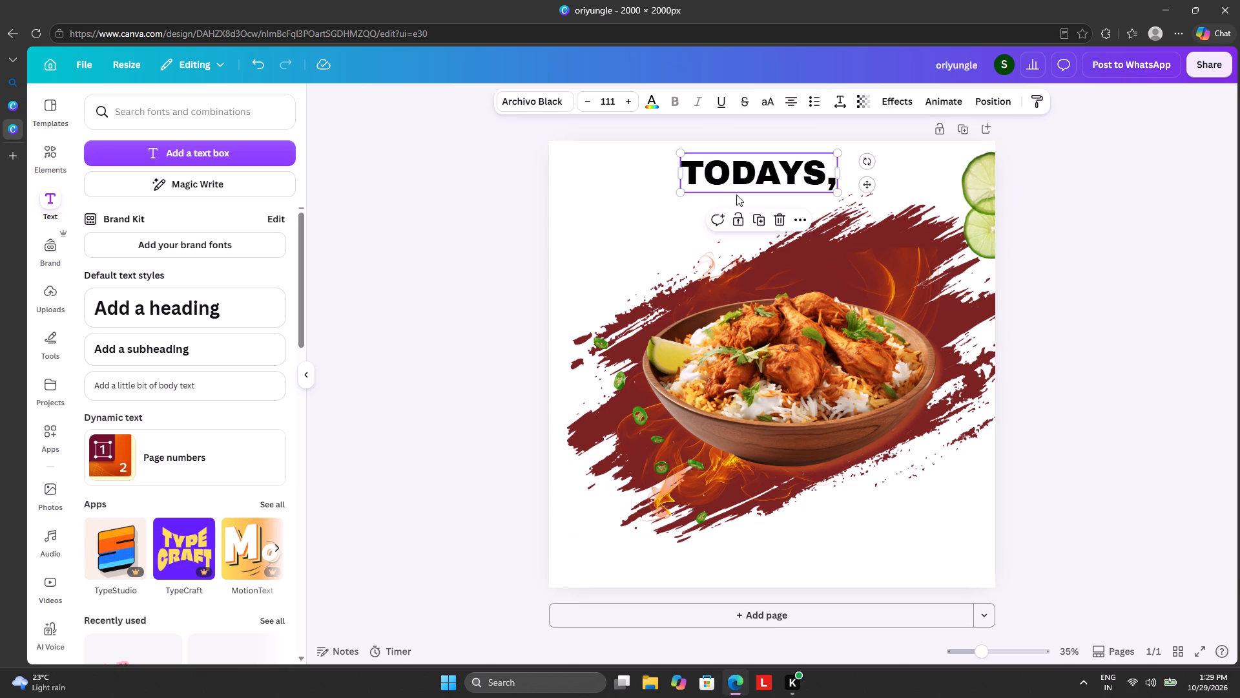
left_click(758, 221)
left_click_drag(749, 168, 676, 257)
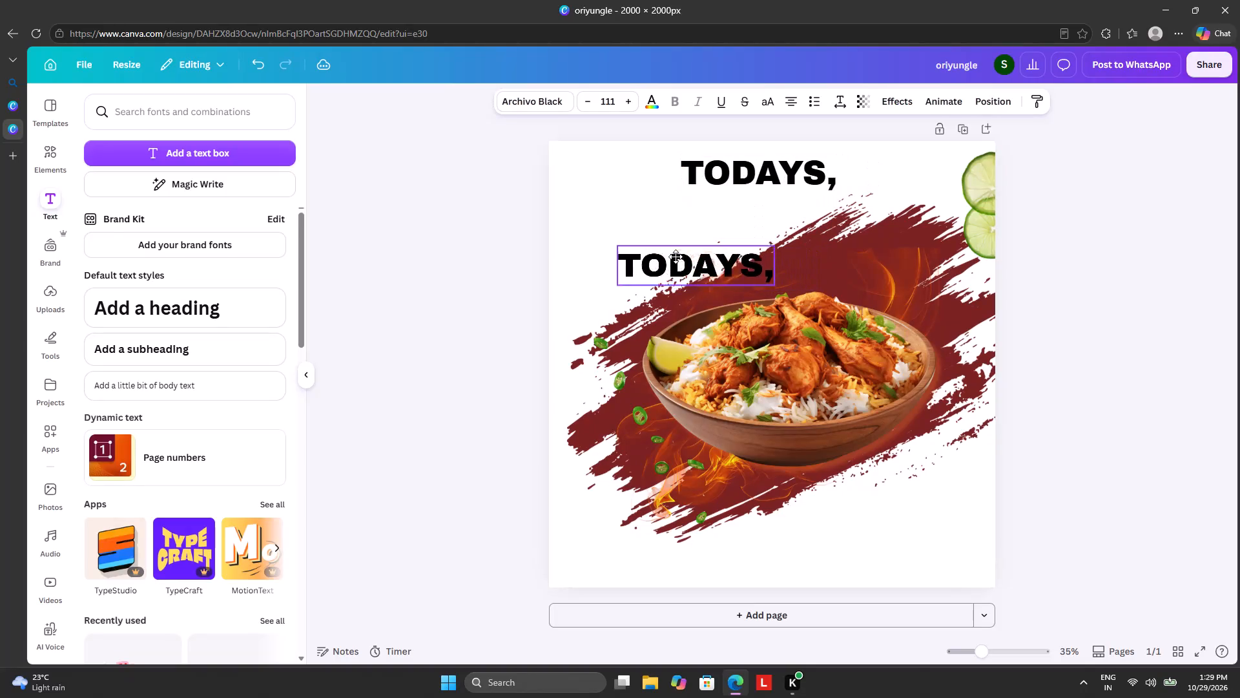
left_click_drag(676, 257, 641, 251)
Replace the duplicated heading's text with "Special".
left_click(725, 258)
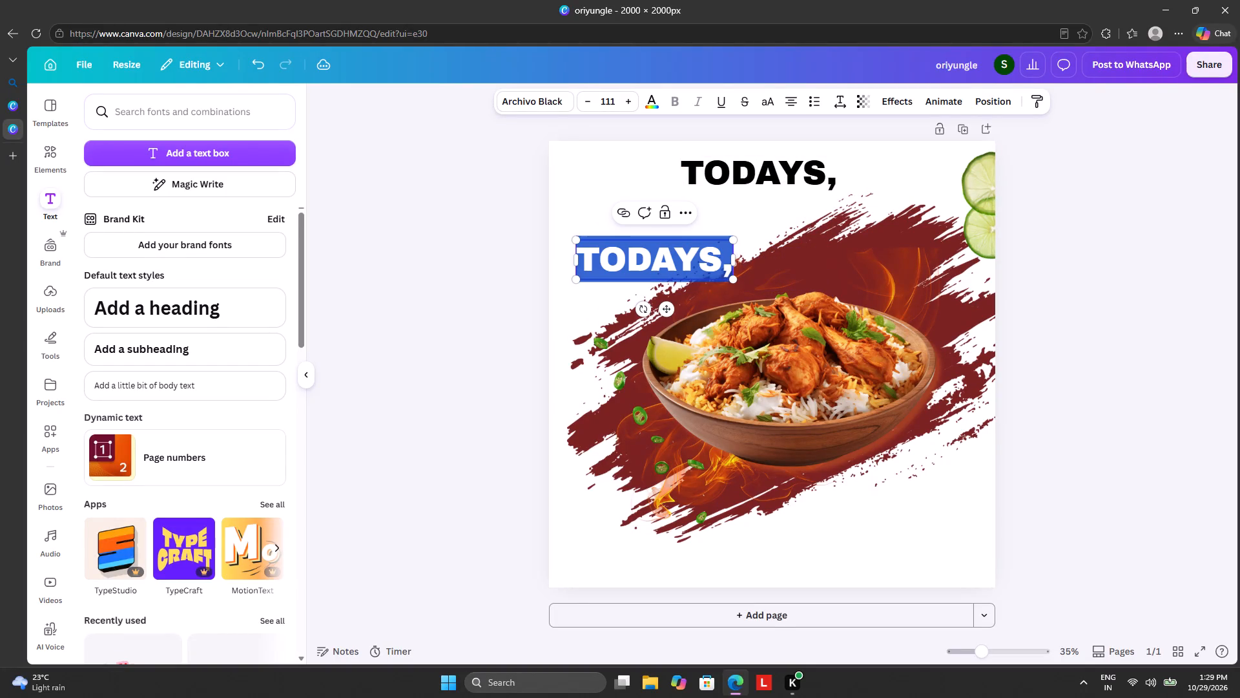
key("BackSpace")
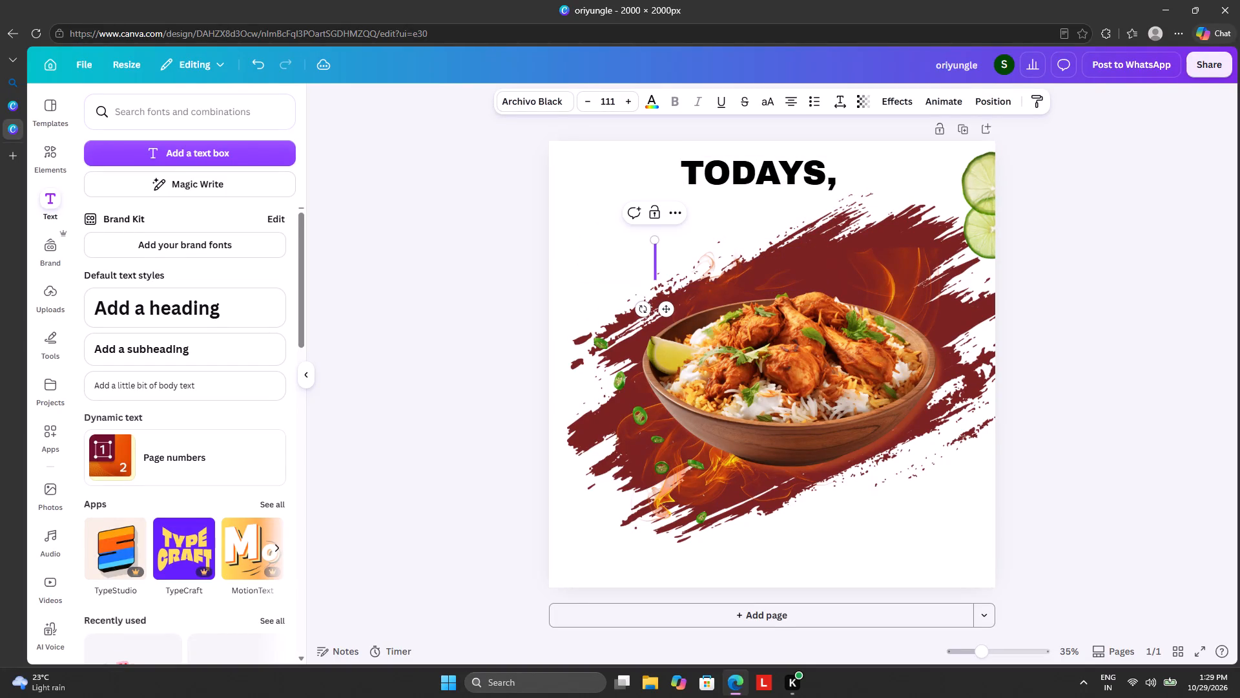
key("s")
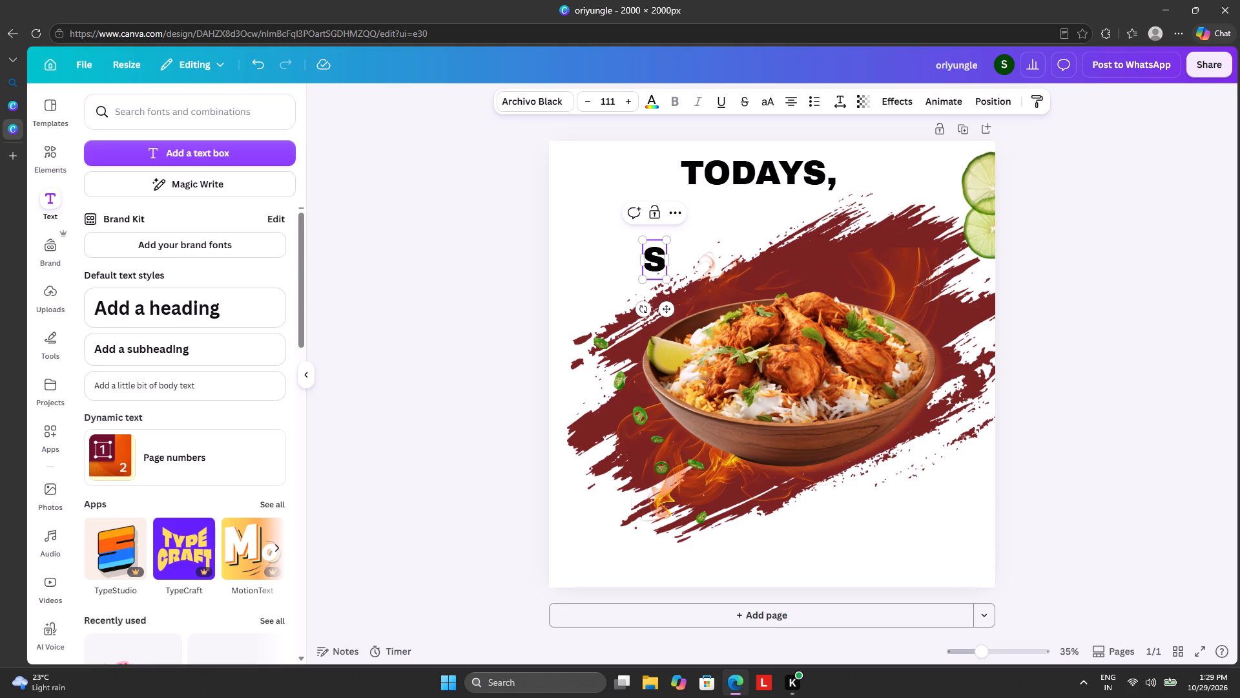
key("p")
key("e")
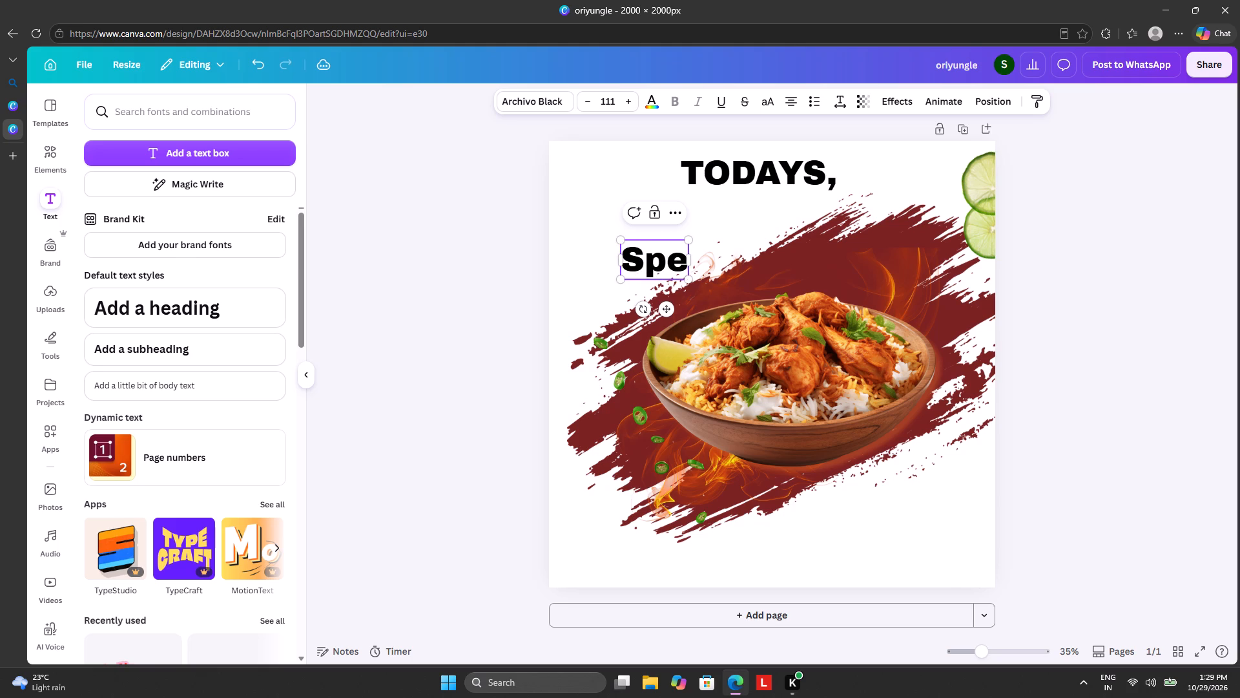
key("c")
type("ial")
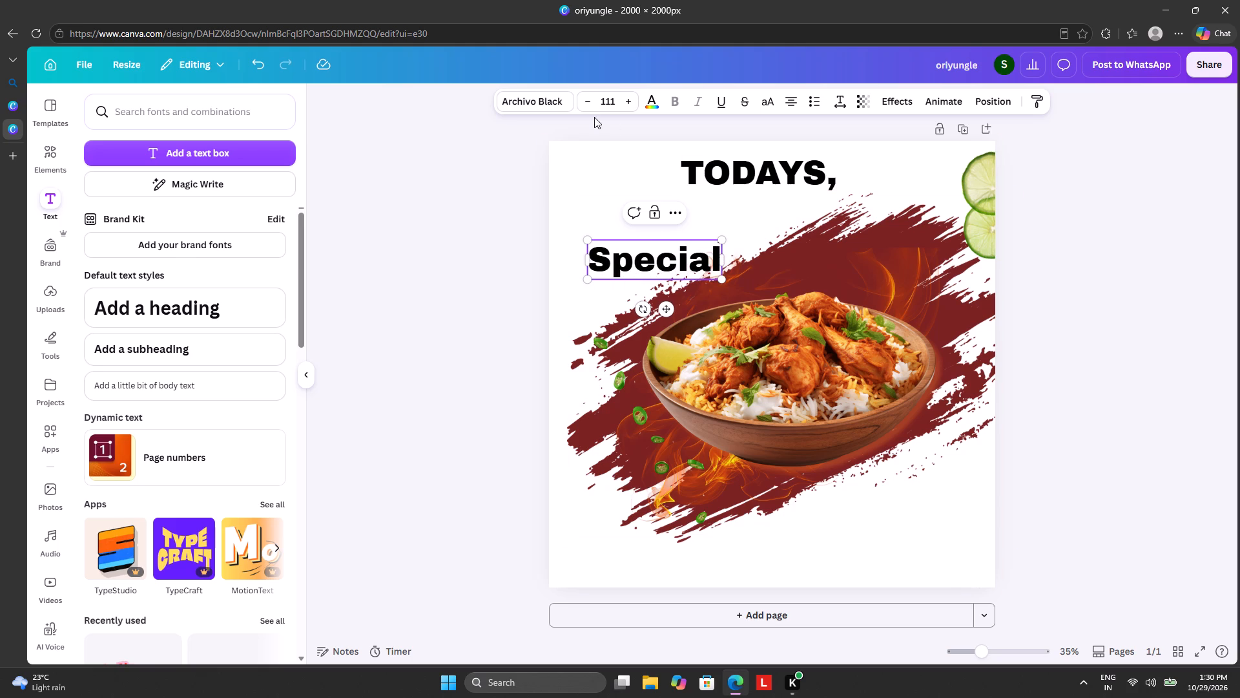
Try Shrikhand on the "Special" text, and set its font to Bukhari Script.
left_click(498, 93)
scroll(227, 303, "down", 6)
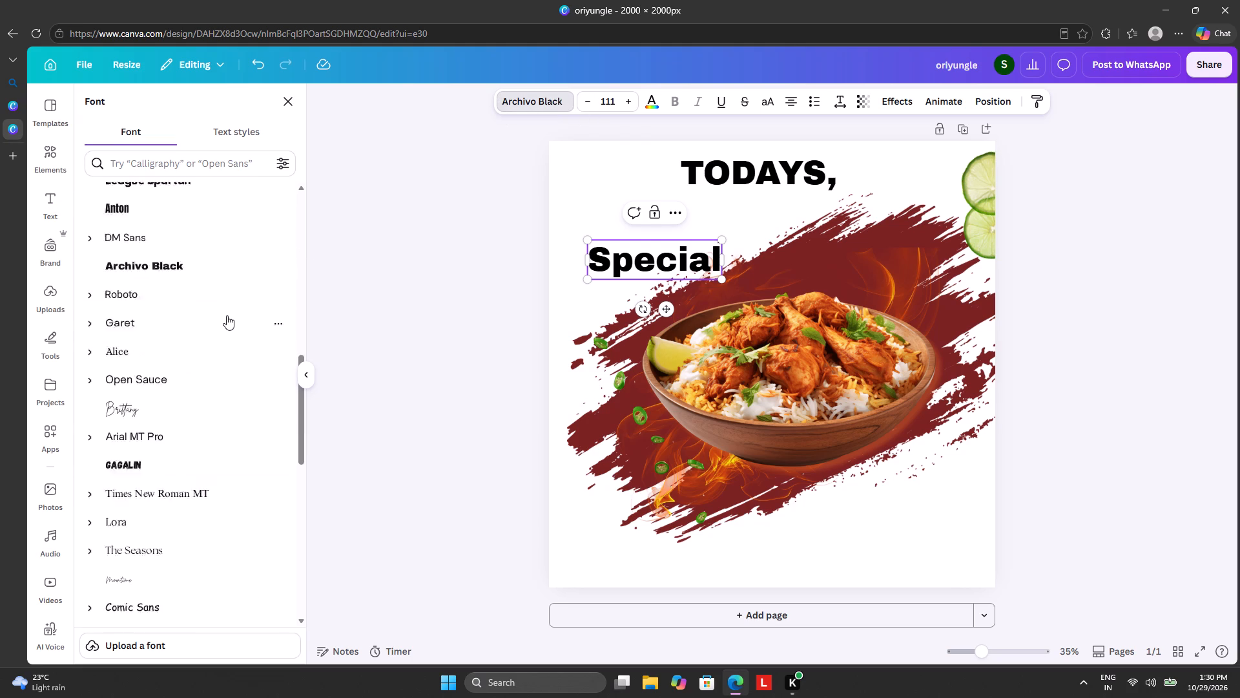
scroll(227, 315, "down", 3)
left_click(222, 296)
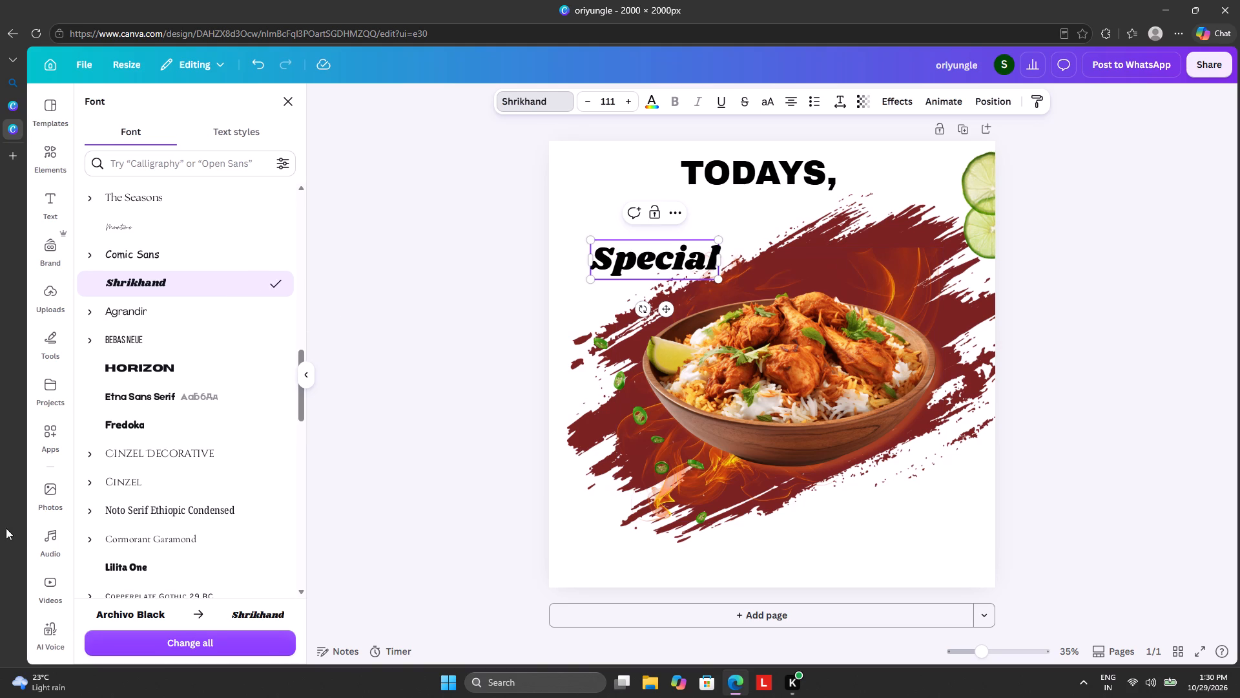
scroll(165, 479, "down", 5)
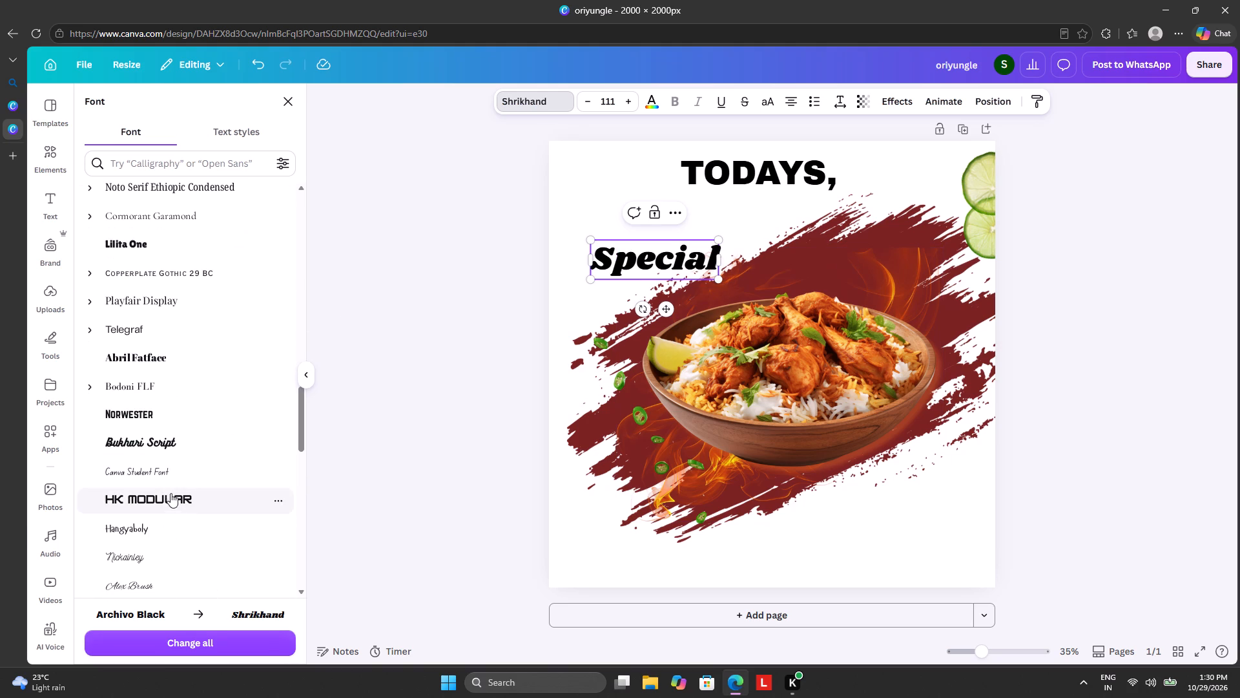
scroll(164, 421, "down", 1)
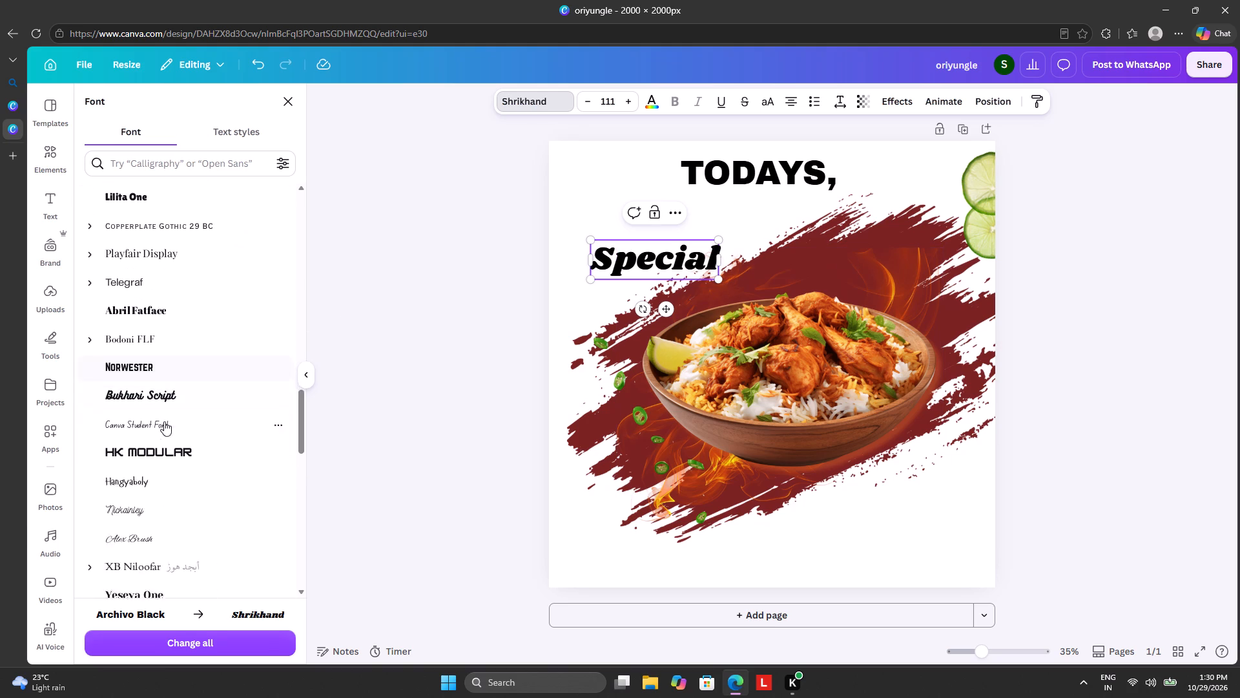
left_click(156, 379)
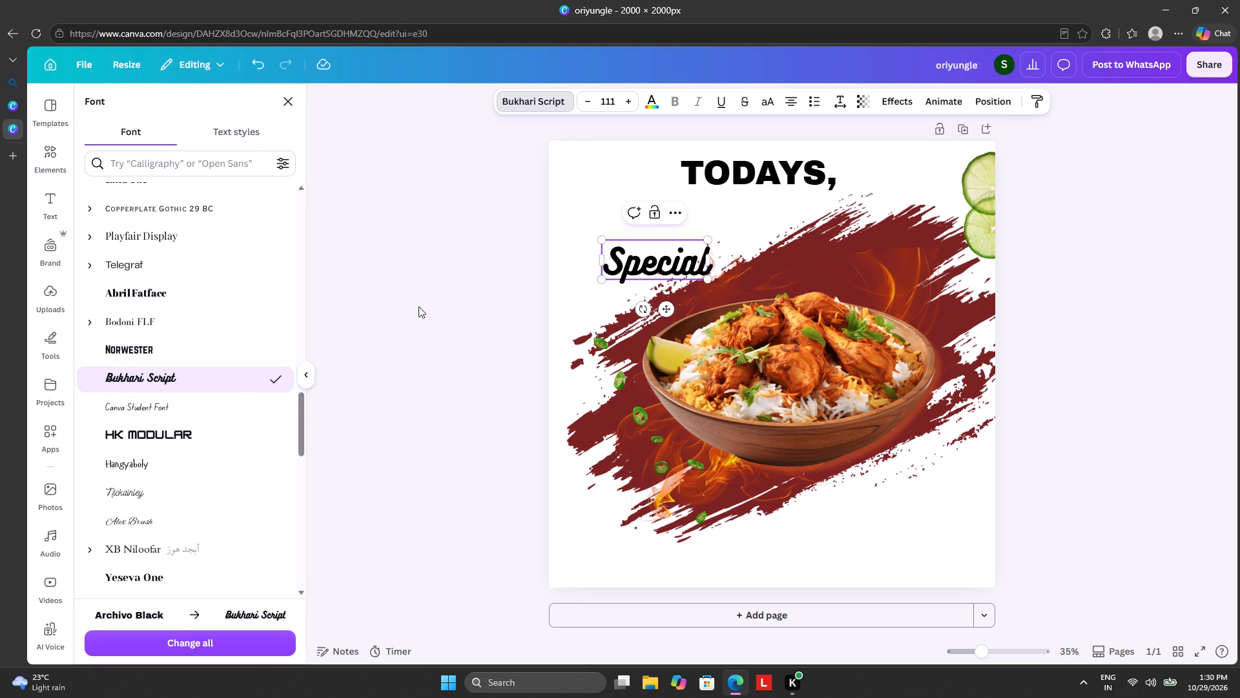
Enlarge the "Special" text to size 225 and place it just under "TODAYS,", slightly overlapping it.
left_click_drag(606, 279, 601, 288)
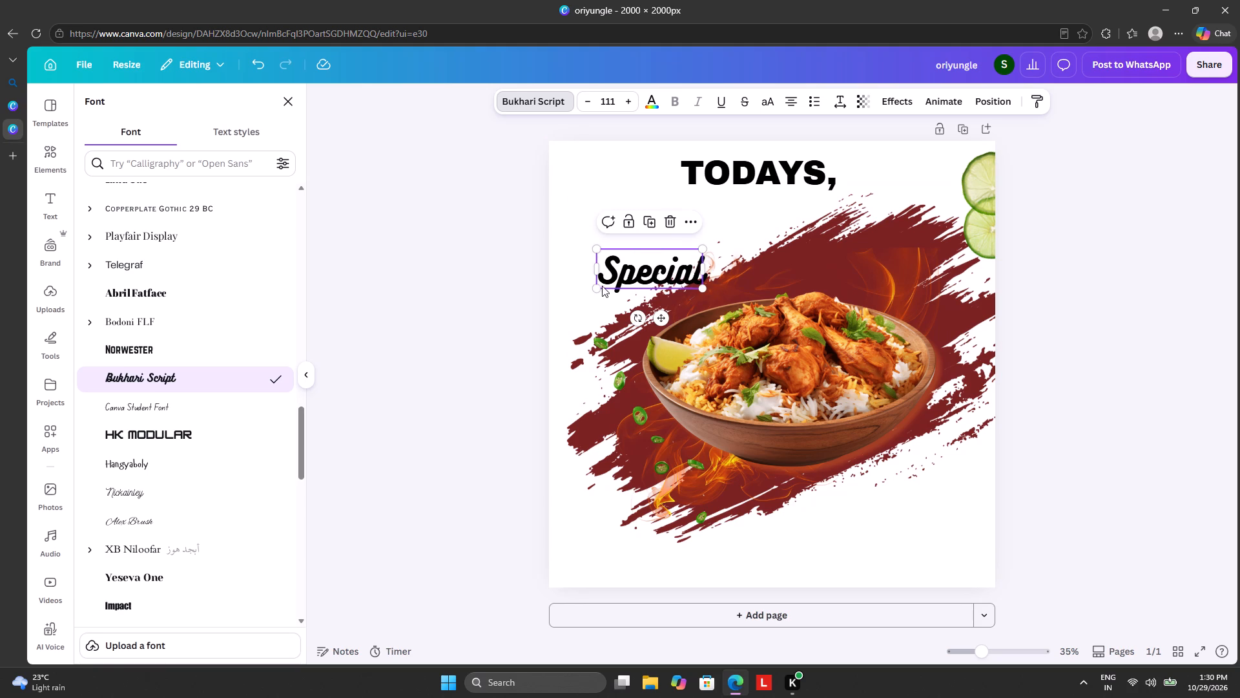
left_click_drag(599, 287, 500, 352)
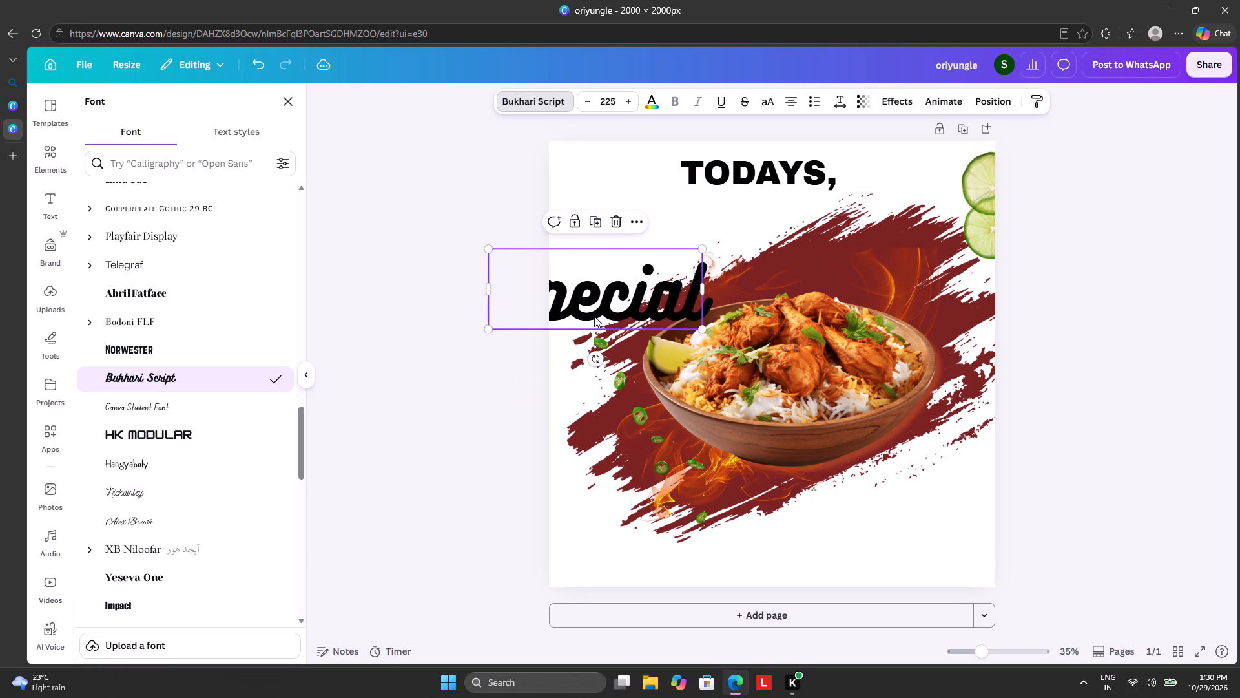
left_click_drag(594, 313, 743, 226)
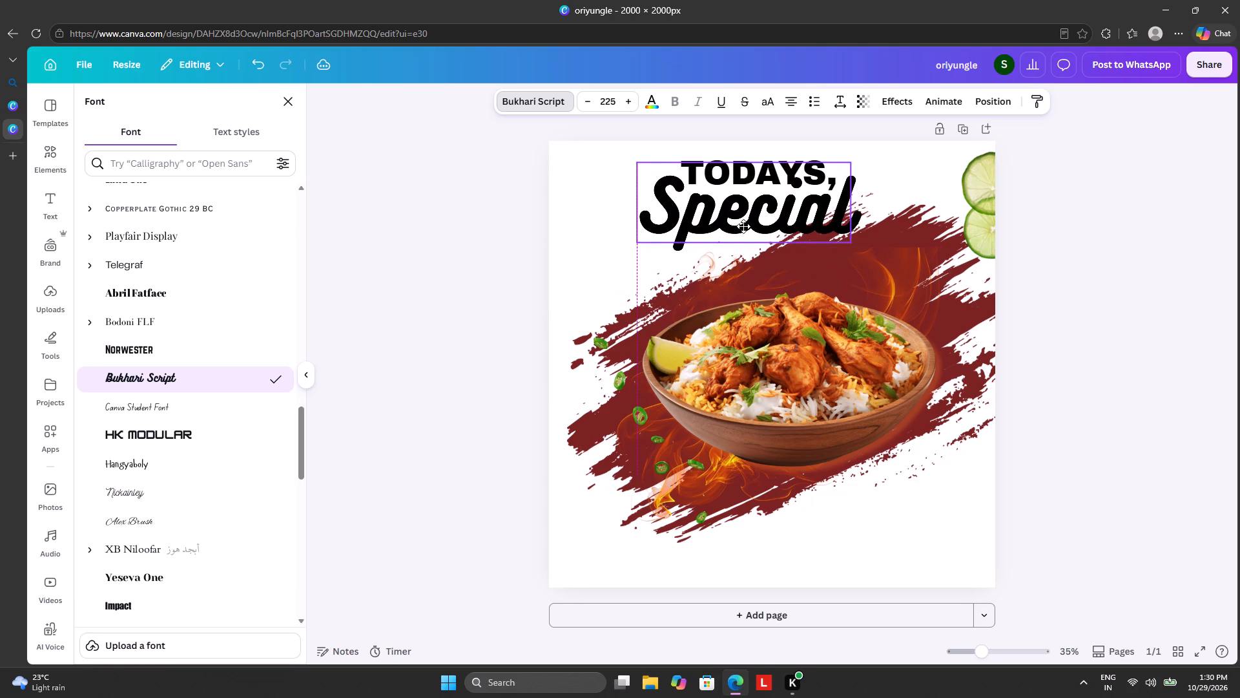
left_click_drag(743, 226, 741, 226)
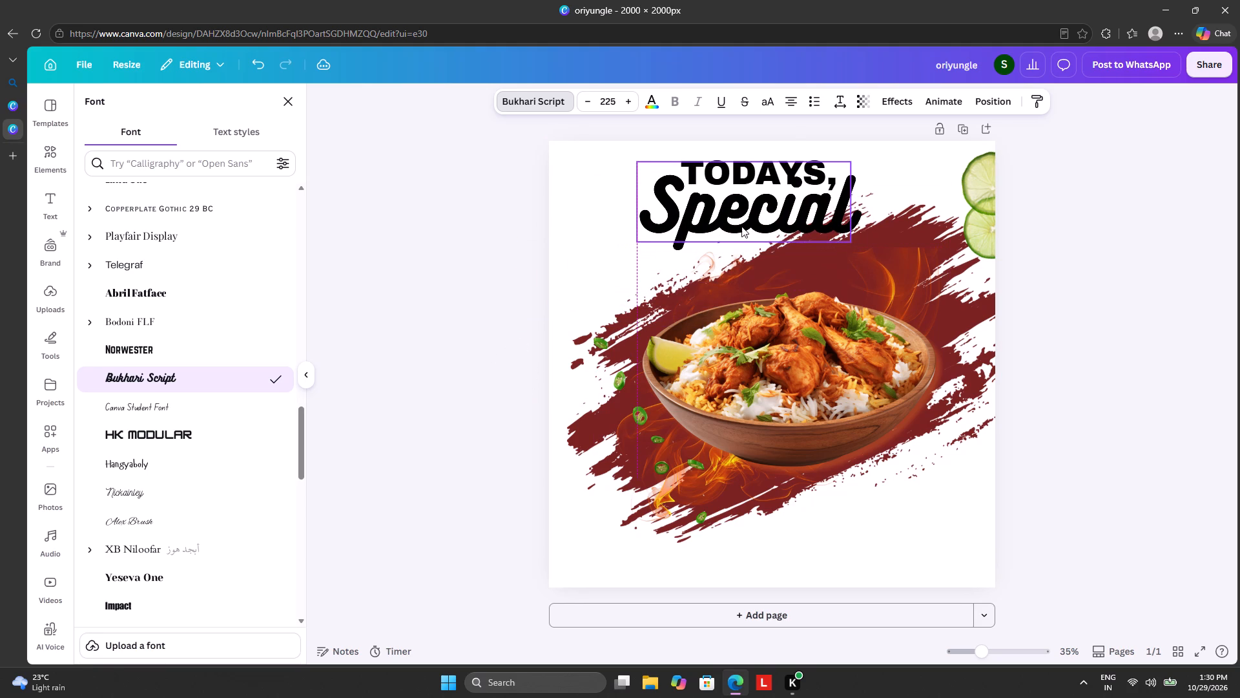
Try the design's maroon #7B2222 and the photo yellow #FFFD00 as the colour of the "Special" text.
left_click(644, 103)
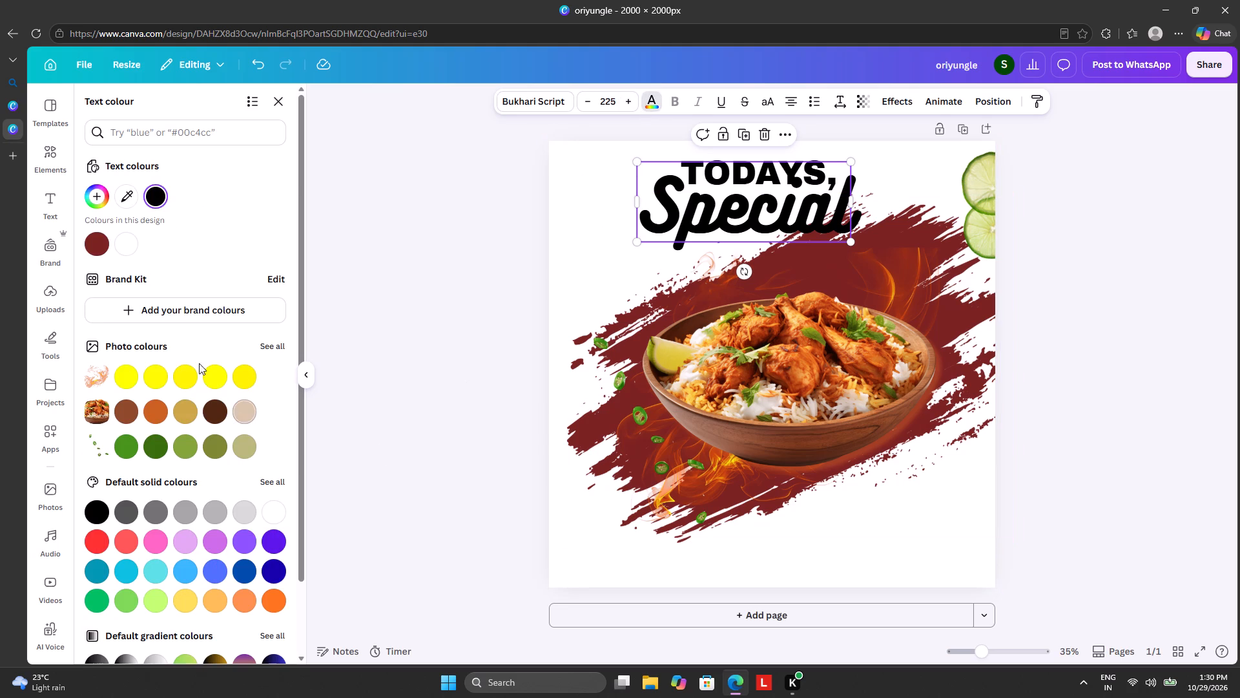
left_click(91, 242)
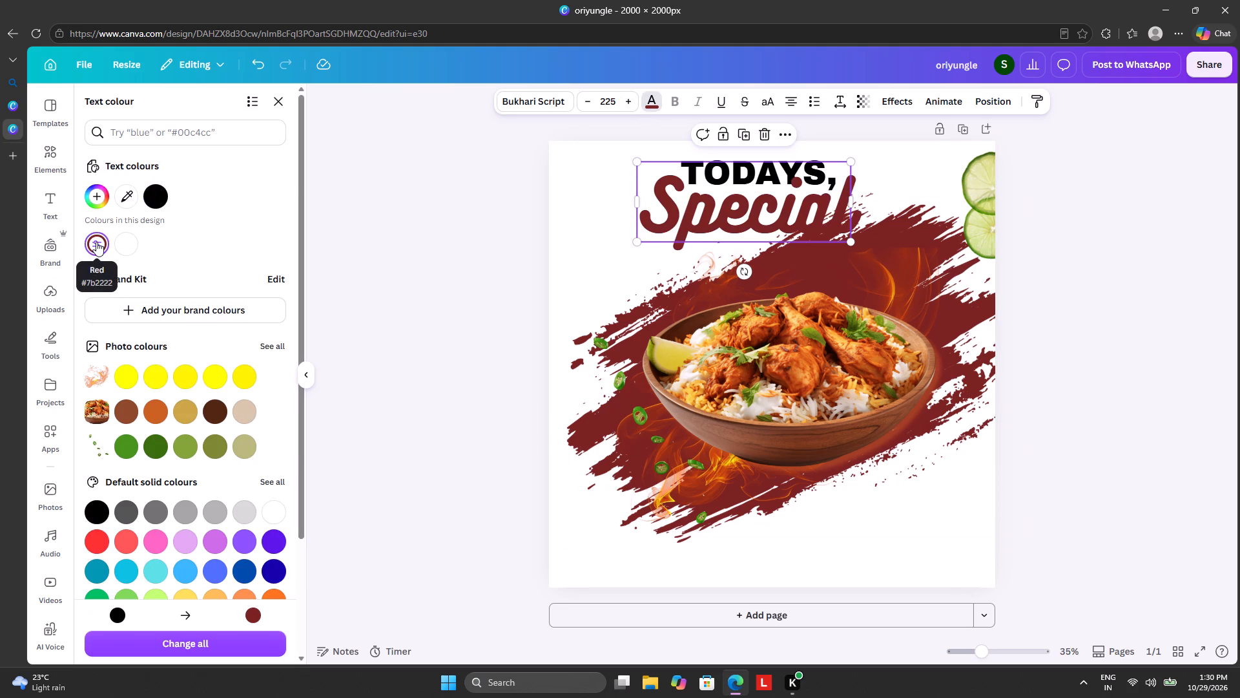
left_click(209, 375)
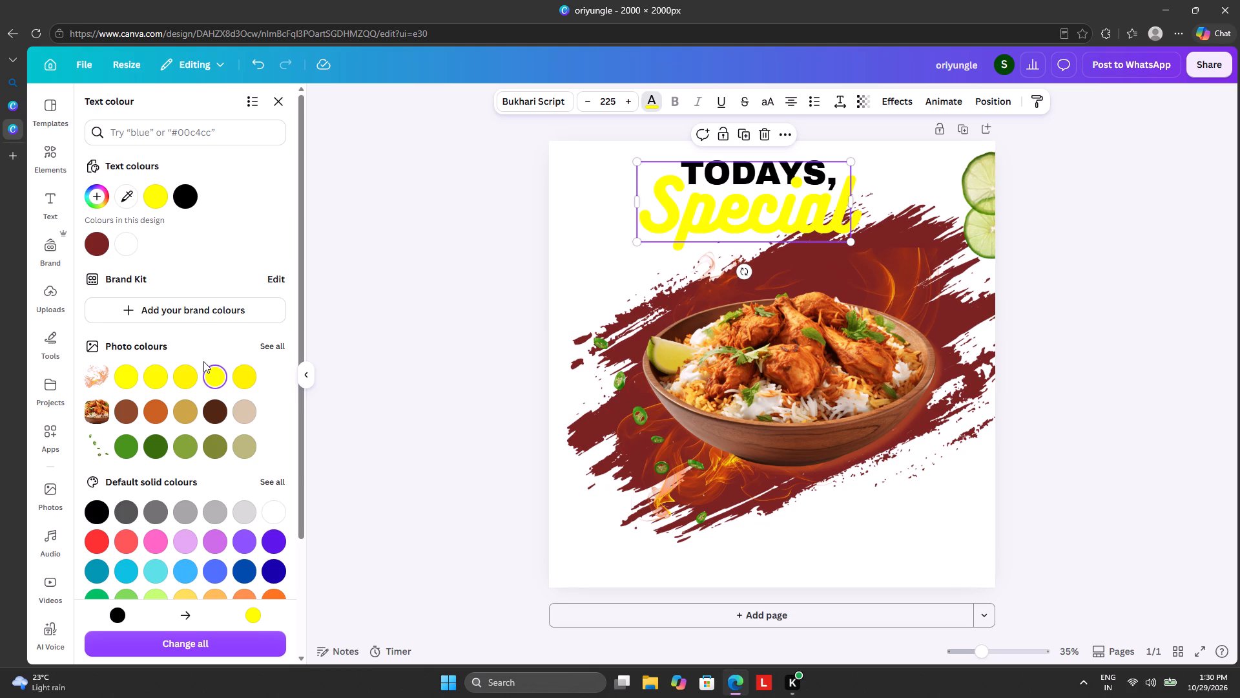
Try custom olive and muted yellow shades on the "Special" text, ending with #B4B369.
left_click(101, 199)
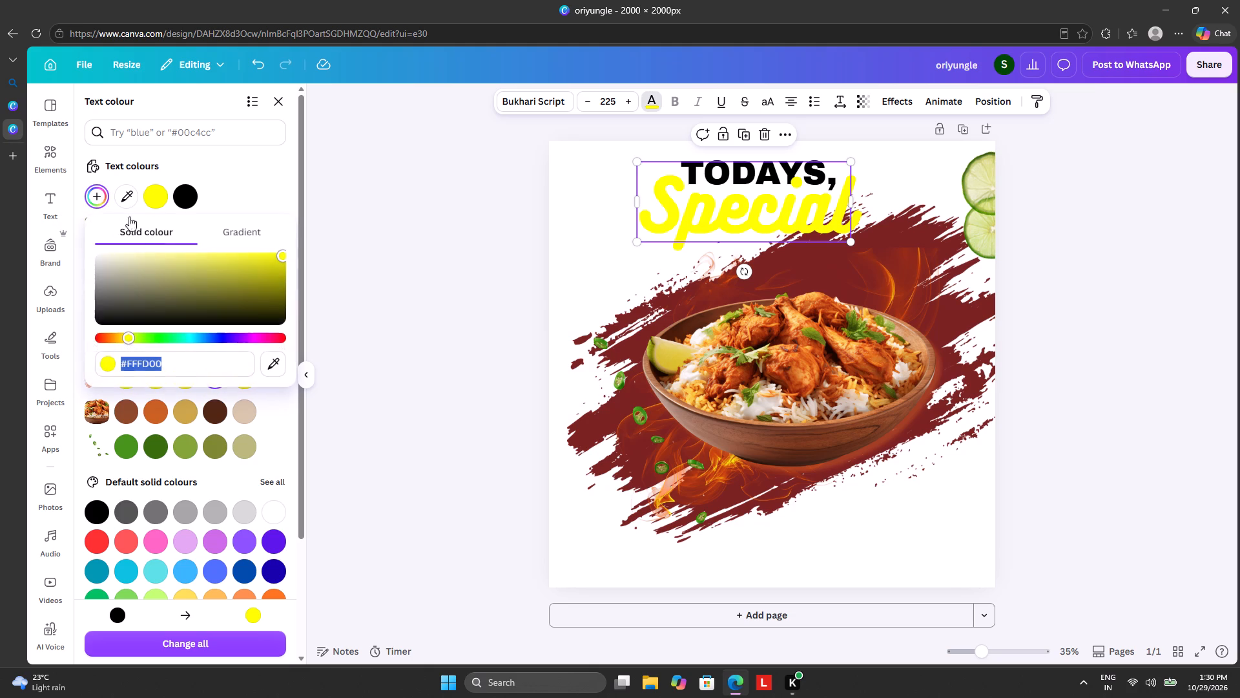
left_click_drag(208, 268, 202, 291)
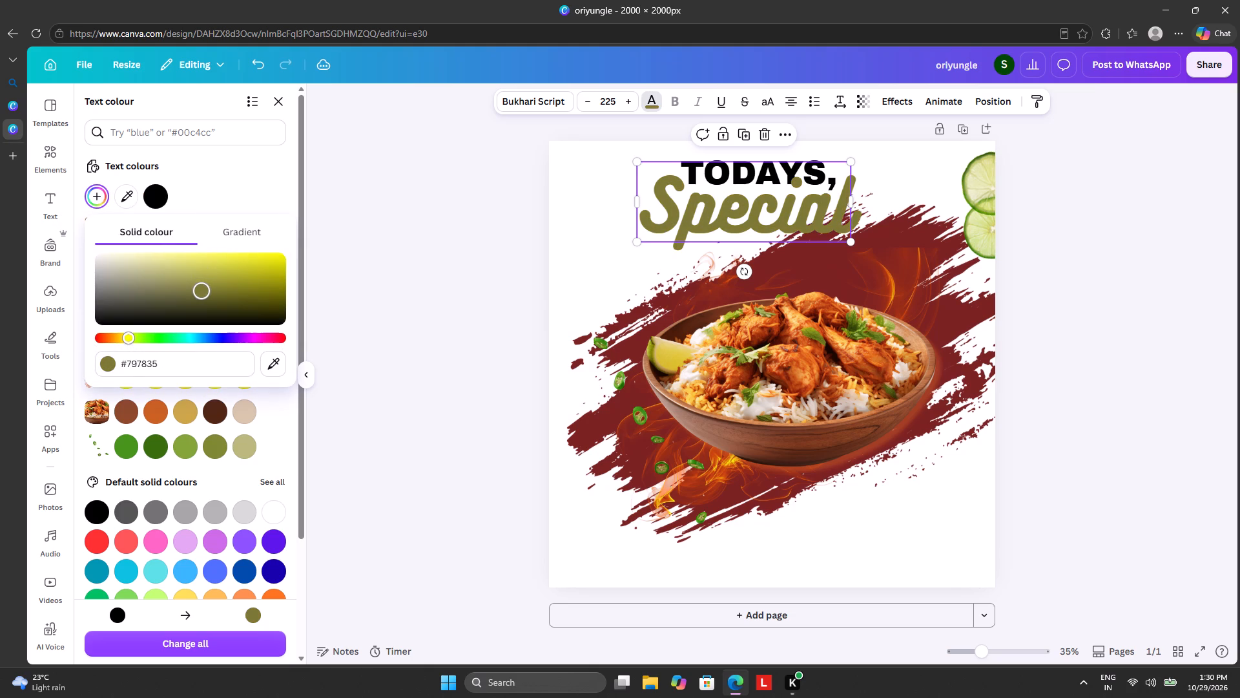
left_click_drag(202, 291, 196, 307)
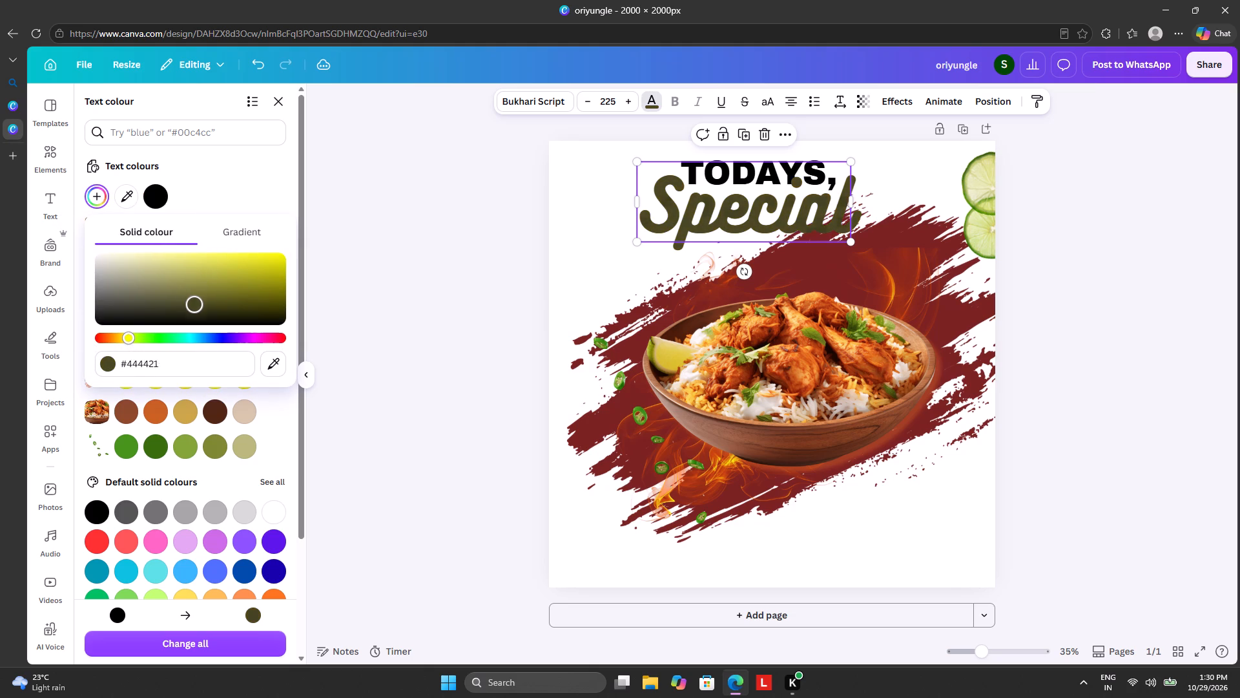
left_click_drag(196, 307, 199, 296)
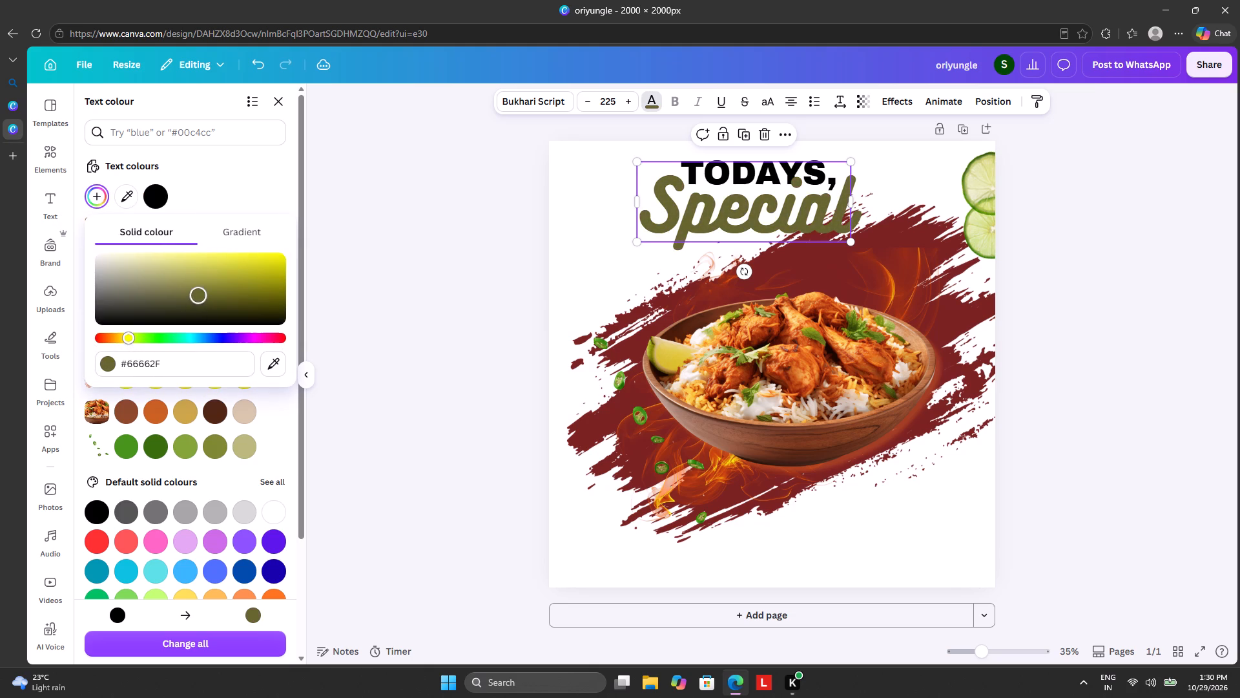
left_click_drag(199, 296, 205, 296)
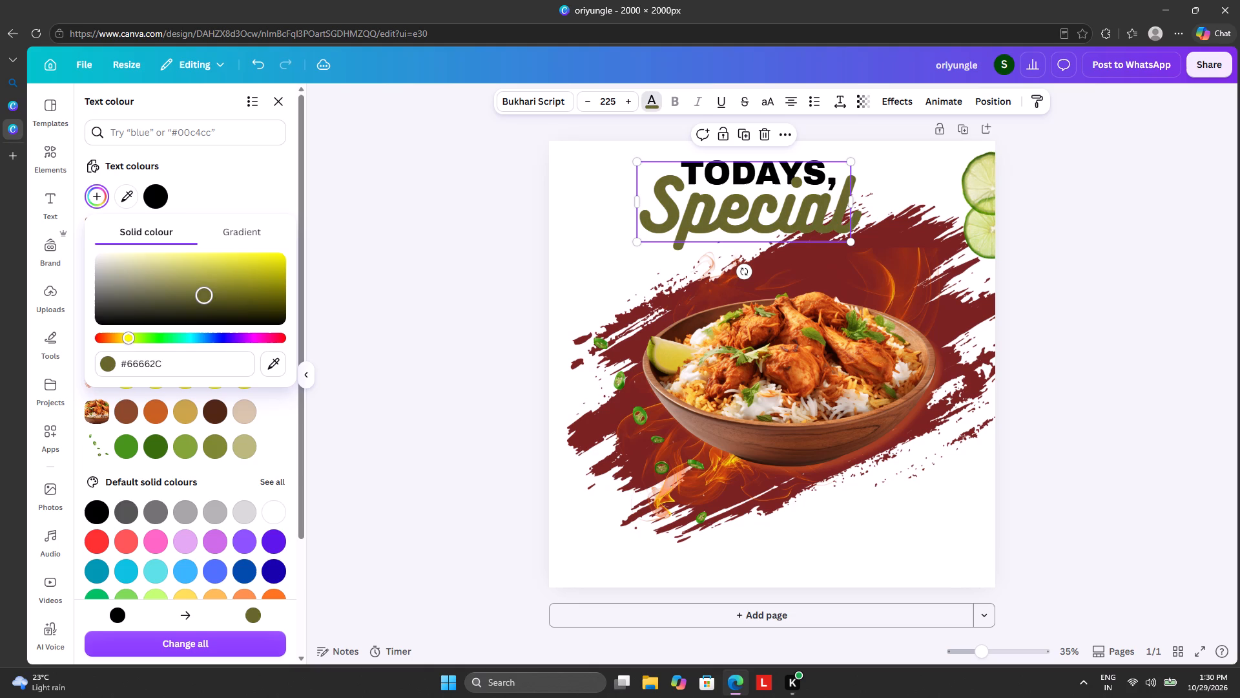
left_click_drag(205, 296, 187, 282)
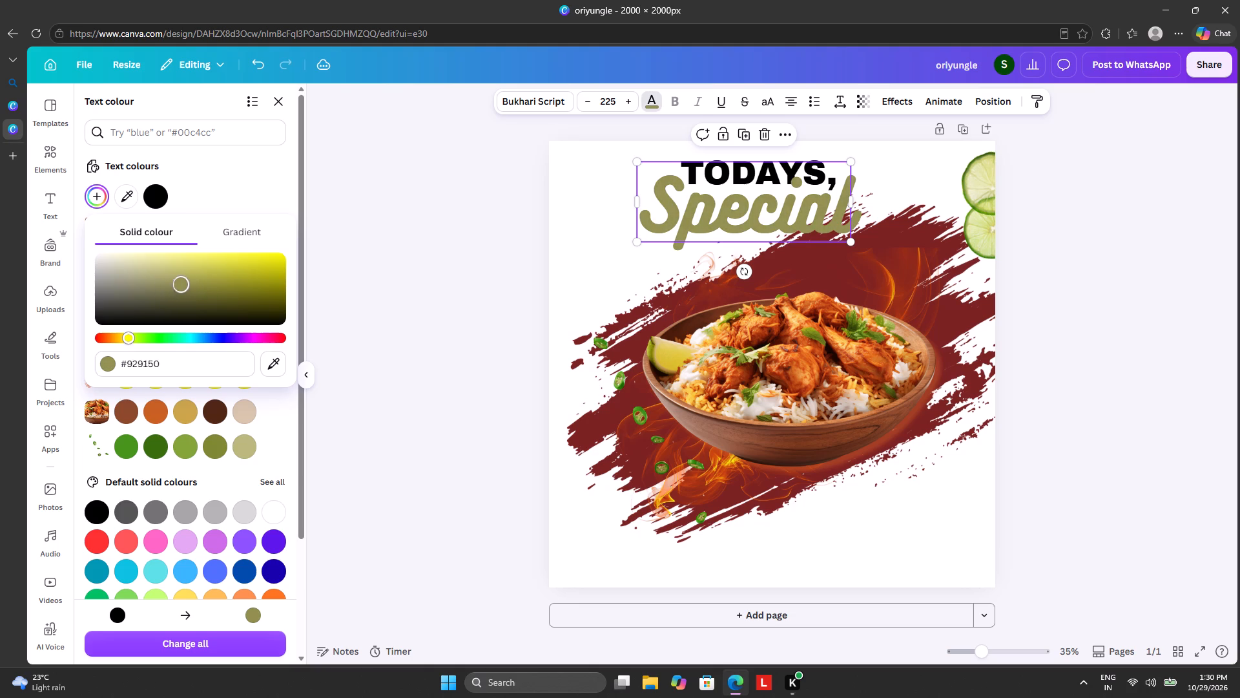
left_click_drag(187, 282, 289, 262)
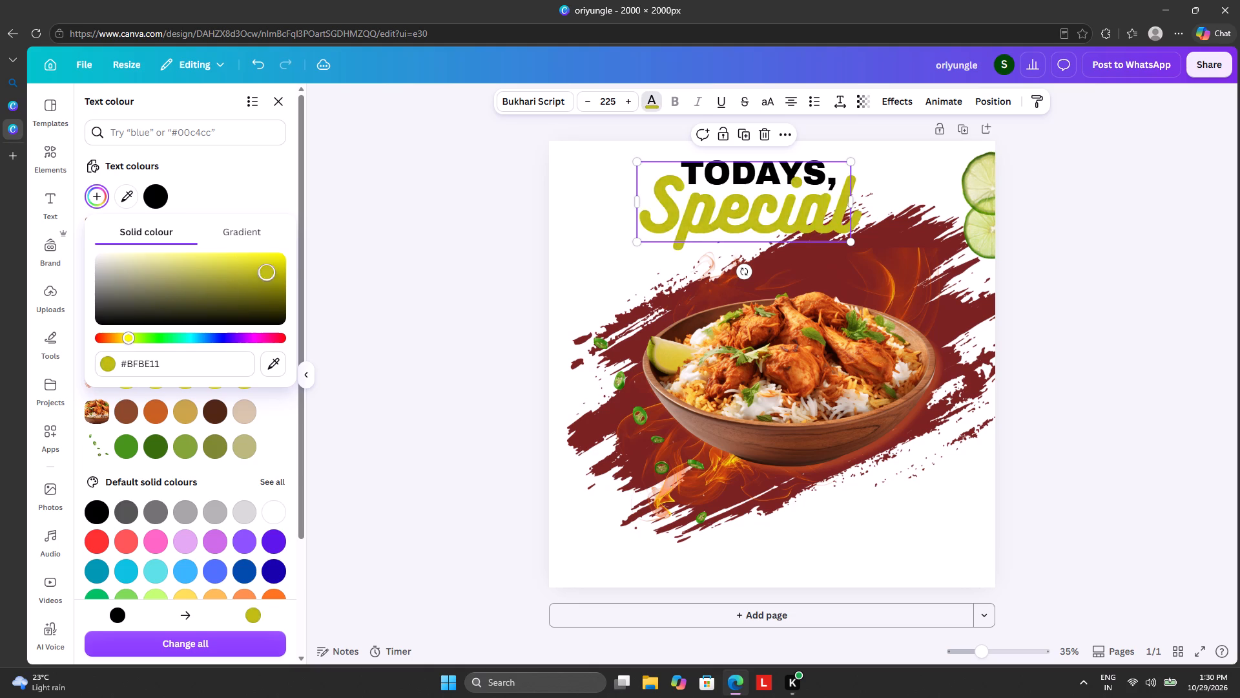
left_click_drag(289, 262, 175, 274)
Sample the yellow of the lime wedge in the bowl for the "Special" text and adjust the shade to #EBC800.
left_click(266, 358)
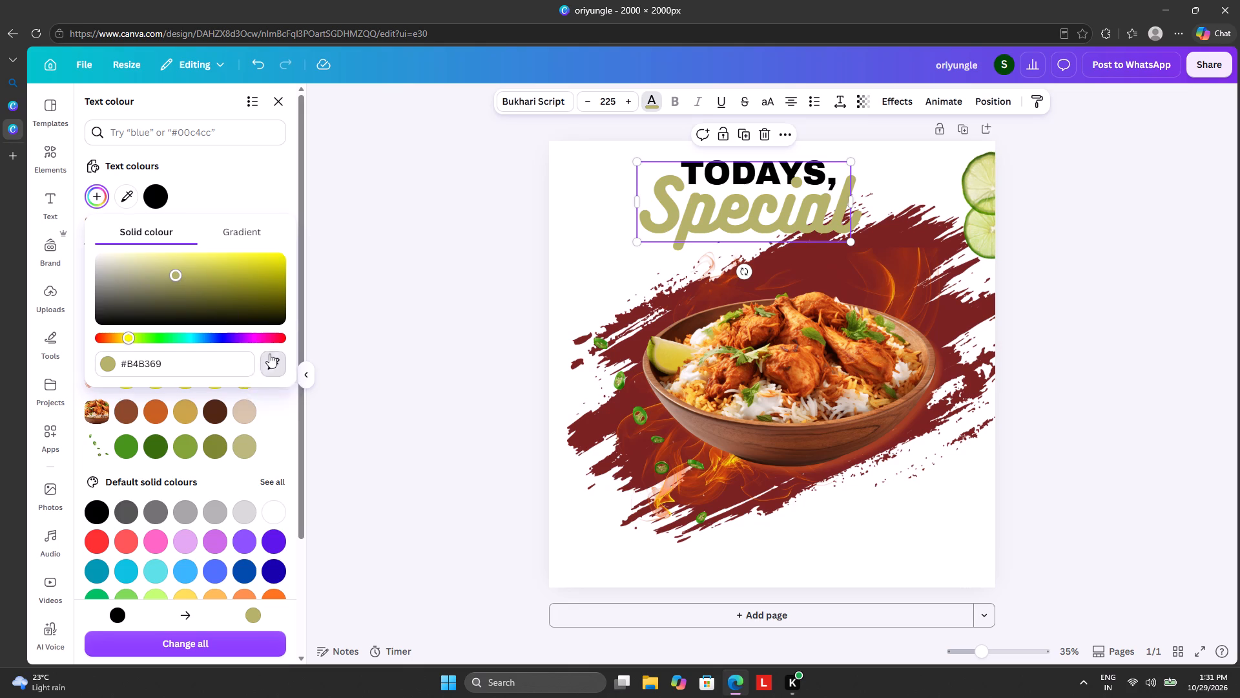
left_click(665, 355)
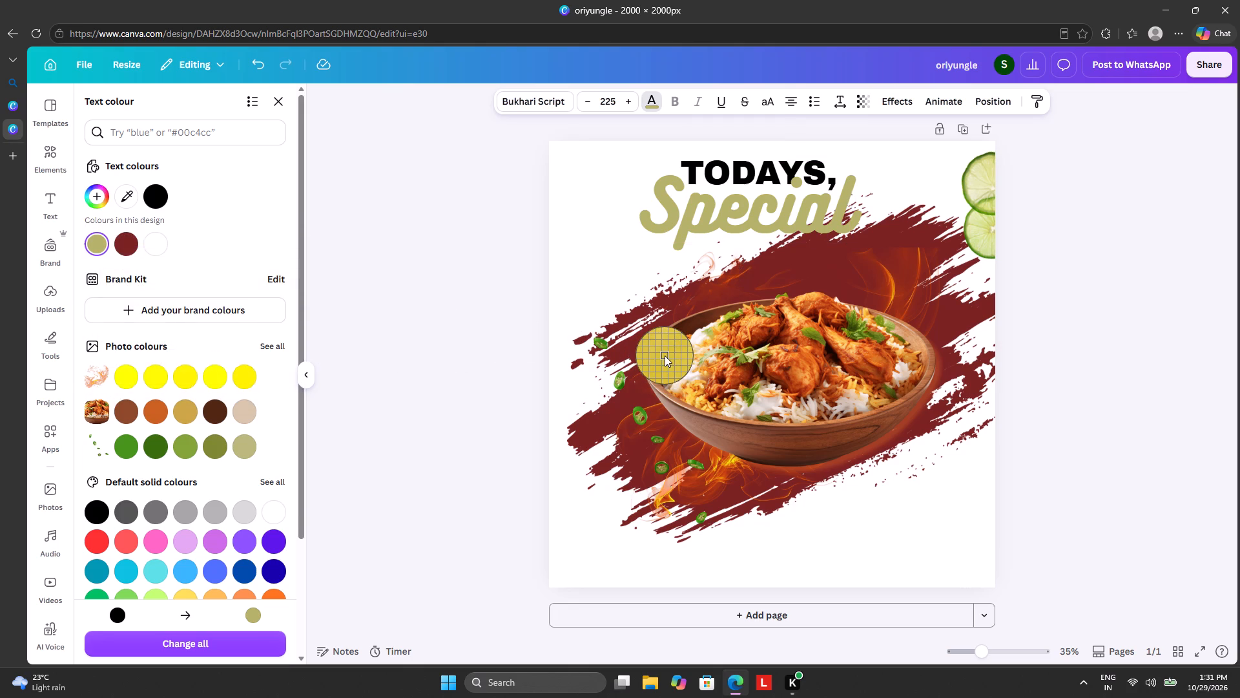
left_click_drag(233, 264, 190, 266)
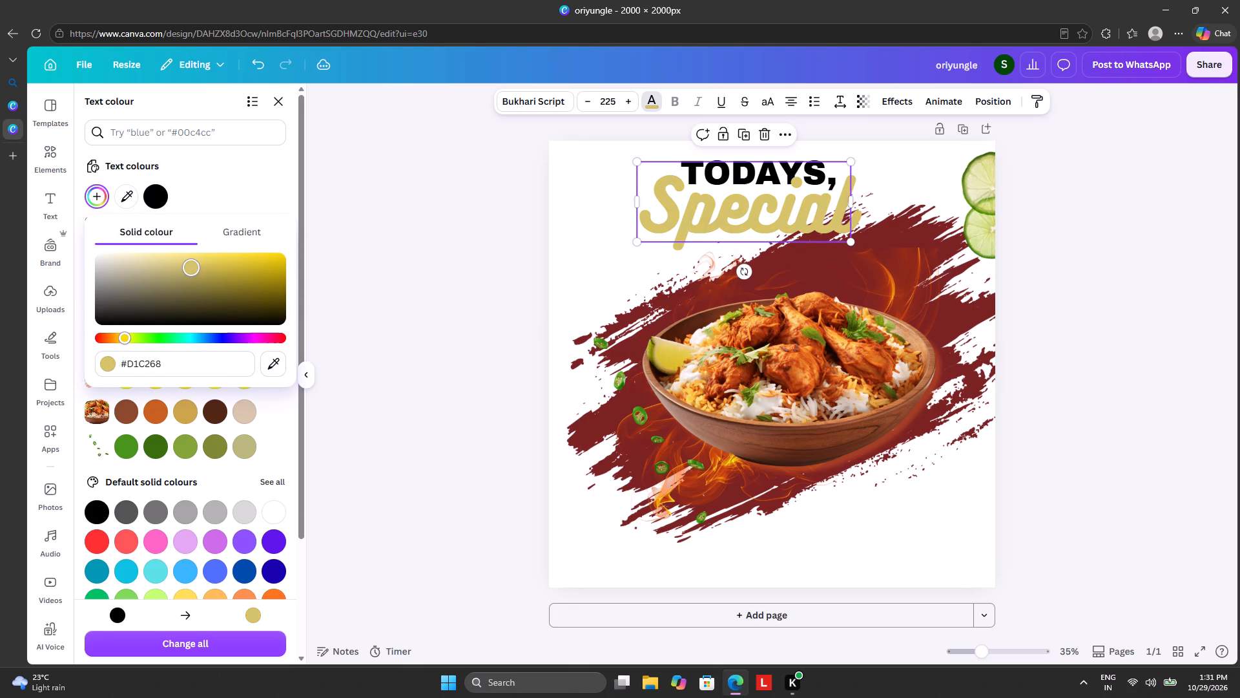
left_click_drag(190, 266, 274, 259)
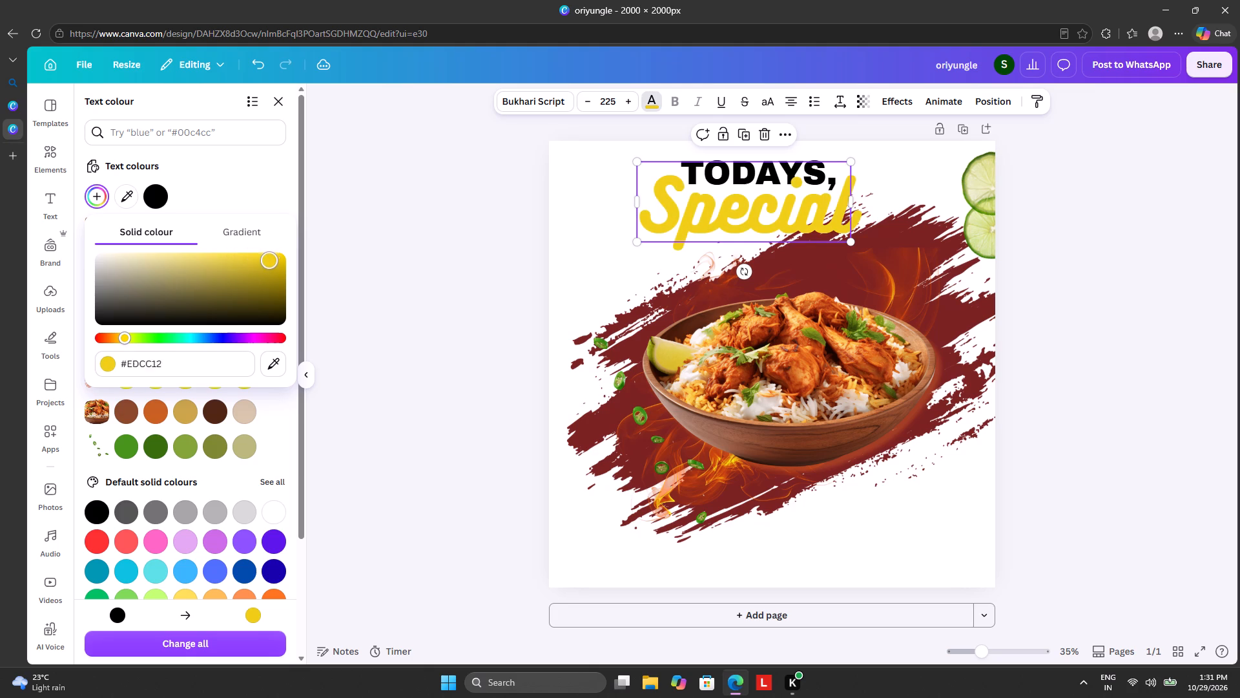
left_click_drag(274, 259, 286, 259)
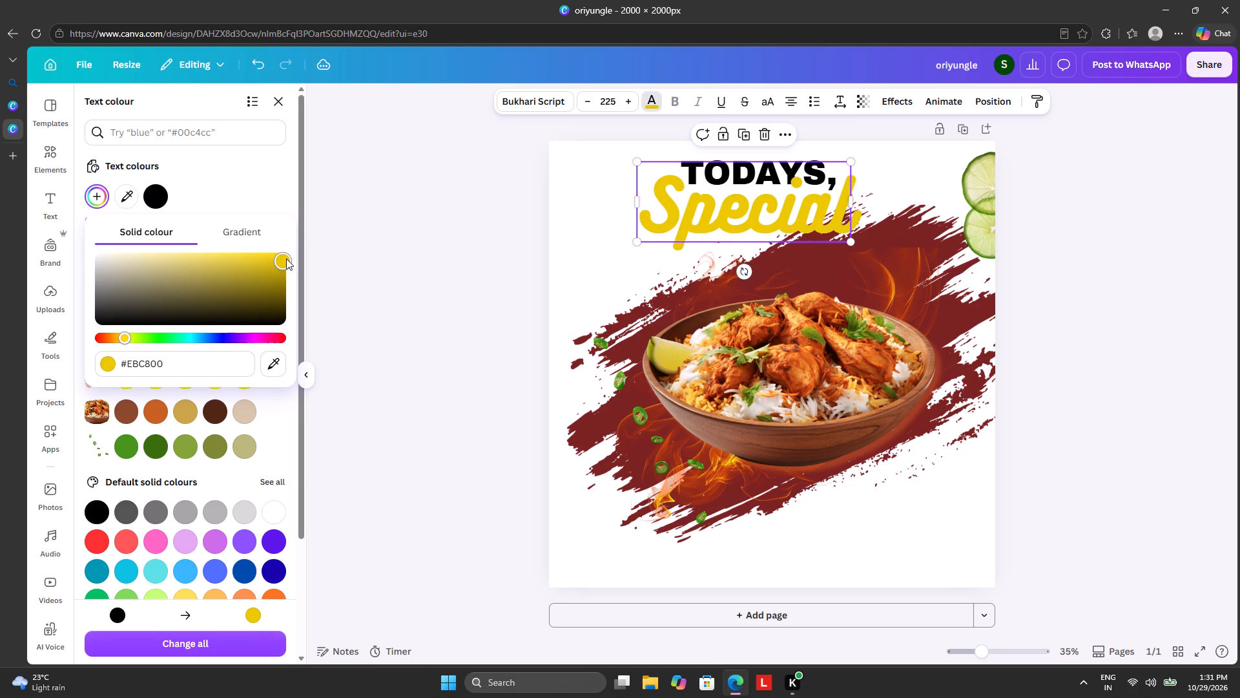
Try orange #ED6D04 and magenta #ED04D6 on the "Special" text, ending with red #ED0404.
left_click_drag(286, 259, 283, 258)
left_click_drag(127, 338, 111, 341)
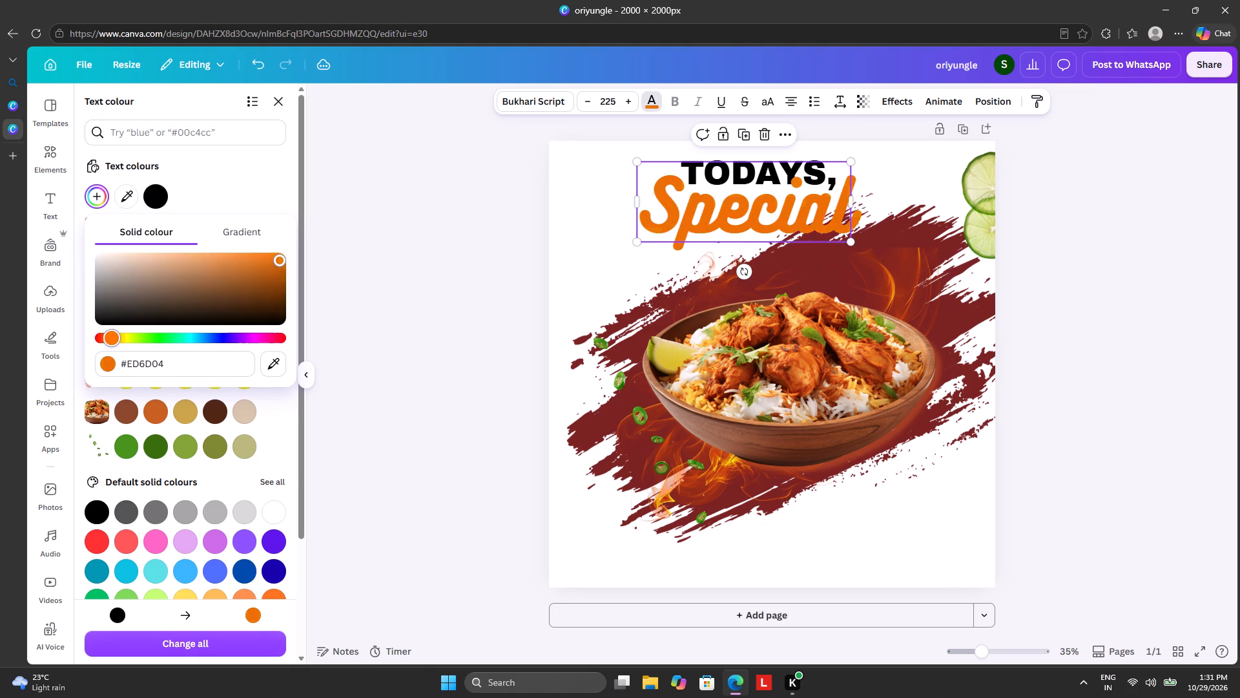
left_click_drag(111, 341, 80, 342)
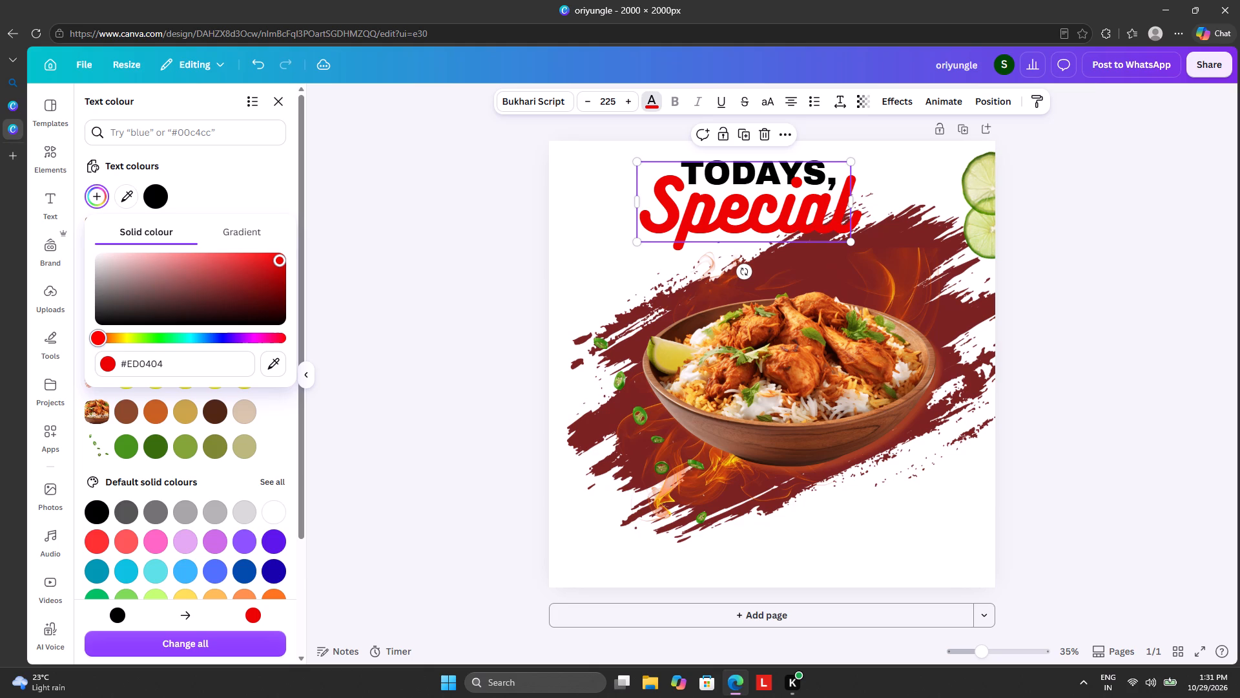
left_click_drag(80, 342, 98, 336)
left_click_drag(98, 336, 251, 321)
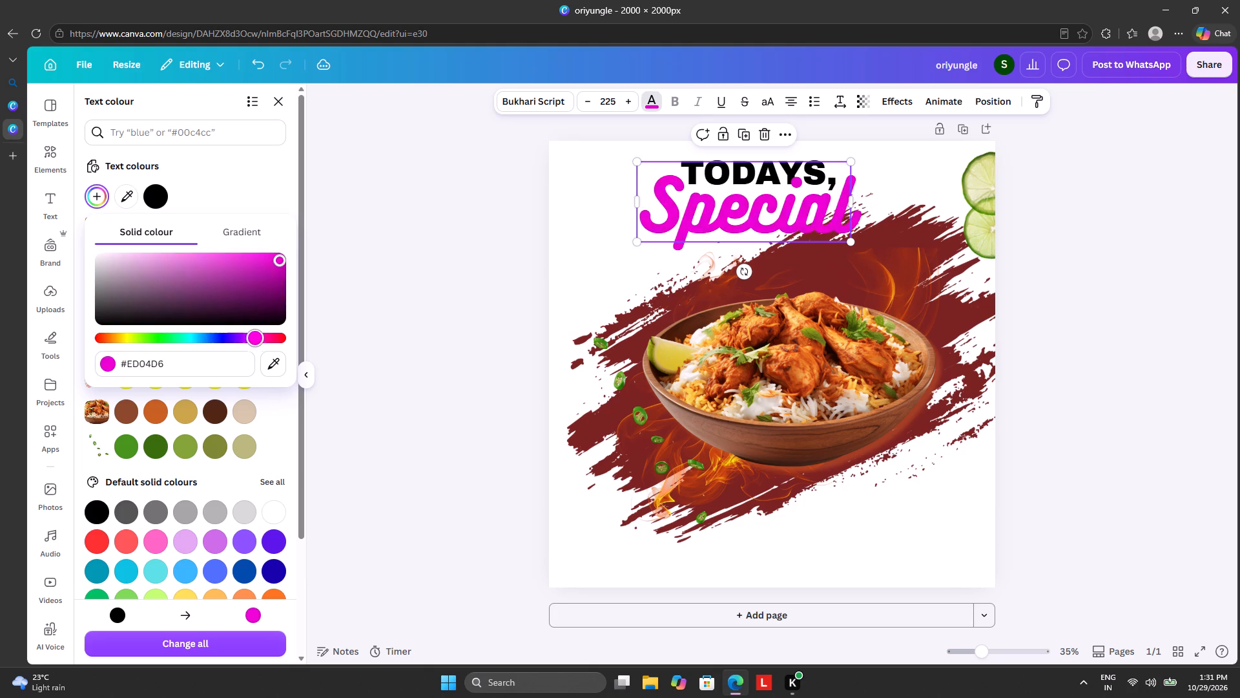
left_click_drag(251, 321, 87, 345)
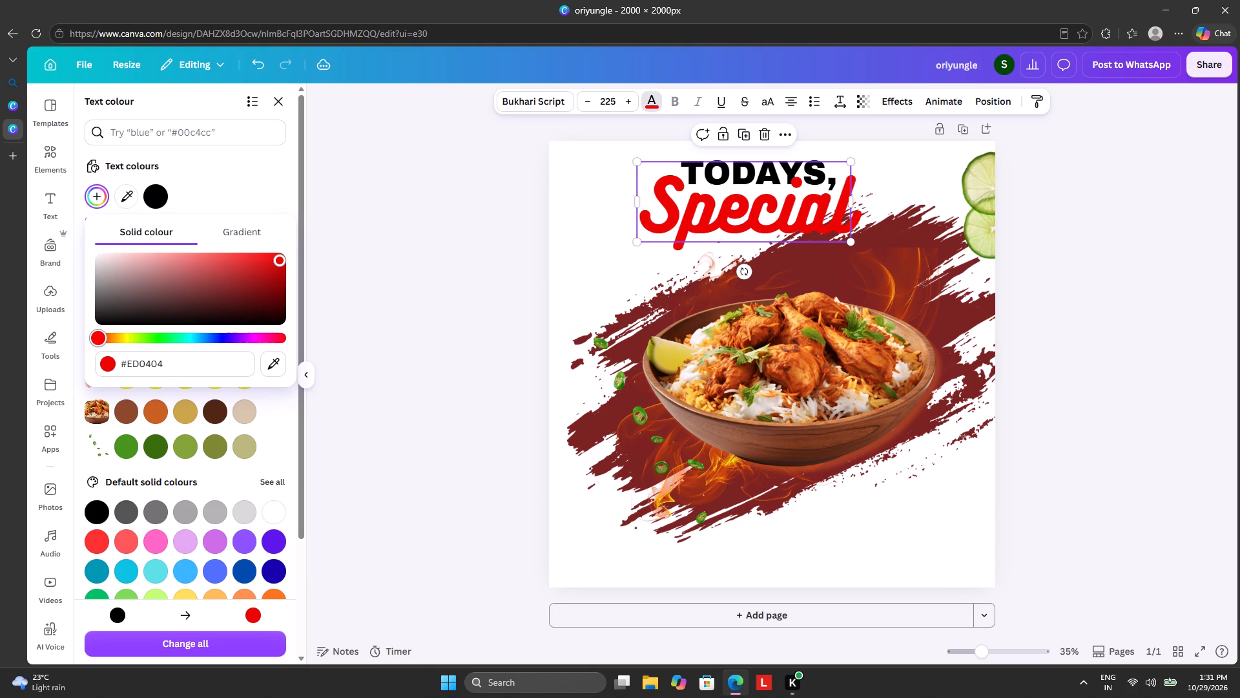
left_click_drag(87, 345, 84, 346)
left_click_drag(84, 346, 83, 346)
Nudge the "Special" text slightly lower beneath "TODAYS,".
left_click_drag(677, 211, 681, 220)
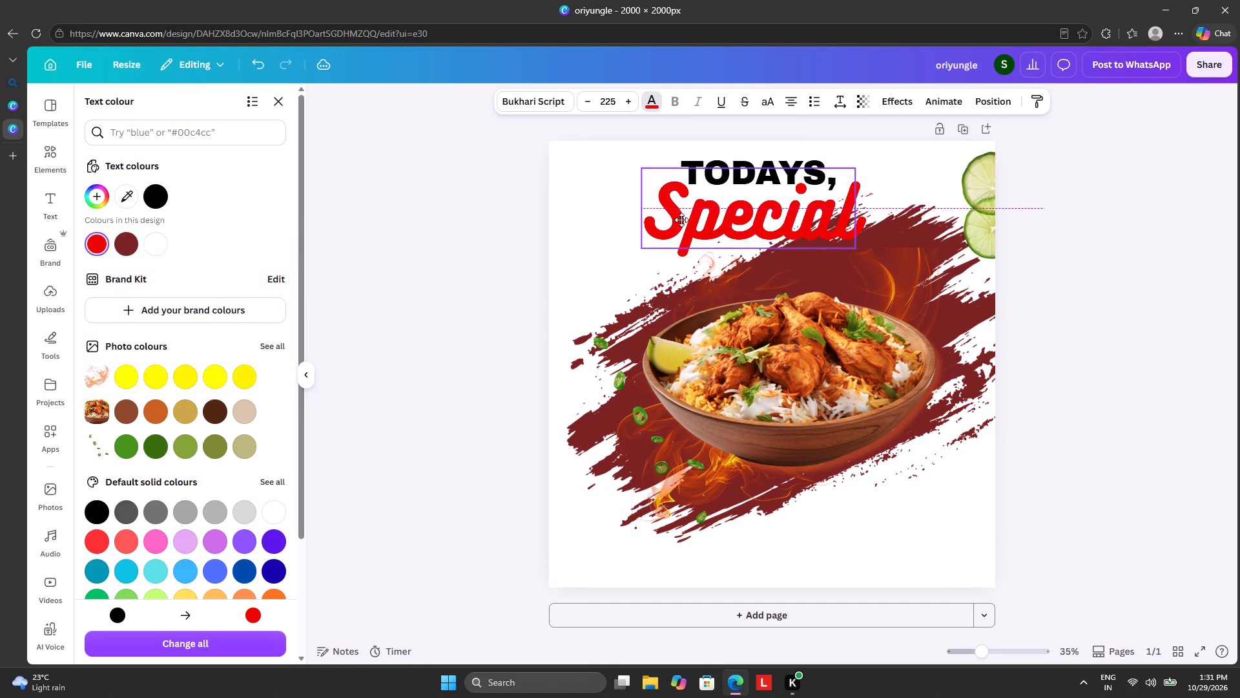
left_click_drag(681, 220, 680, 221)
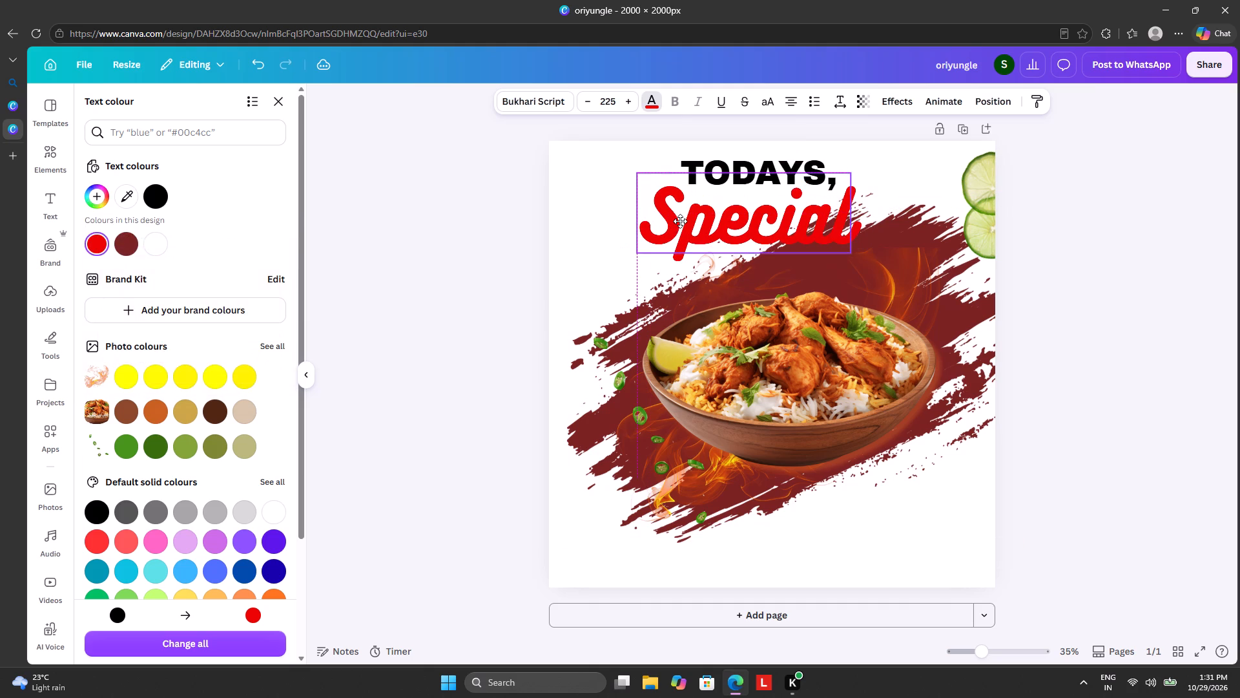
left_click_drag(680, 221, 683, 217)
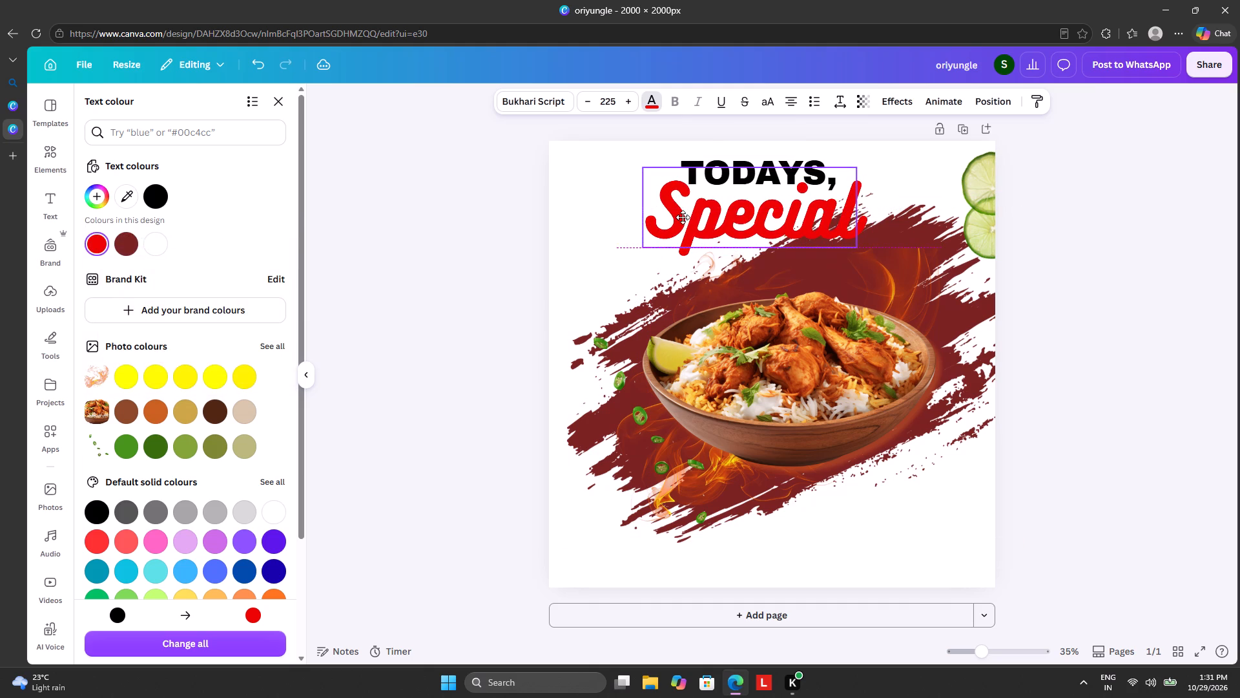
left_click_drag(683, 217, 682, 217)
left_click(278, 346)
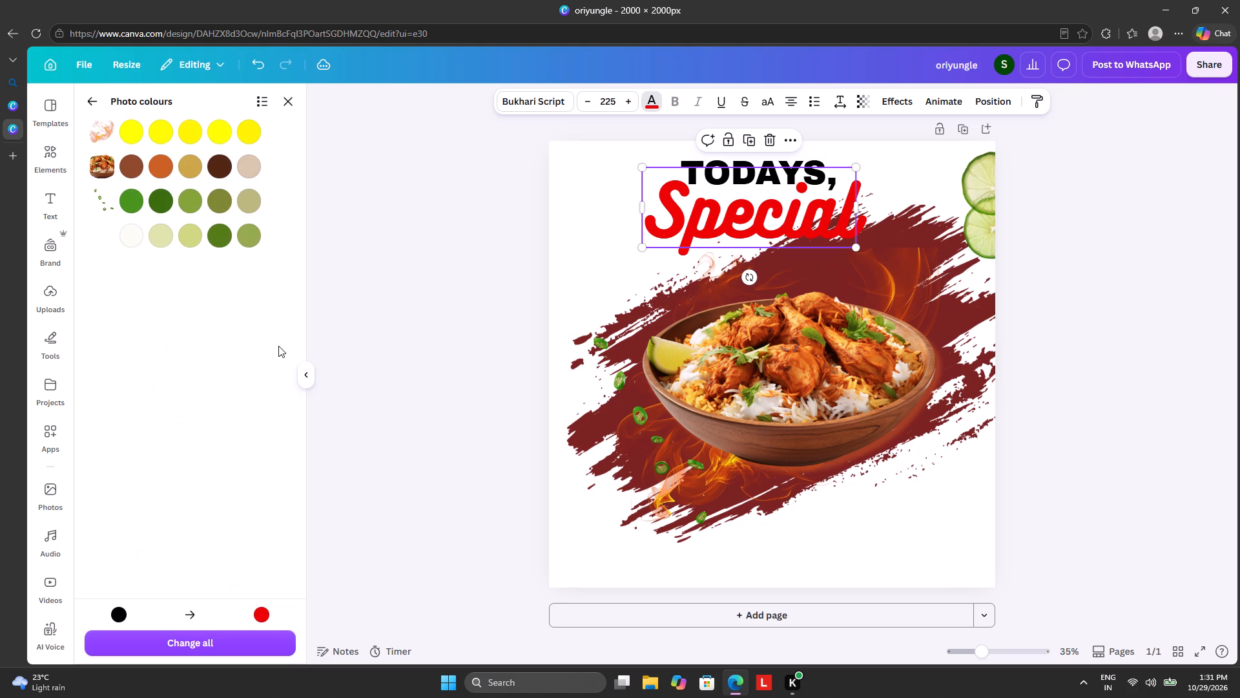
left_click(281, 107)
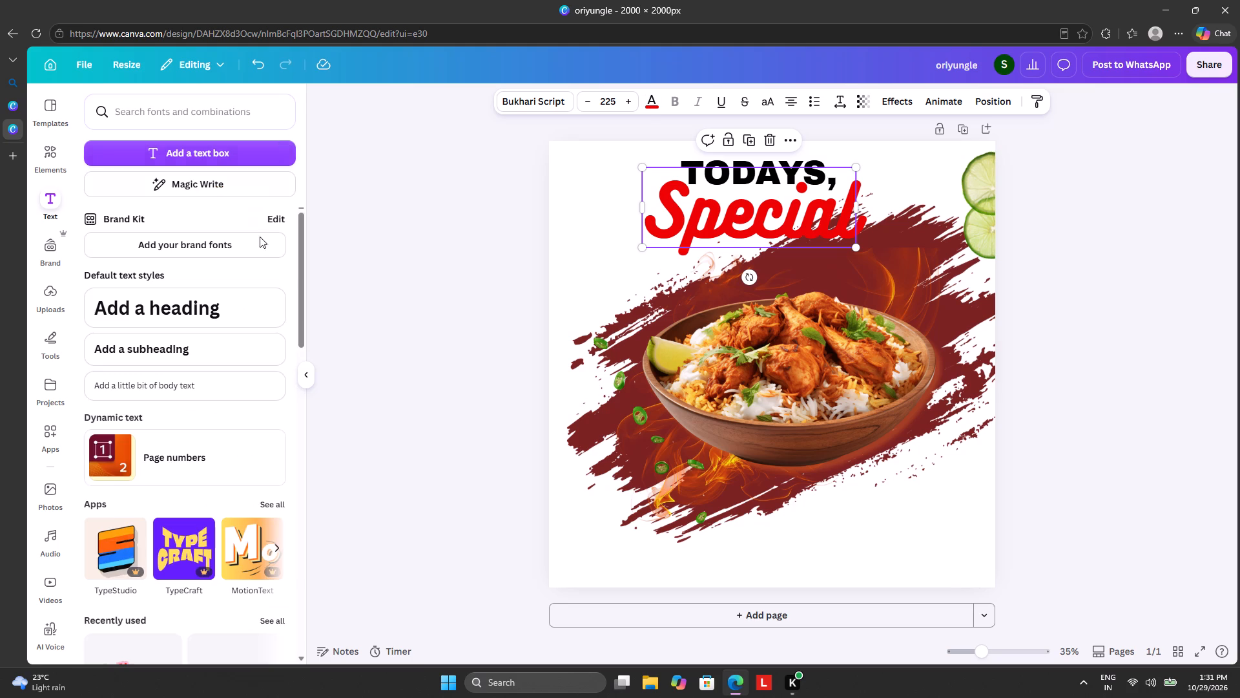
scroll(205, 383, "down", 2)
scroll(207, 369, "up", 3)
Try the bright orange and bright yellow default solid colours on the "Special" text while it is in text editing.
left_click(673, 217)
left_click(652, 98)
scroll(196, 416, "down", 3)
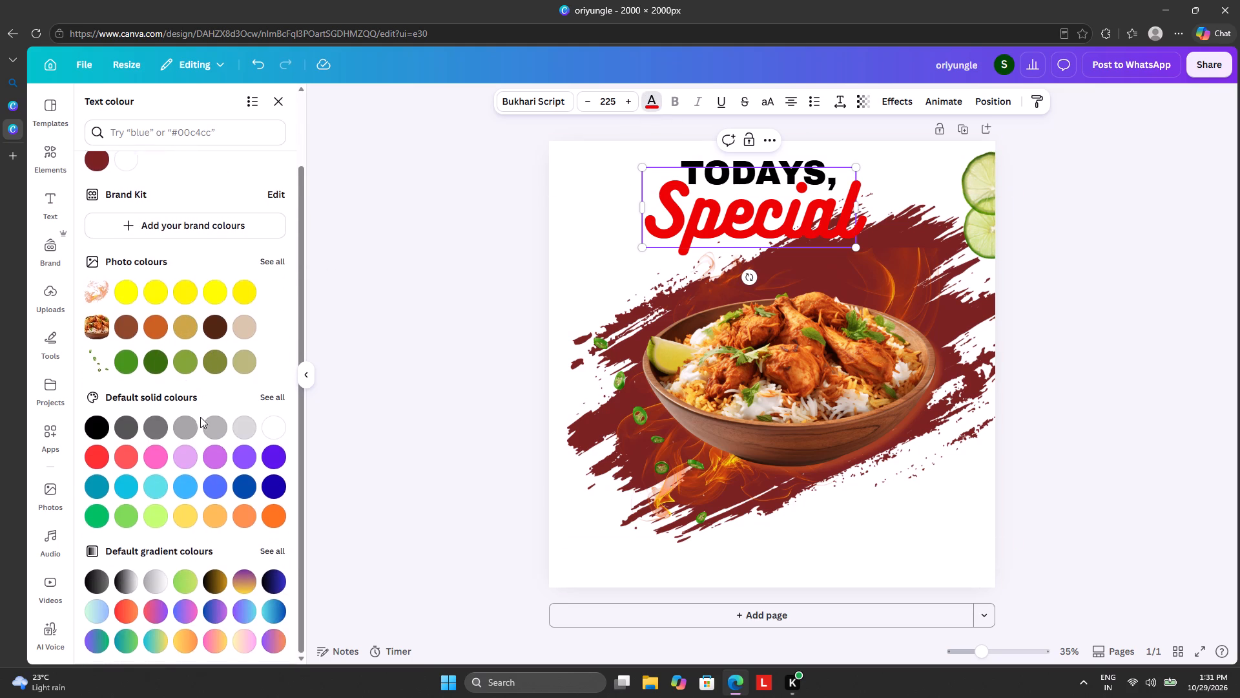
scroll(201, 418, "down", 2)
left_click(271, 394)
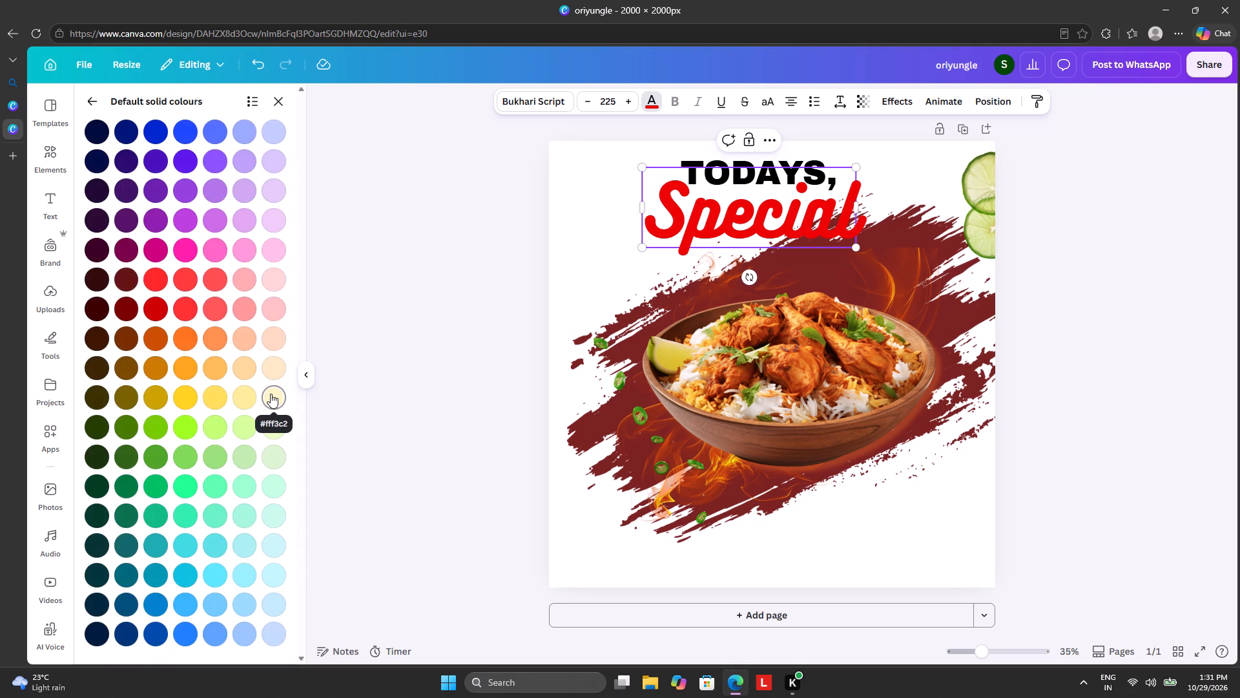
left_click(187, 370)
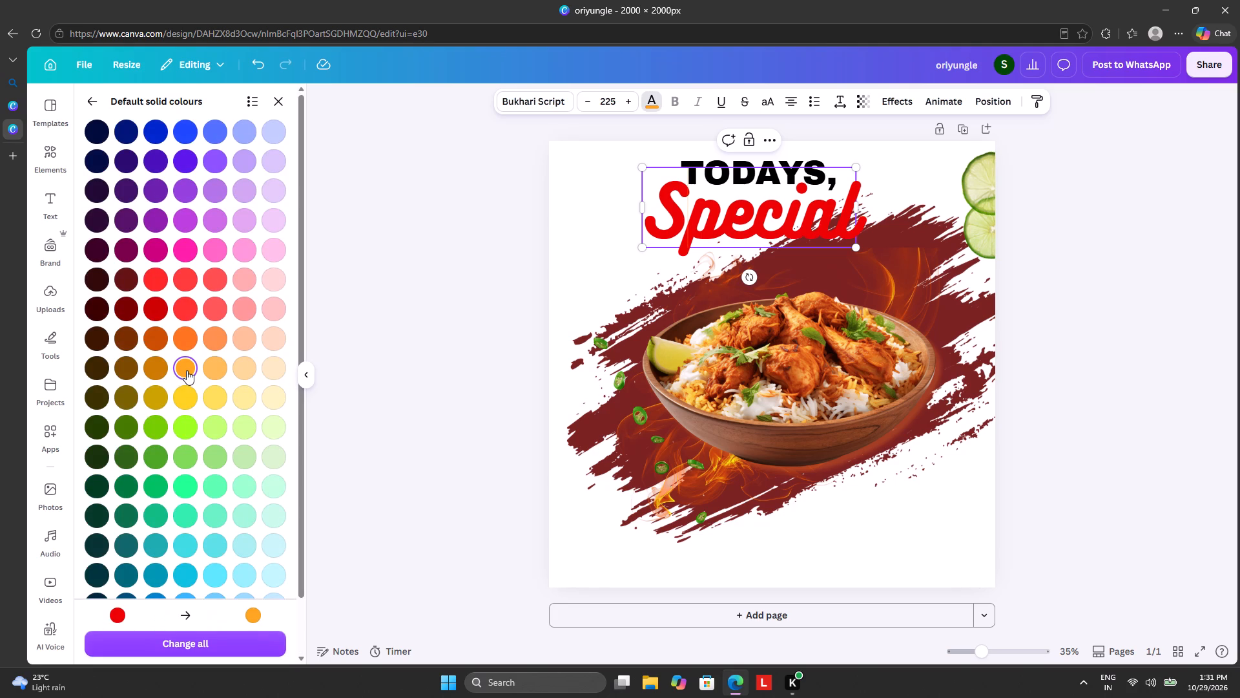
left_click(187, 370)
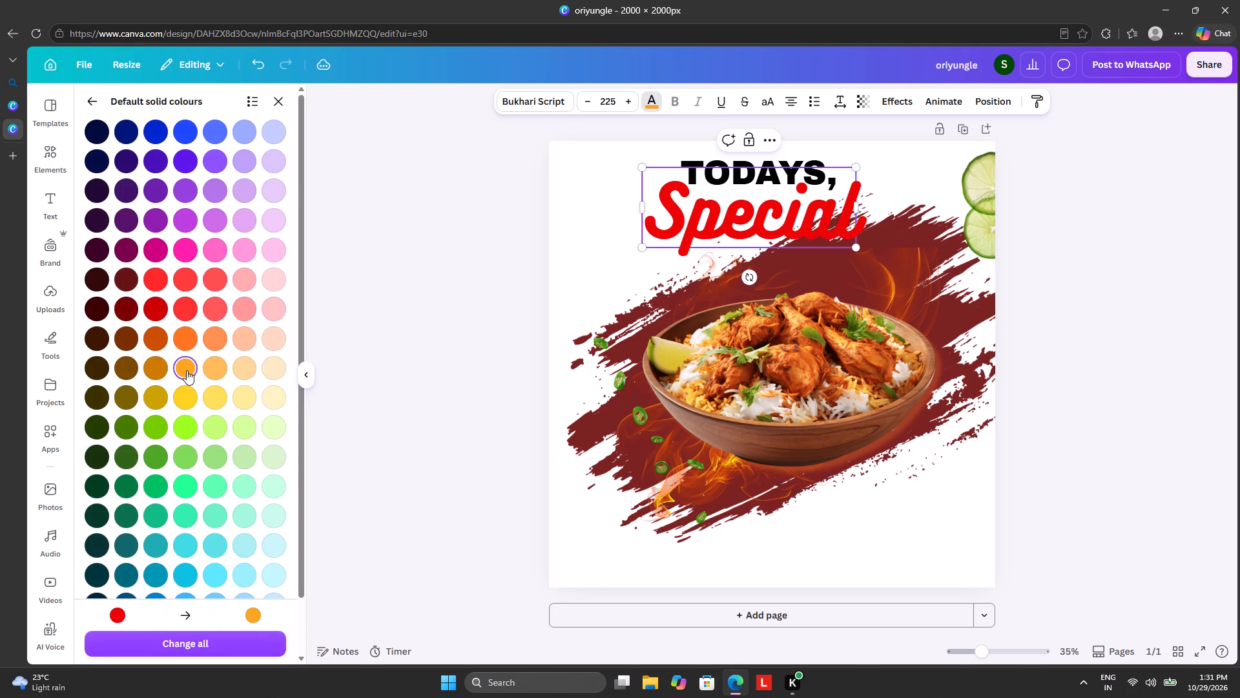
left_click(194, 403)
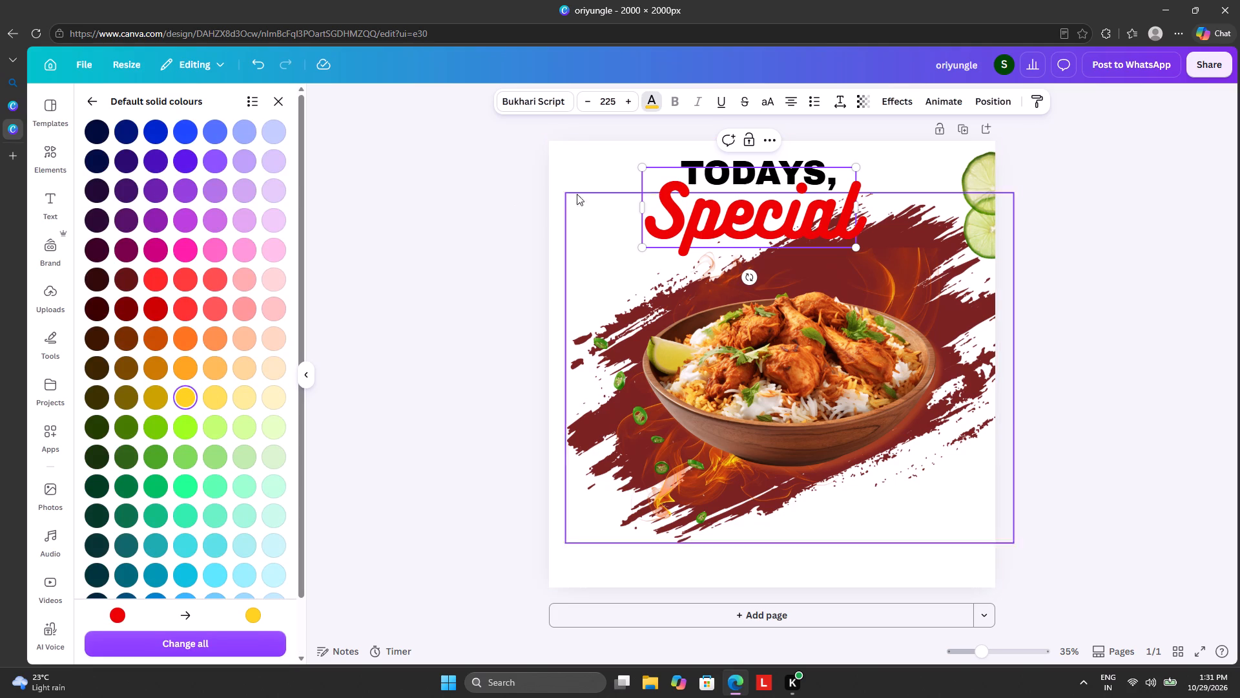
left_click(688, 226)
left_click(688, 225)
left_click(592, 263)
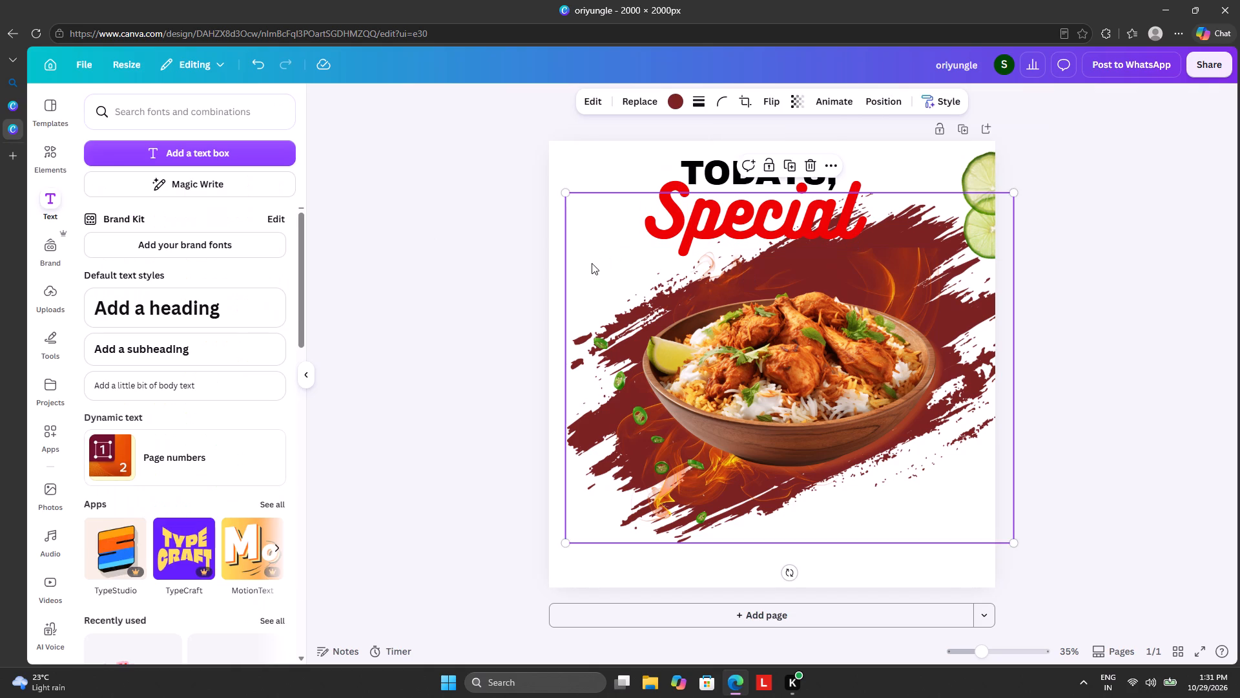
Recolour the whole "Special" text from the default solid colours, trying bright yellow and settling on bright orange.
left_click(665, 226)
left_click_drag(665, 226, 648, 231)
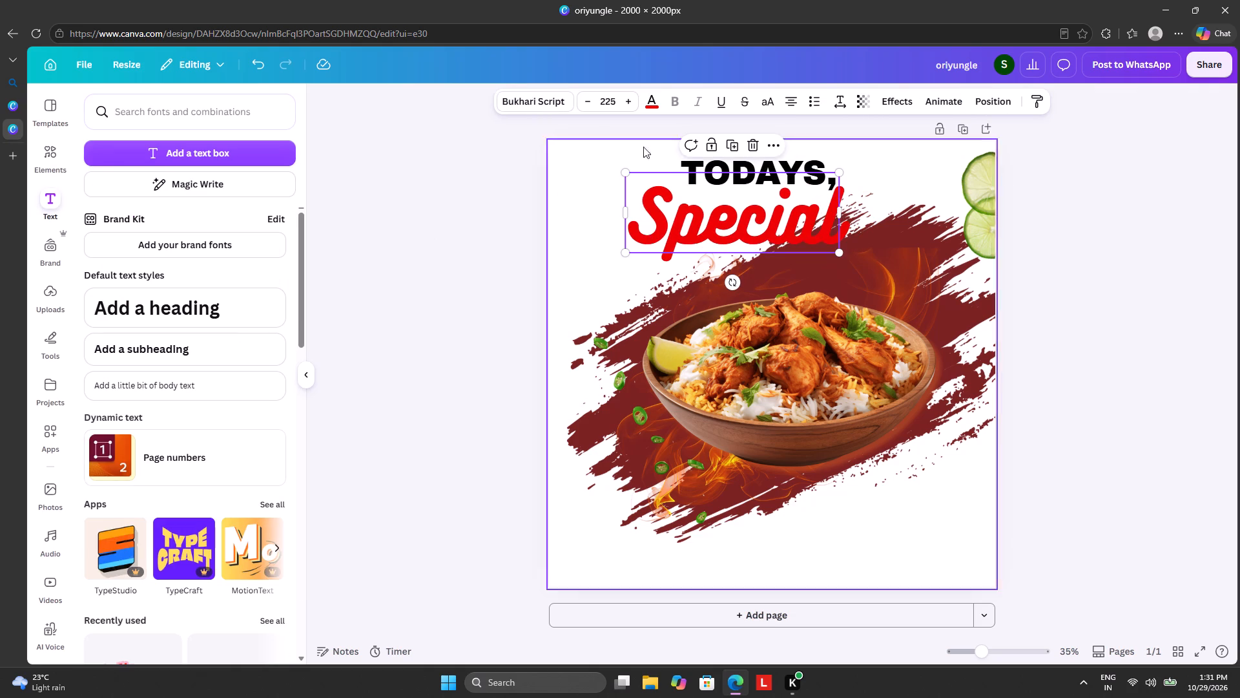
left_click(652, 93)
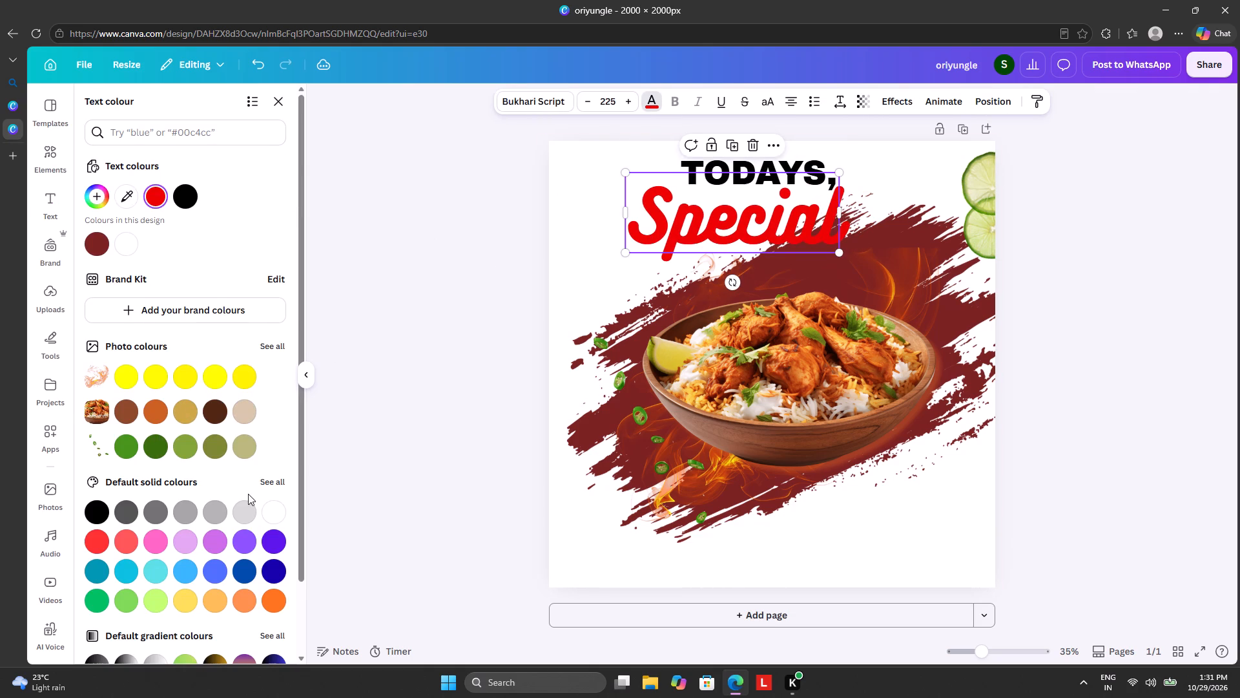
scroll(248, 498, "down", 6)
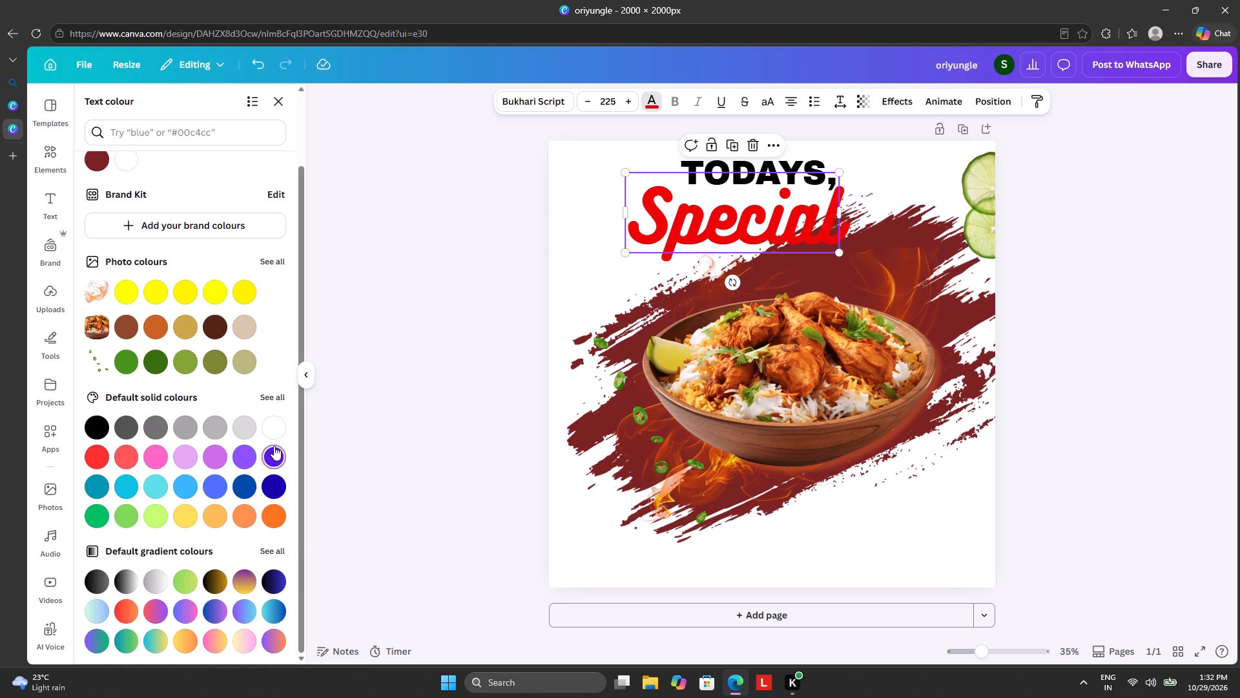
left_click(273, 396)
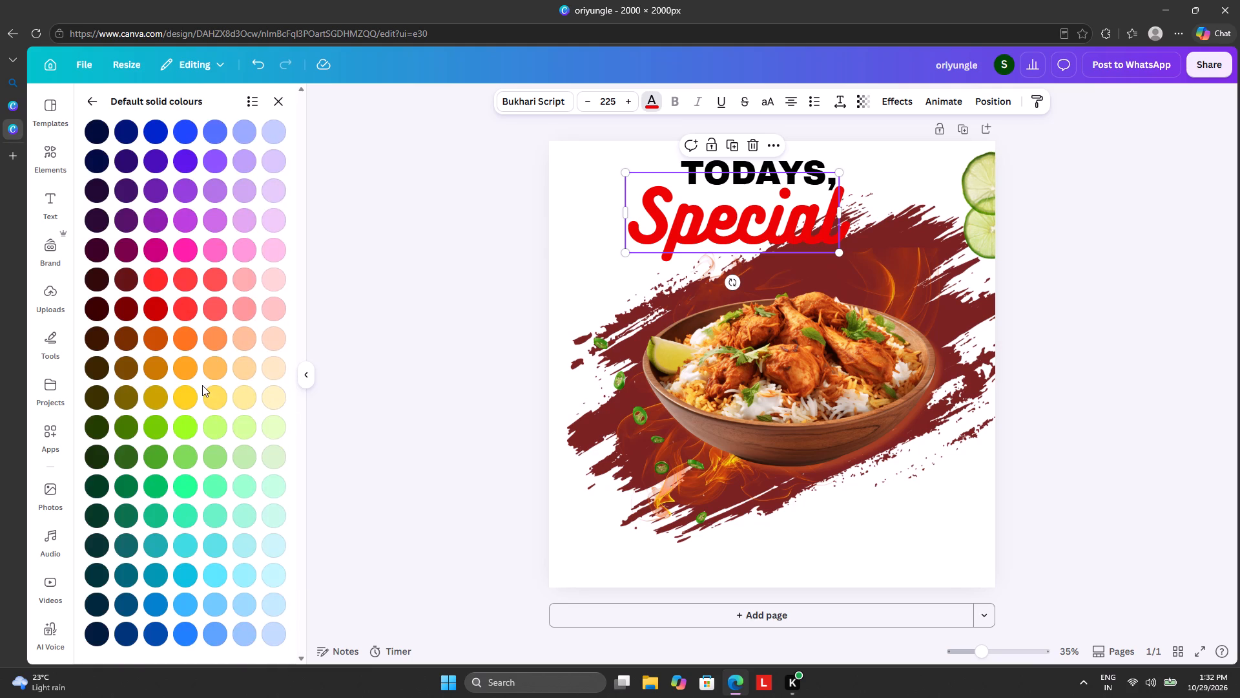
left_click(187, 397)
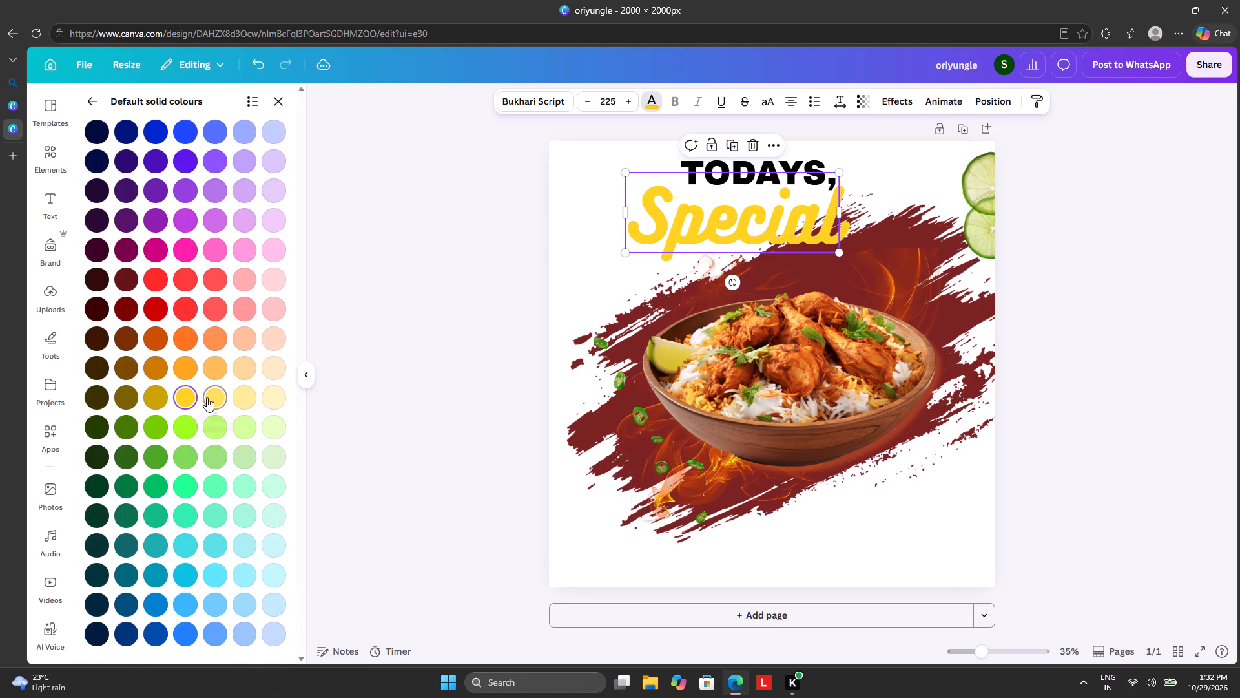
left_click(183, 372)
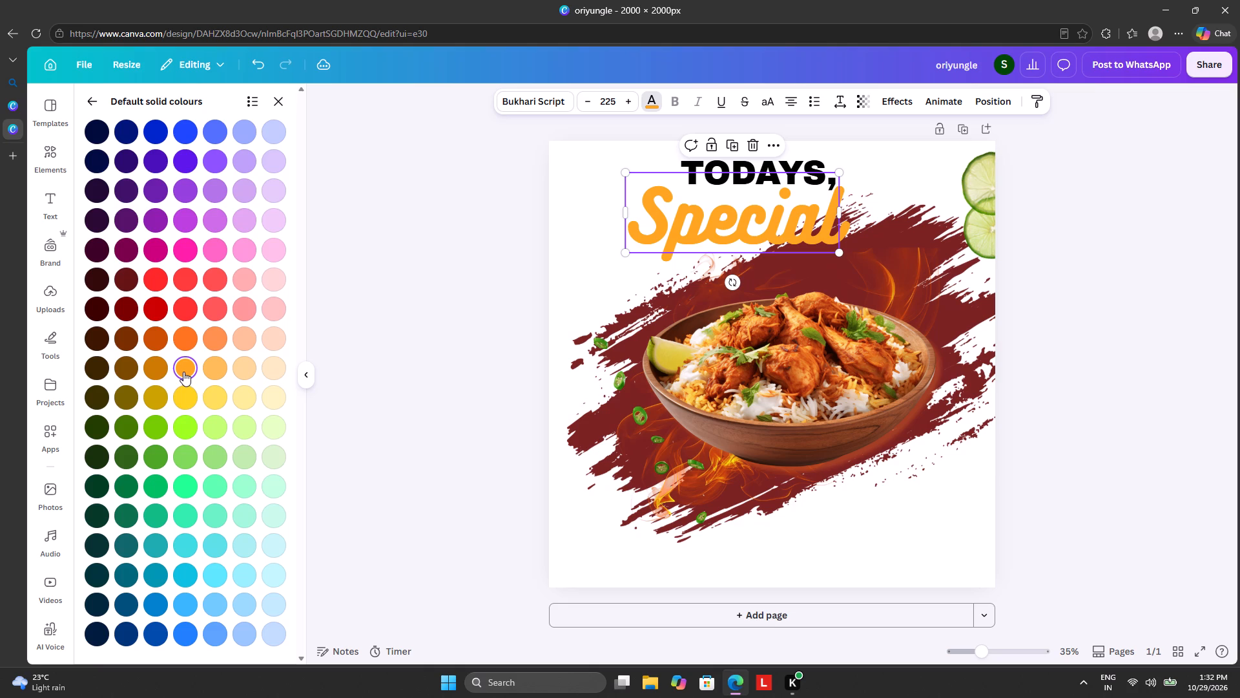
Reduce the "Special" text to size 158.
left_click_drag(670, 209, 672, 210)
left_click_drag(672, 210, 684, 209)
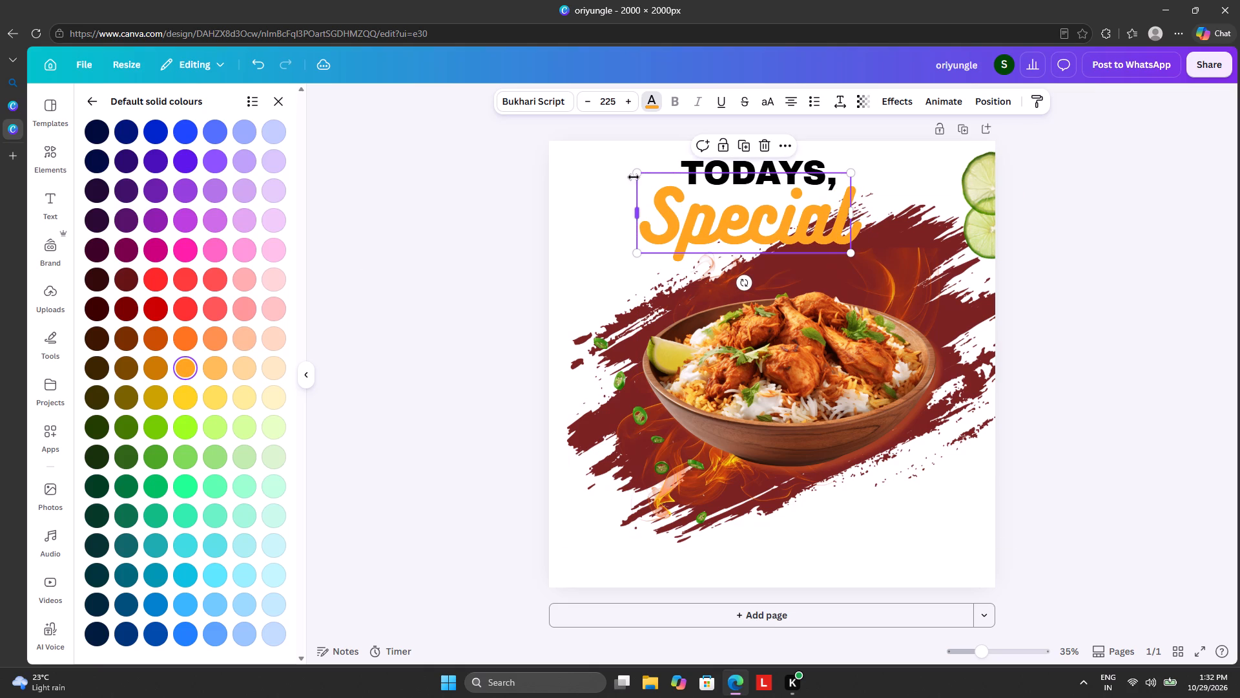
left_click_drag(634, 177, 619, 207)
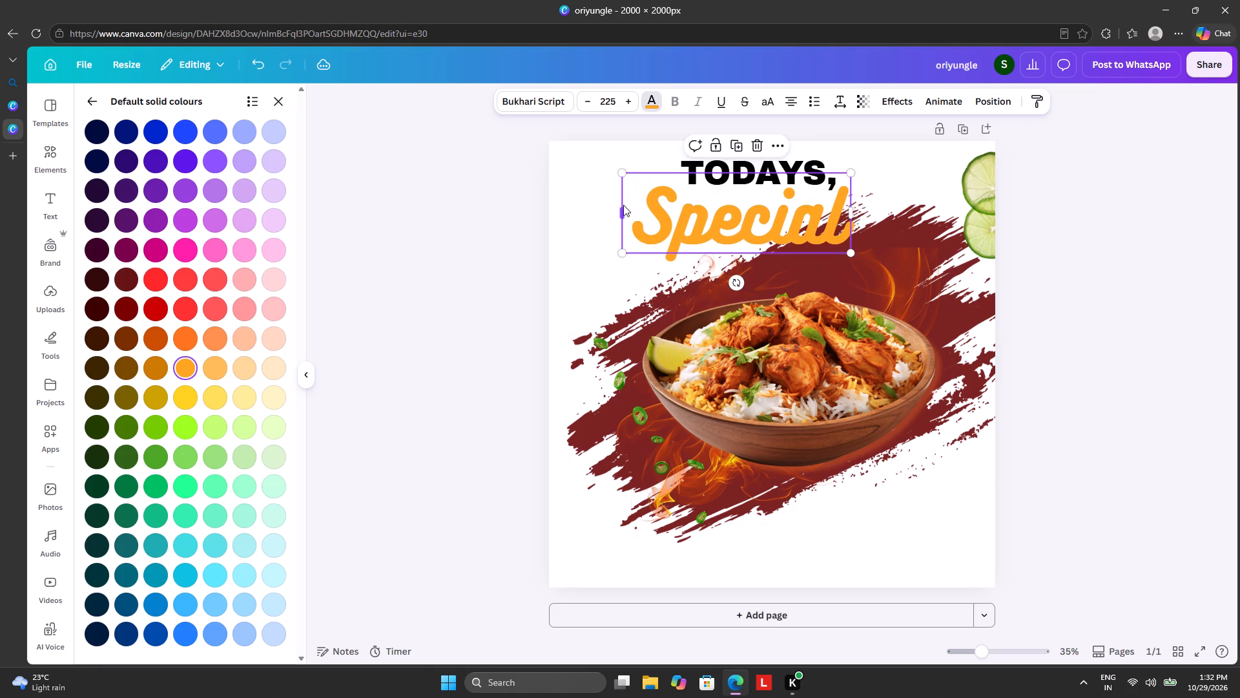
left_click_drag(621, 176, 689, 199)
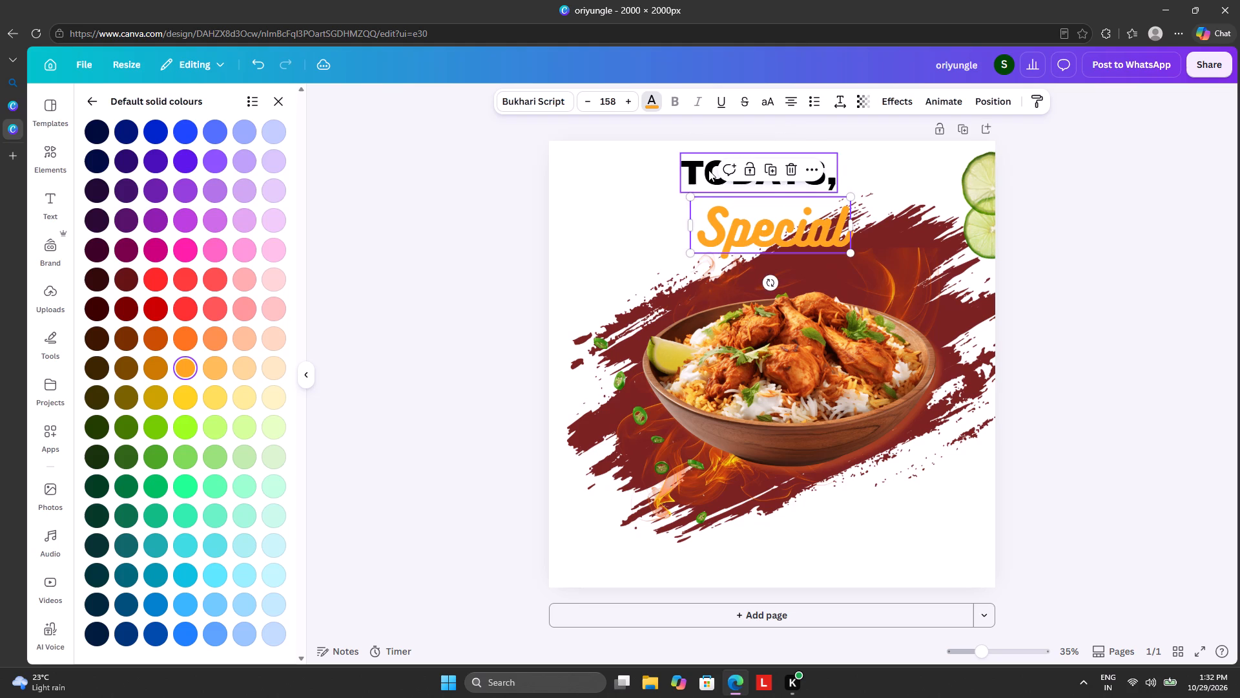
Reduce the "TODAYS," text to size 82.4.
left_click(708, 170)
left_click_drag(679, 154, 718, 172)
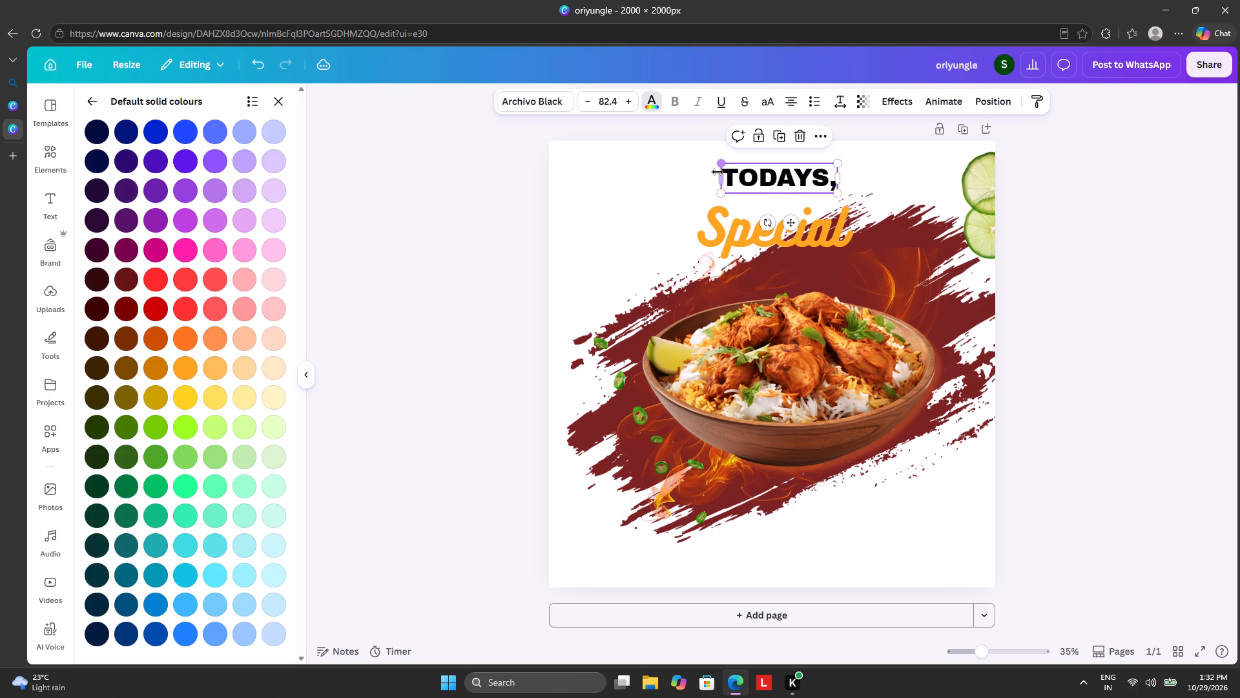
Move the "Special" text up directly beneath "TODAYS,", roughly centred on it and slightly overlapping its lower edge.
left_click_drag(805, 238, 813, 213)
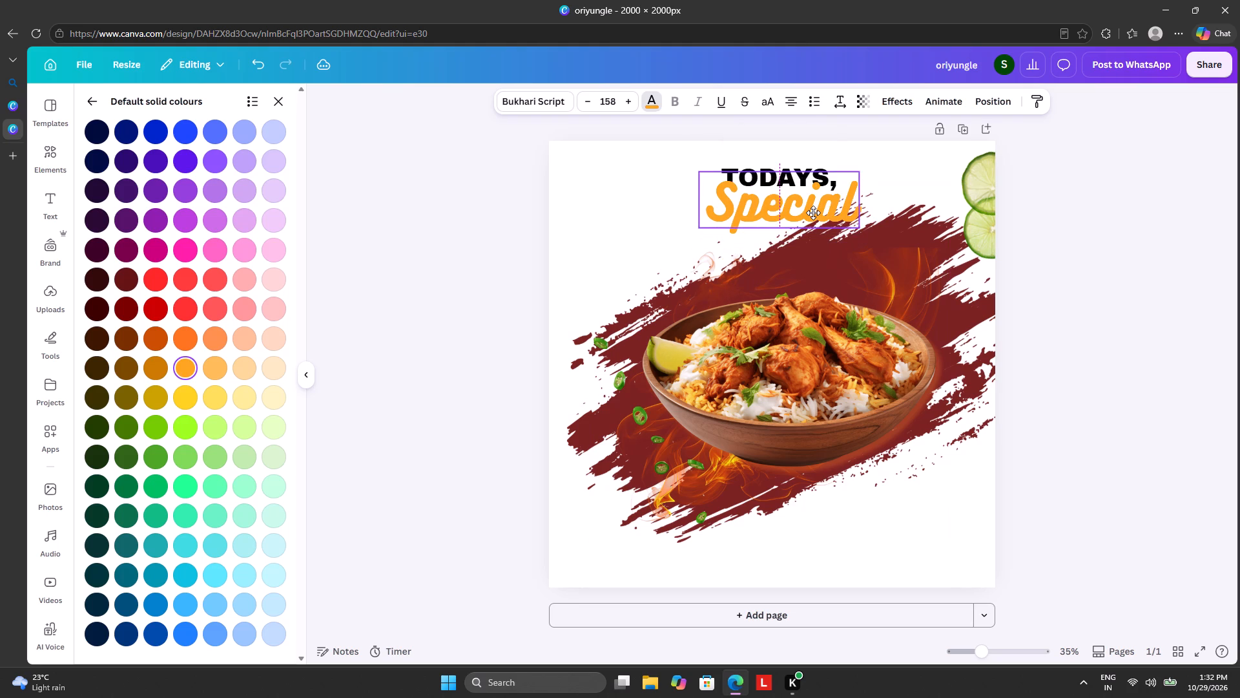
left_click_drag(813, 213, 805, 214)
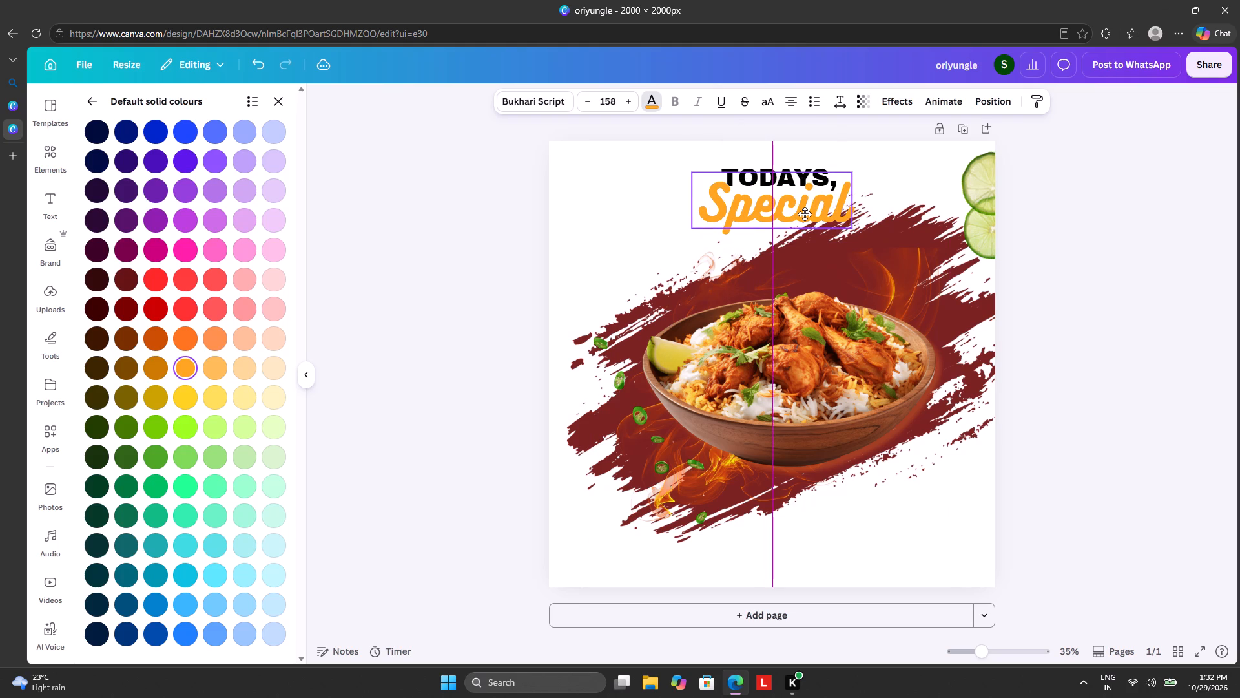
left_click_drag(805, 214, 812, 217)
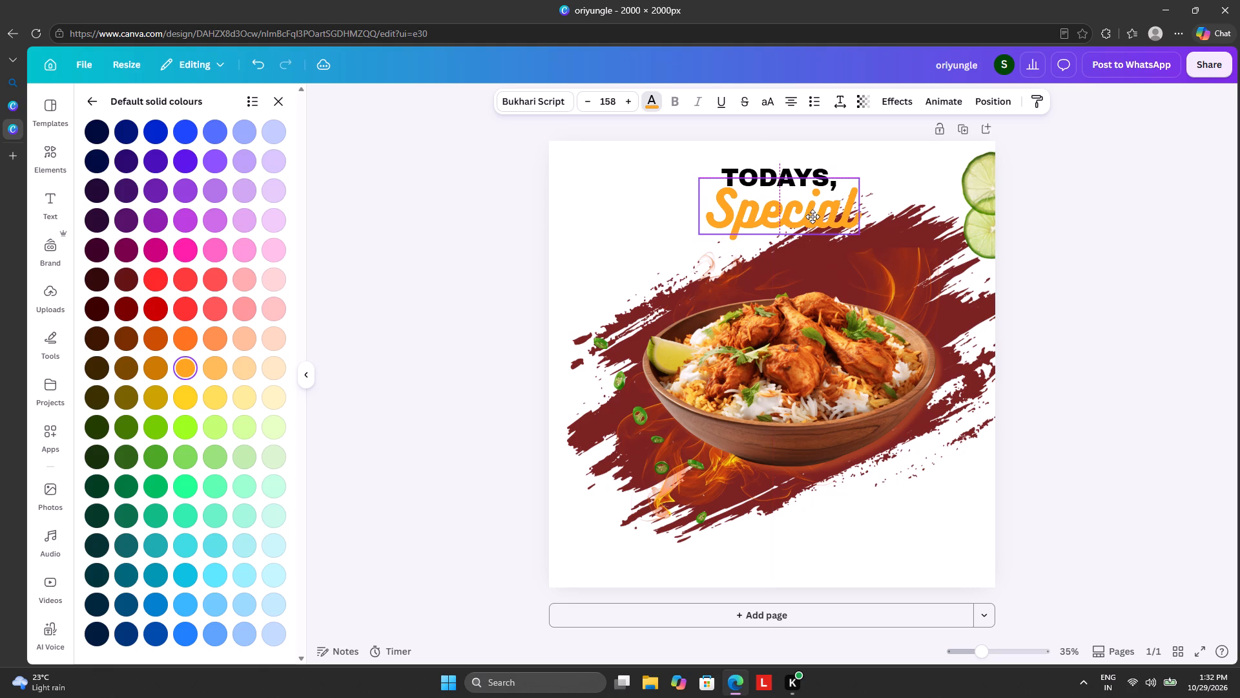
left_click_drag(812, 217, 809, 218)
left_click(470, 272)
left_click(470, 272)
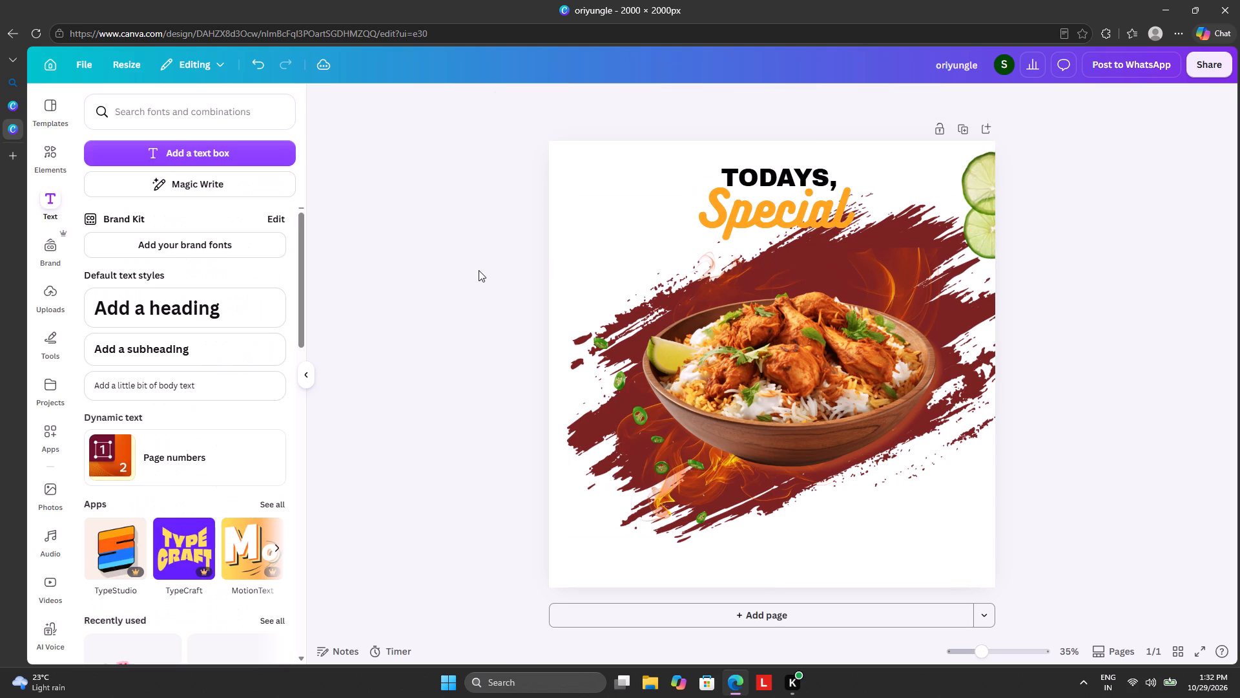
Nudge the "Special" text slightly up and left, tightening its overlap with the lower edge of "TODAYS,".
left_click(782, 169)
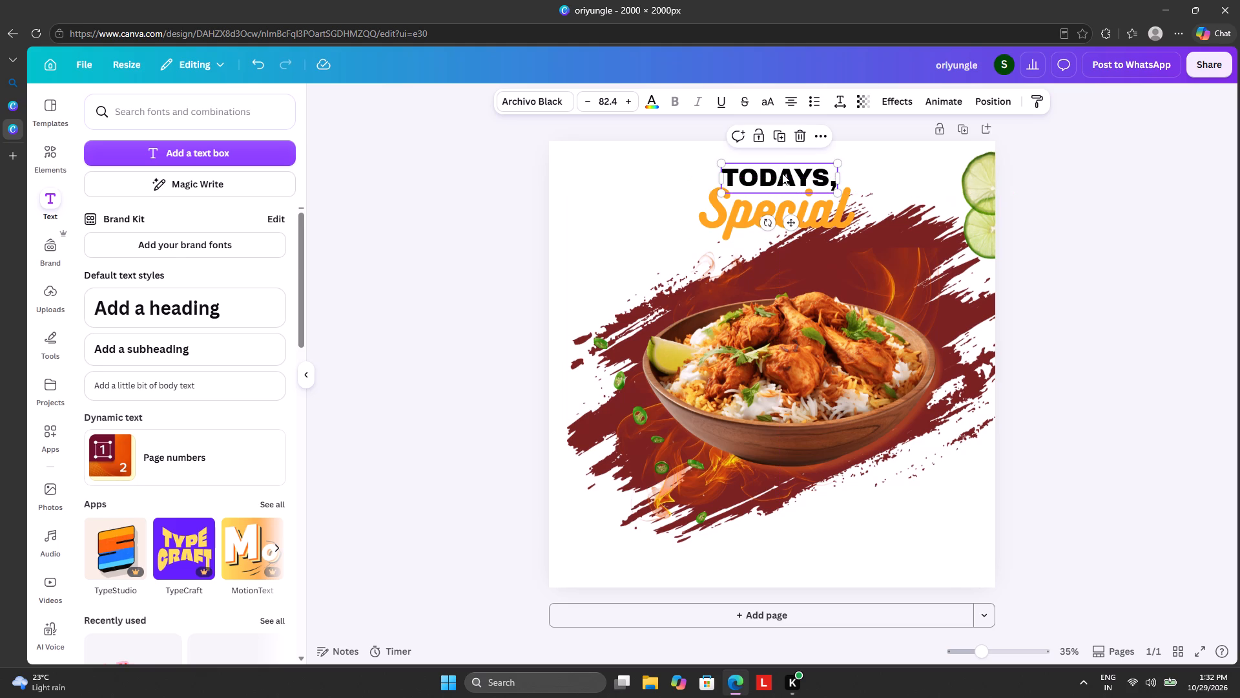
left_click_drag(785, 209, 779, 202)
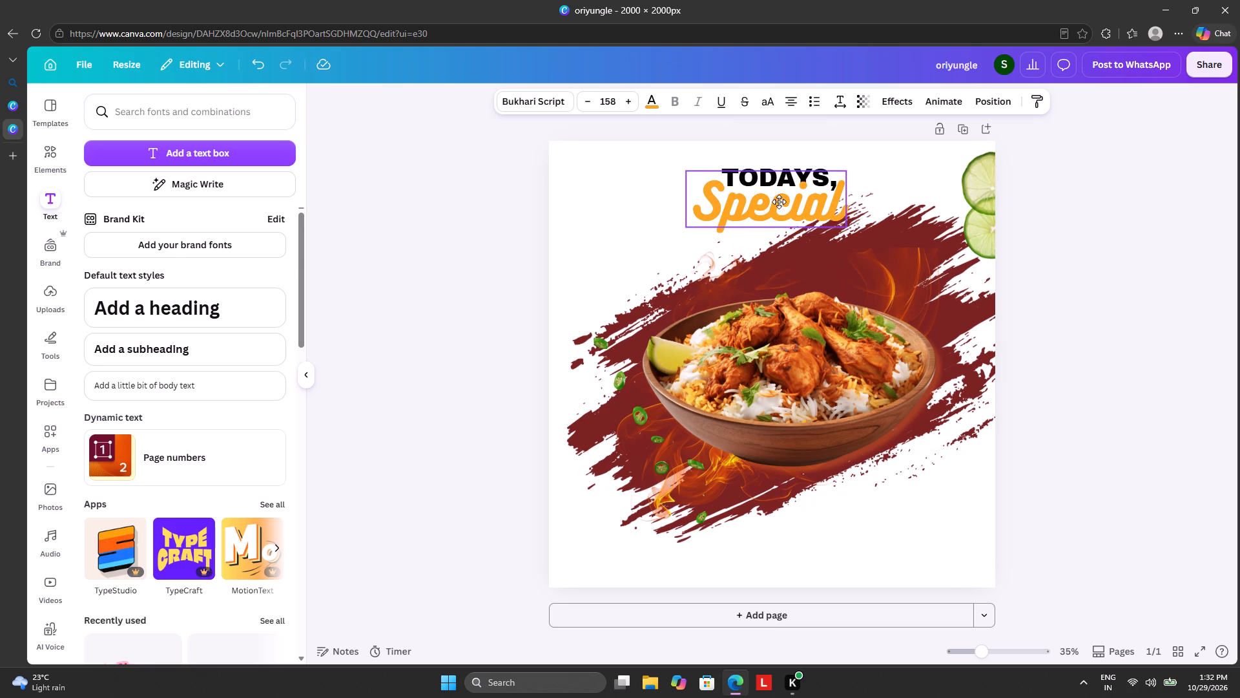
left_click_drag(779, 202, 779, 206)
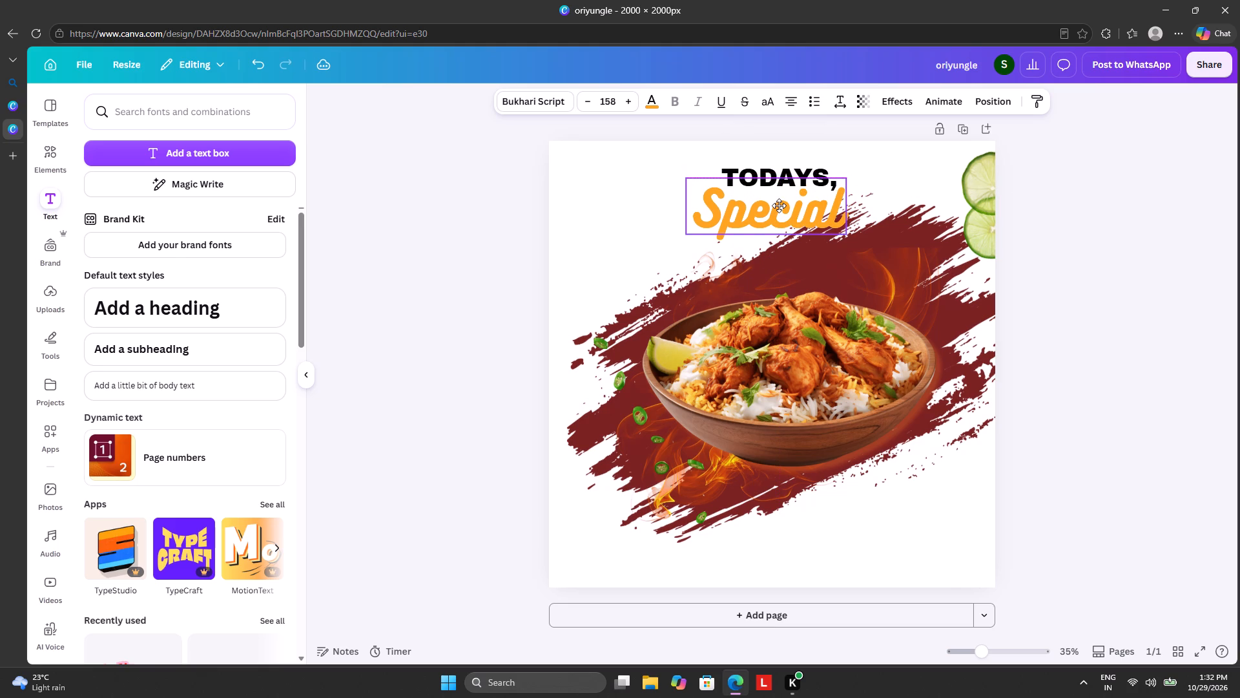
left_click_drag(779, 206, 779, 203)
left_click(422, 290)
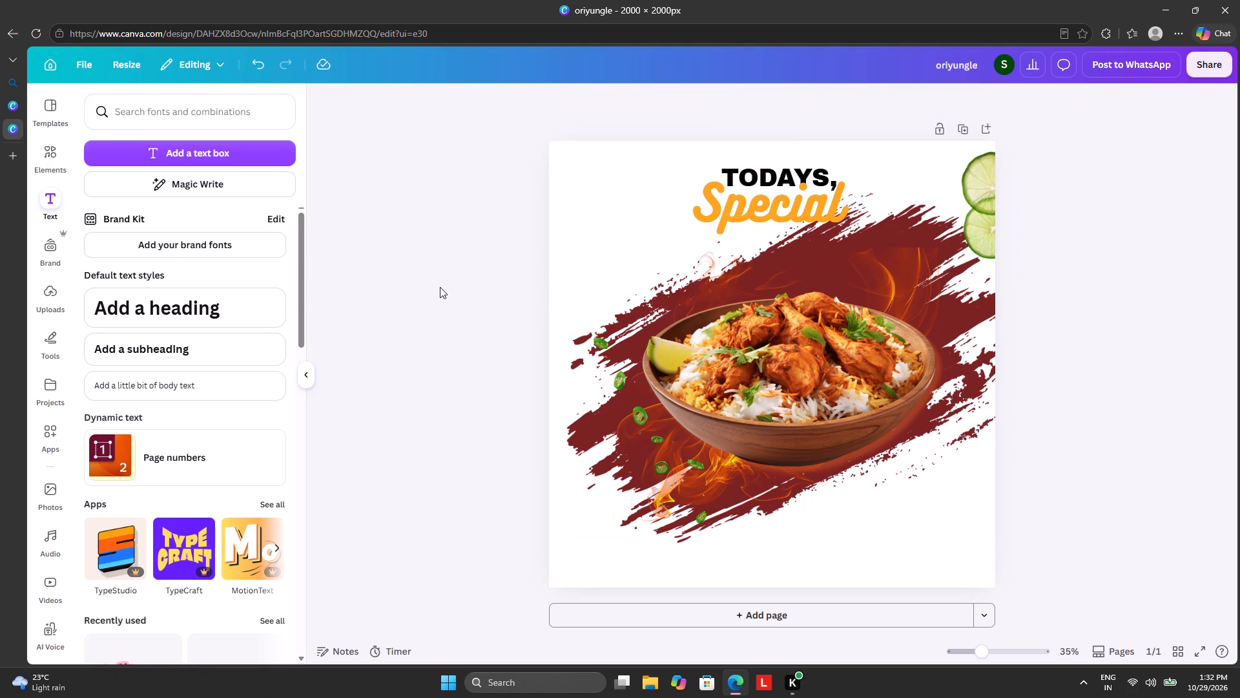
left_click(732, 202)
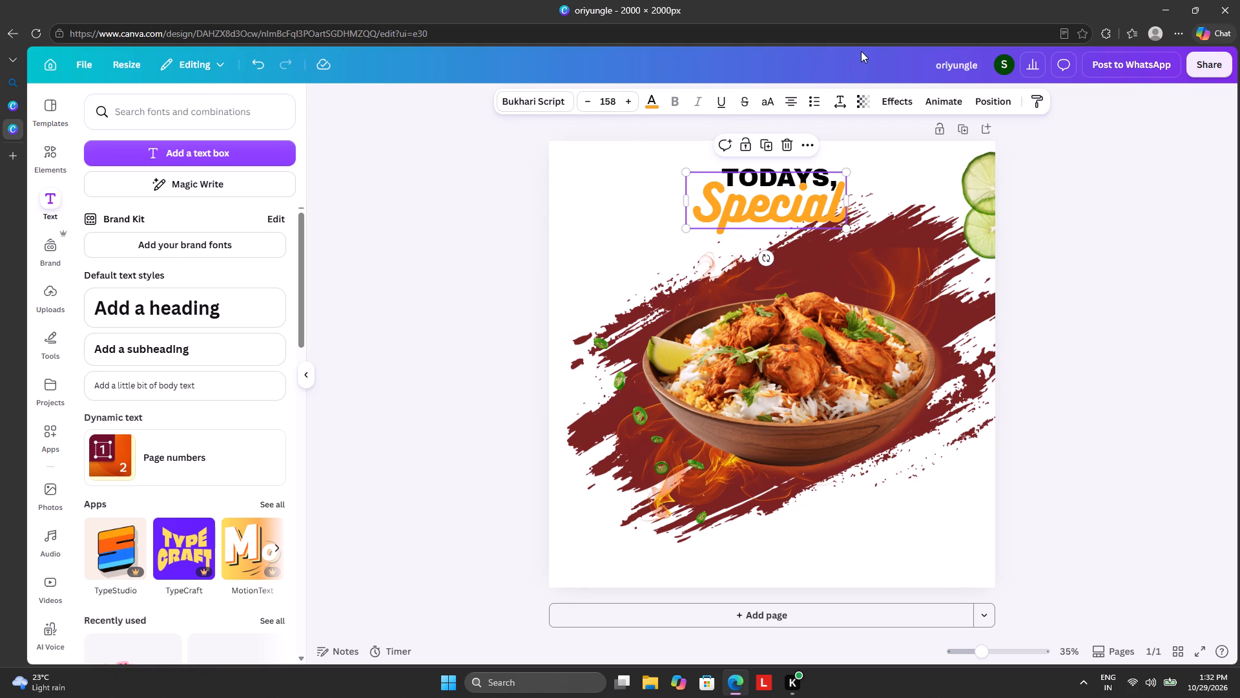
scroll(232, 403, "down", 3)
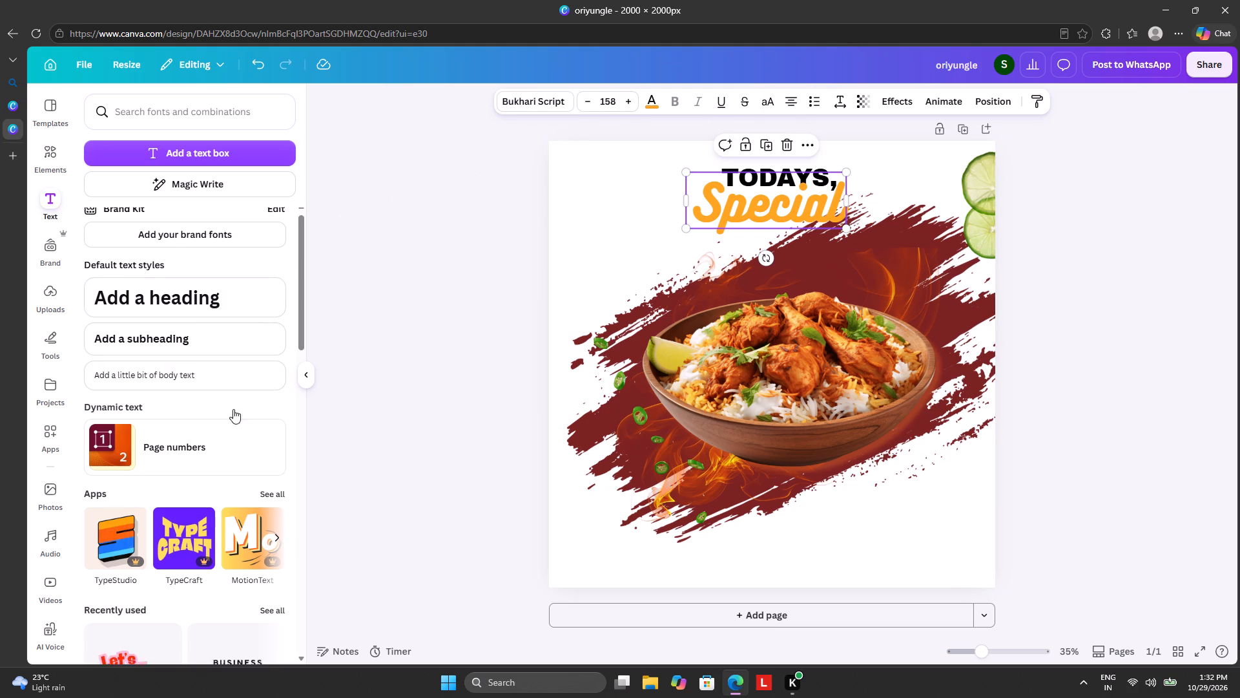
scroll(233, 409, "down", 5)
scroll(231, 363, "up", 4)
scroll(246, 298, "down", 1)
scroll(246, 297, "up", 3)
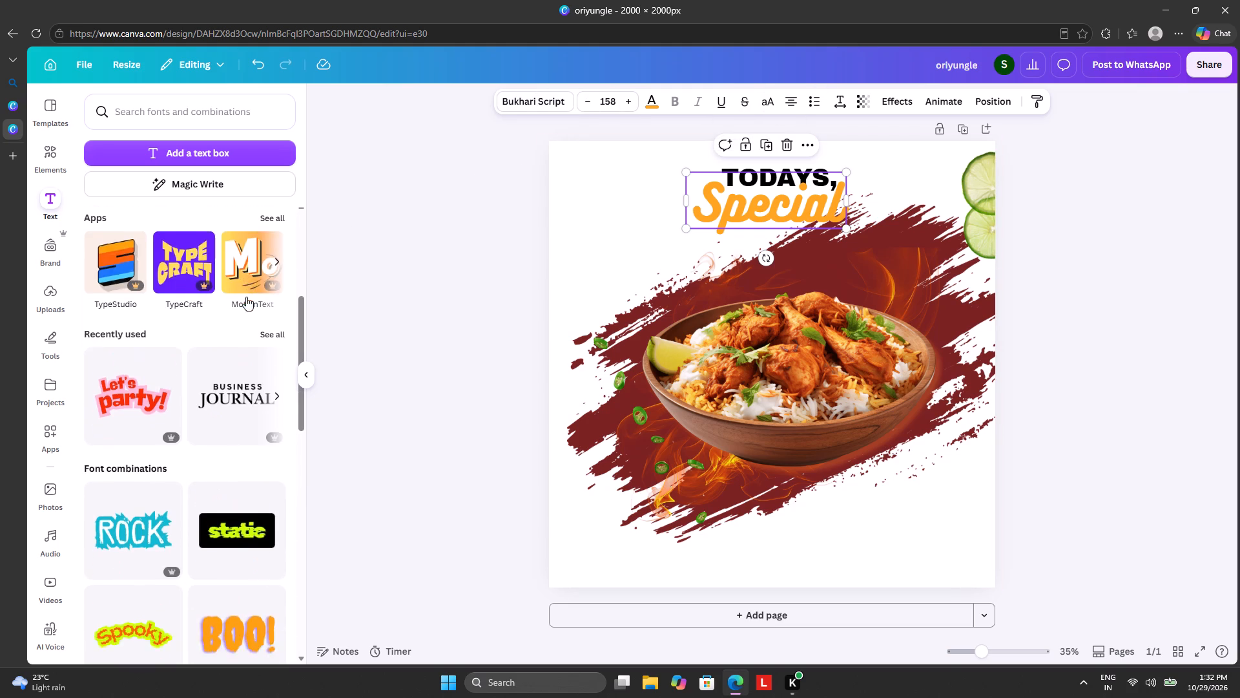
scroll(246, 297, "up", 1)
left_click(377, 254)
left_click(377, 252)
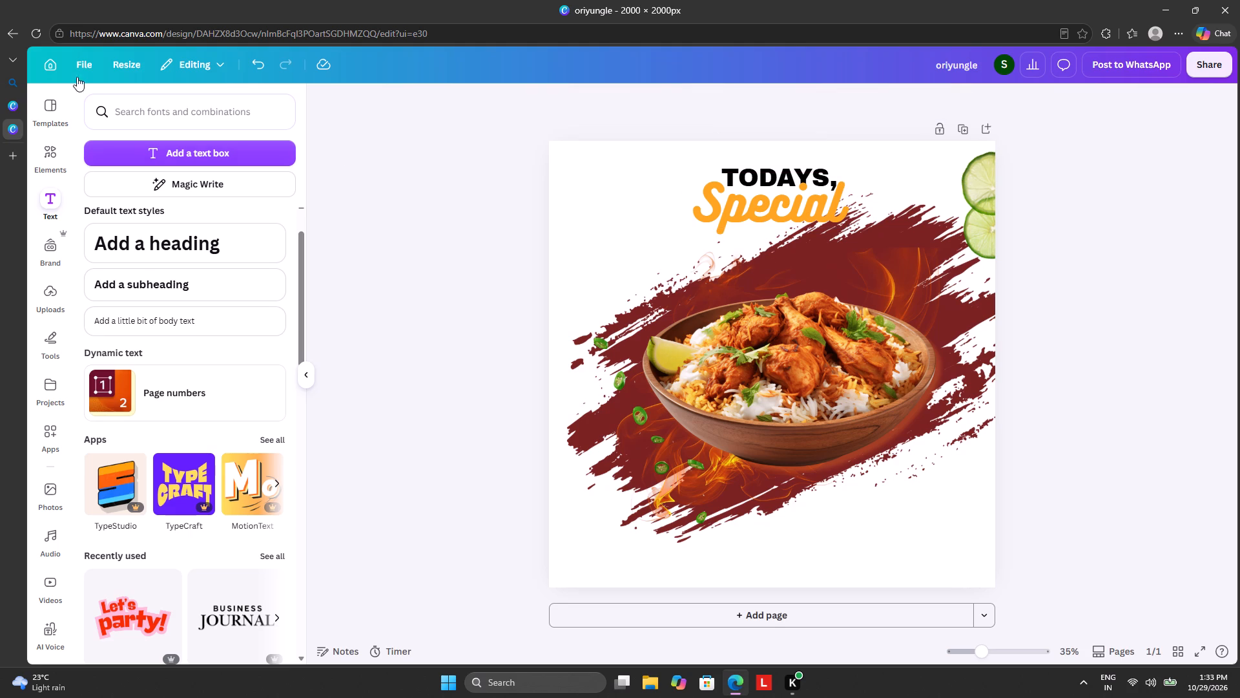
Search the elements for "shape" and add the black rectangle with one fully rounded end.
left_click(50, 154)
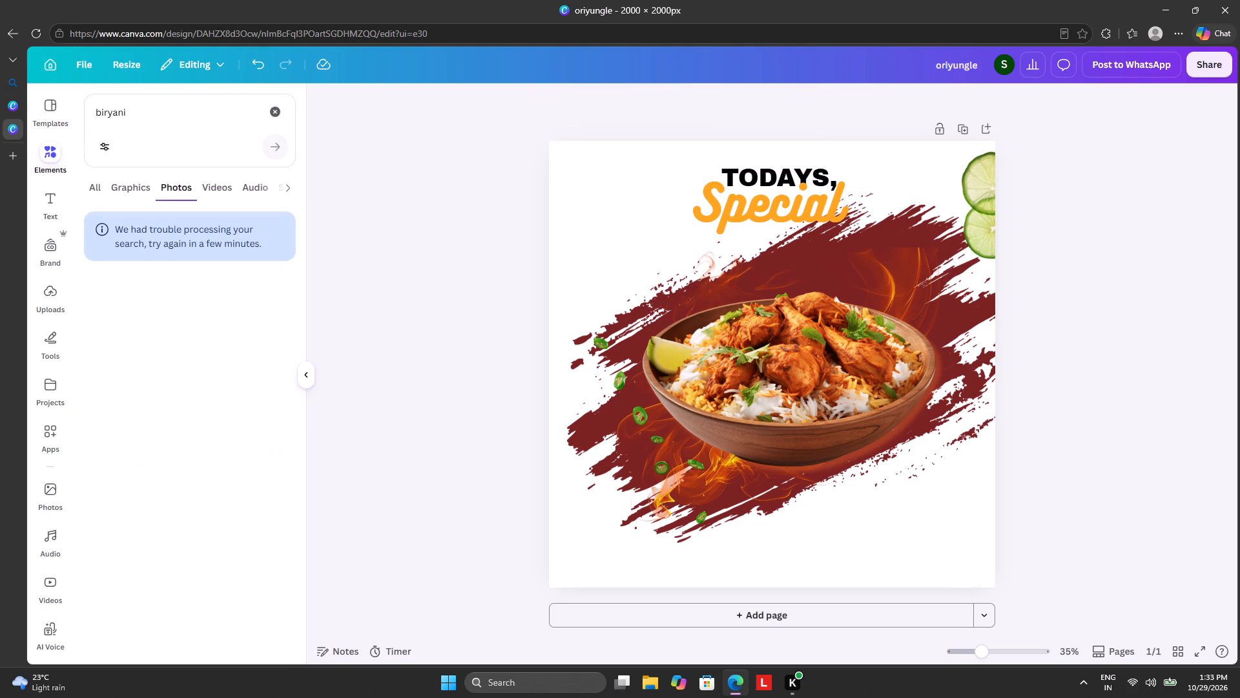
left_click(274, 113)
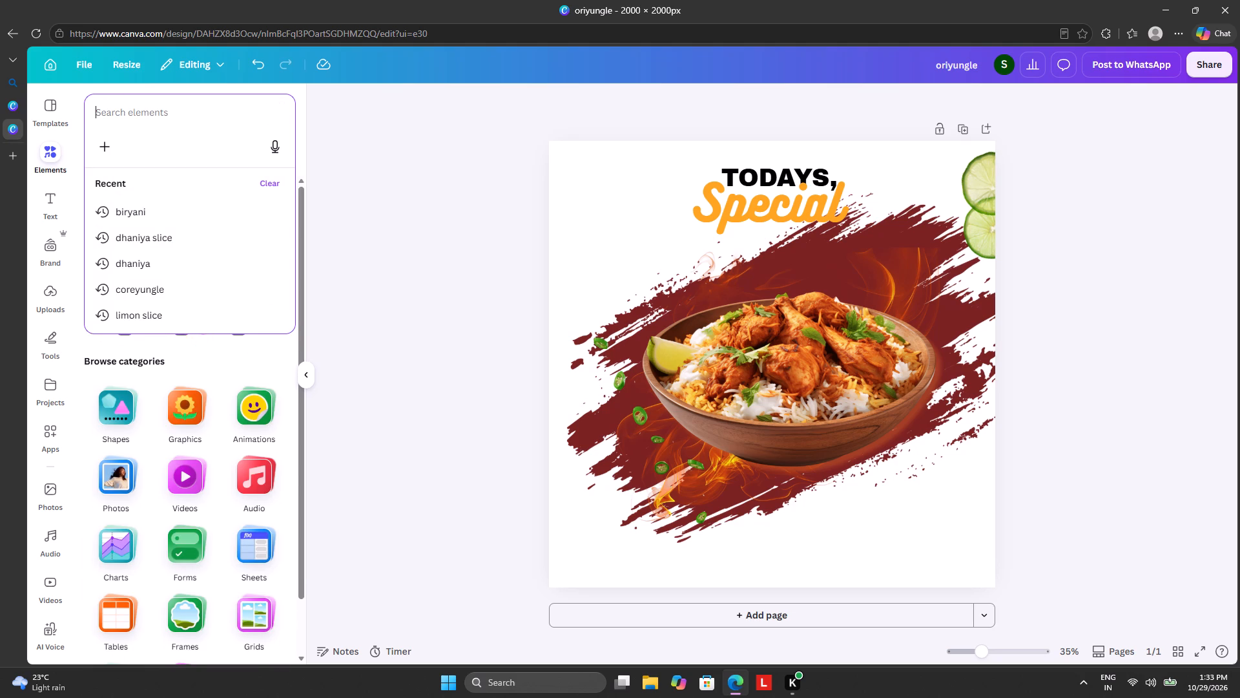
type("shape")
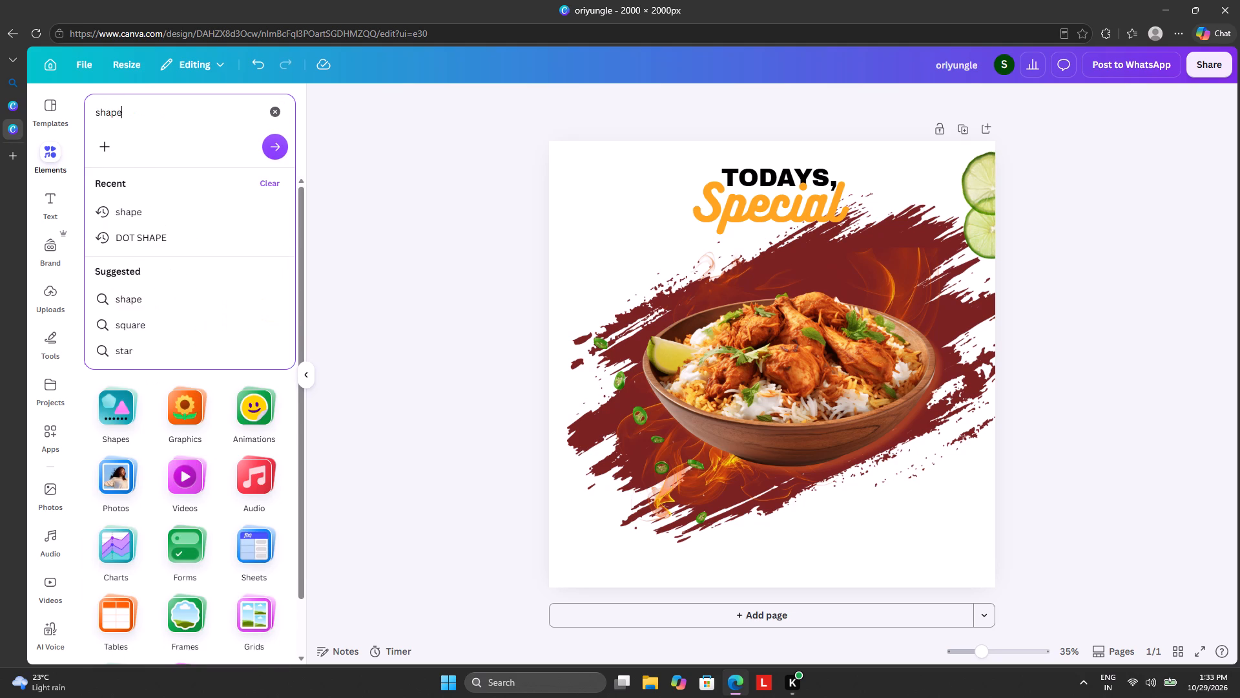
key("Return")
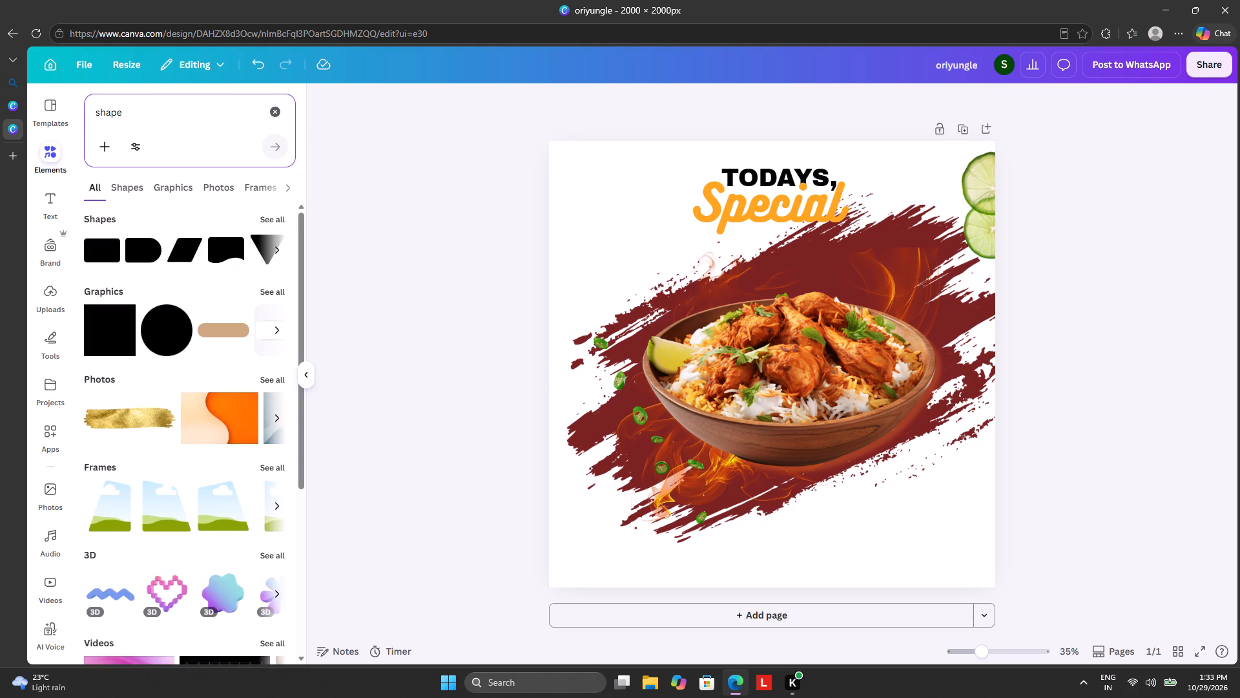
left_click(143, 247)
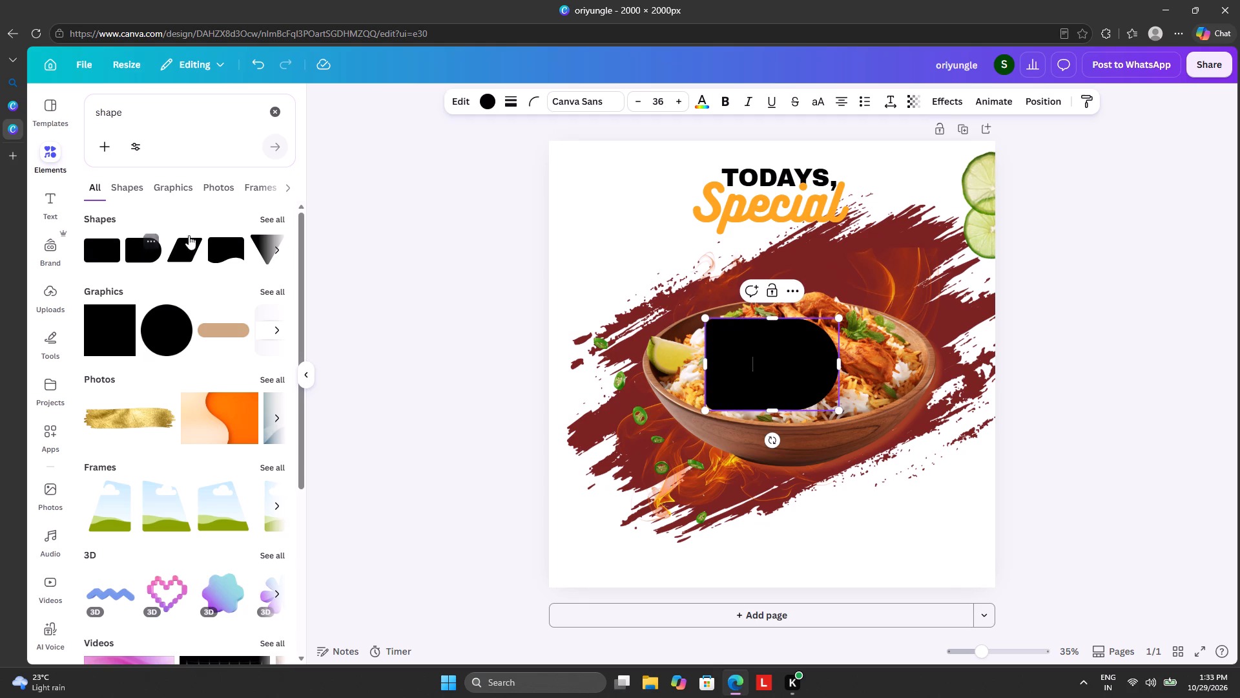
Move the black shape to the page's upper-left corner and rotate it about a quarter turn, rounded end down.
left_click_drag(762, 355, 606, 198)
left_click_drag(616, 284, 593, 296)
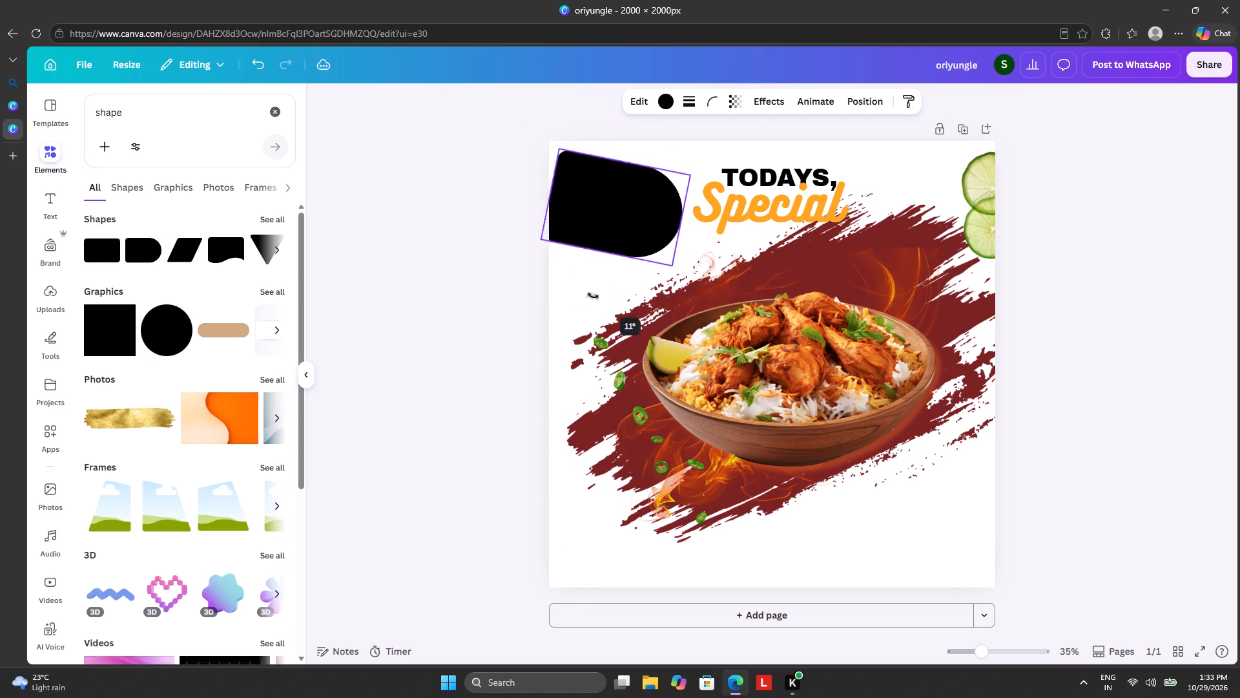
left_click_drag(593, 296, 491, 204)
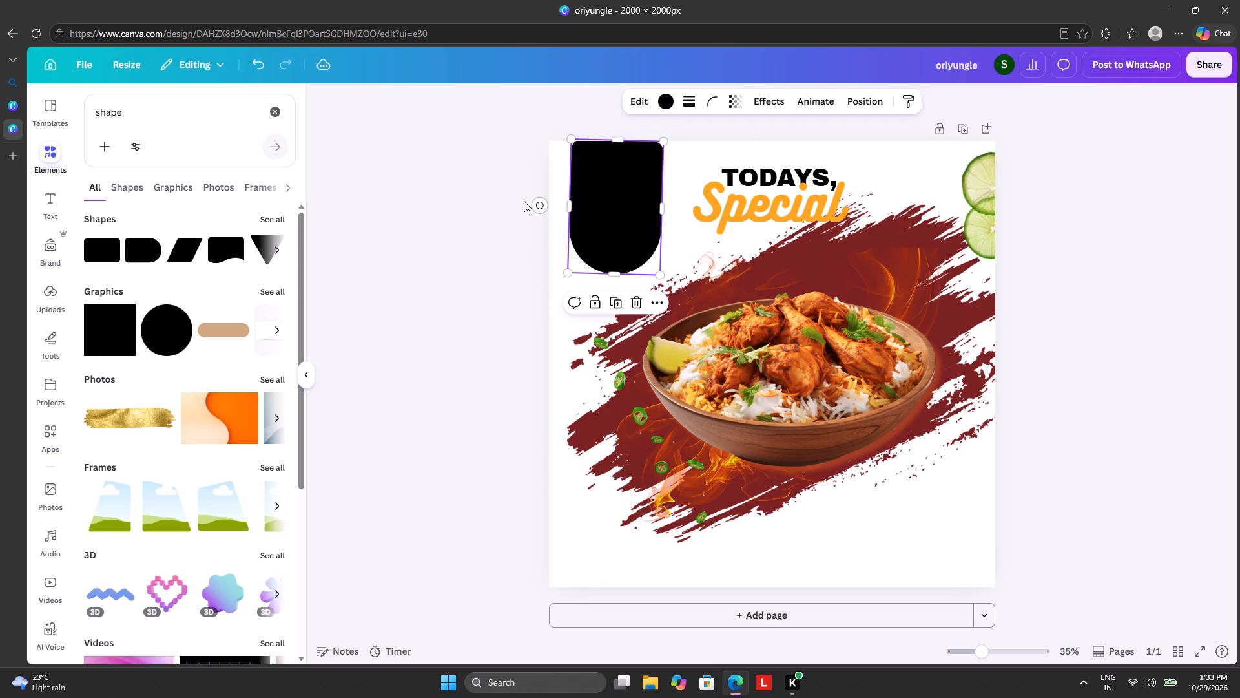
left_click(541, 204)
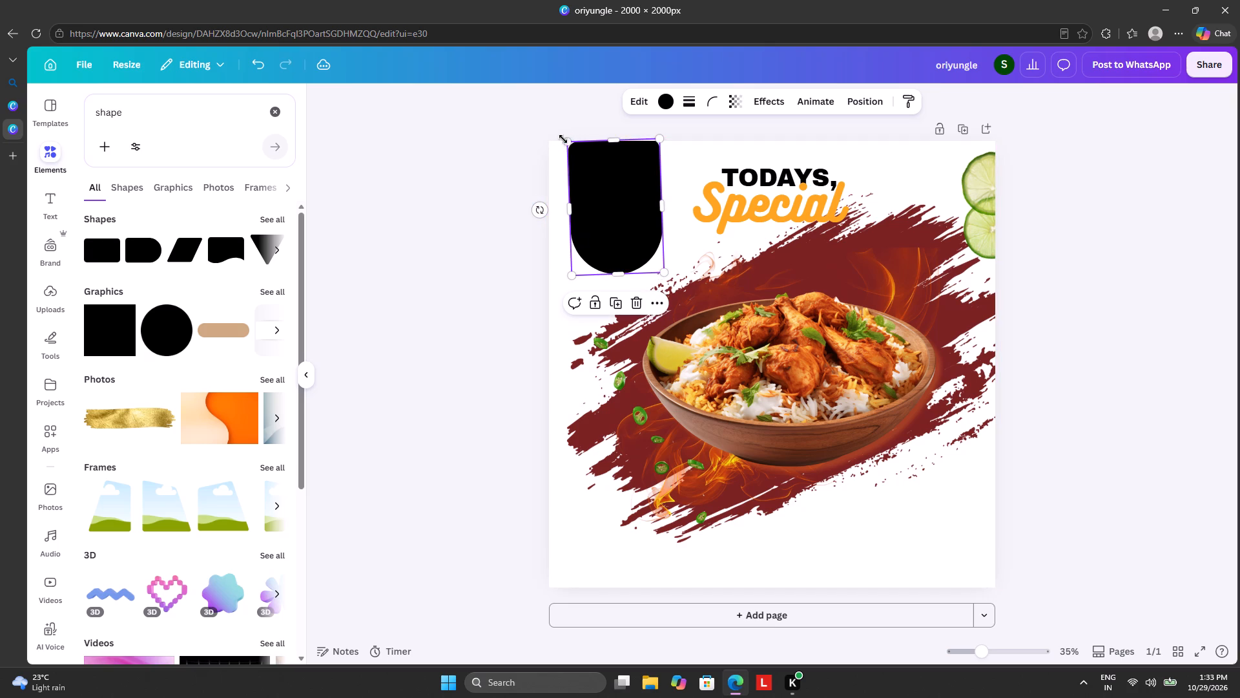
Shrink the black shape to roughly two-thirds size and set it against the page's top edge near the left corner.
left_click_drag(563, 139, 590, 192)
left_click_drag(634, 229, 617, 202)
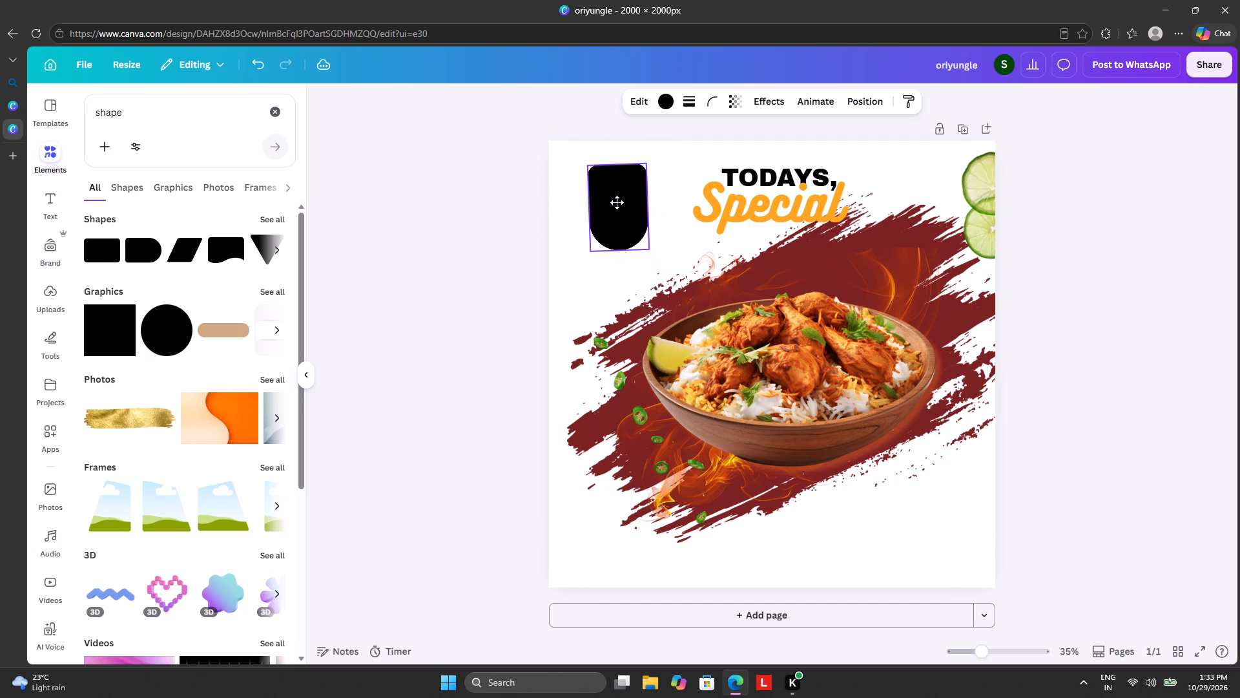
left_click_drag(617, 202, 593, 182)
Recolour the rounded shape with the maroon already used in the design.
left_click(666, 93)
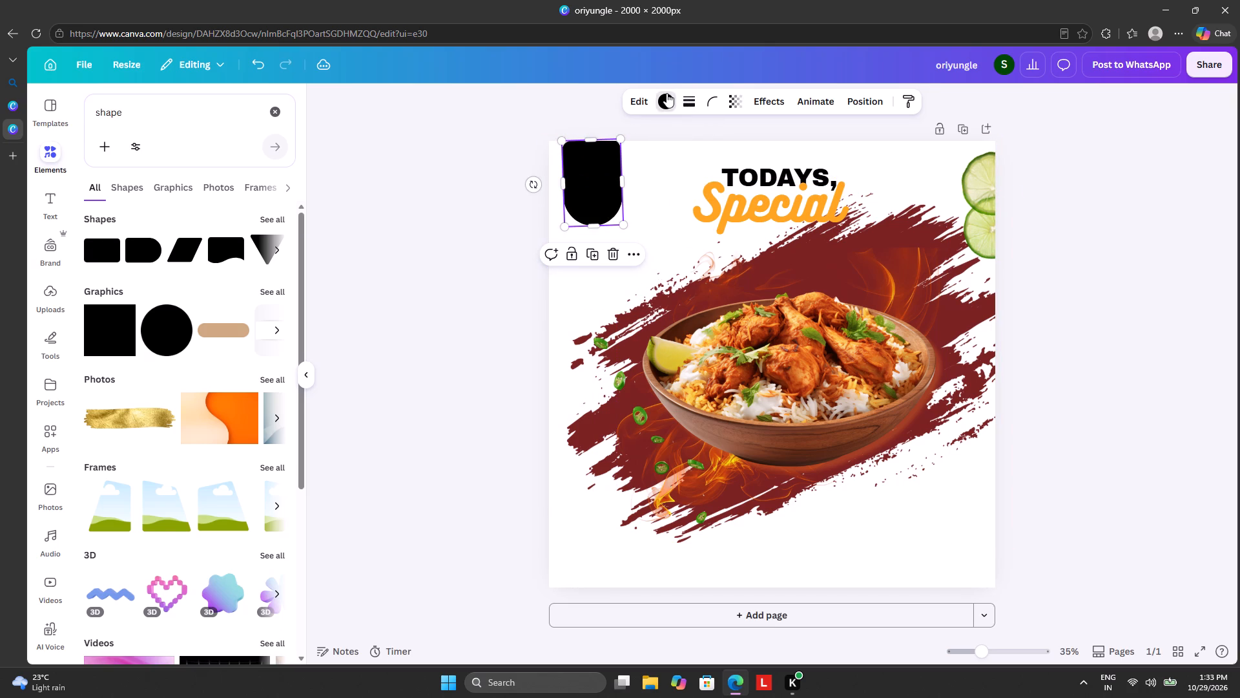
left_click(95, 246)
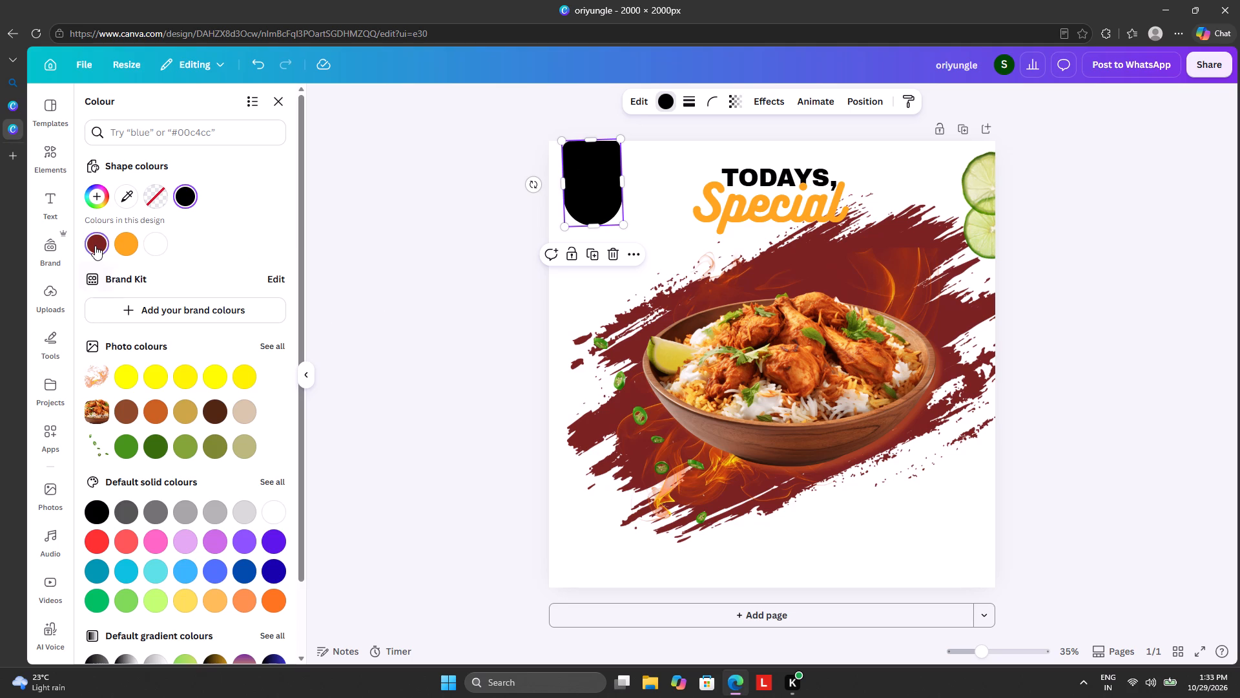
Search the elements for "food logo" and add the solid black crossed spoon-and-fork graphic.
left_click(56, 160)
left_click(282, 109)
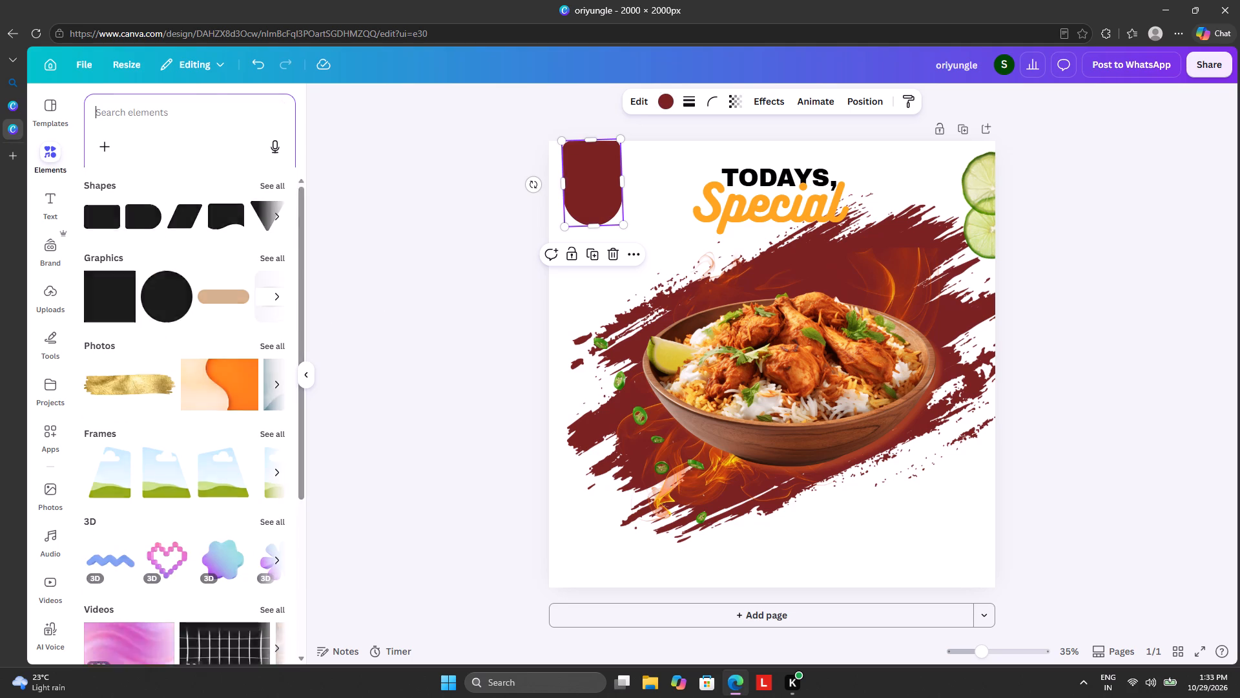
type("foo")
type("d lo")
type("go")
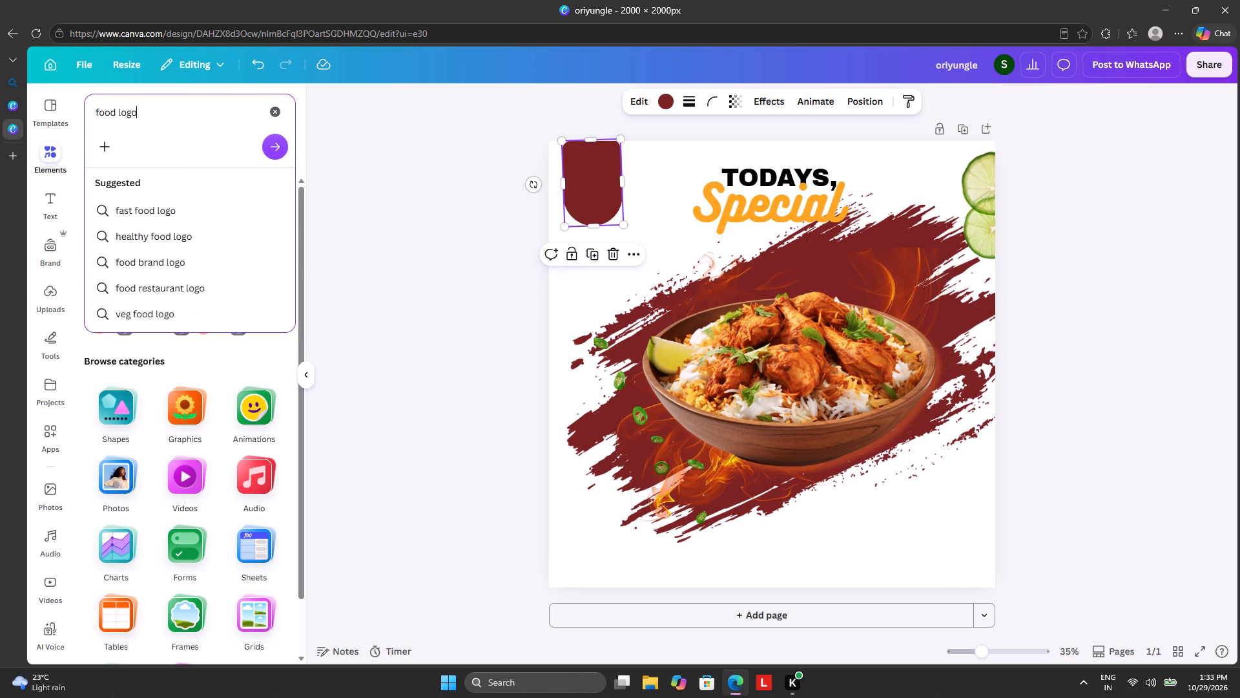
key("Return")
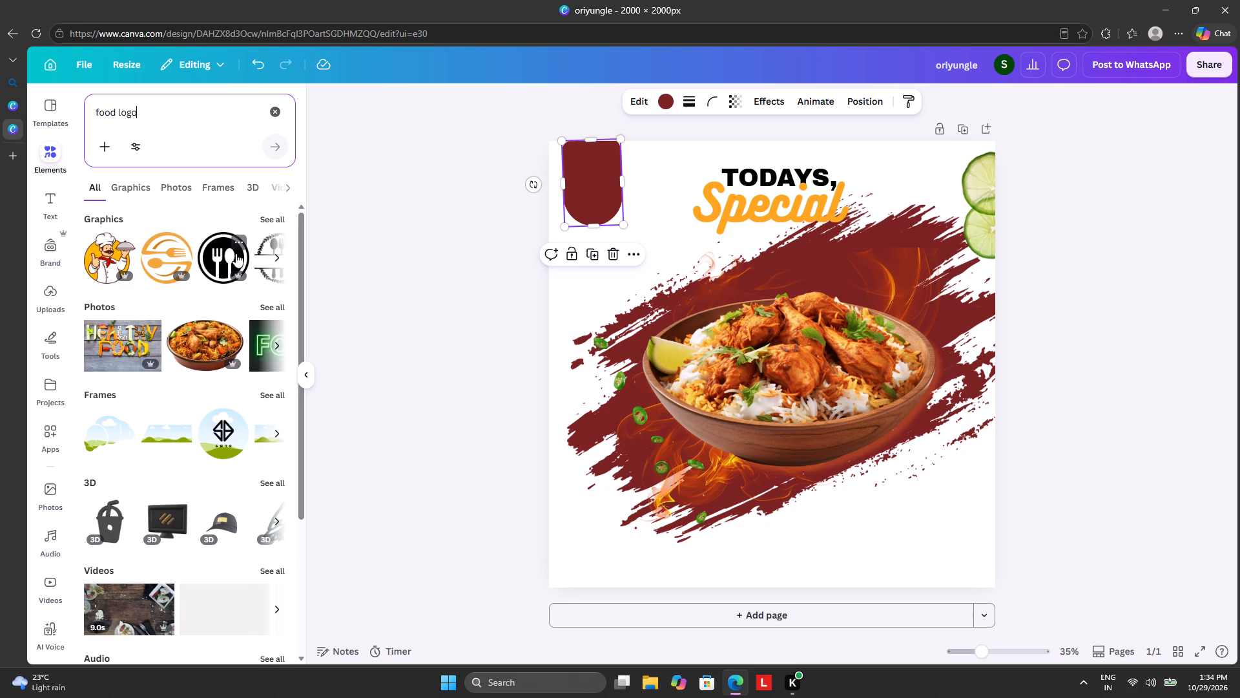
left_click(263, 212)
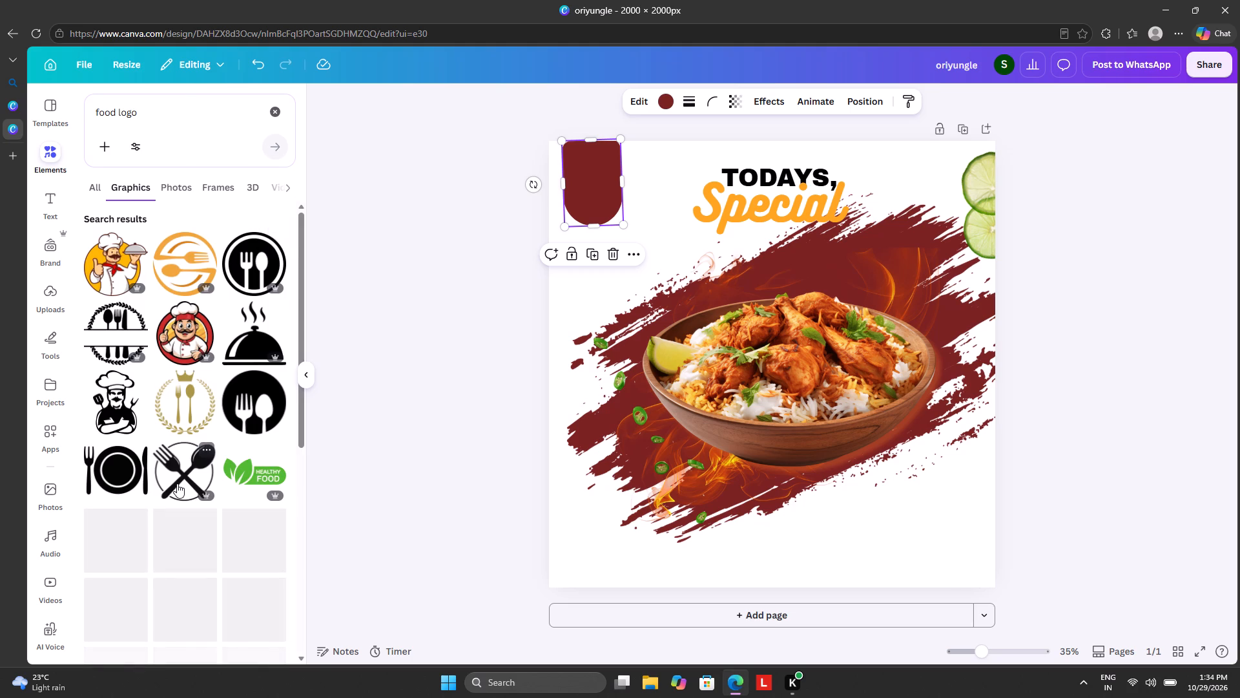
scroll(177, 483, "down", 3)
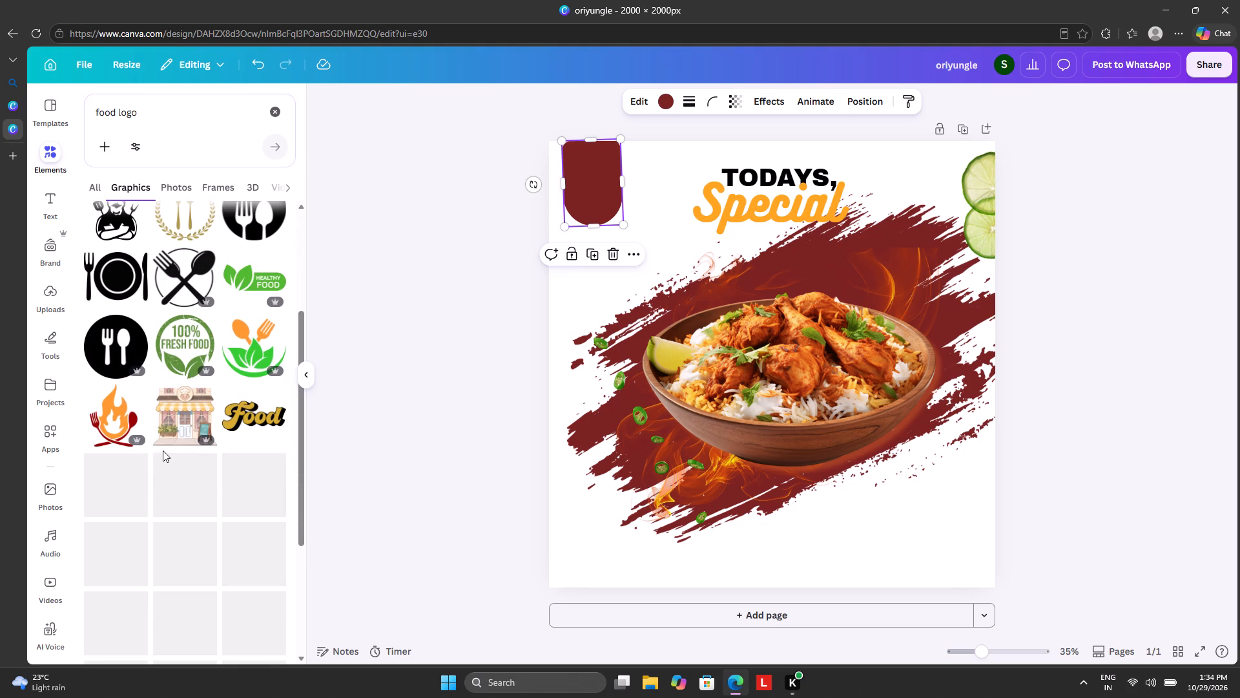
scroll(163, 438, "down", 2)
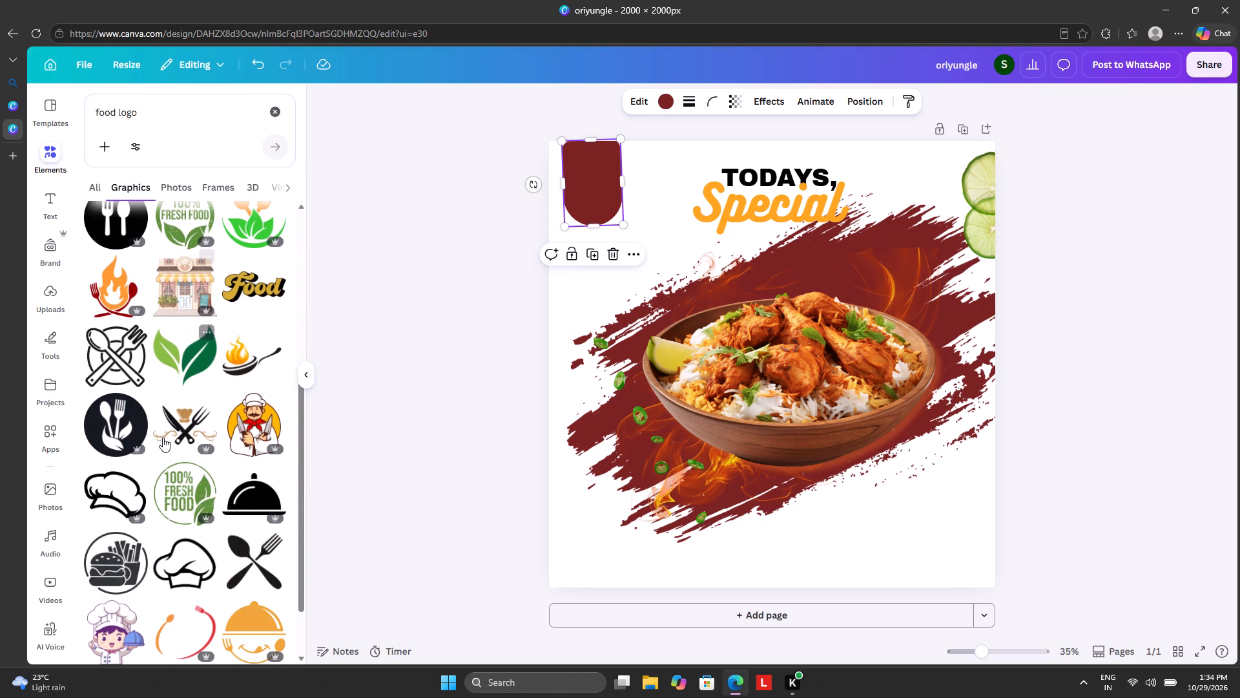
left_click(254, 566)
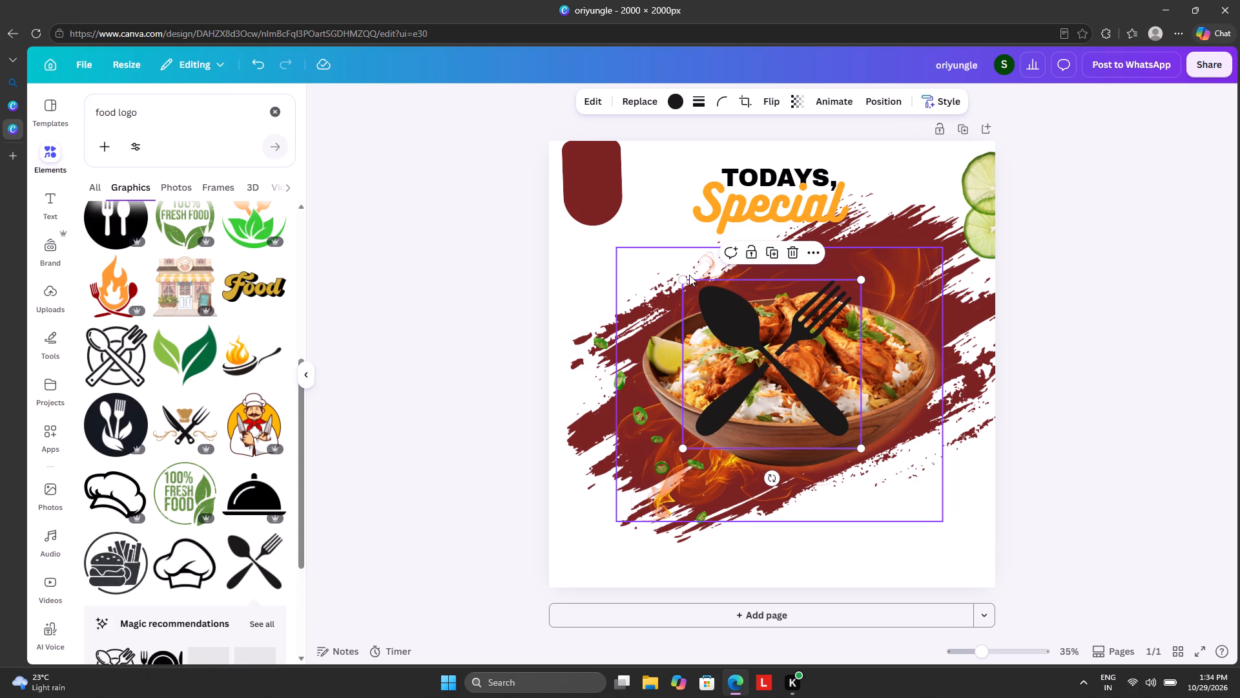
Shrink the spoon-and-fork graphic to under a third of its size and place it over the maroon badge.
left_click_drag(681, 275, 803, 401)
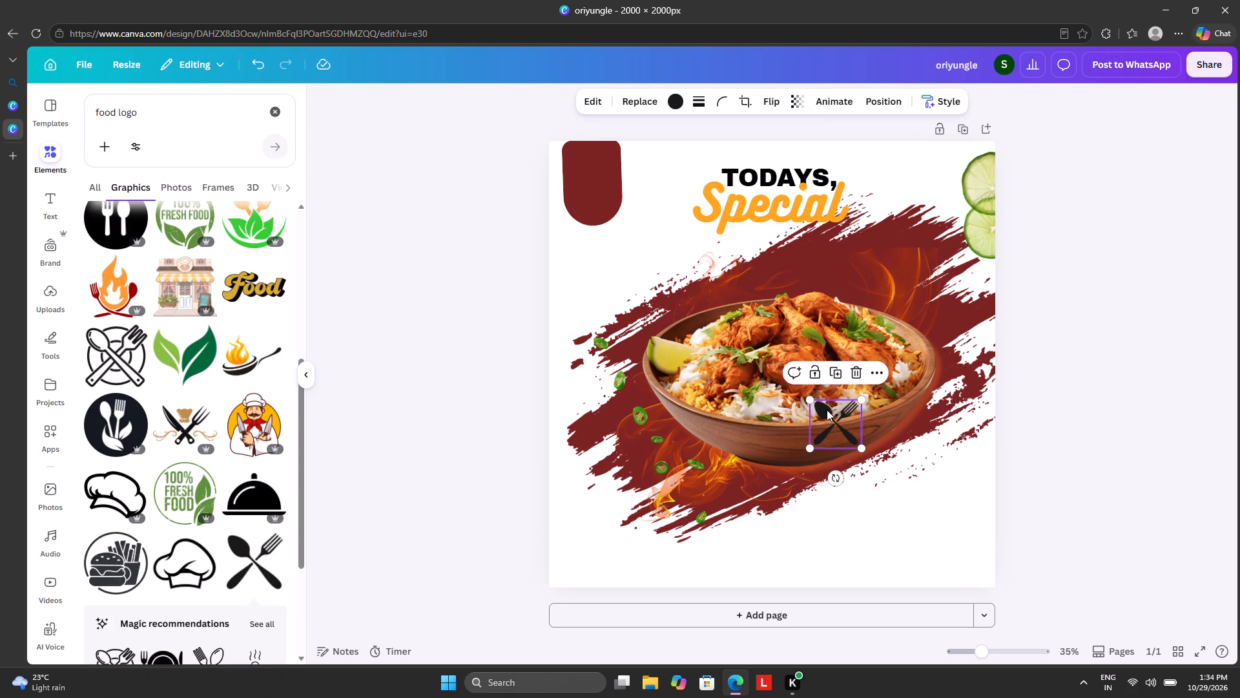
left_click_drag(829, 412, 581, 170)
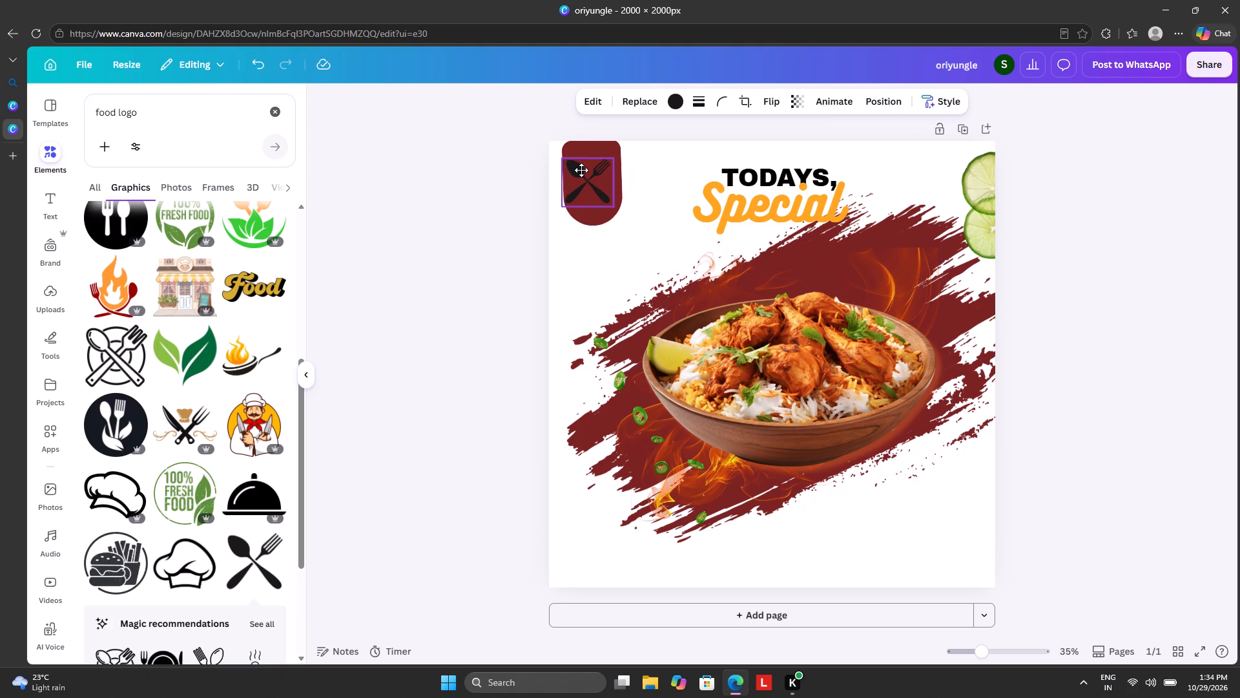
left_click_drag(581, 170, 586, 171)
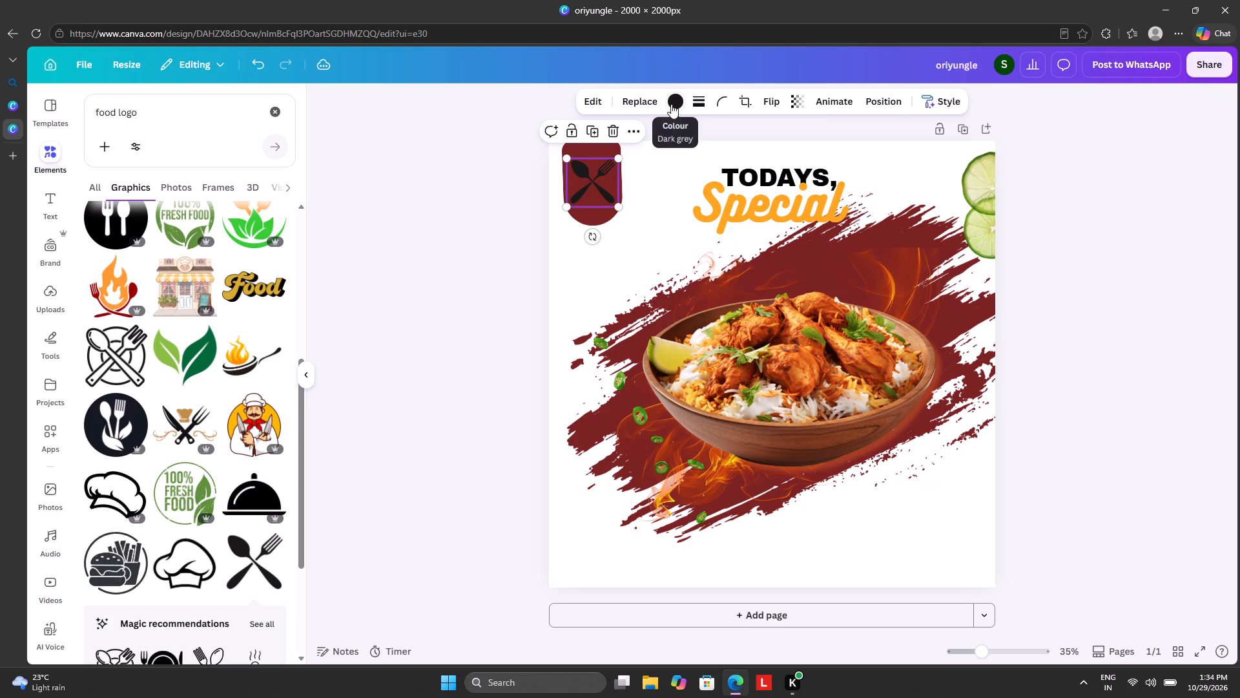
Recolour the spoon-and-fork graphic with the design's bright orange.
left_click(673, 103)
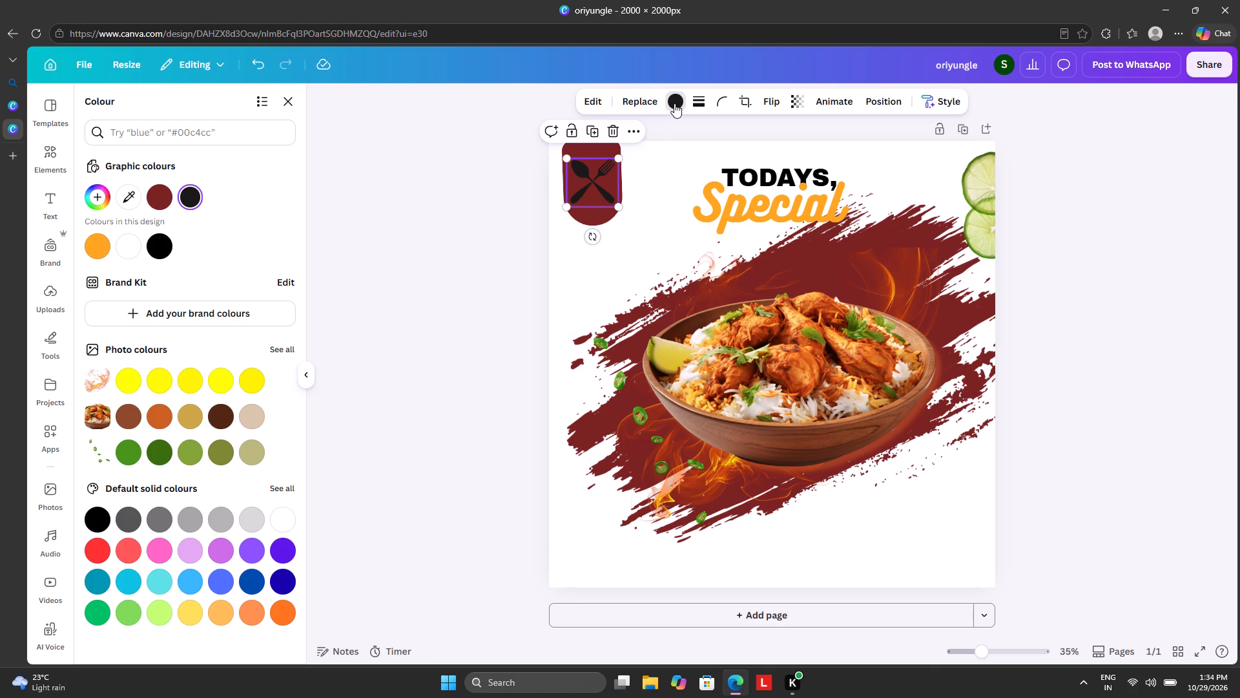
left_click(95, 245)
Reduce the spoon-and-fork graphic to about 166 × 156 px and centre it horizontally in the badge's upper half.
left_click_drag(572, 162, 582, 178)
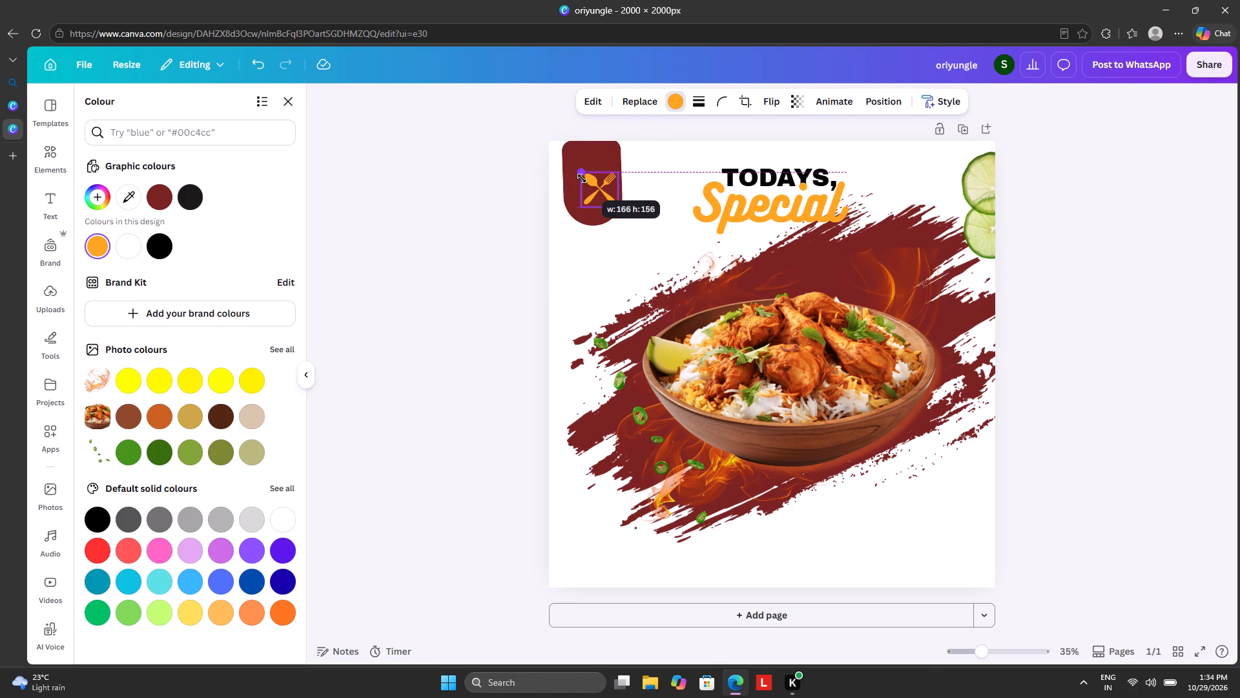
left_click_drag(582, 178, 584, 181)
left_click_drag(590, 184, 581, 168)
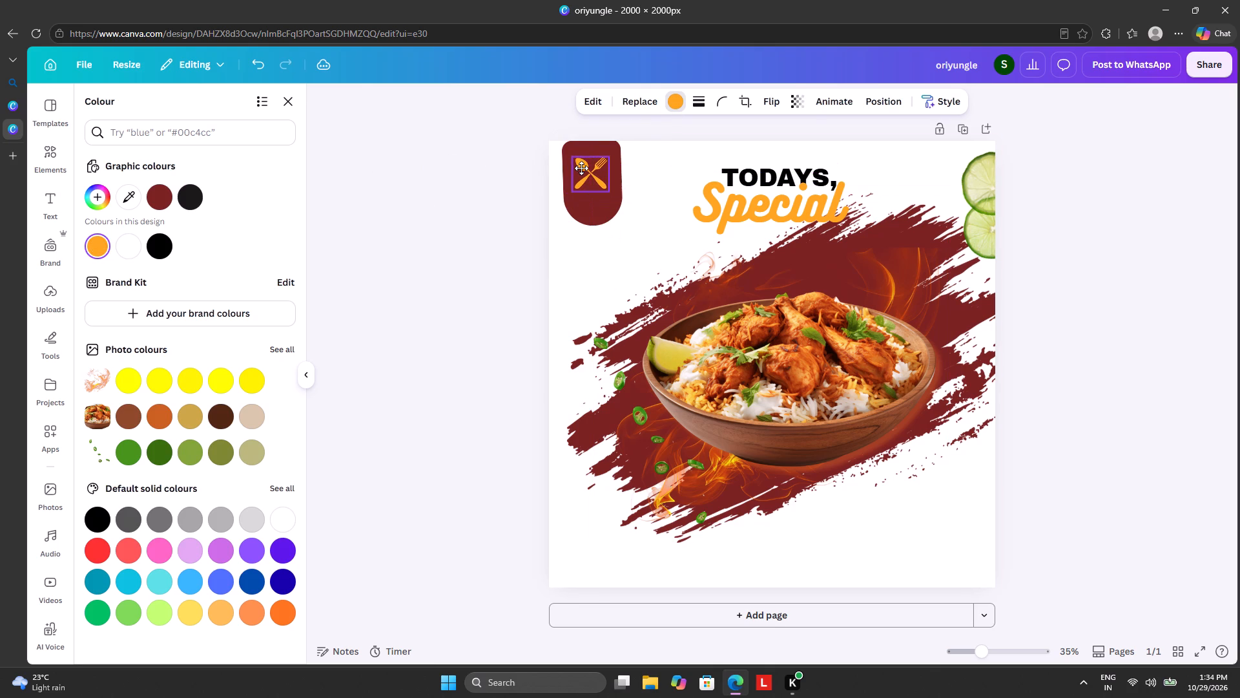
left_click_drag(581, 168, 583, 168)
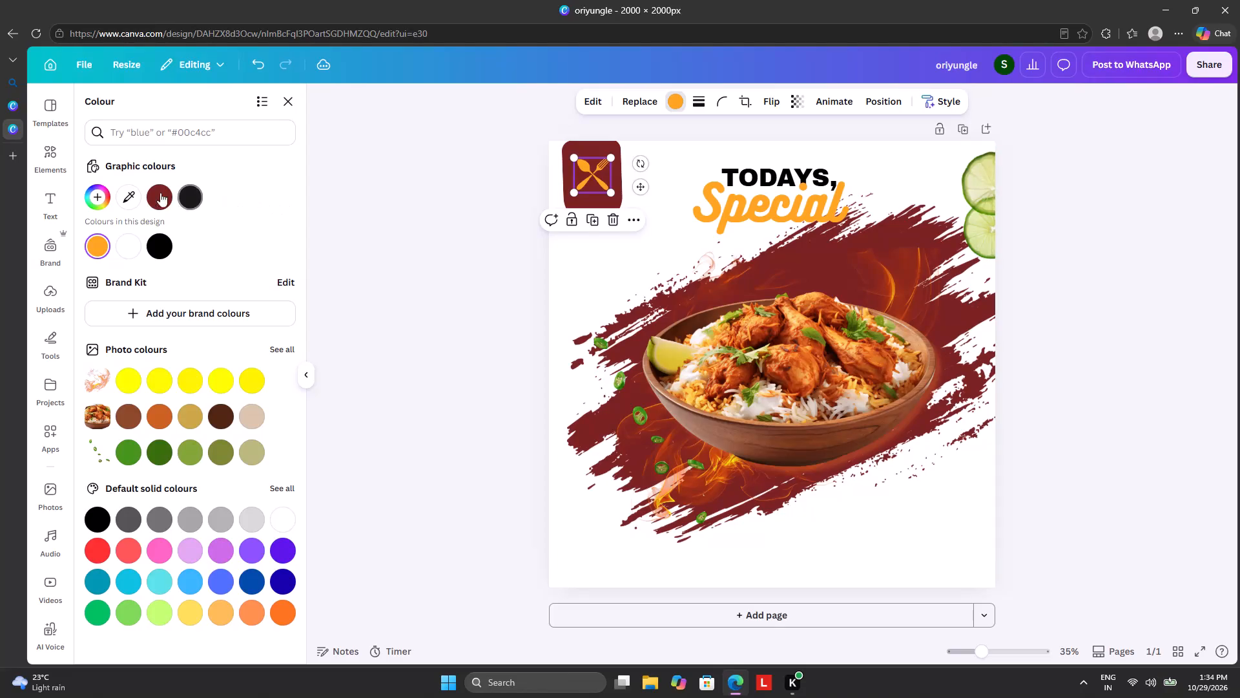
Recolour the spoon-and-fork graphic with a darker orange sampled from the biryani bowl photo.
left_click(134, 189)
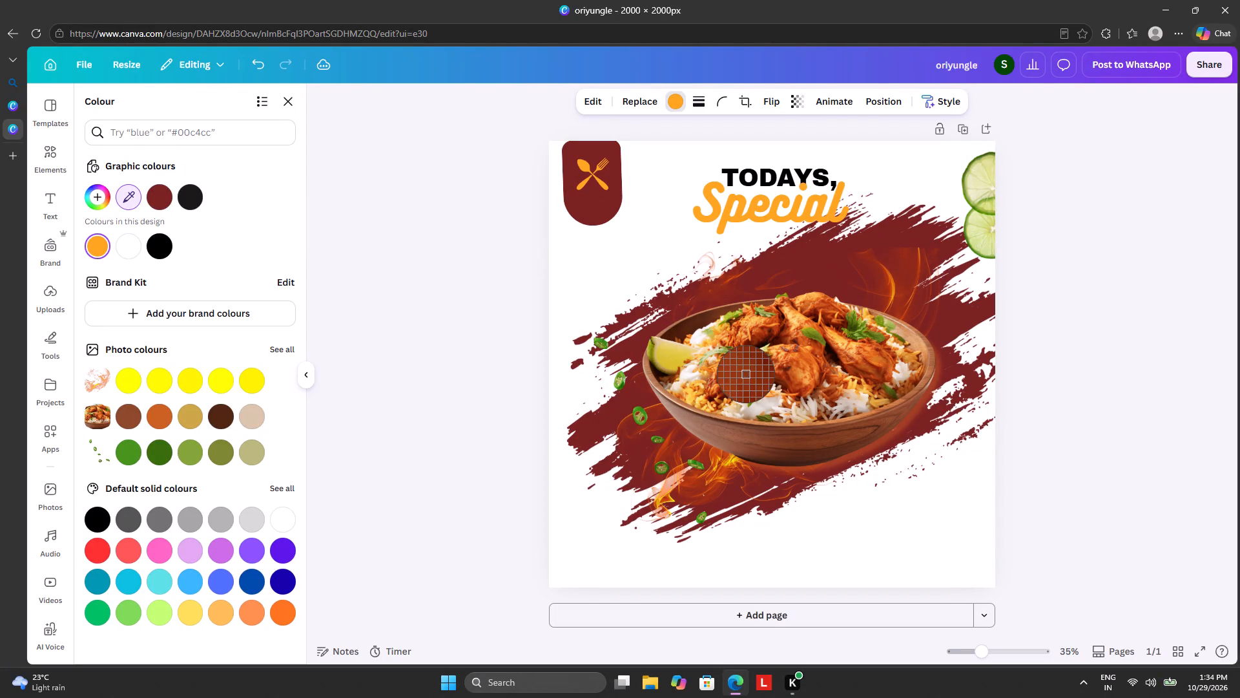
left_click(734, 372)
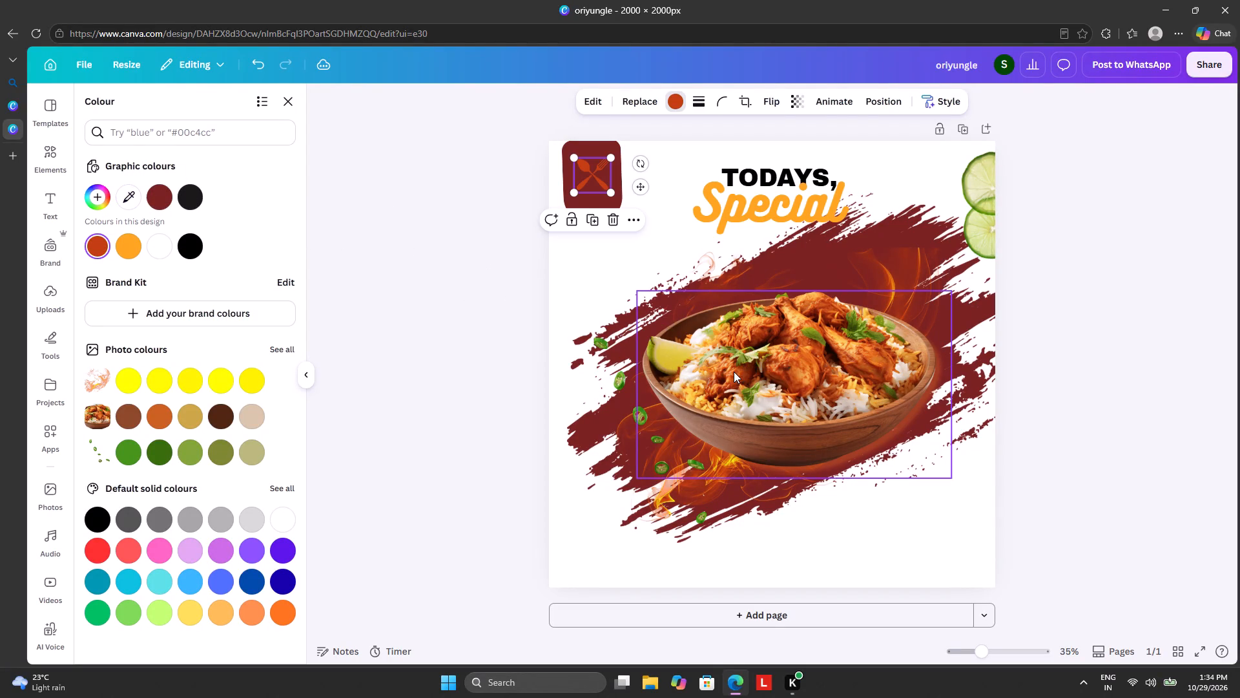
left_click(129, 191)
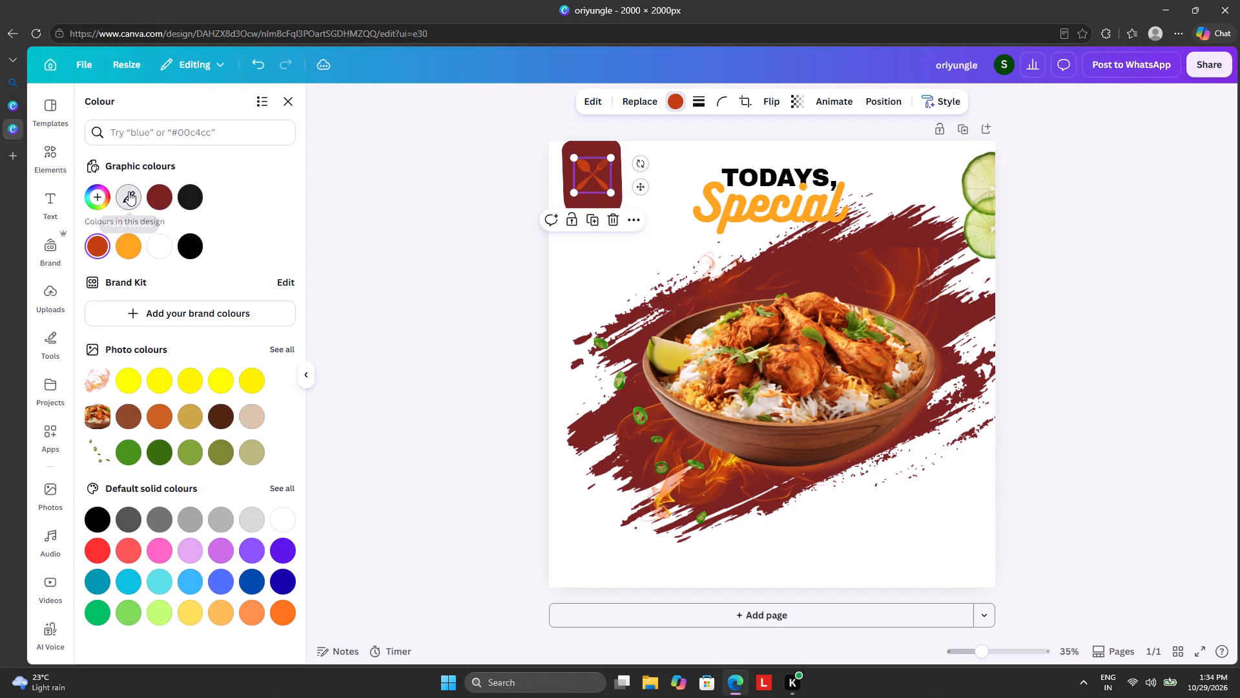
left_click(702, 390)
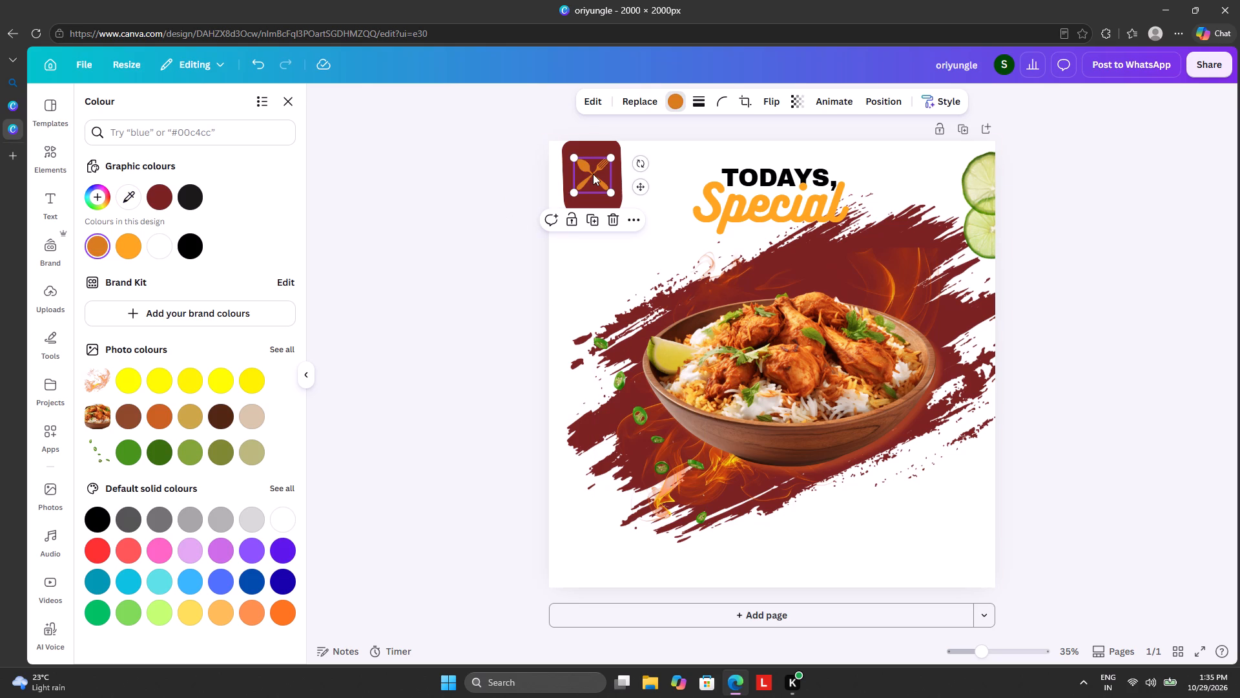
Nudge the spoon-and-fork graphic slightly higher in the maroon badge.
left_click_drag(593, 174, 593, 168)
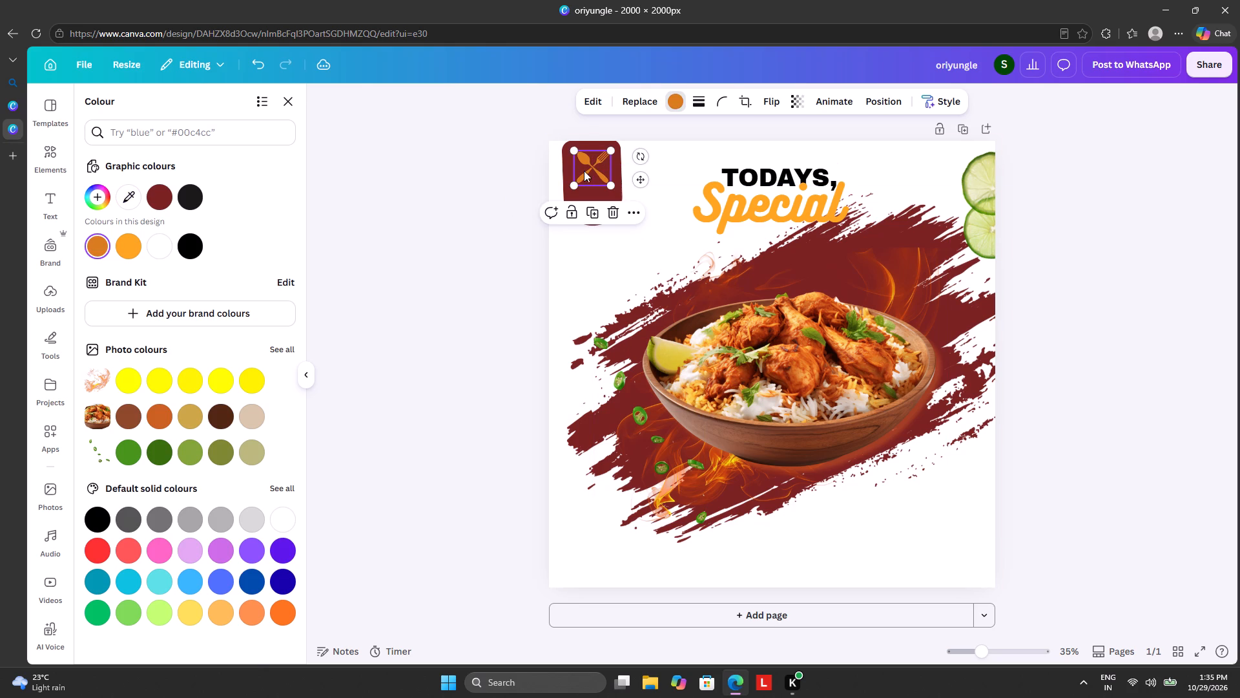
left_click(469, 195)
left_click(469, 195)
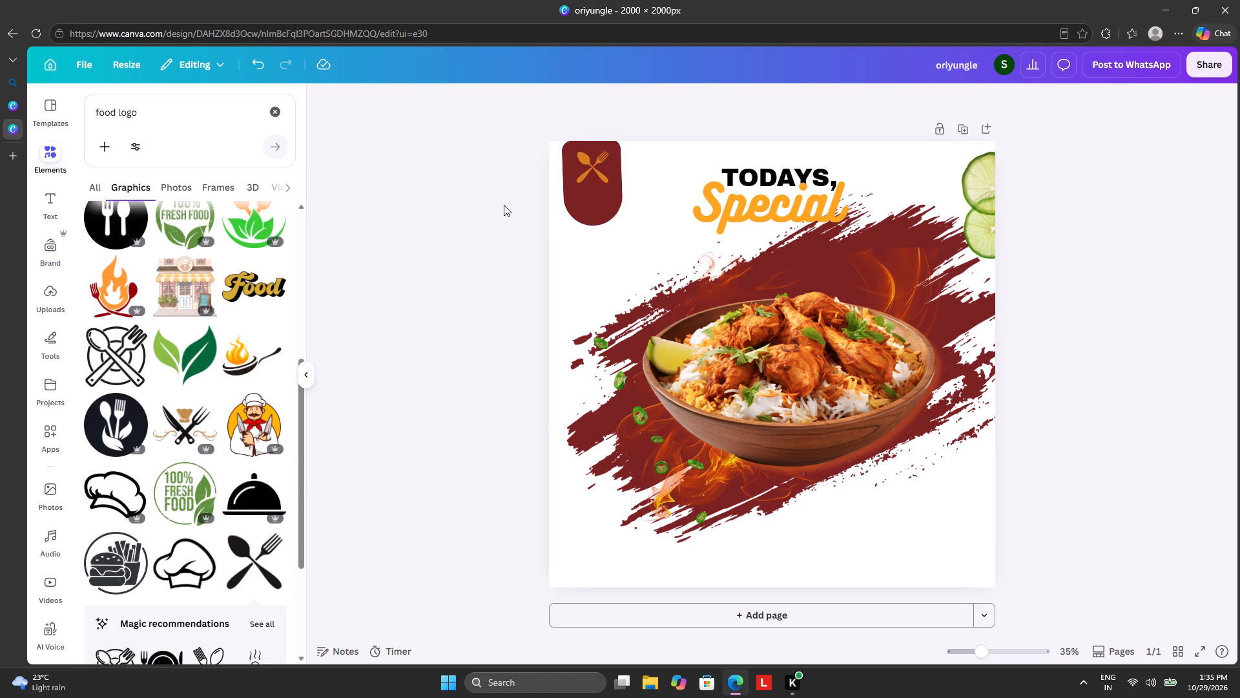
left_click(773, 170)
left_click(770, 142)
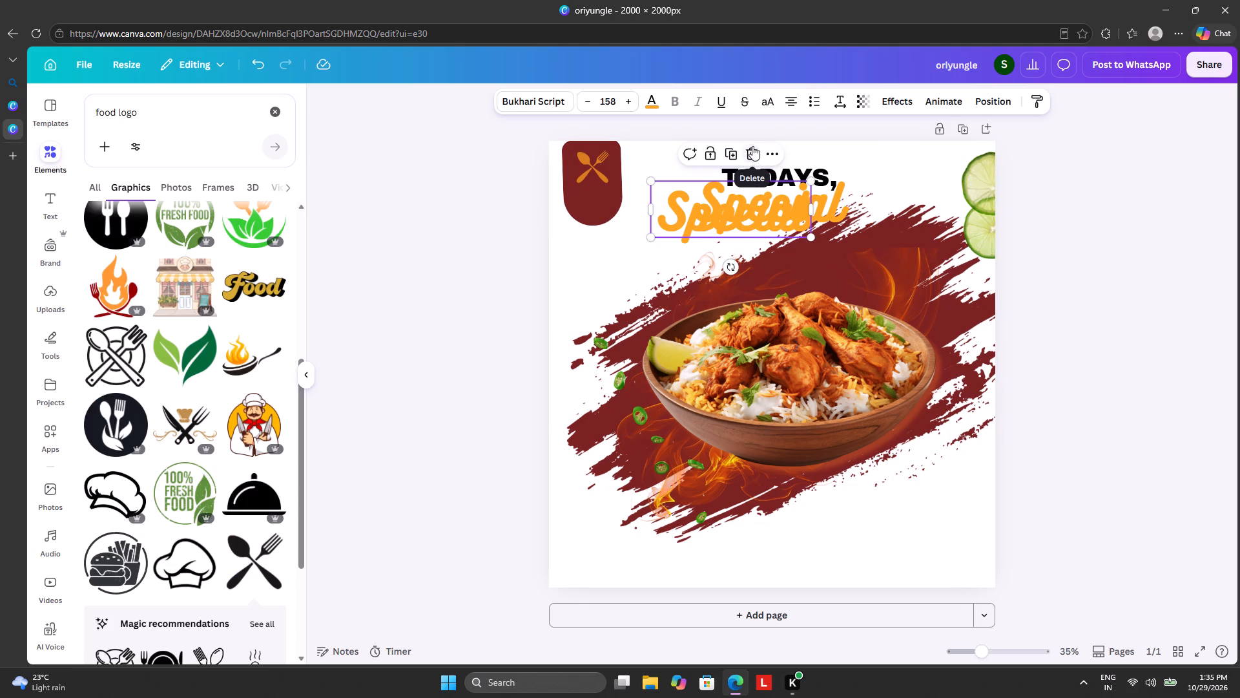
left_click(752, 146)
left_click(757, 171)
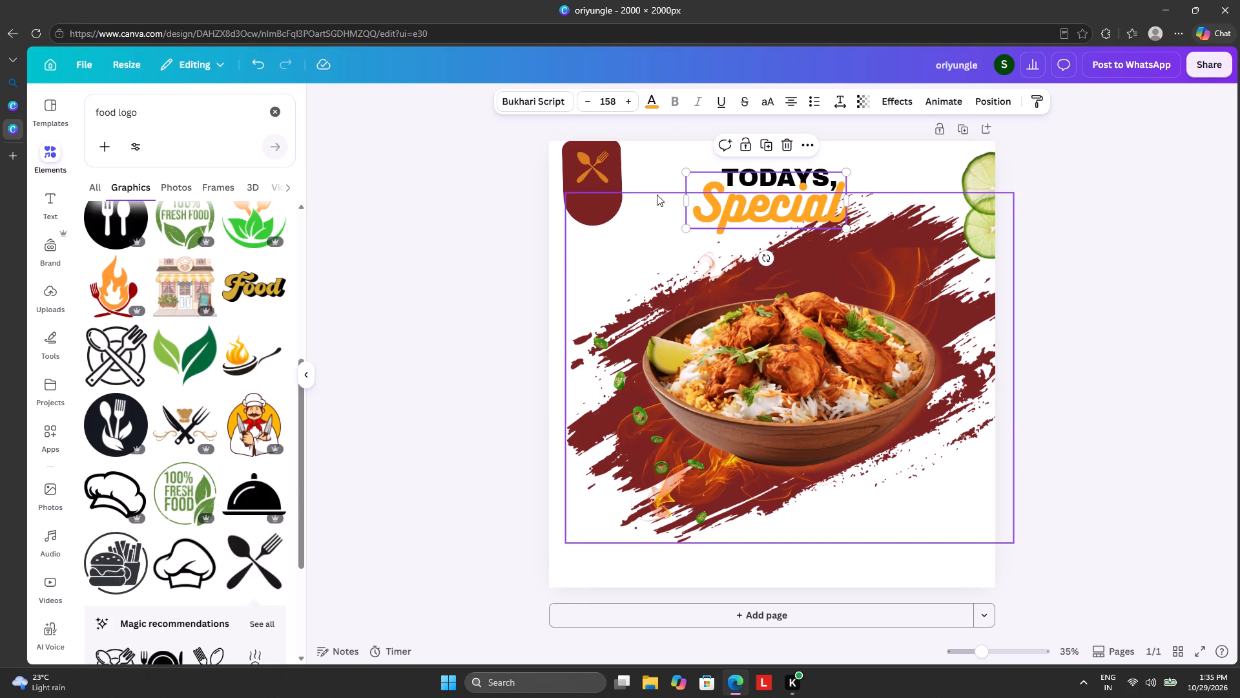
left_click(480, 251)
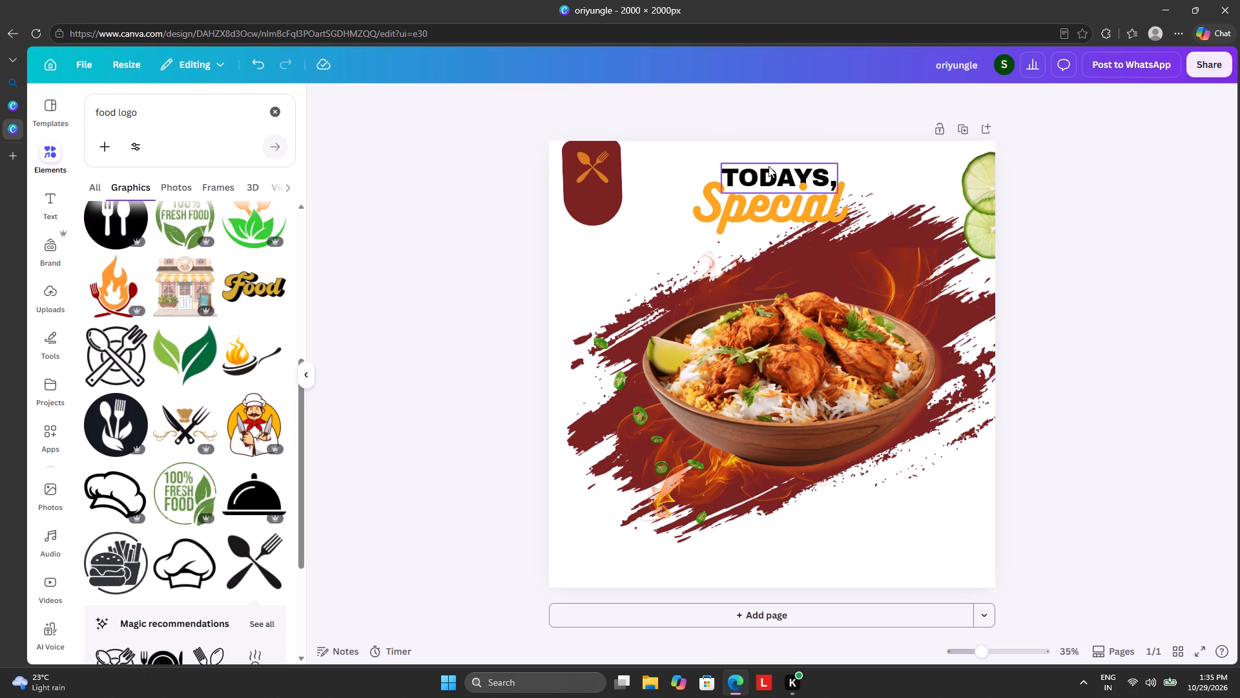
Place a duplicate of the "TODAYS," text just below the maroon badge and clear its wording.
left_click(765, 162)
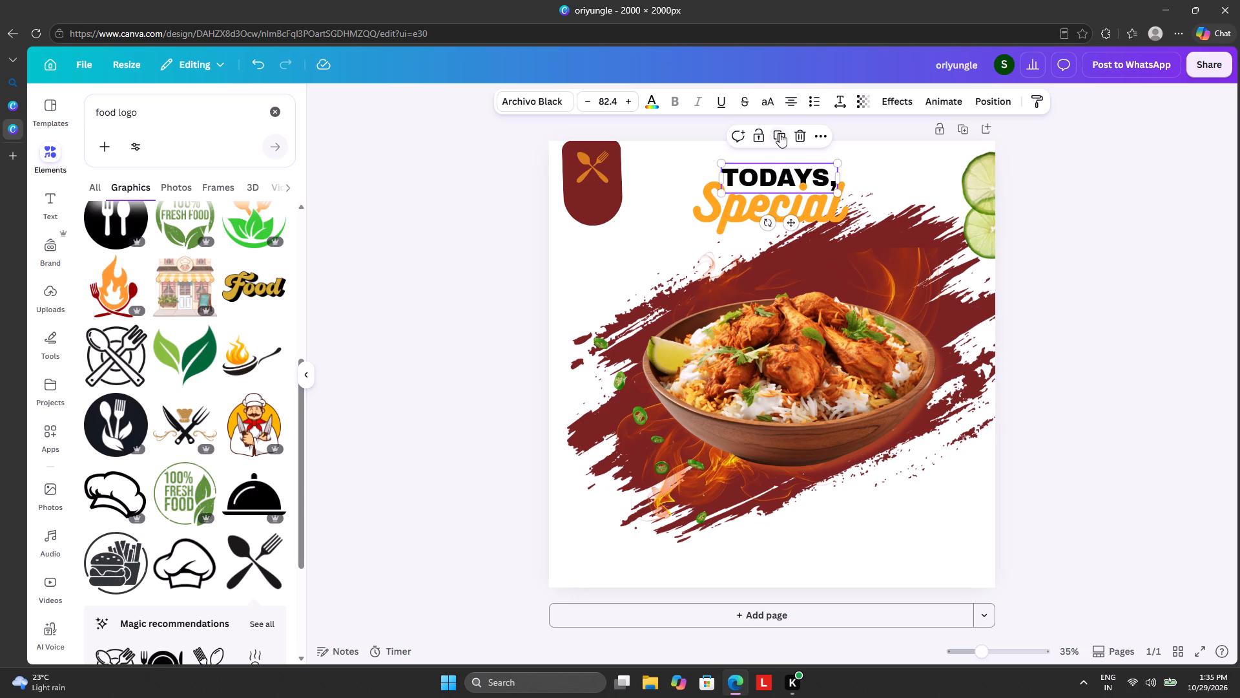
left_click(780, 132)
left_click_drag(754, 180, 536, 261)
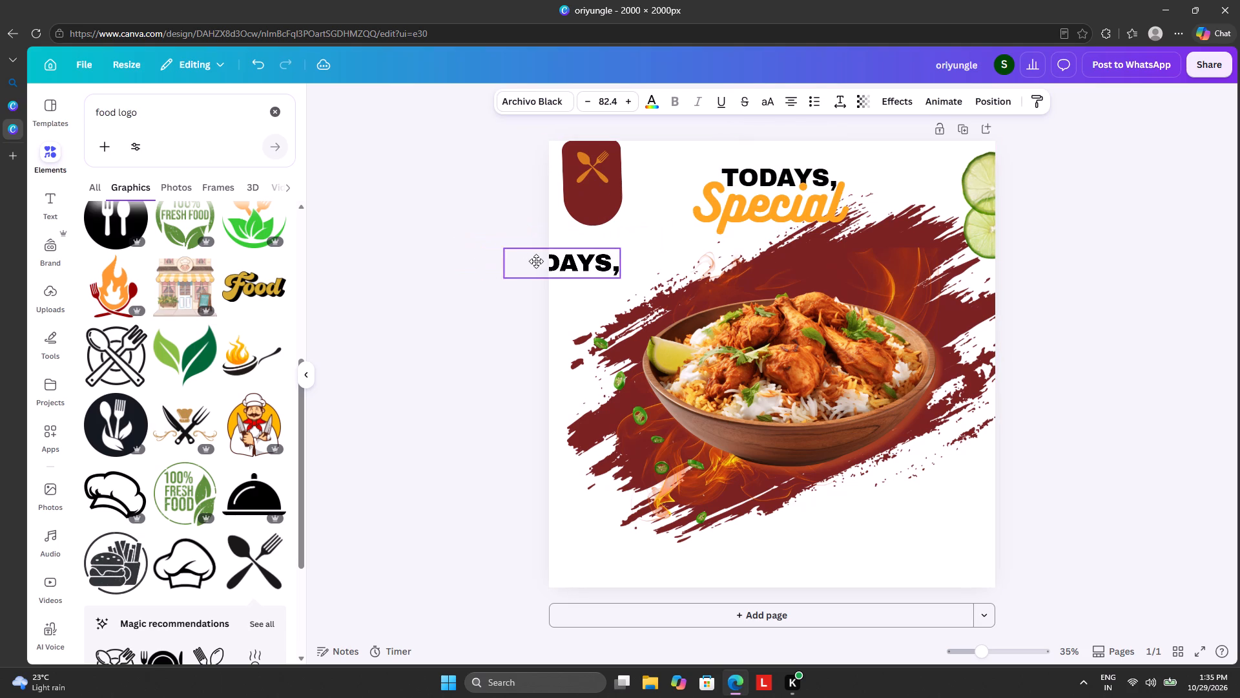
left_click_drag(536, 261, 577, 255)
left_click(652, 253)
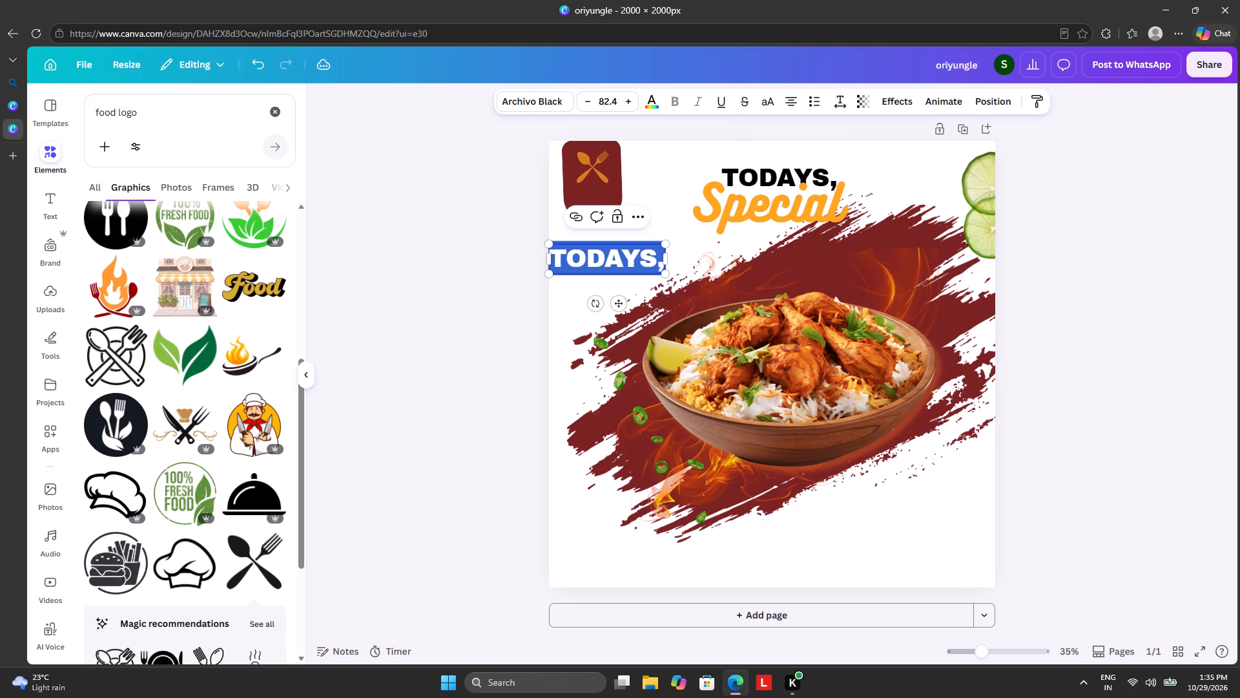
key("BackSpace")
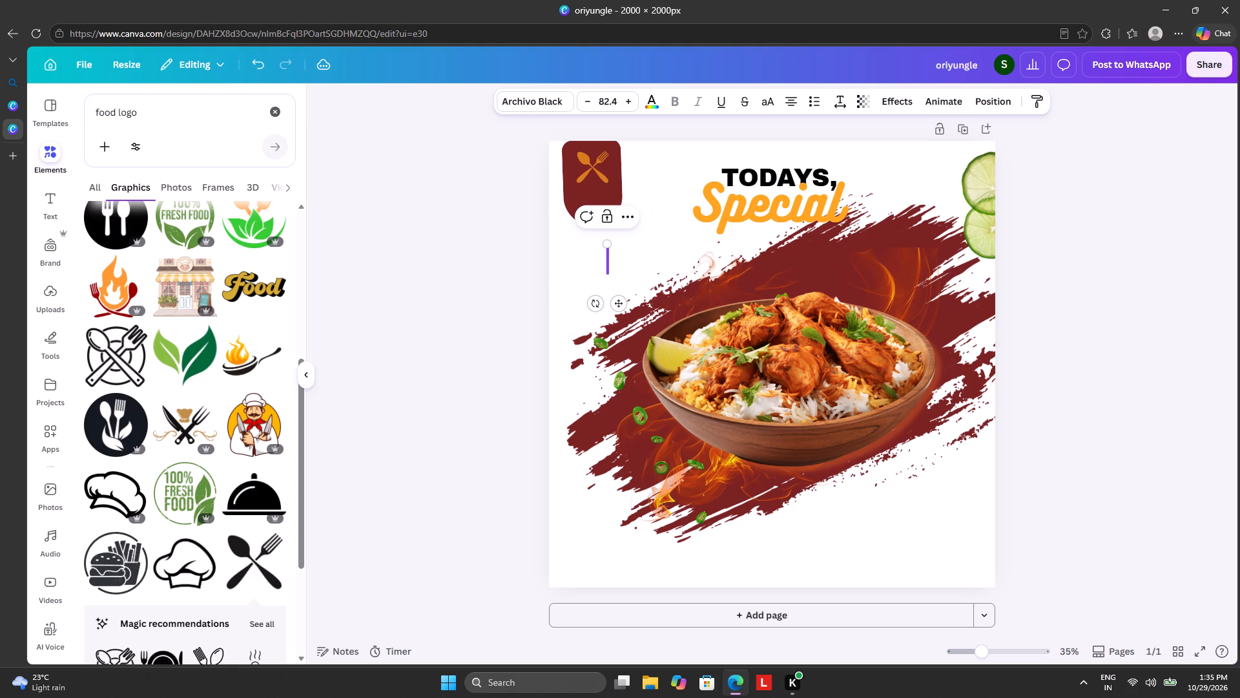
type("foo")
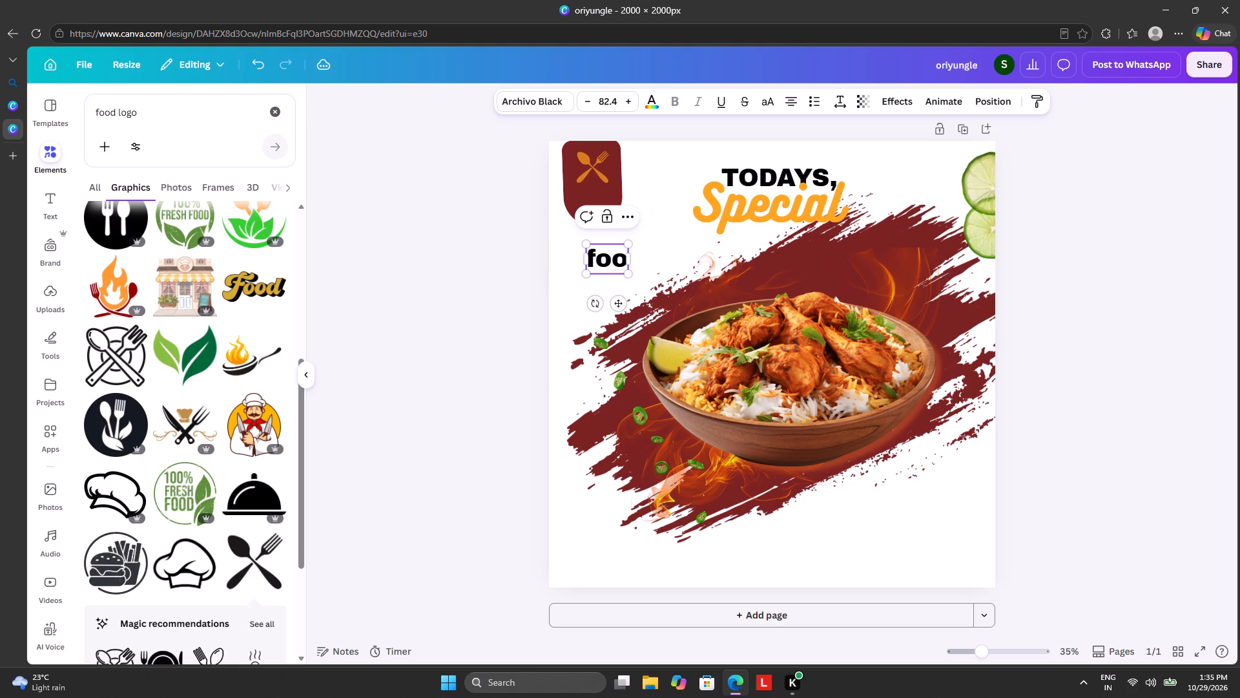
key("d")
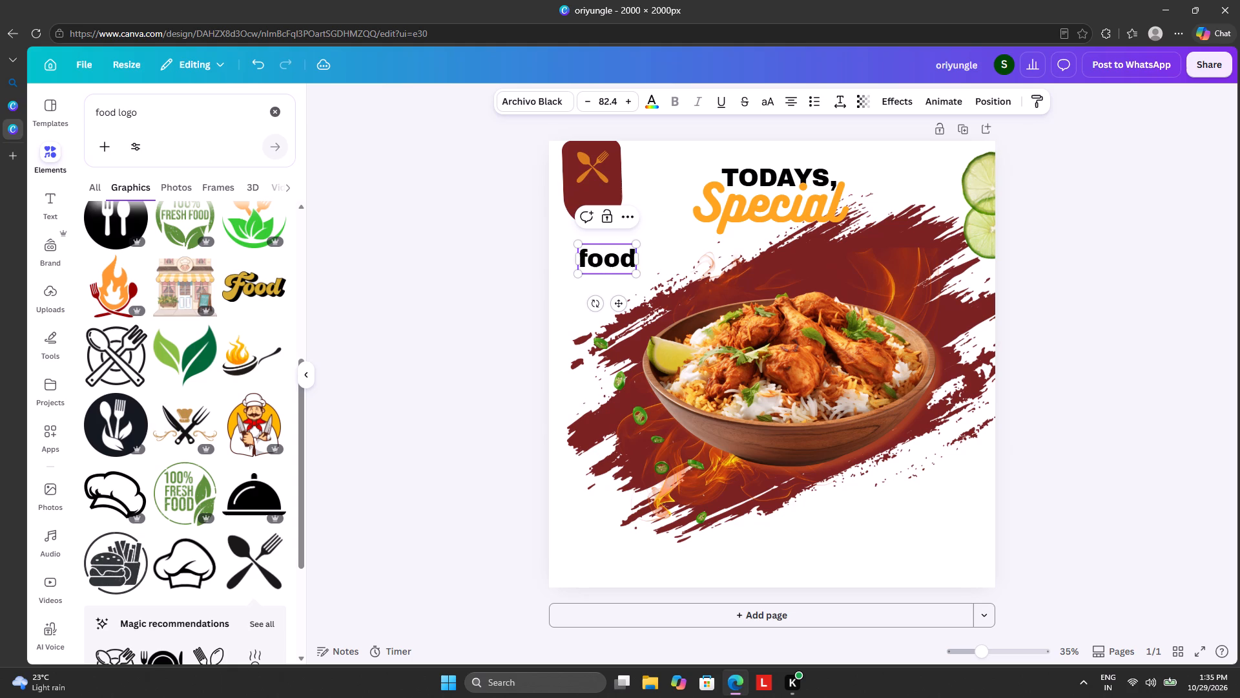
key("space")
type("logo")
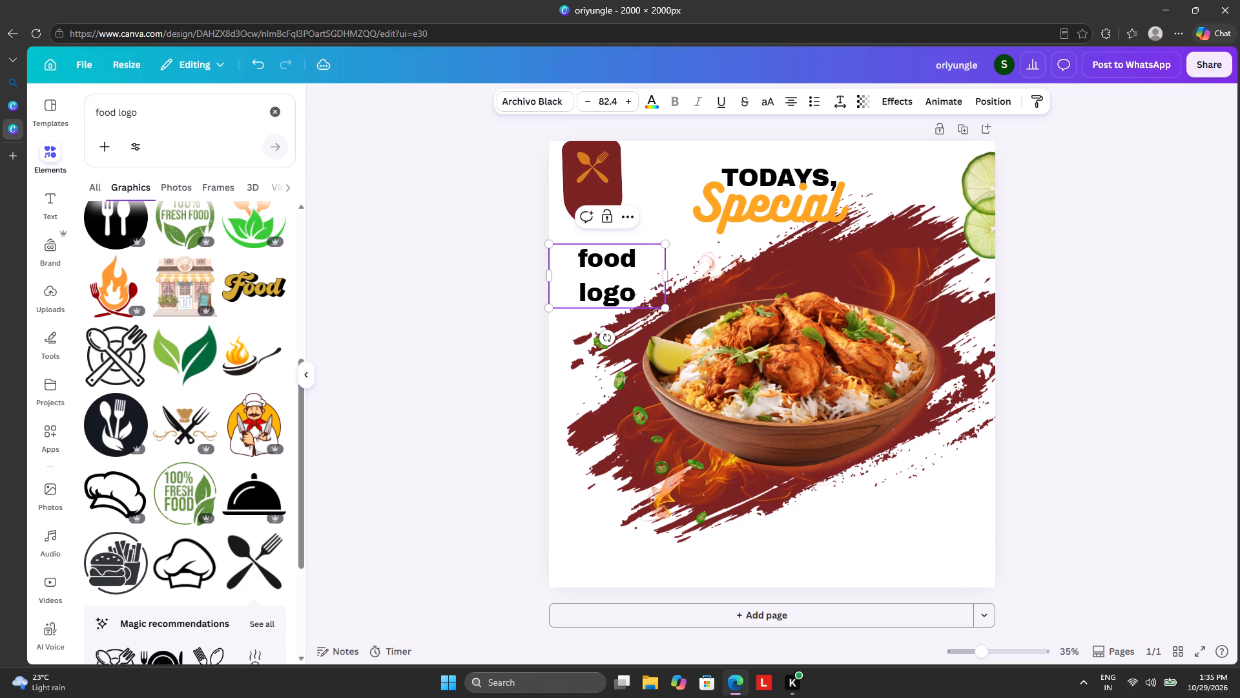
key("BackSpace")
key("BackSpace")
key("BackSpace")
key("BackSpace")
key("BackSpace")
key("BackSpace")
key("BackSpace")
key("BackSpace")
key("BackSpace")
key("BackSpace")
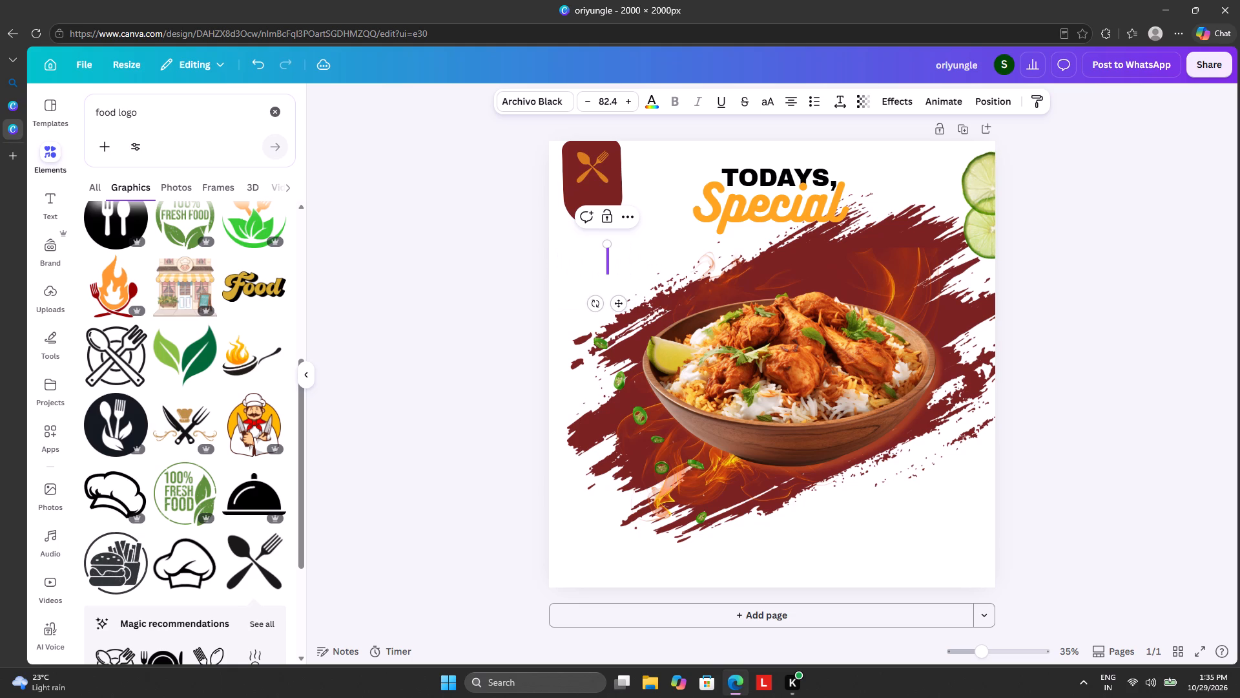
Enter "FOOD LOGO" in the emptied text box and widen the box so the words fit on one line.
type("FOOD")
key("space")
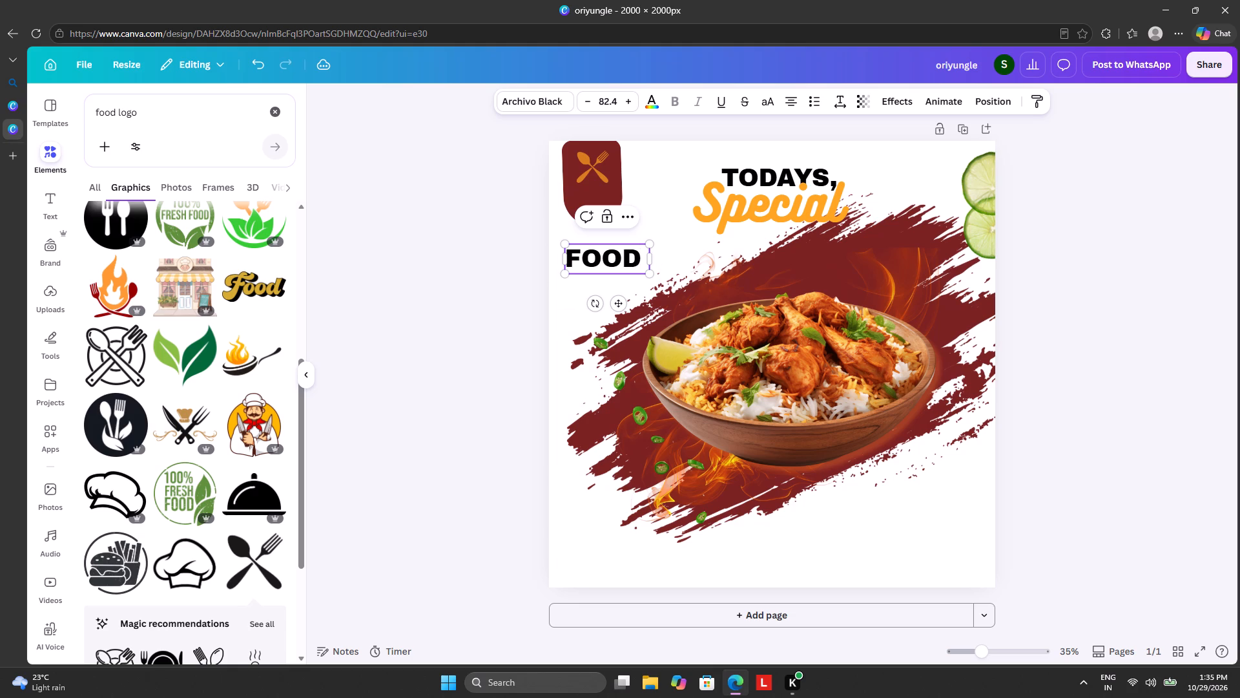
type("LOGO")
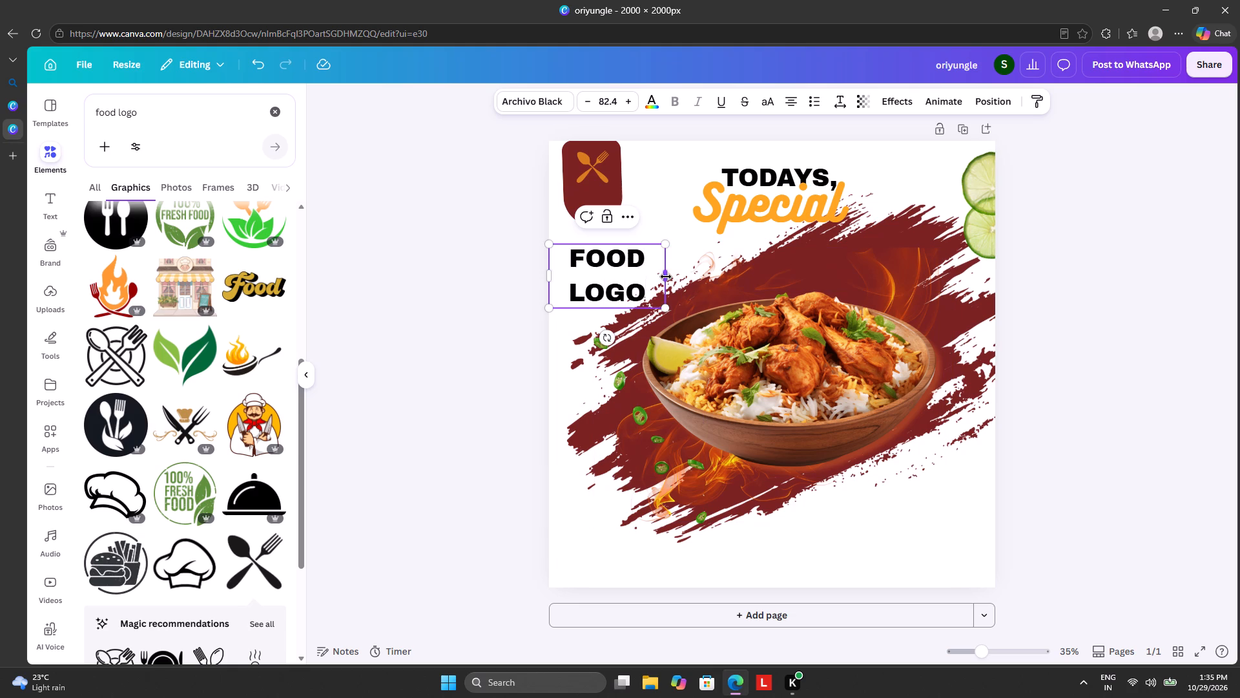
left_click_drag(666, 277, 724, 263)
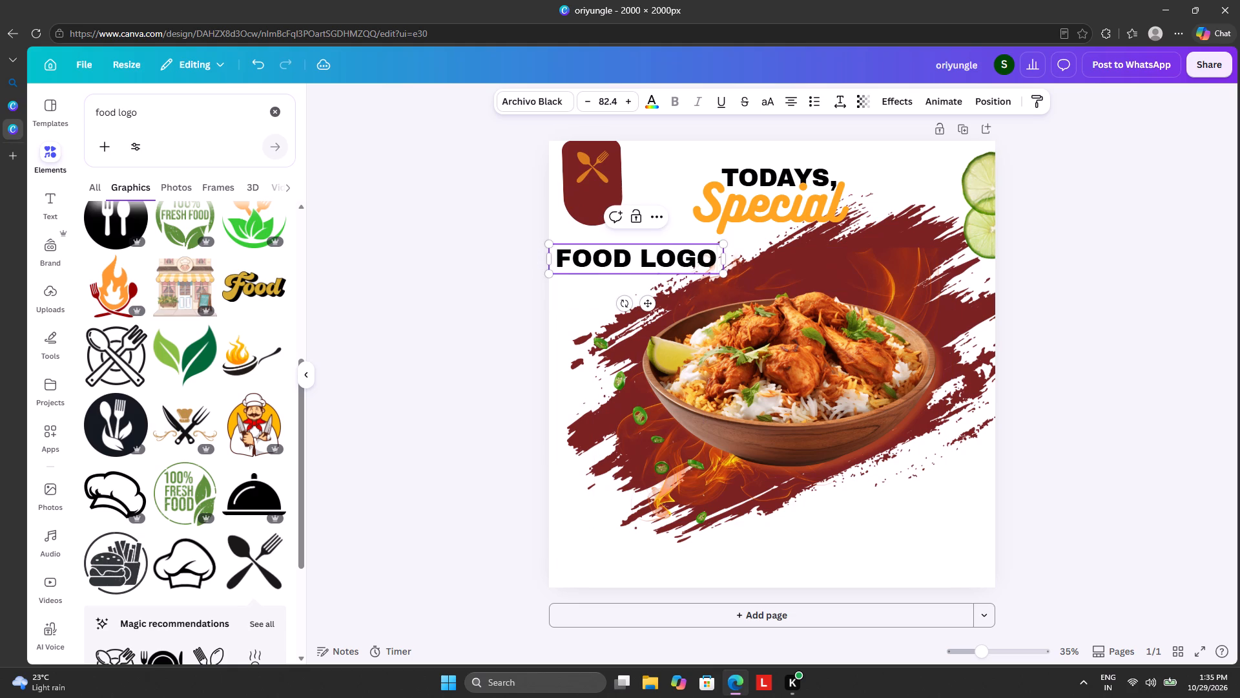
Shrink the "FOOD LOGO" text to size 19.4 and place it in the maroon badge beneath the spoon-and-fork graphic.
left_click_drag(548, 244, 640, 257)
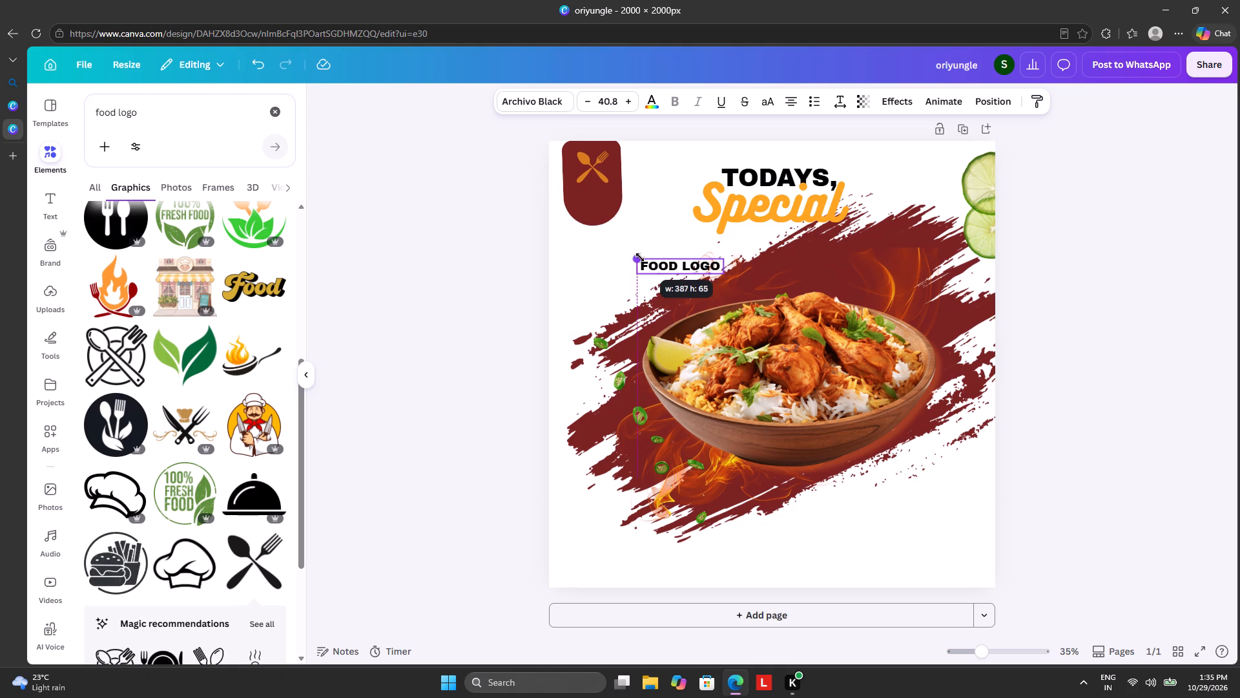
left_click_drag(640, 257, 651, 259)
left_click_drag(677, 266, 654, 257)
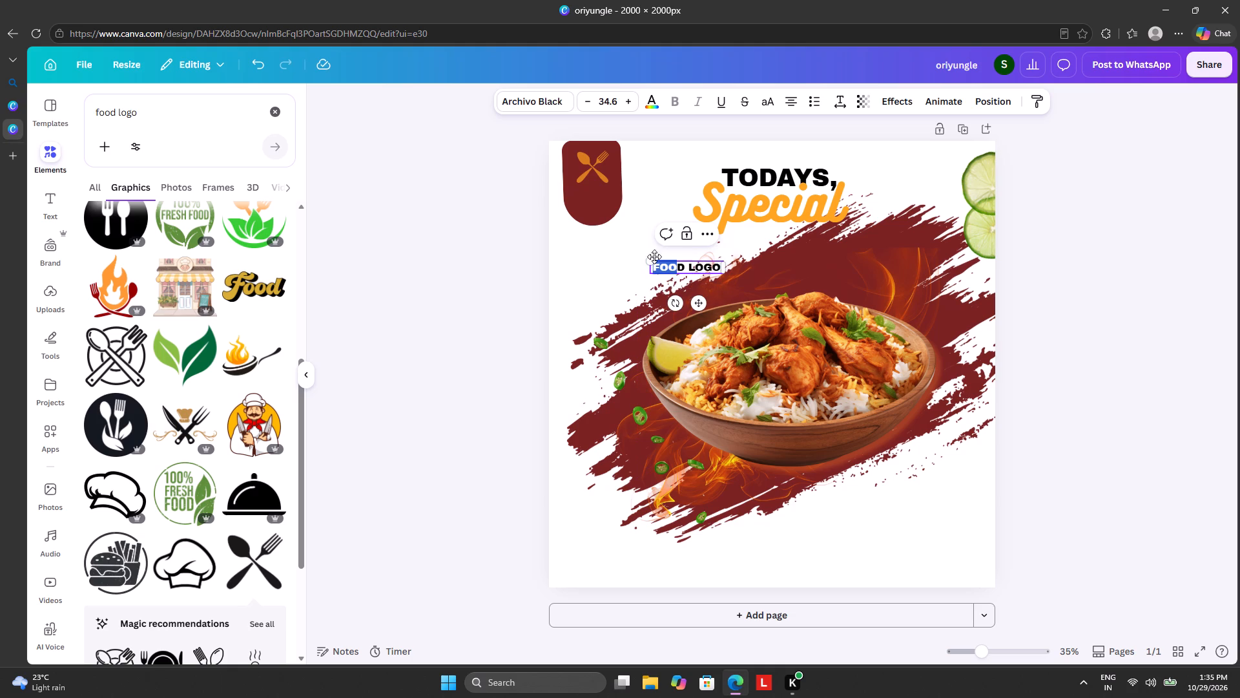
left_click_drag(654, 257, 650, 253)
left_click_drag(697, 299, 657, 257)
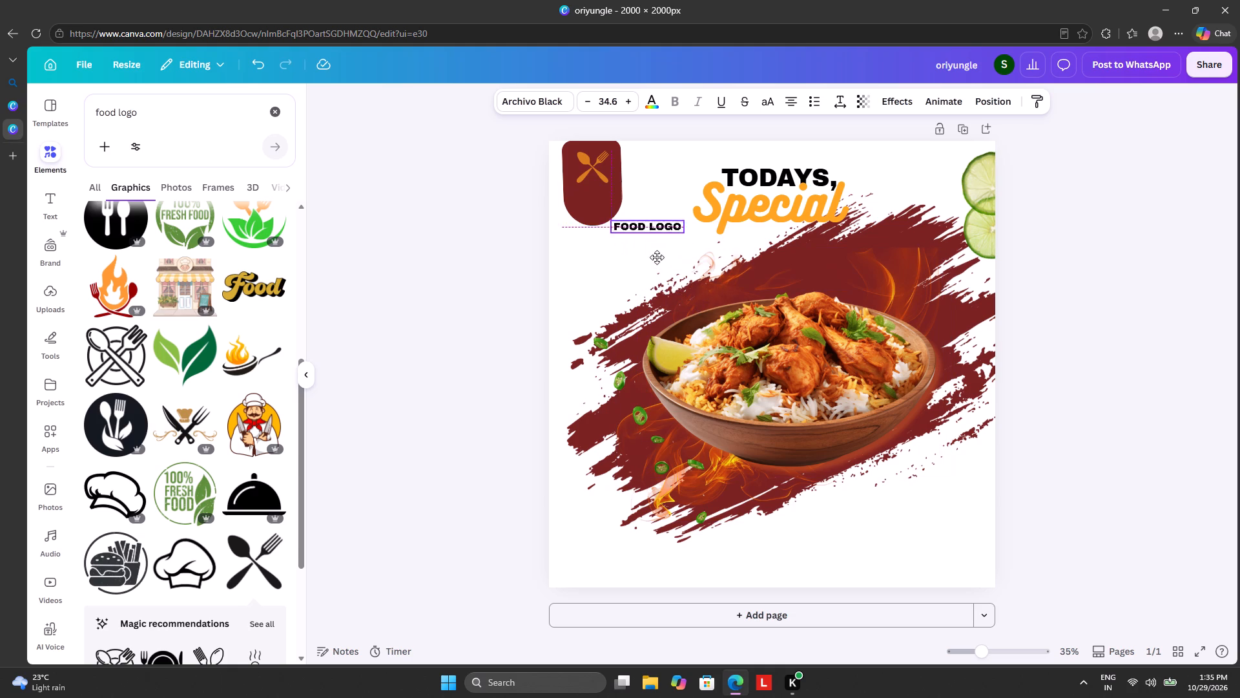
left_click_drag(657, 257, 612, 233)
left_click_drag(568, 195, 586, 195)
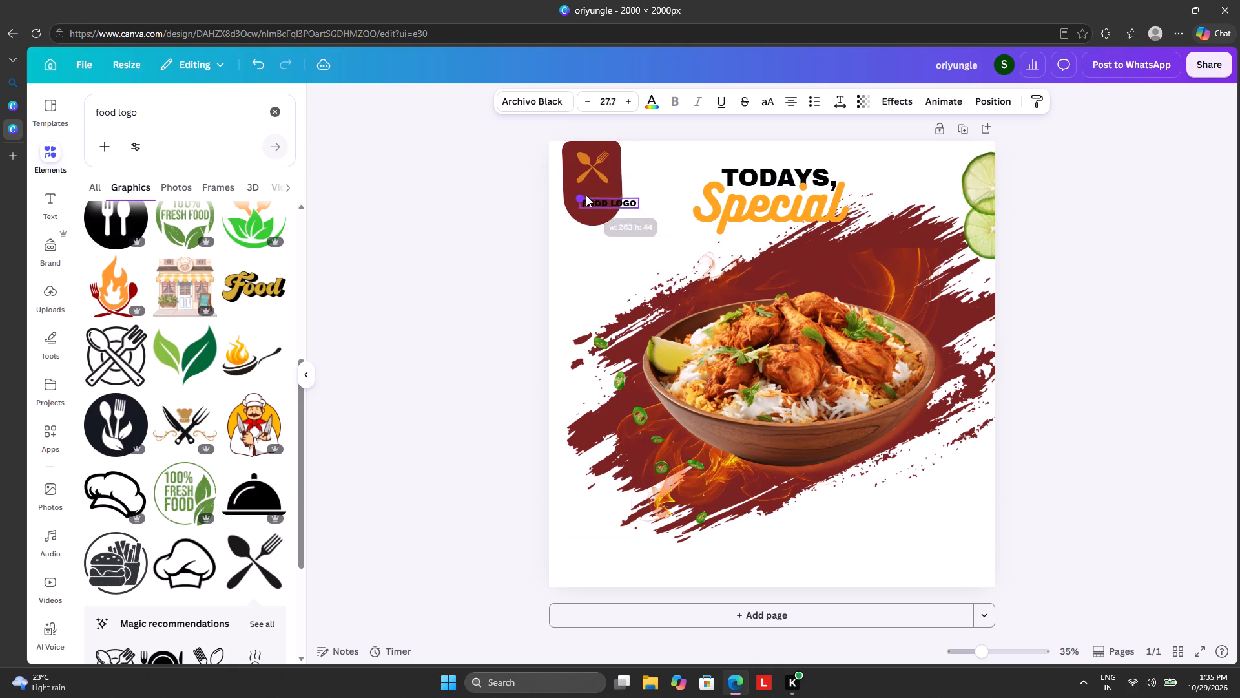
left_click_drag(586, 195, 601, 195)
left_click_drag(628, 200, 628, 200)
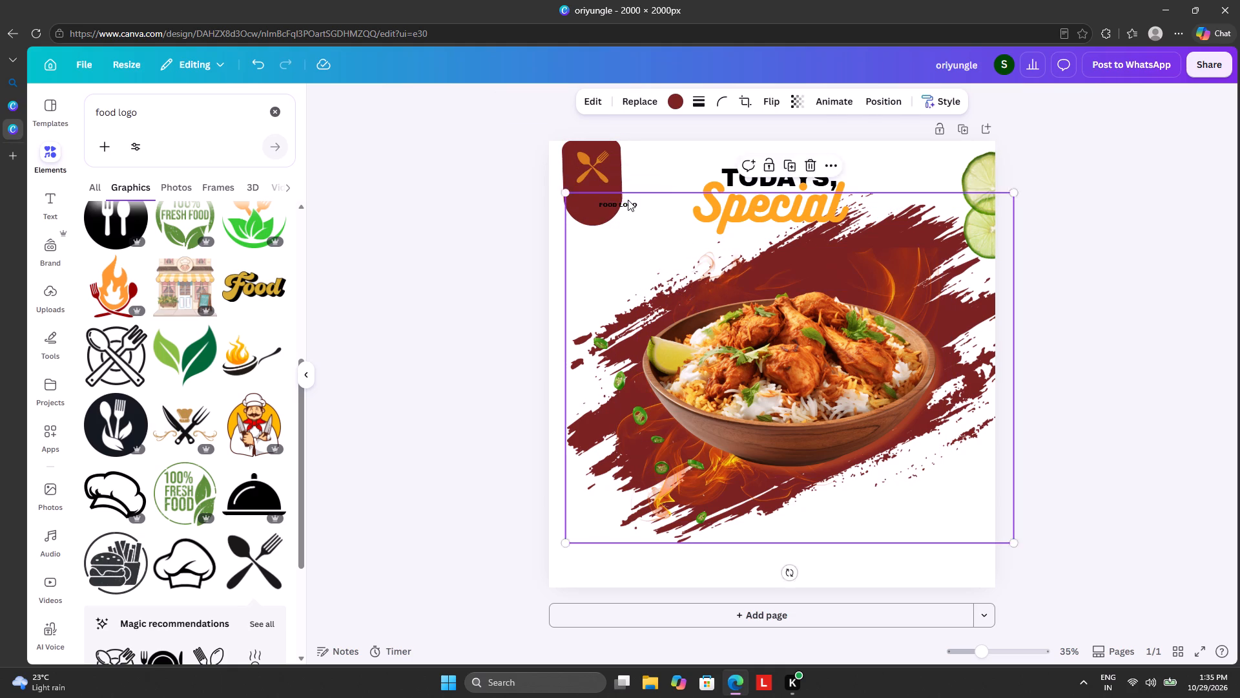
left_click_drag(628, 200, 637, 199)
left_click(627, 205)
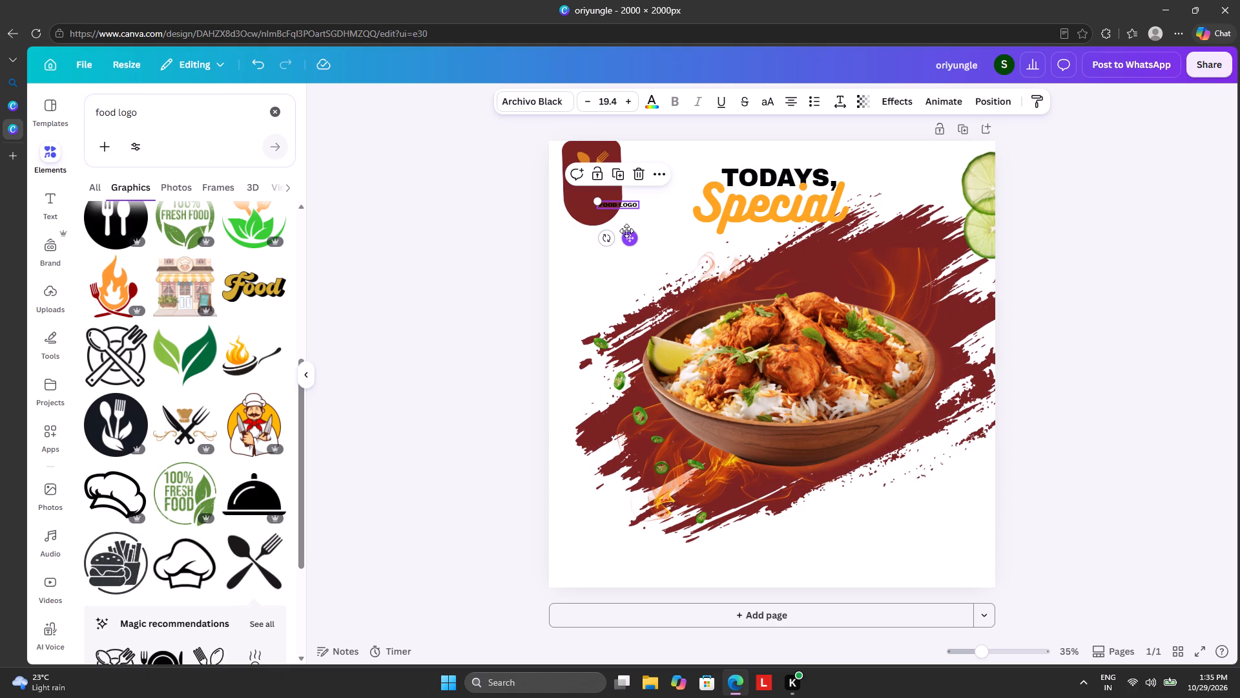
left_click_drag(626, 231, 603, 223)
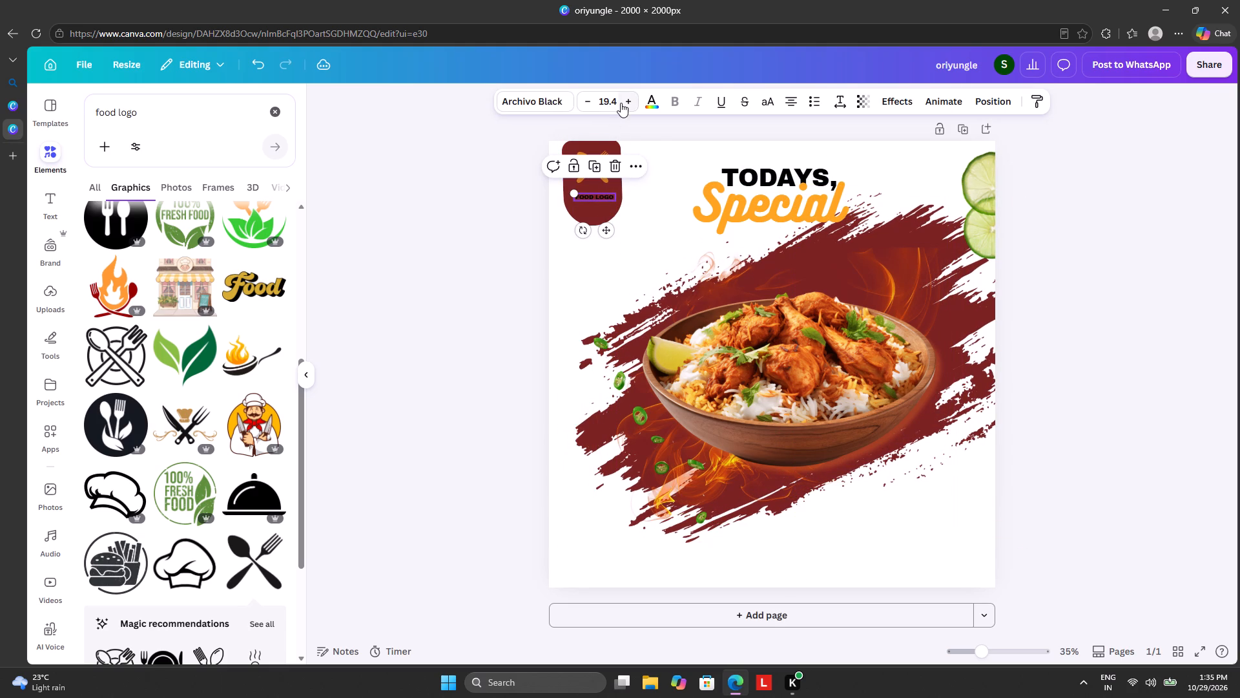
Enlarge the "FOOD LOGO" text to size 25.4 and colour it white.
left_click(625, 103)
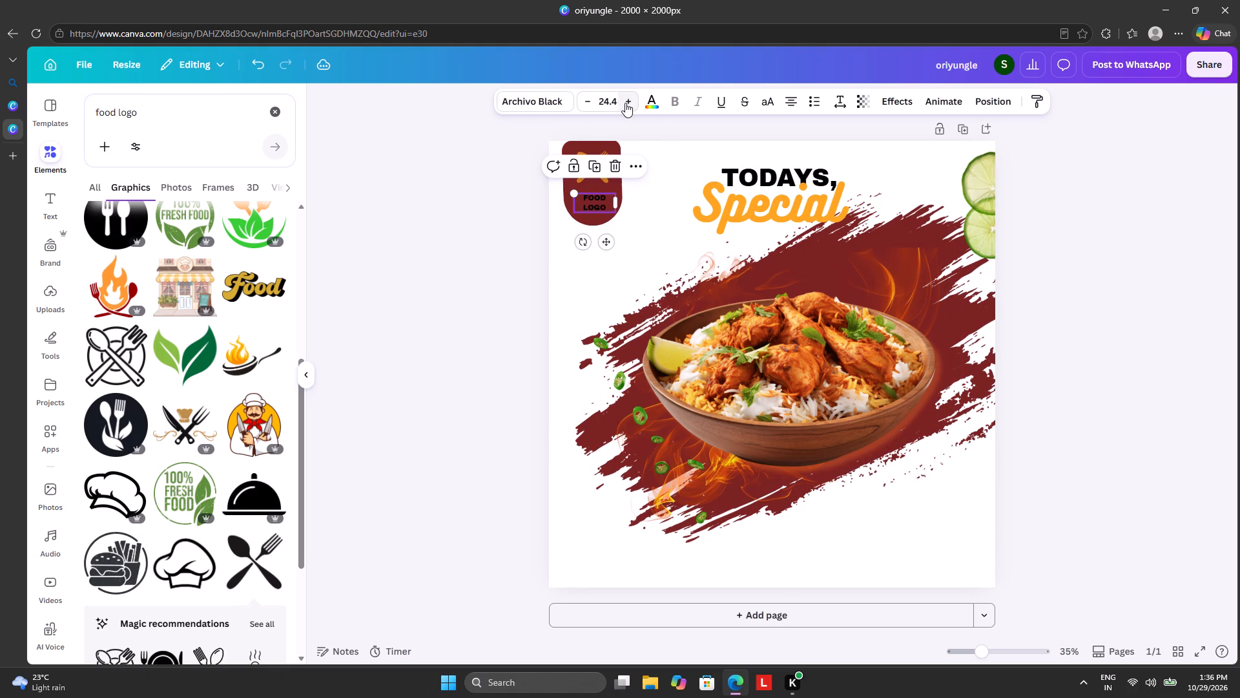
left_click(625, 103)
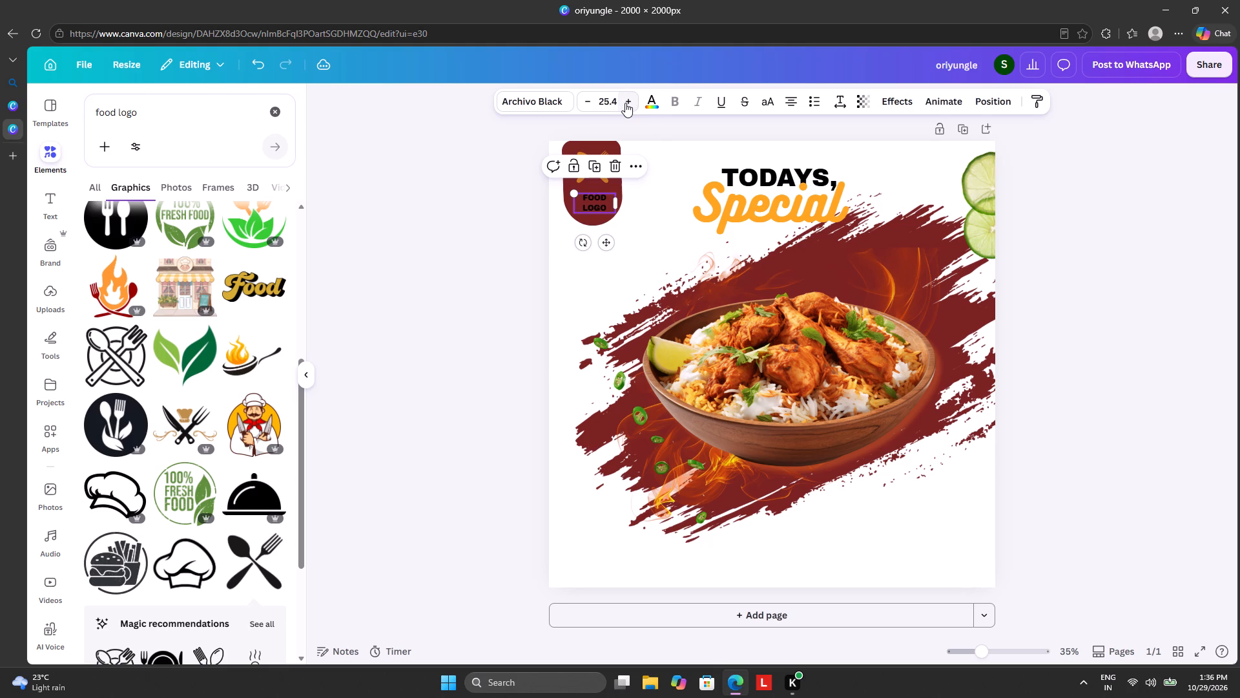
left_click(656, 100)
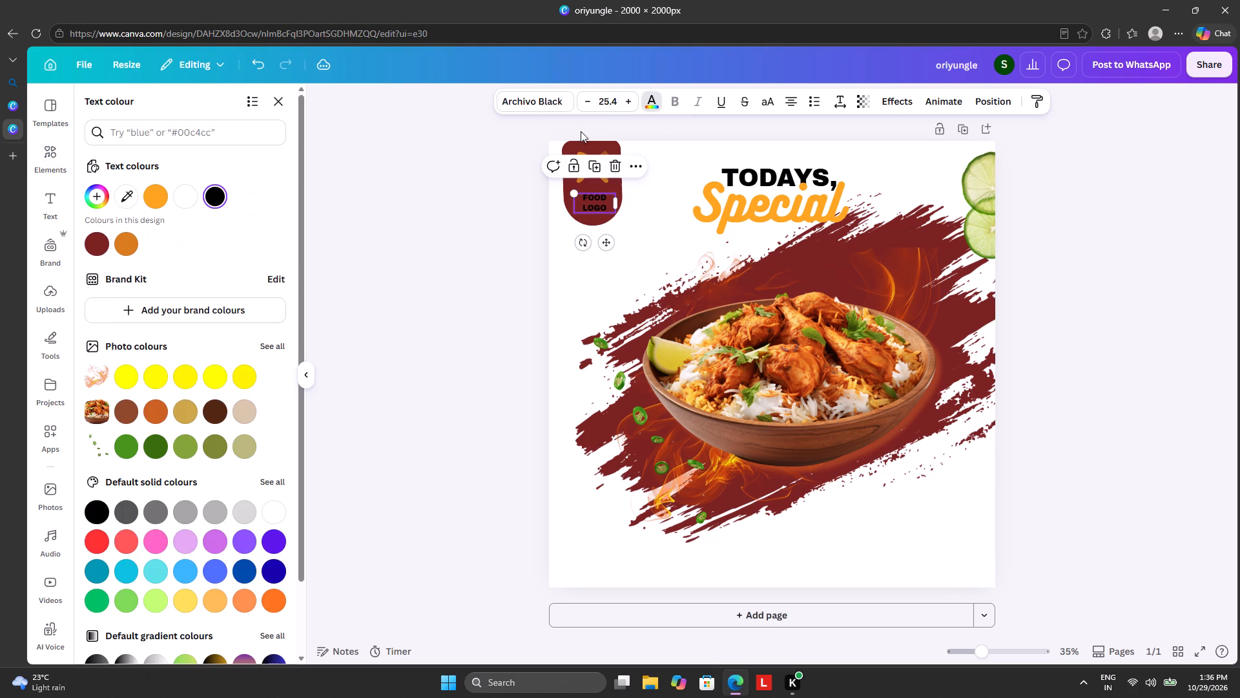
left_click(266, 511)
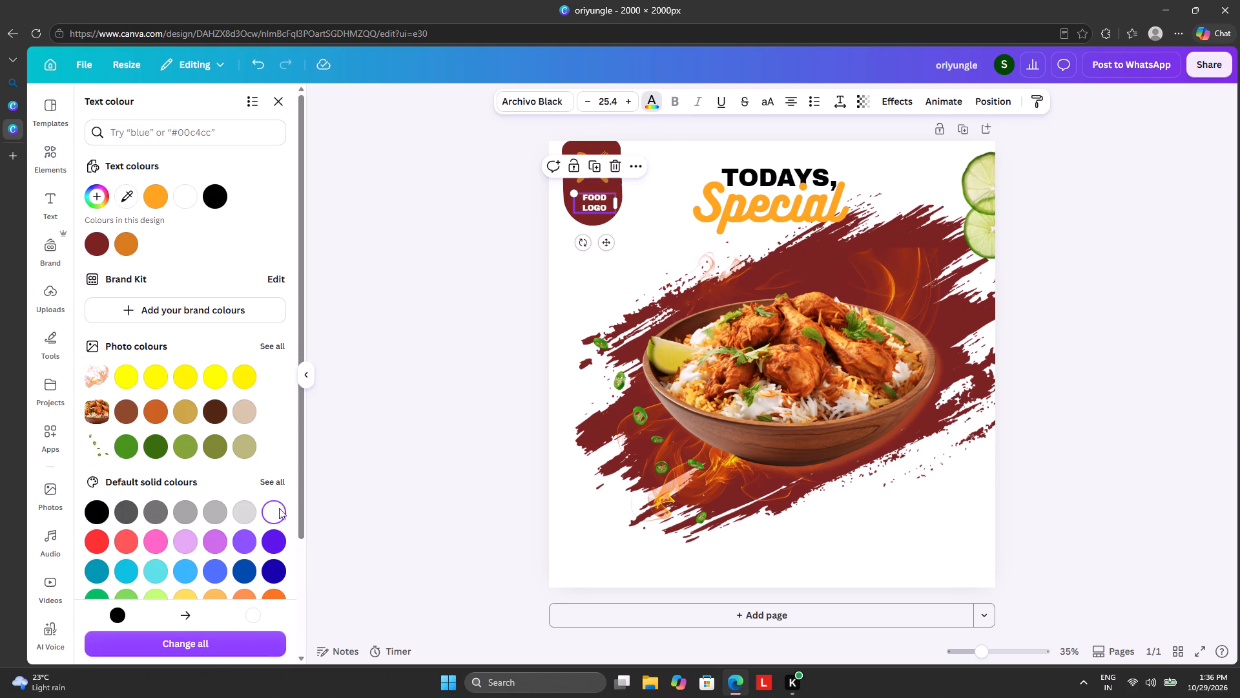
Widen the "FOOD LOGO" text box to about 259 px for a single line and centre it across the badge below the spoon-and-fork.
left_click_drag(617, 204, 635, 202)
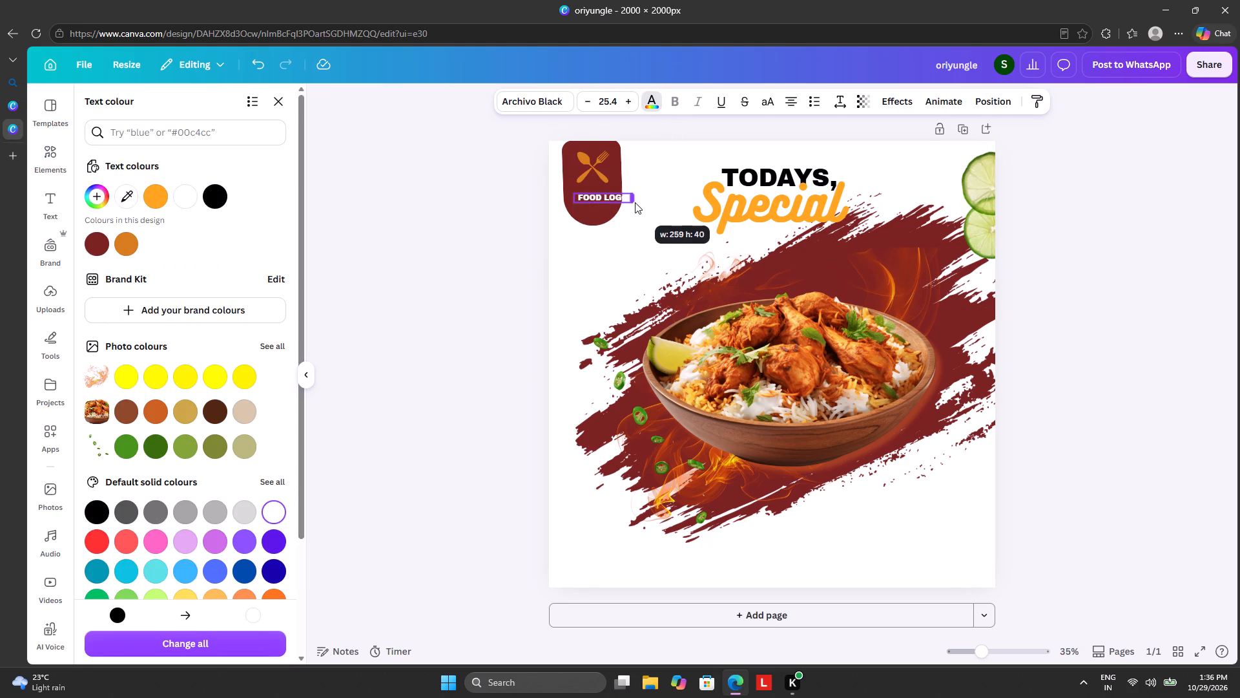
left_click_drag(635, 202, 634, 202)
left_click_drag(610, 232, 608, 232)
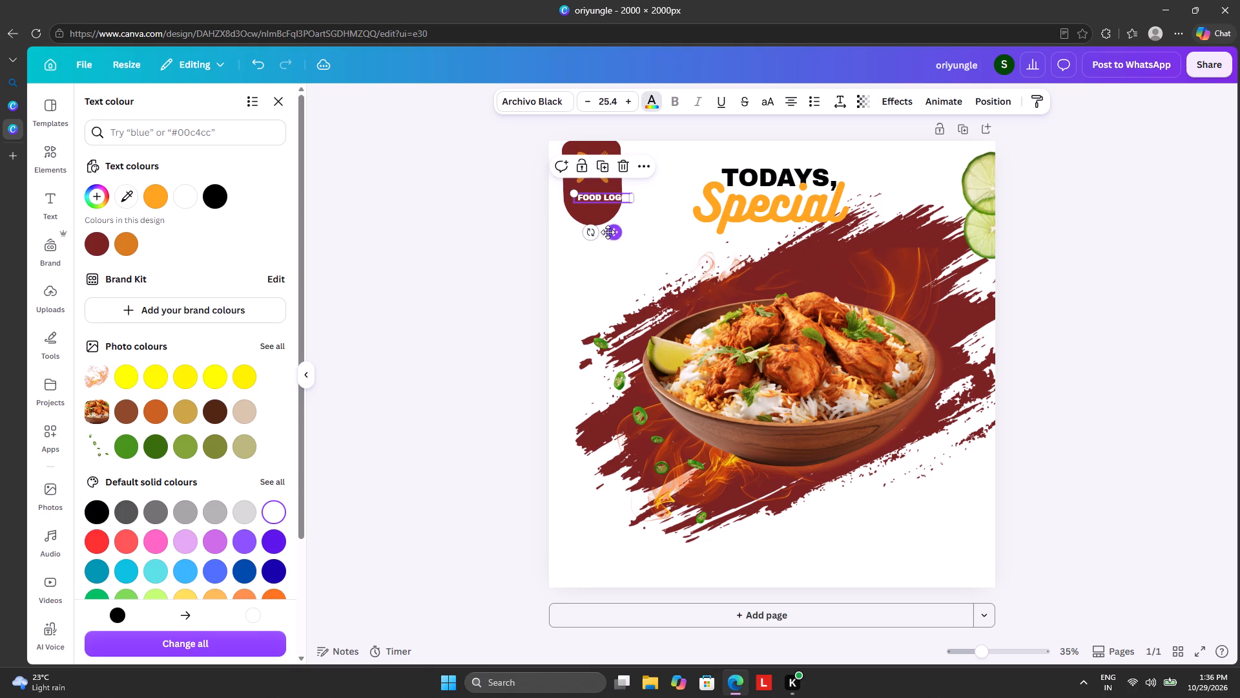
left_click_drag(608, 232, 604, 230)
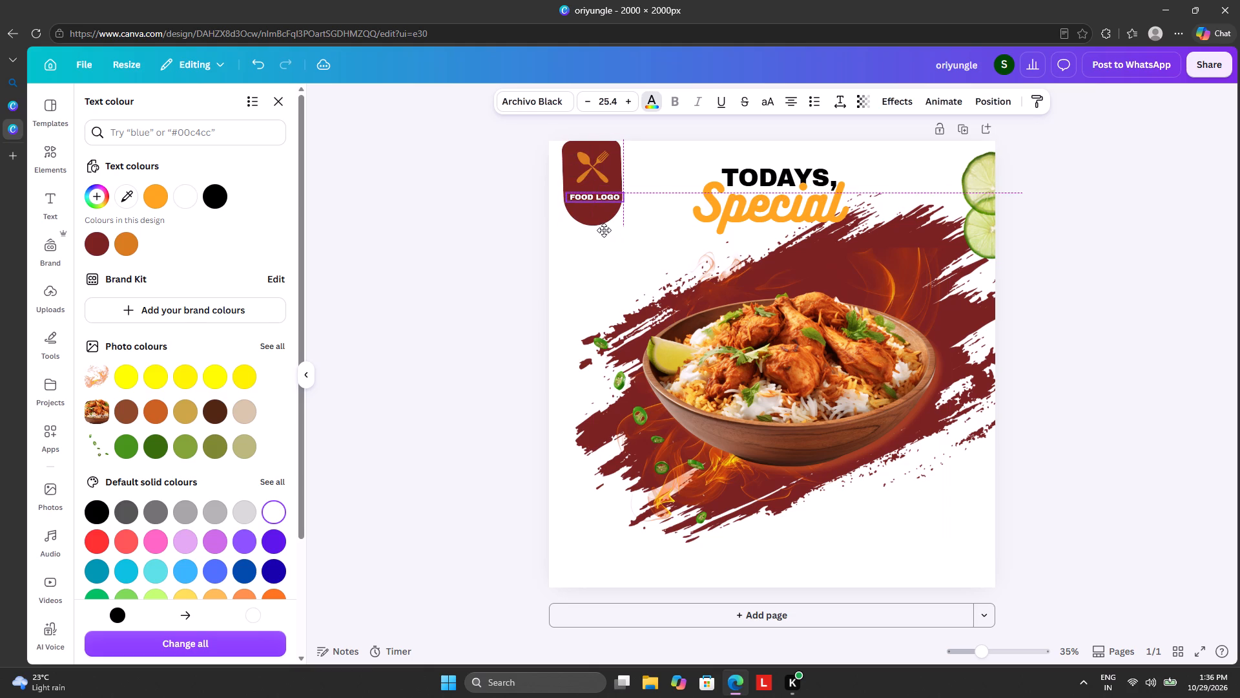
left_click_drag(604, 230, 600, 230)
left_click(520, 253)
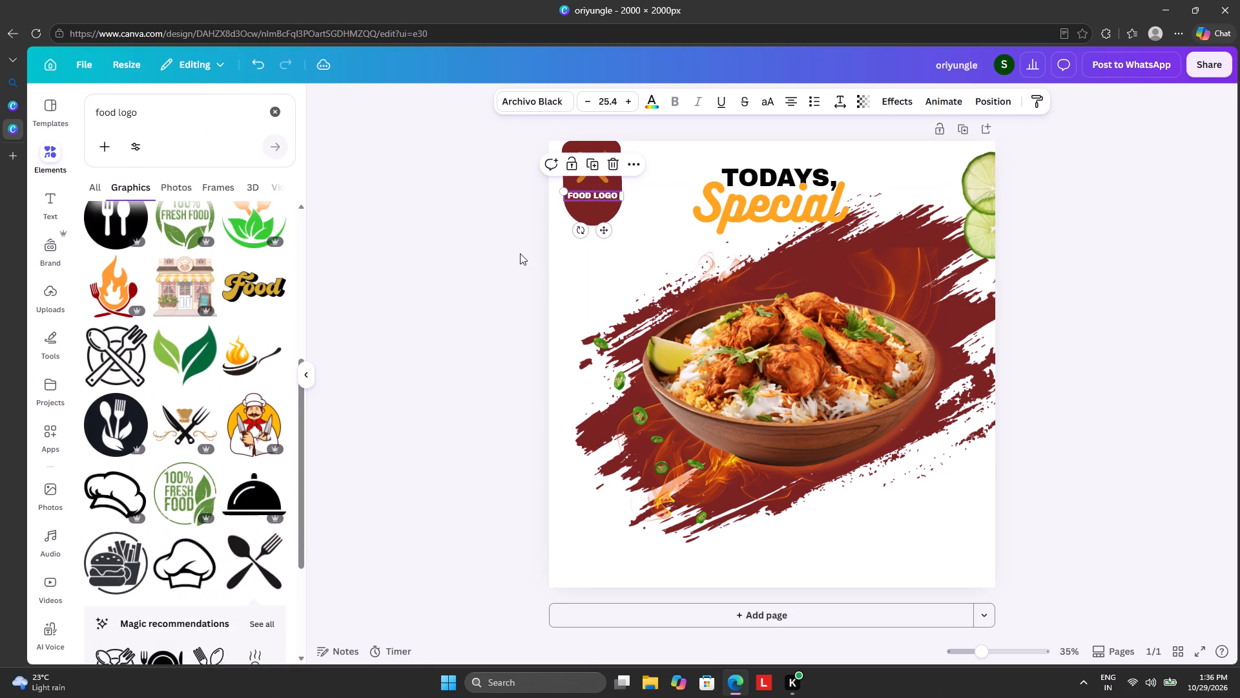
Search the elements library for "20% OFF".
left_click(520, 253)
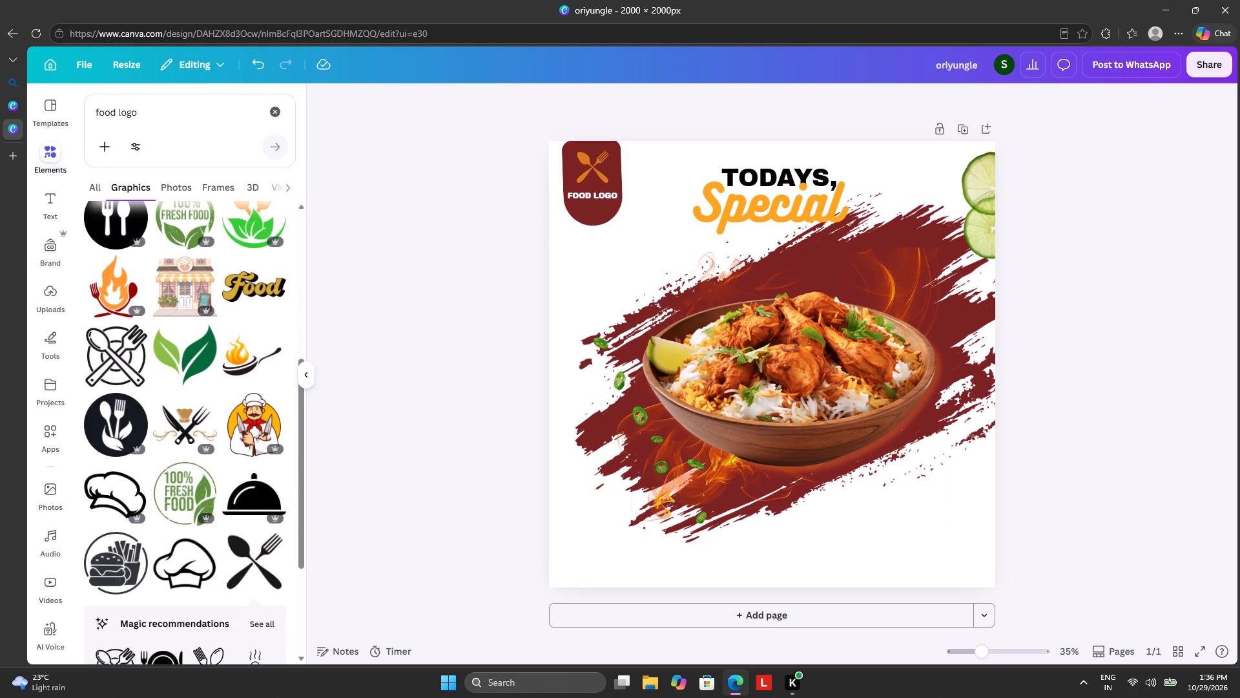
left_click(271, 114)
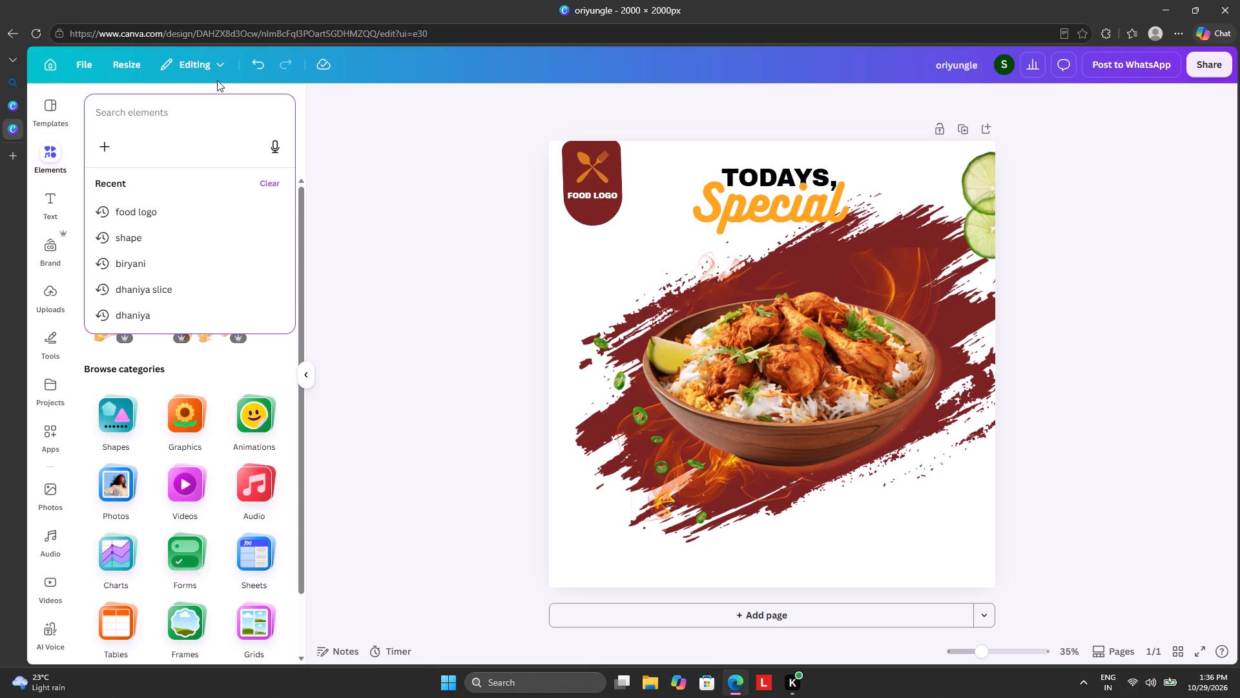
key("2")
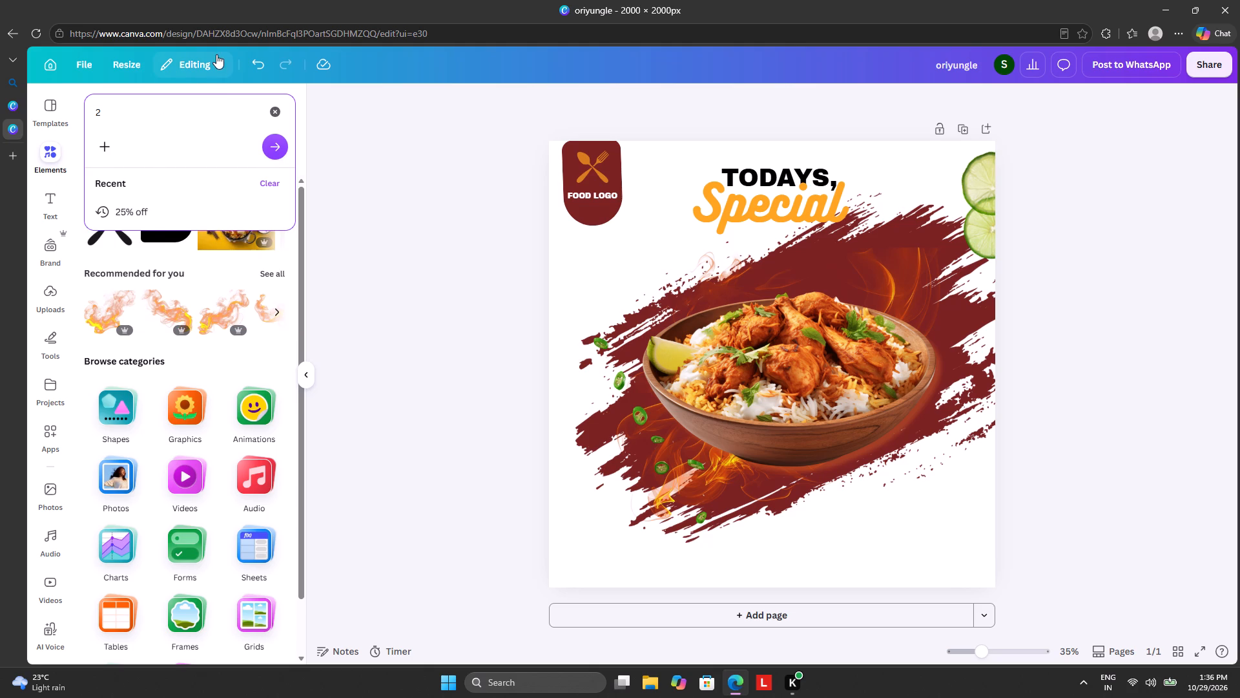
key("0")
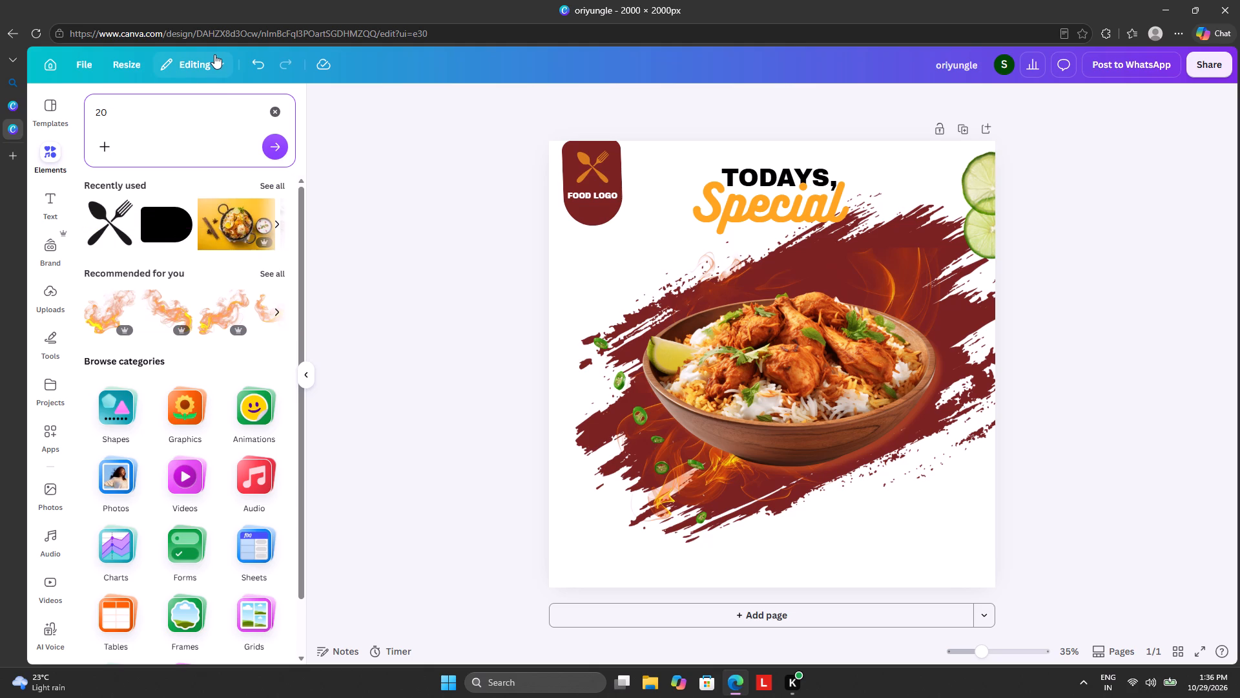
key("shift+percent")
key("space")
type("OFF")
key("Return")
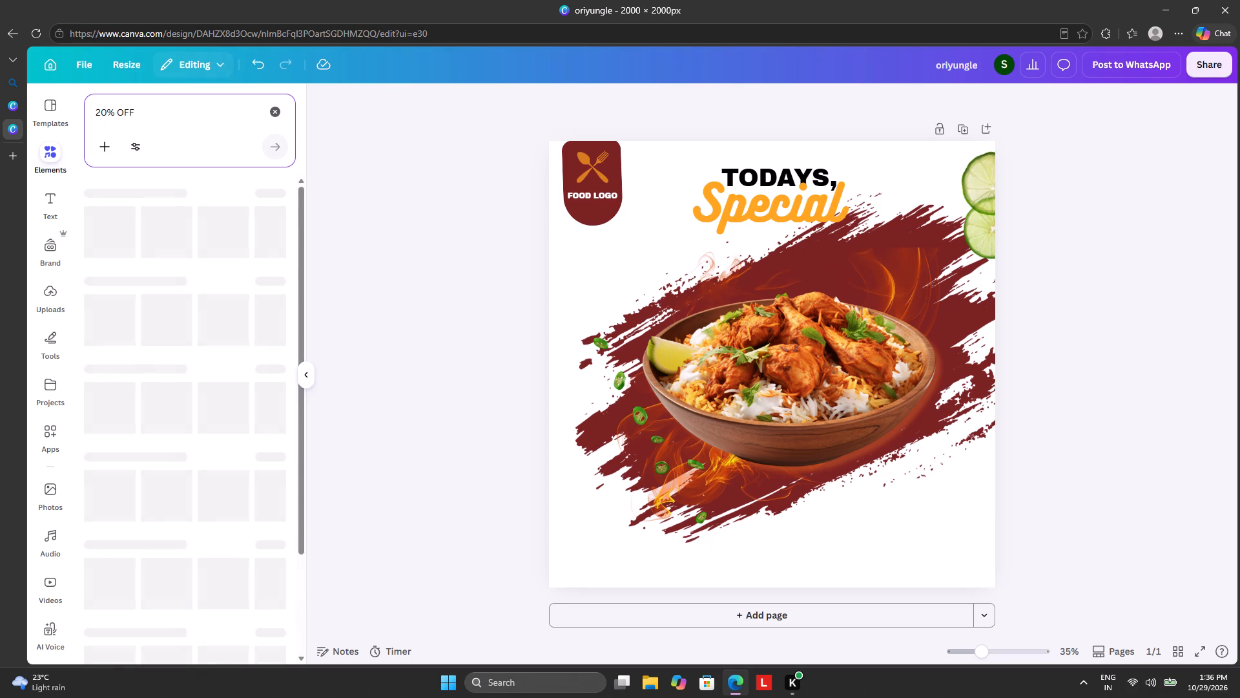
Move the scattered green chilli slices graphic slightly down and inward, closer to the biryani bowl.
left_click_drag(600, 365, 601, 365)
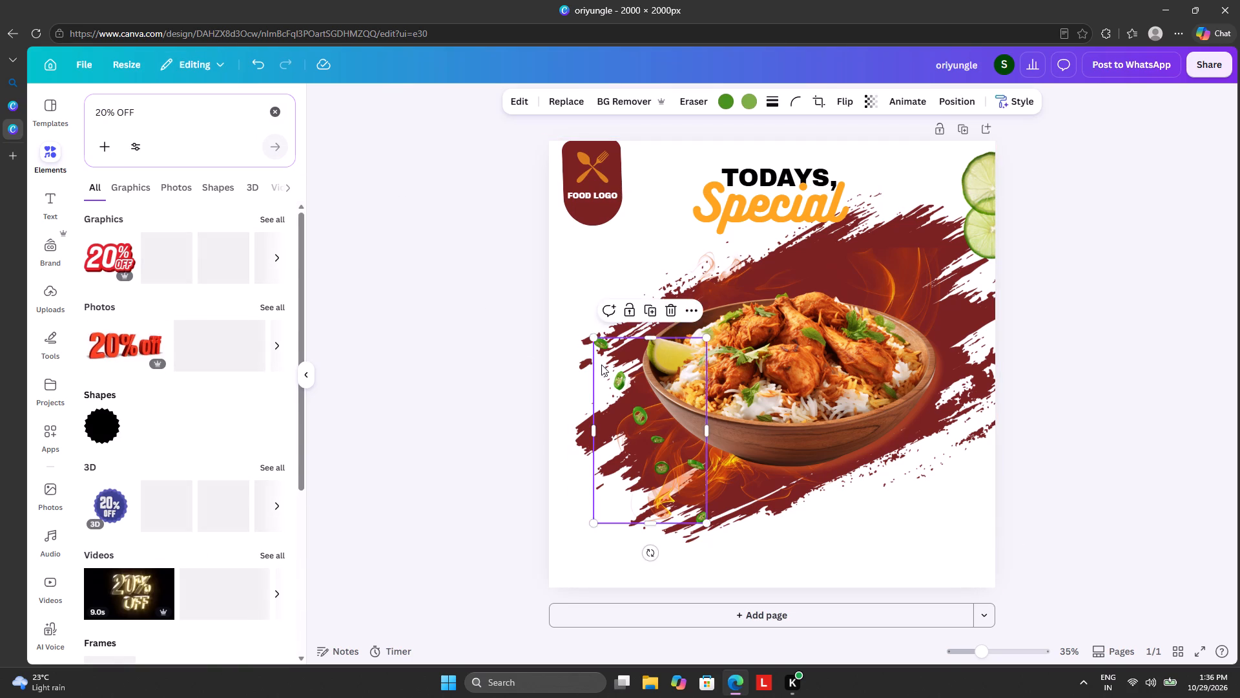
left_click_drag(601, 365, 610, 373)
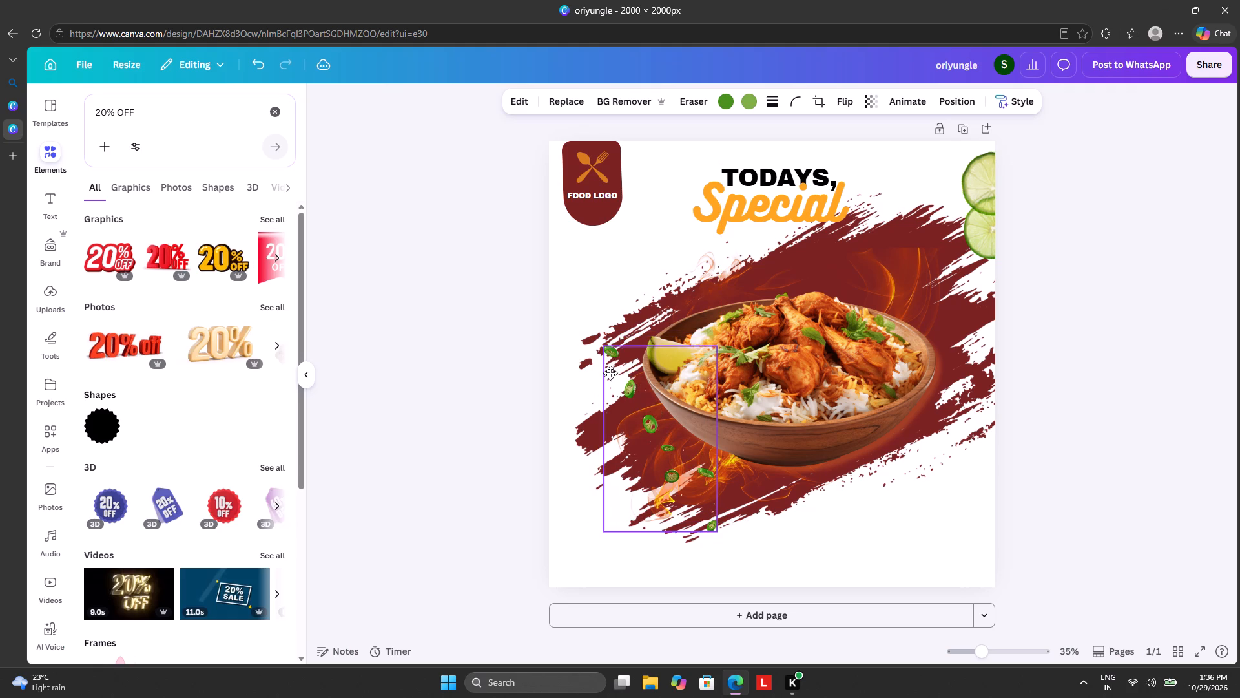
left_click_drag(610, 373, 610, 372)
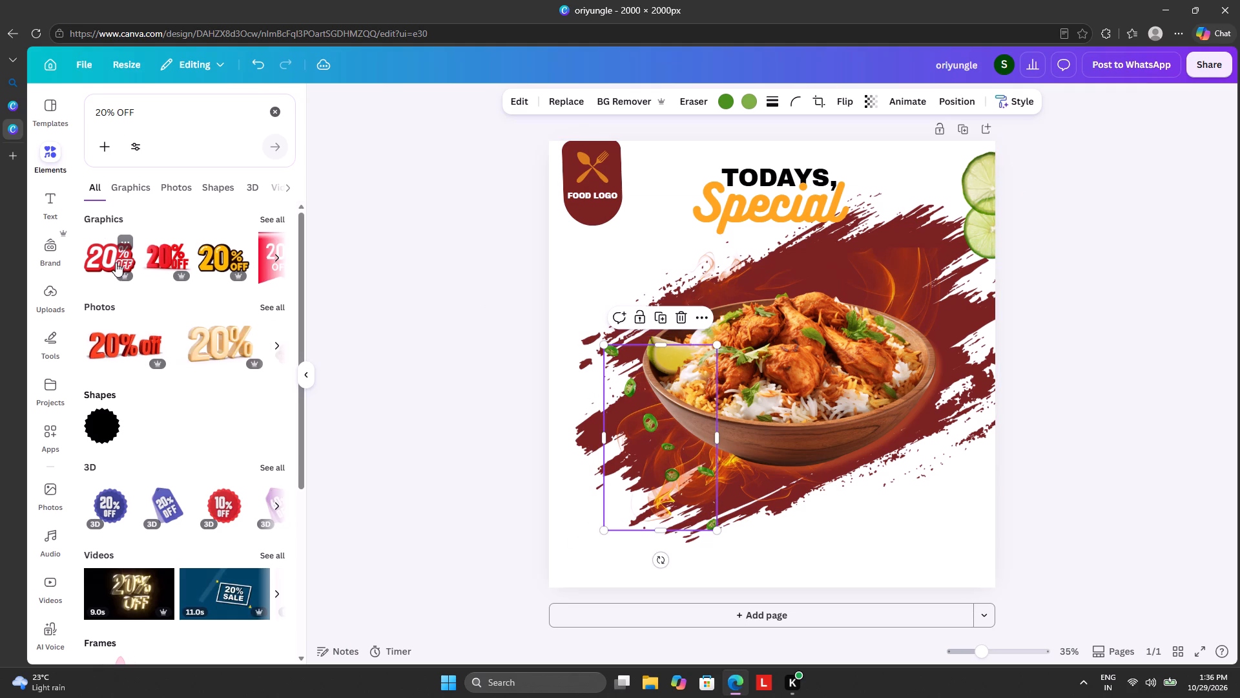
Browse the full graphics and photo results for "20% OFF" to find a suitable discount design.
left_click(271, 215)
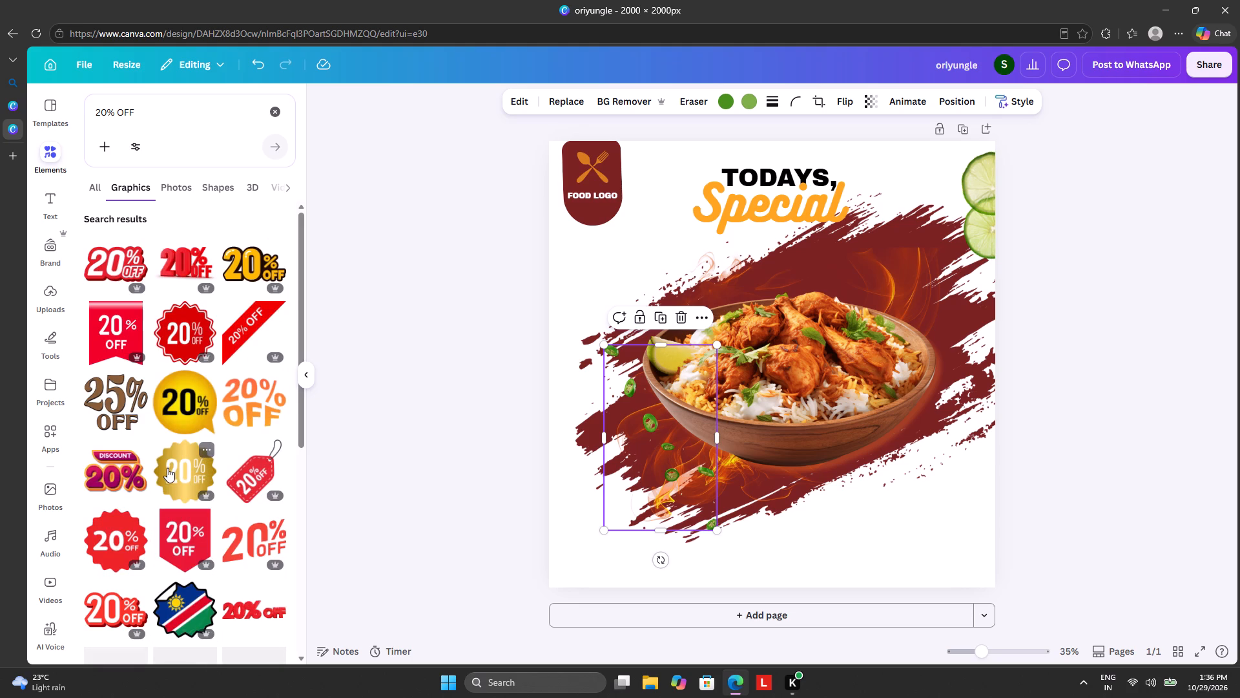
scroll(174, 408, "down", 3)
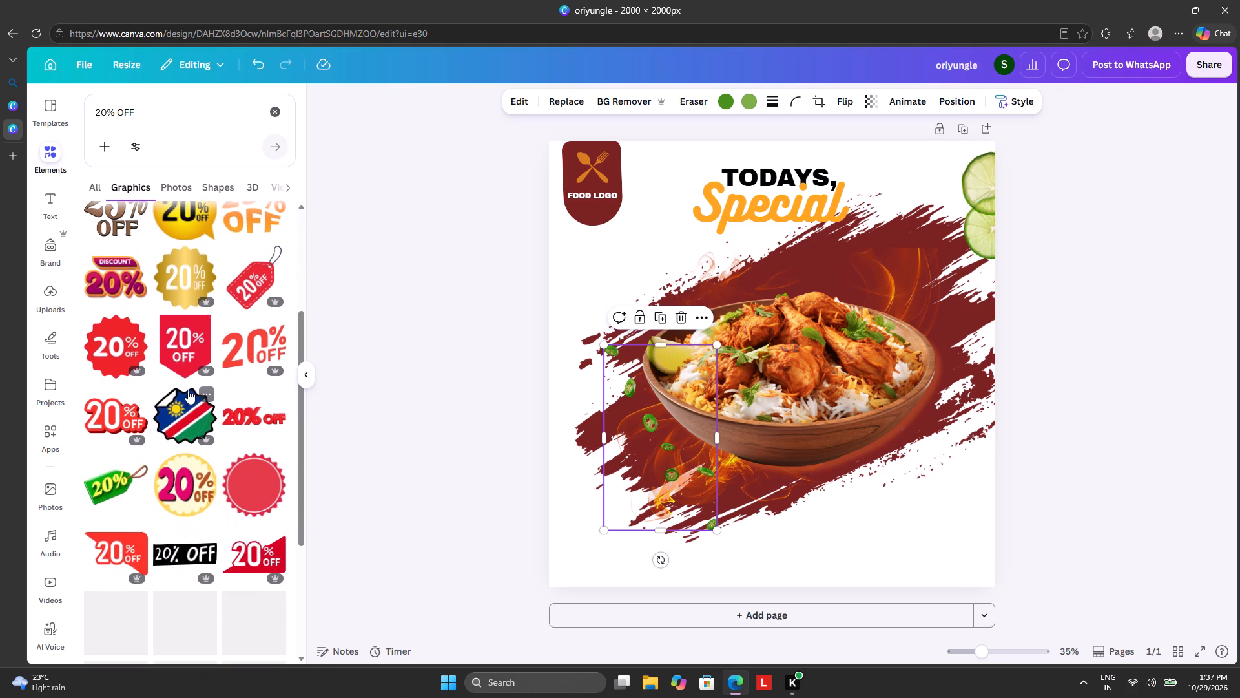
scroll(192, 385, "down", 4)
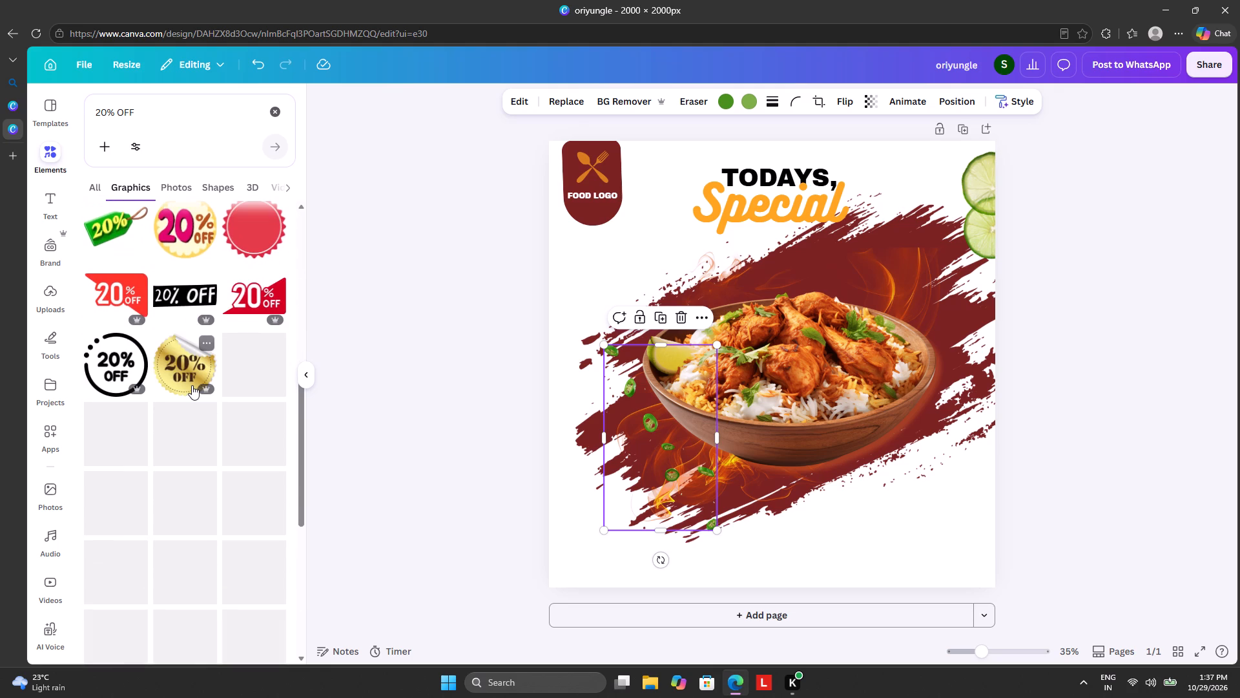
scroll(192, 385, "down", 2)
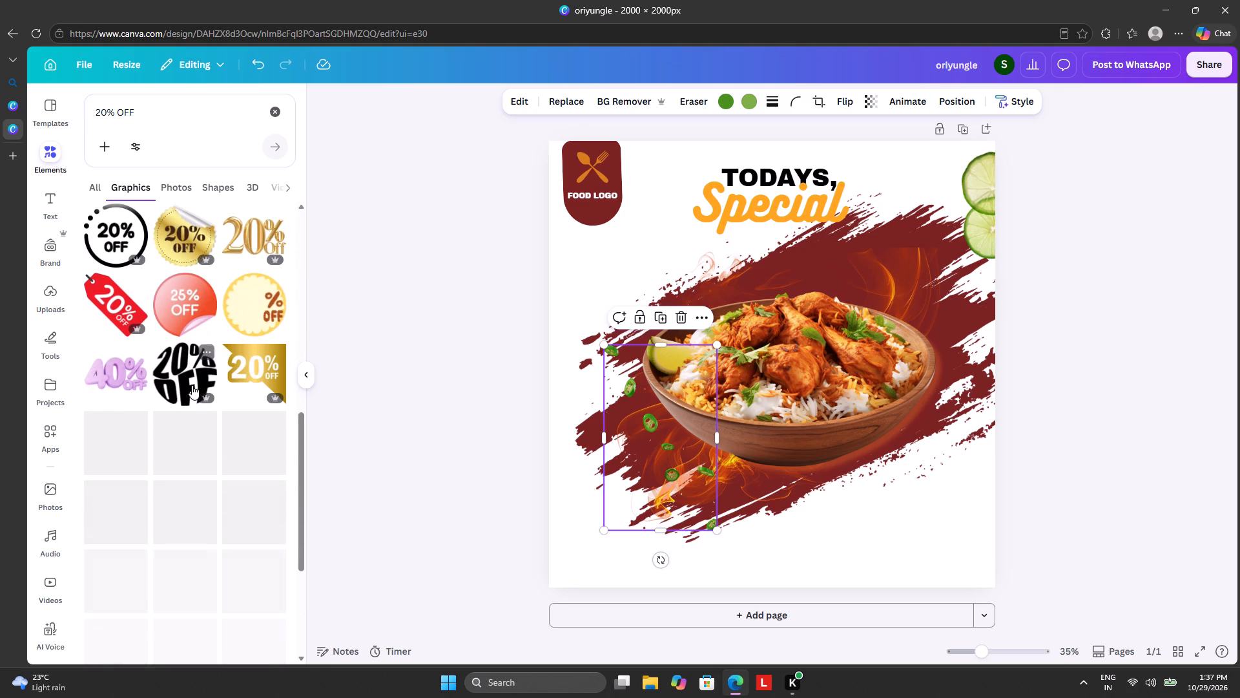
scroll(192, 385, "down", 2)
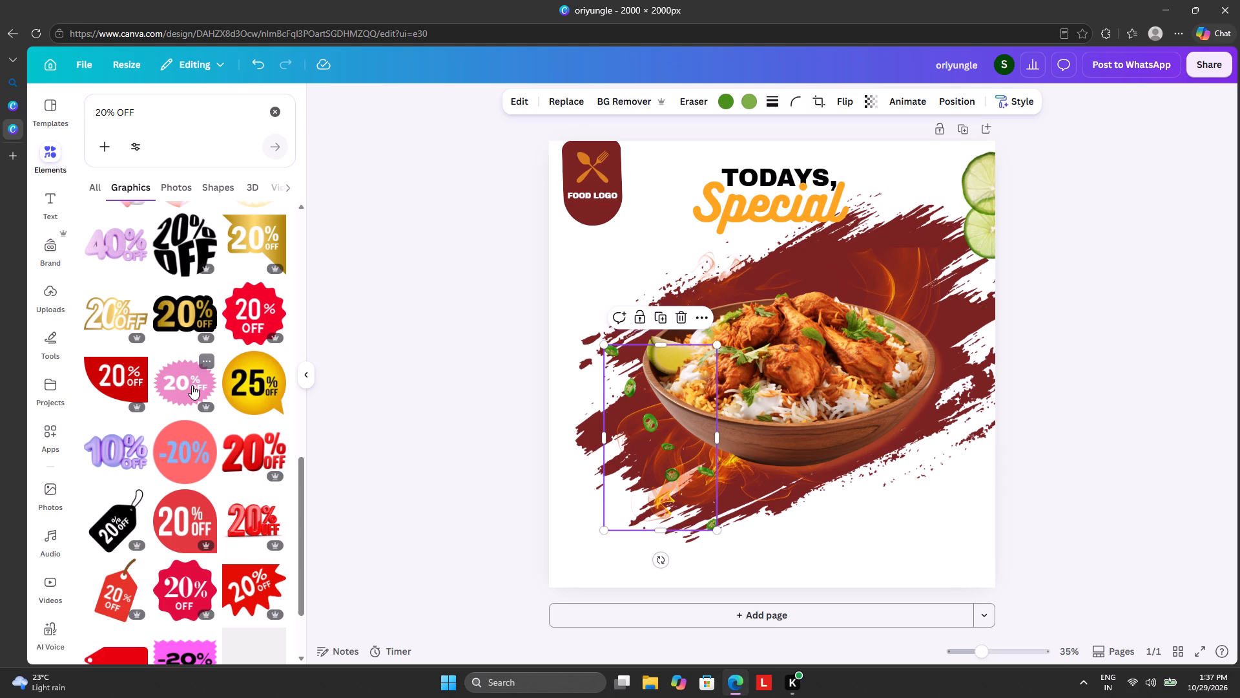
scroll(192, 360, "down", 3)
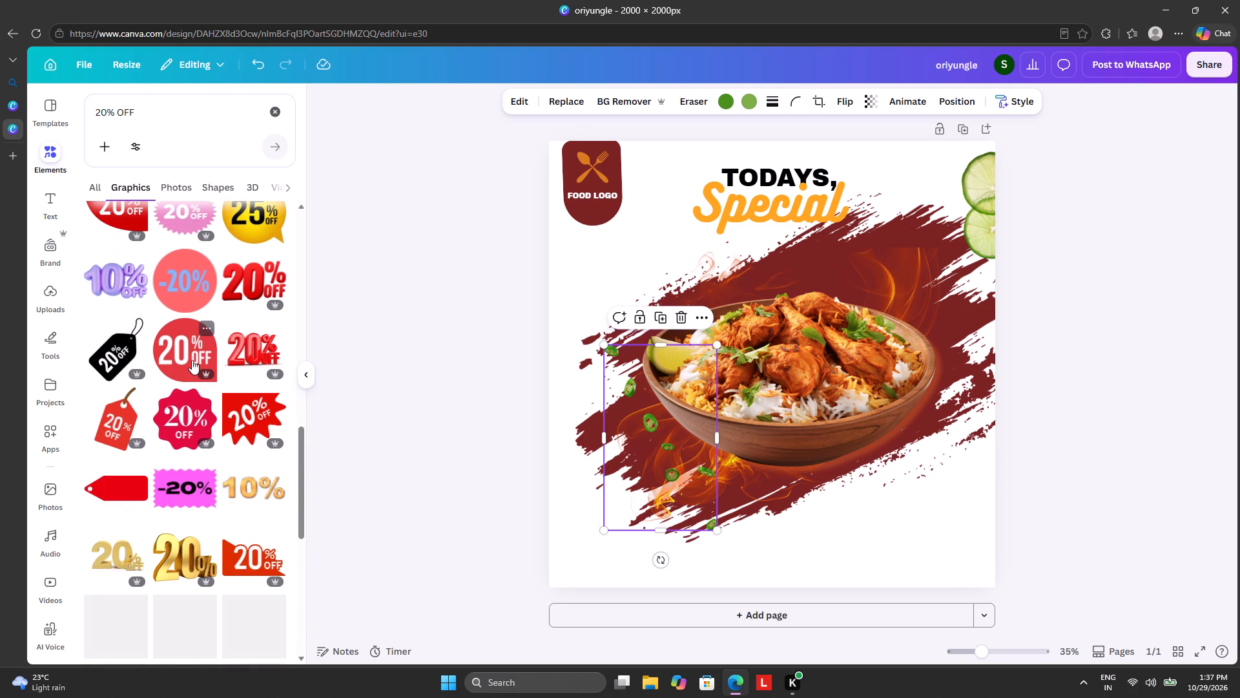
scroll(192, 382, "down", 3)
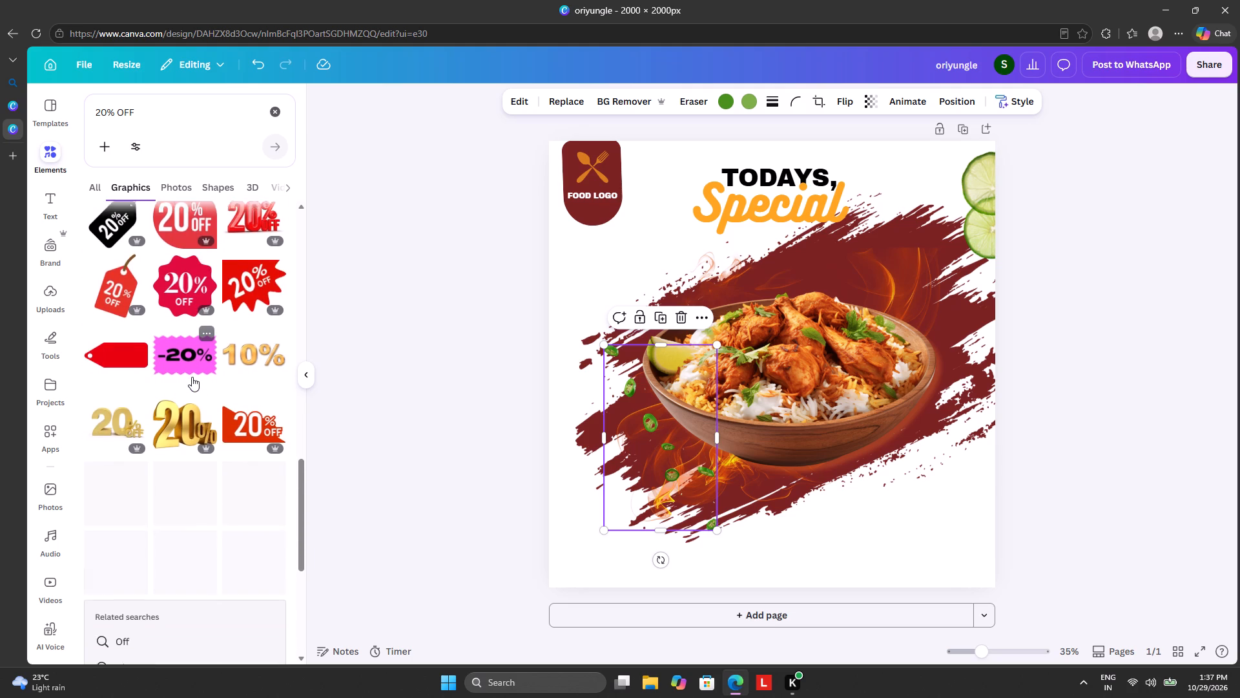
scroll(192, 377, "down", 2)
scroll(194, 365, "up", 10)
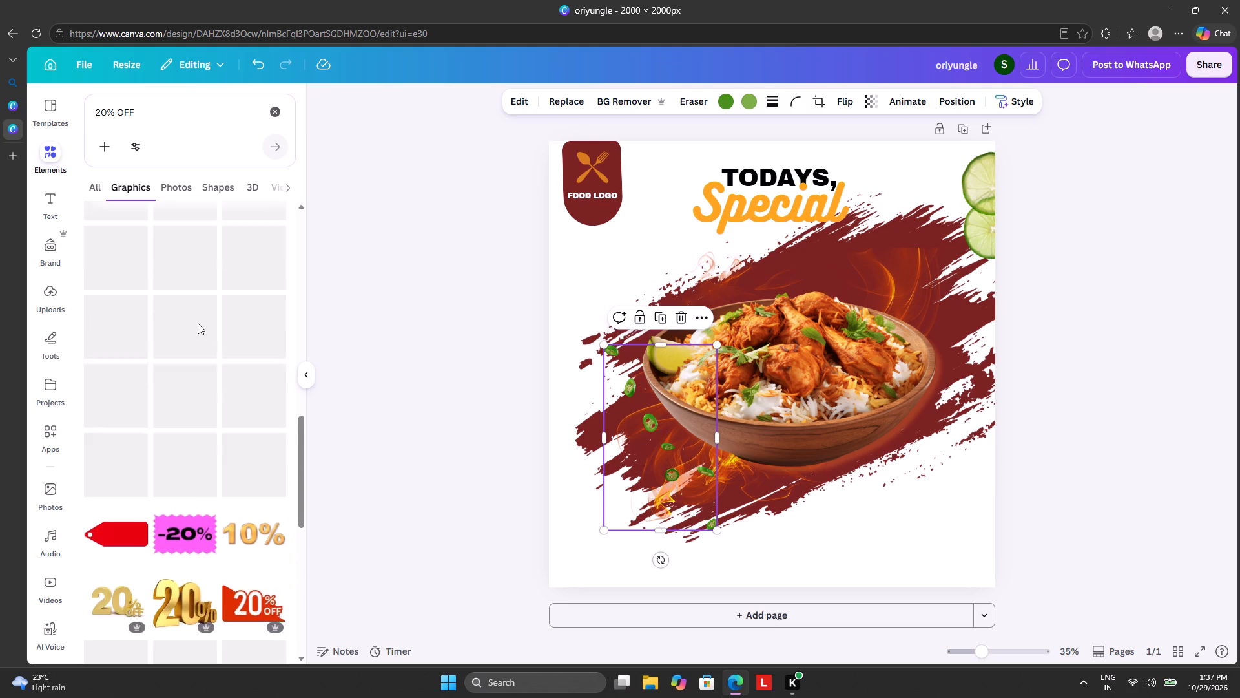
scroll(198, 323, "up", 19)
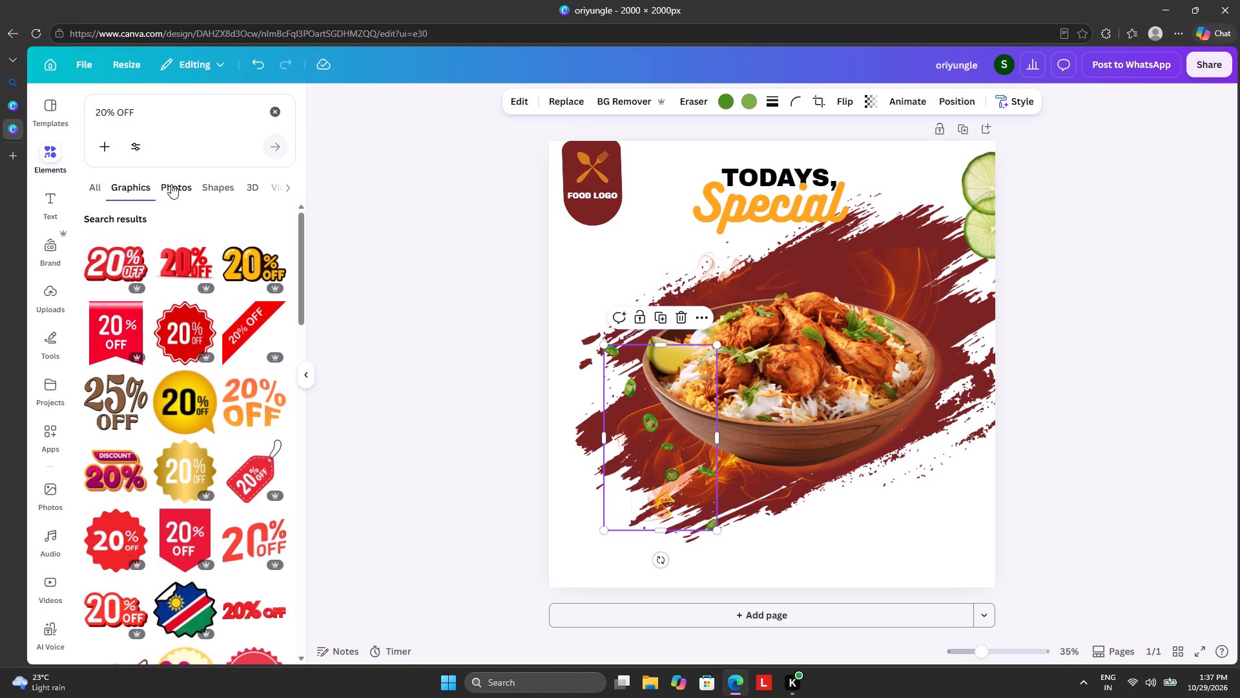
left_click(171, 184)
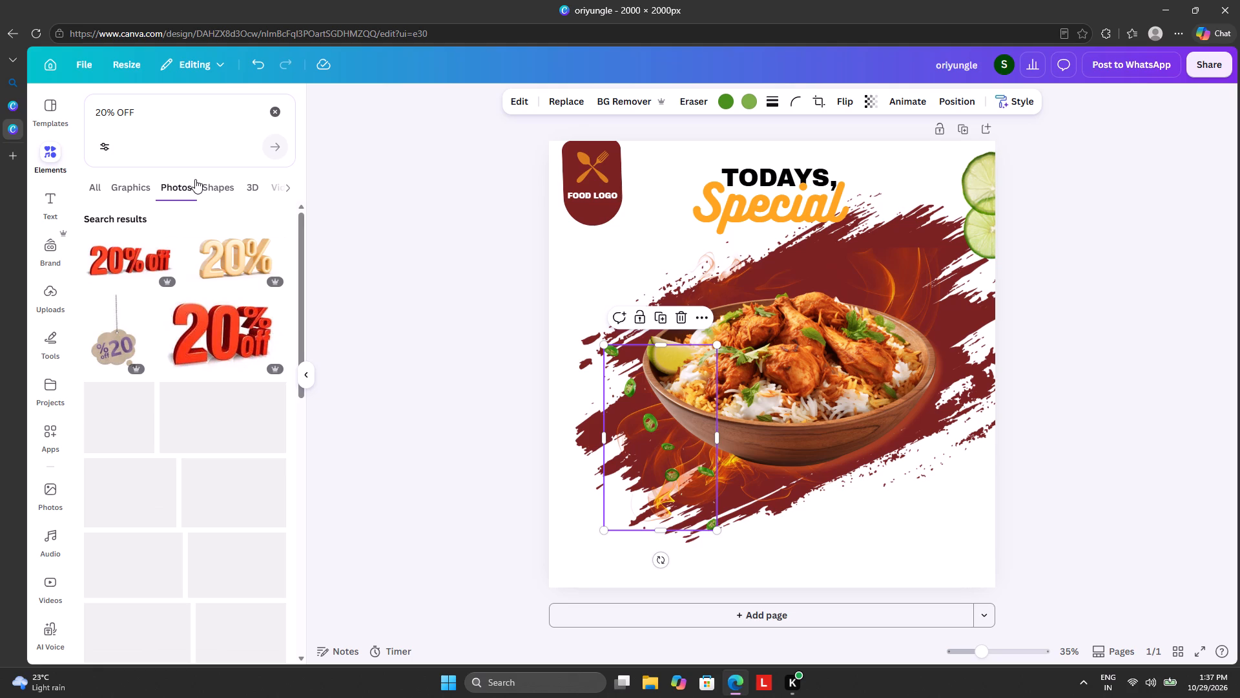
scroll(174, 290, "down", 5)
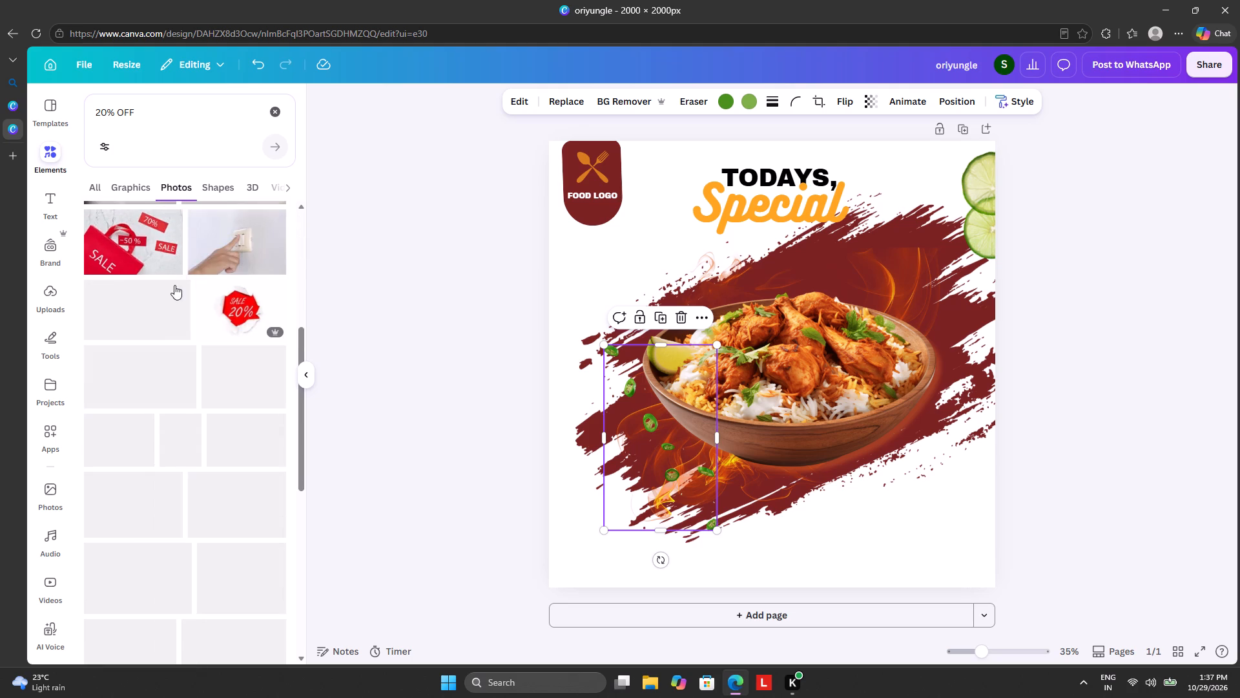
scroll(174, 274, "down", 2)
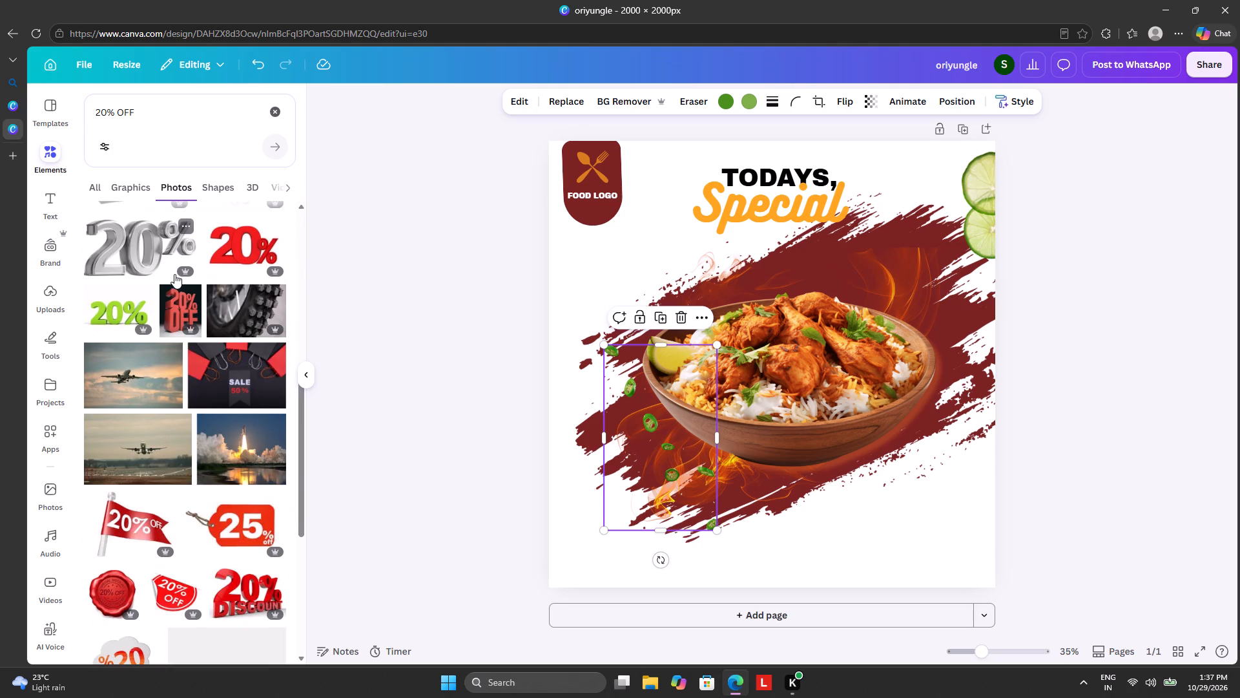
left_click(129, 196)
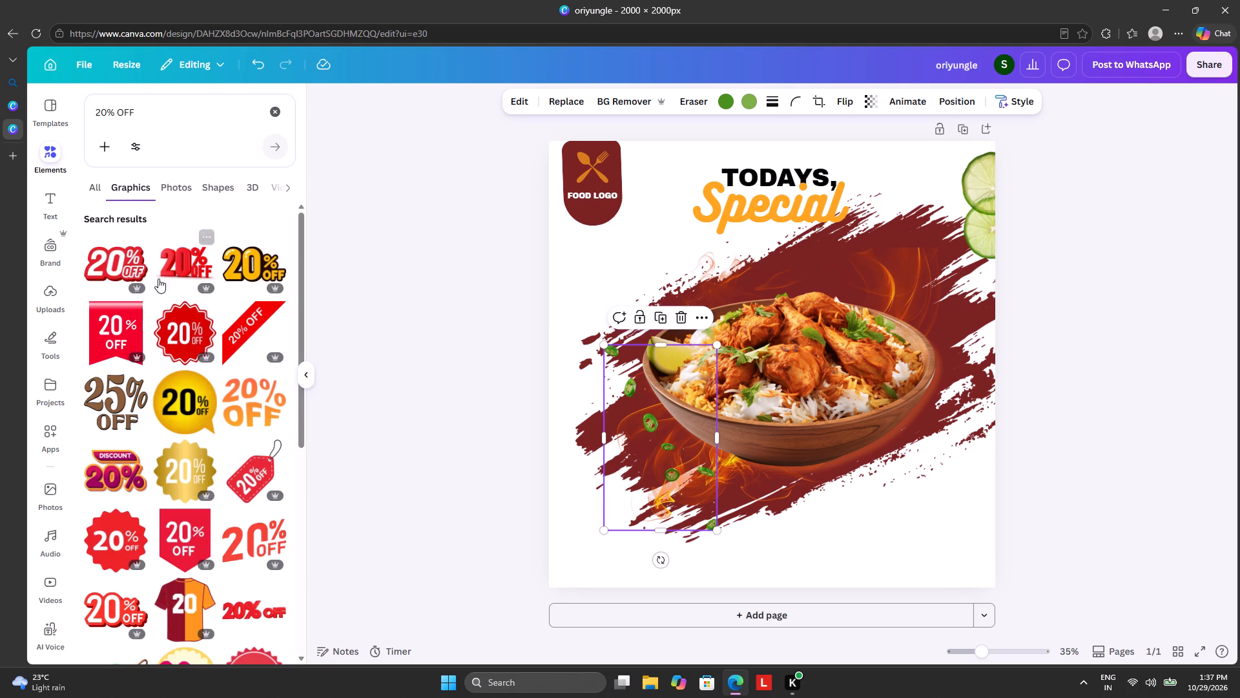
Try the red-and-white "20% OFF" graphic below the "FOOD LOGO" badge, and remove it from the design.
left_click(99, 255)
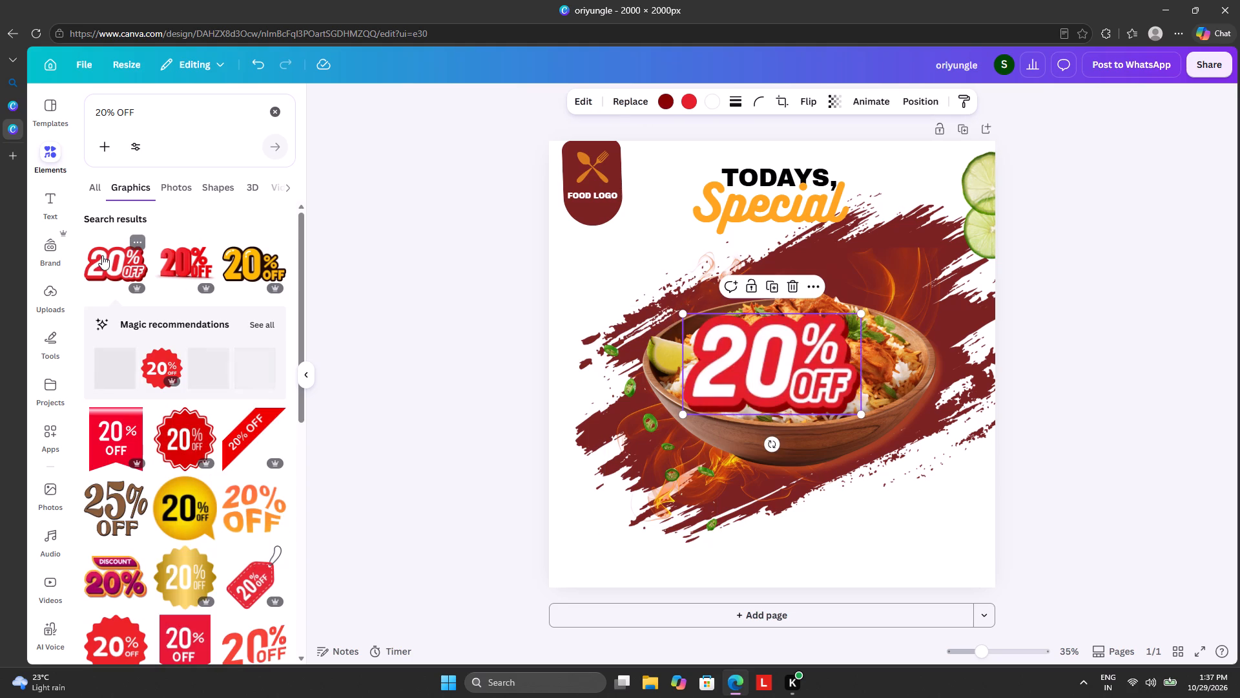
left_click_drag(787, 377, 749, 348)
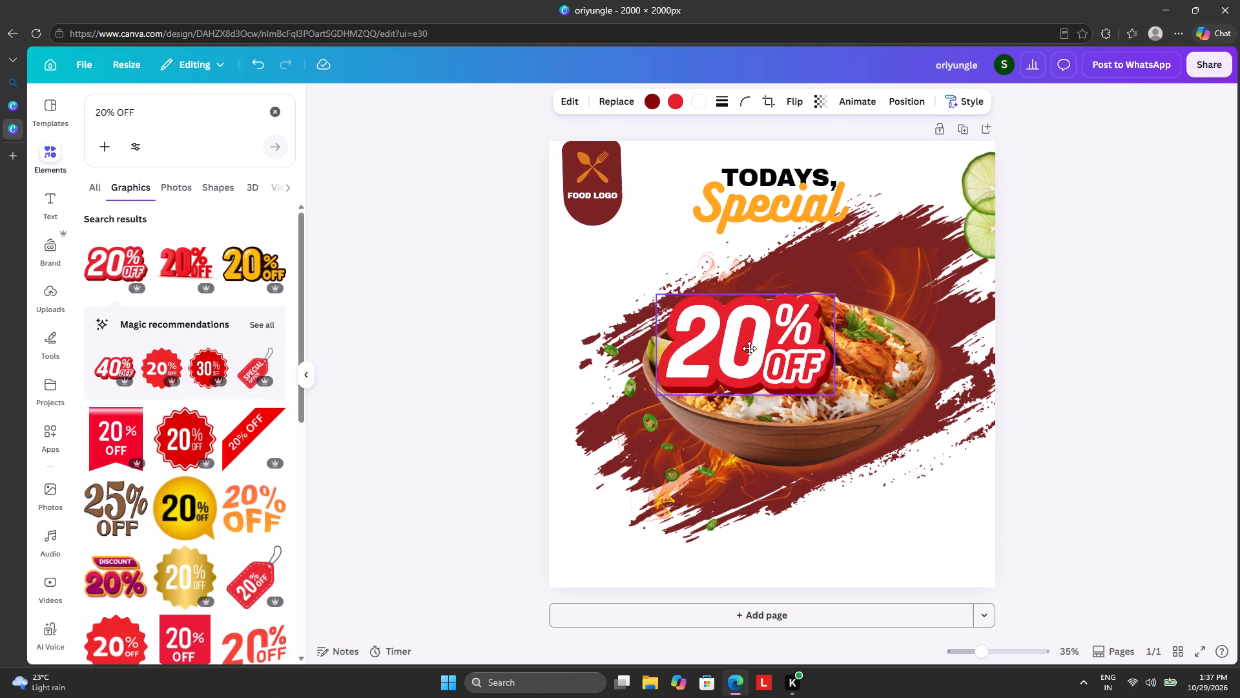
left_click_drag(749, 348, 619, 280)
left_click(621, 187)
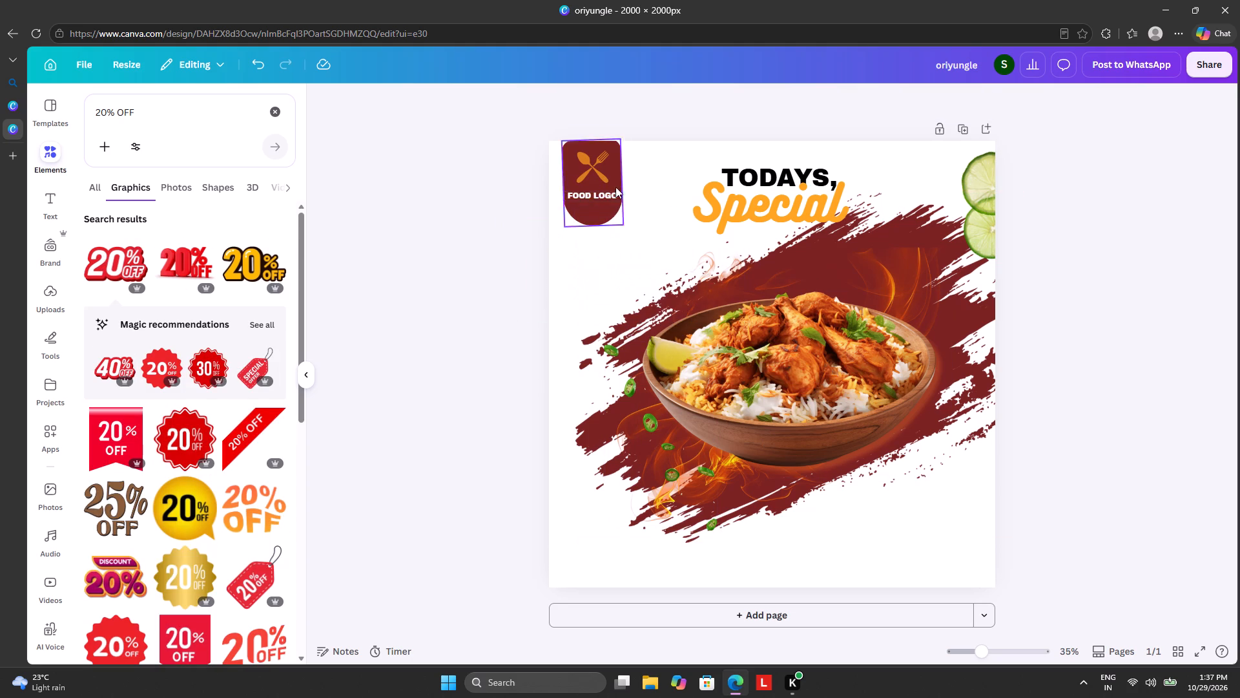
Search the graphics in the elements library for "UP TO 20% OFF" in place of the previous search term.
scroll(178, 323, "down", 1)
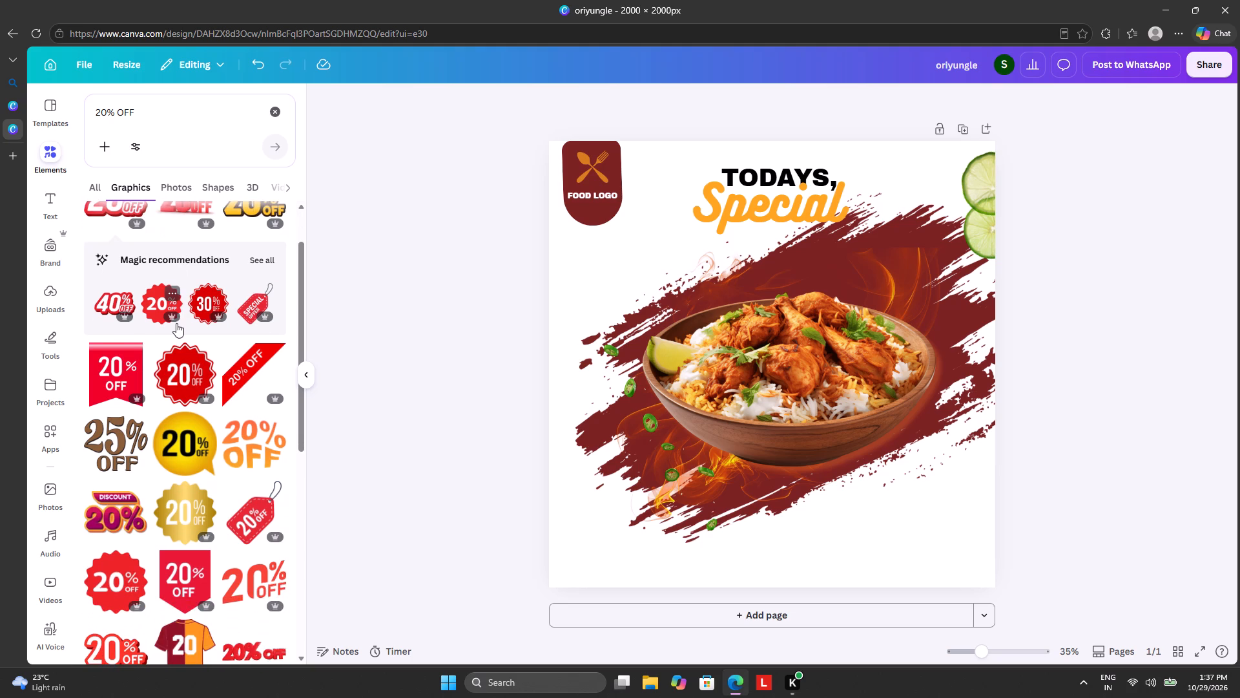
scroll(166, 330, "down", 3)
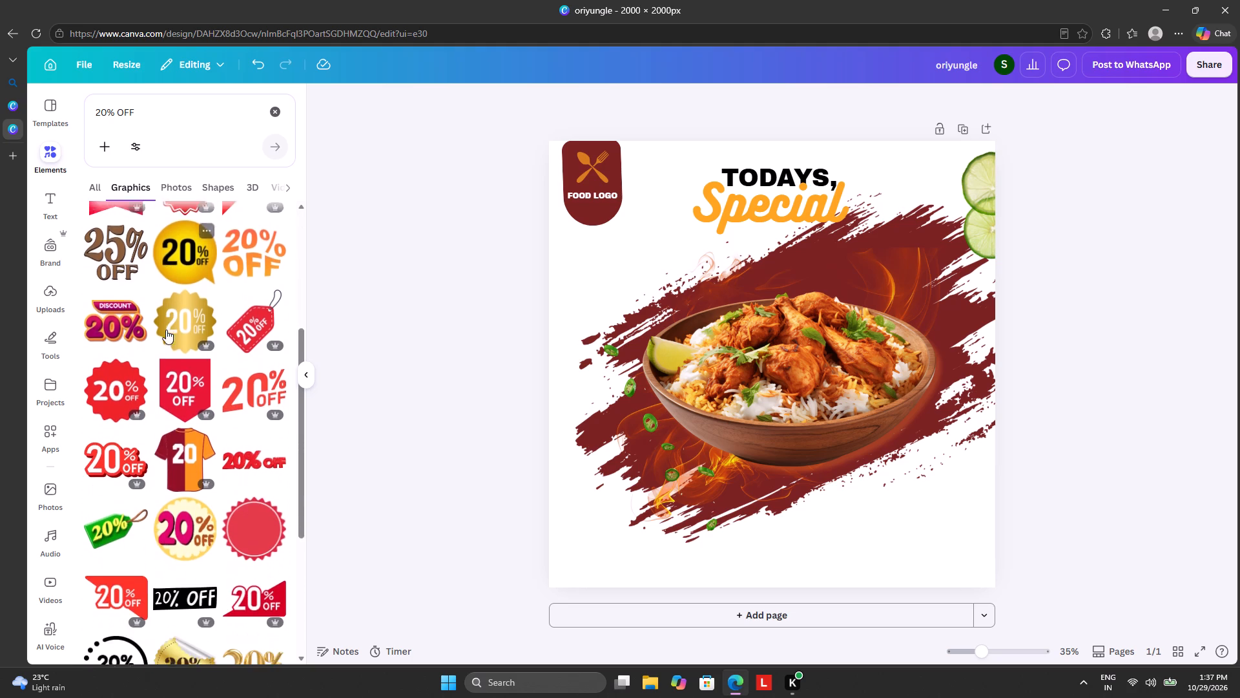
scroll(166, 330, "down", 2)
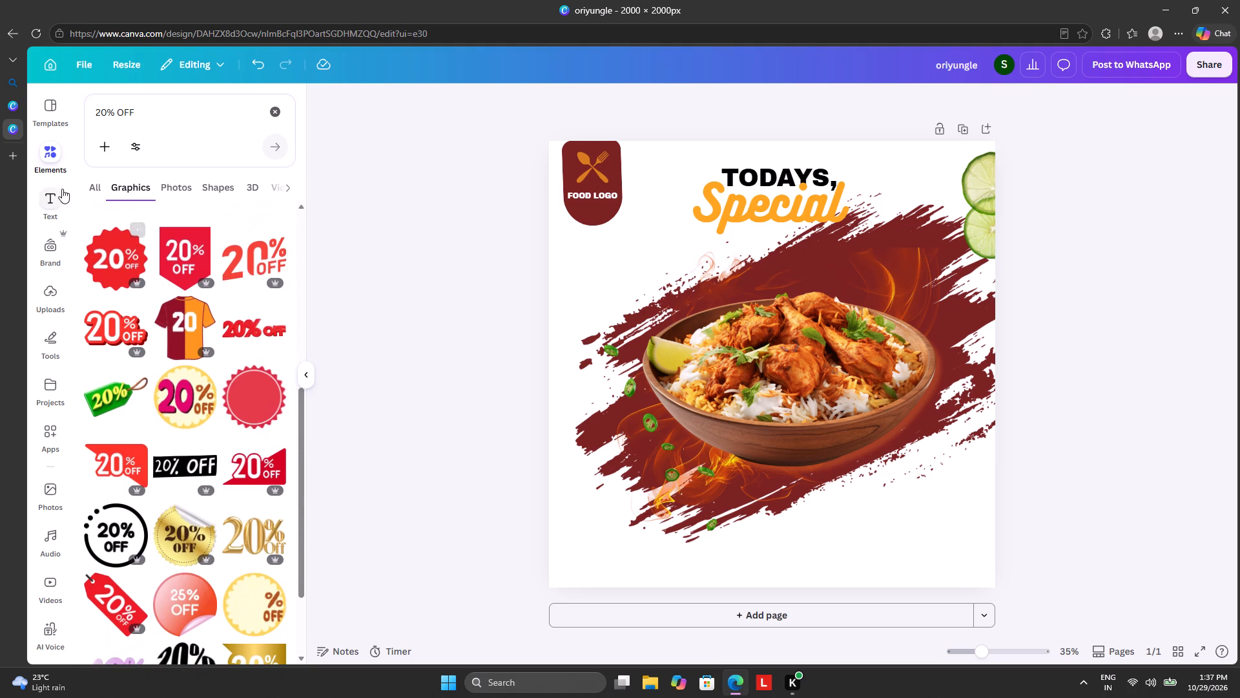
left_click(114, 111)
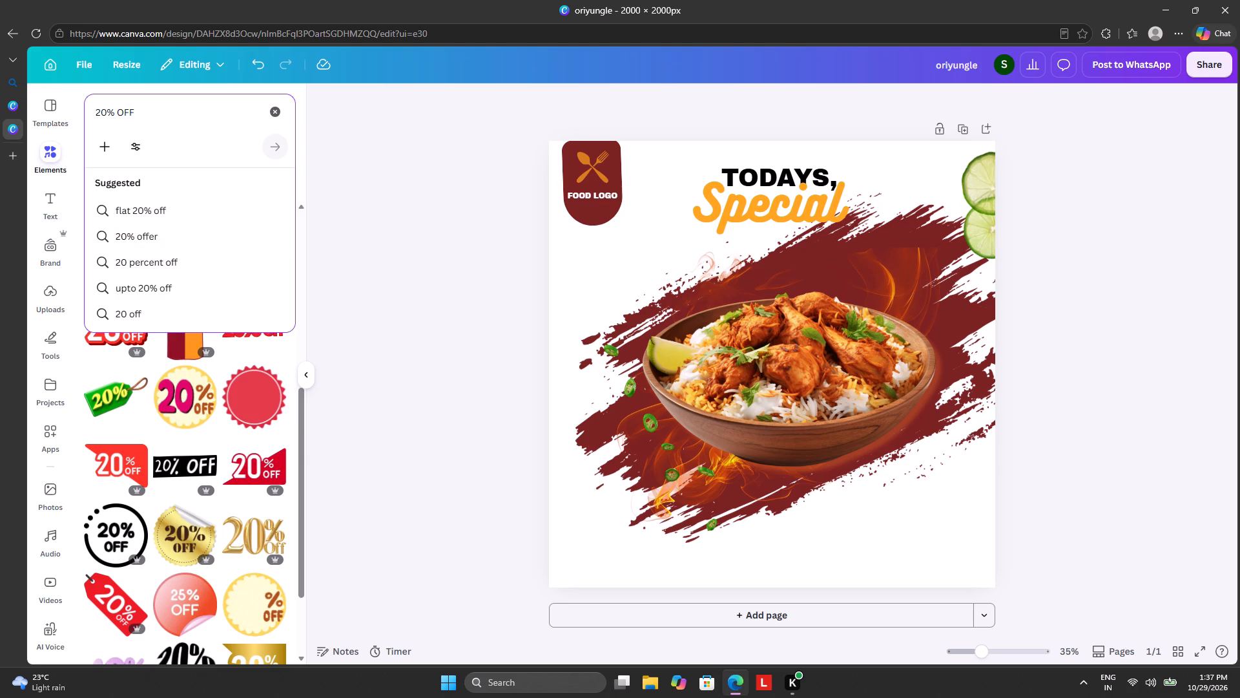
key("space")
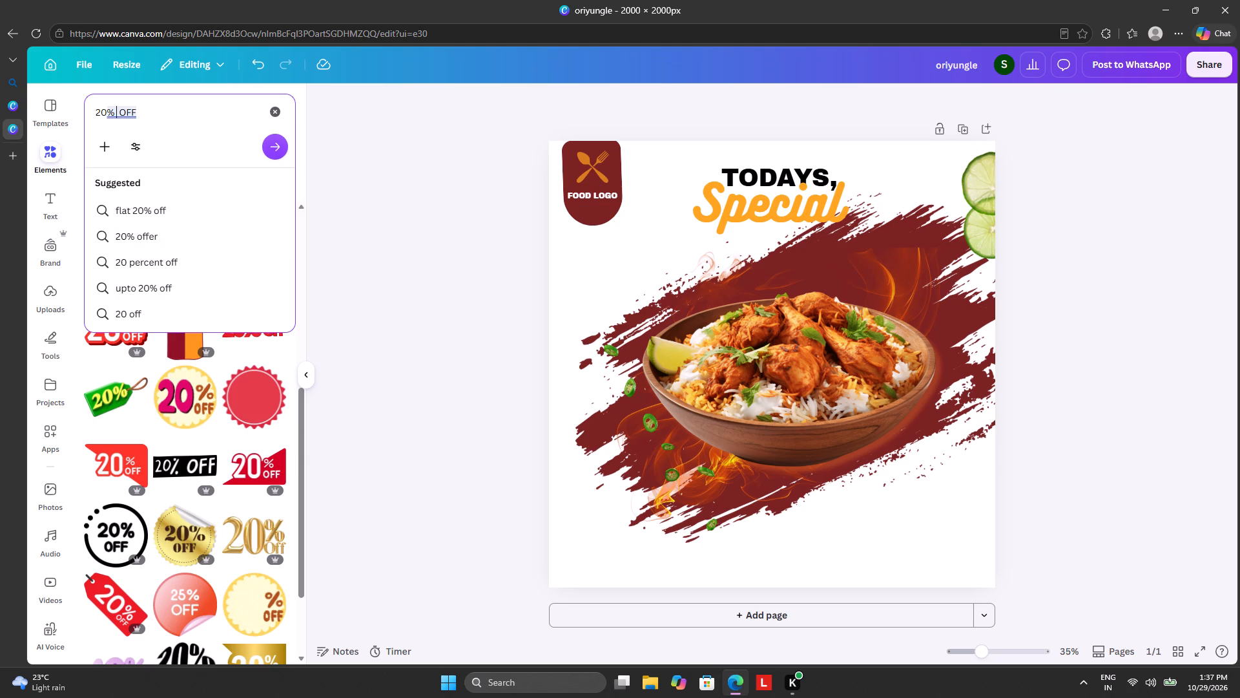
key("BackSpace")
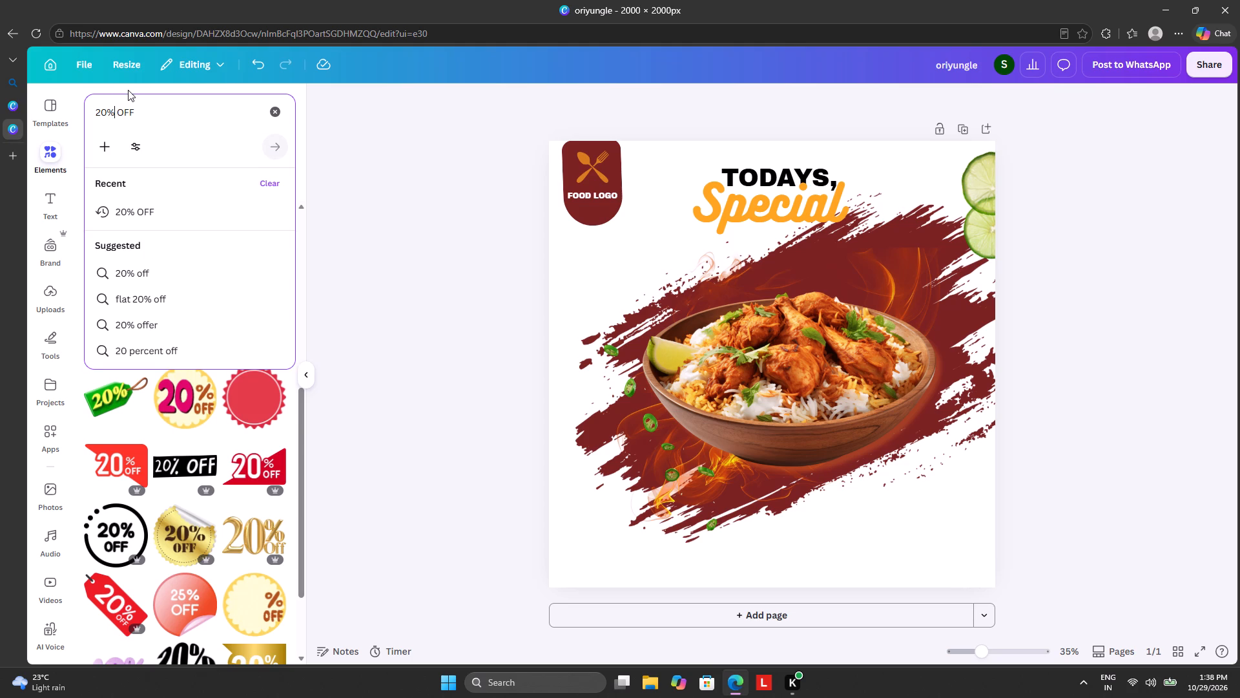
left_click(136, 109)
key("BackSpace")
key("BackSpace")
key("BackSpace")
key("BackSpace")
key("BackSpace")
key("BackSpace")
key("BackSpace")
key("BackSpace")
key("BackSpace")
key("BackSpace")
key("BackSpace")
key("BackSpace")
type("UP TO")
key("space")
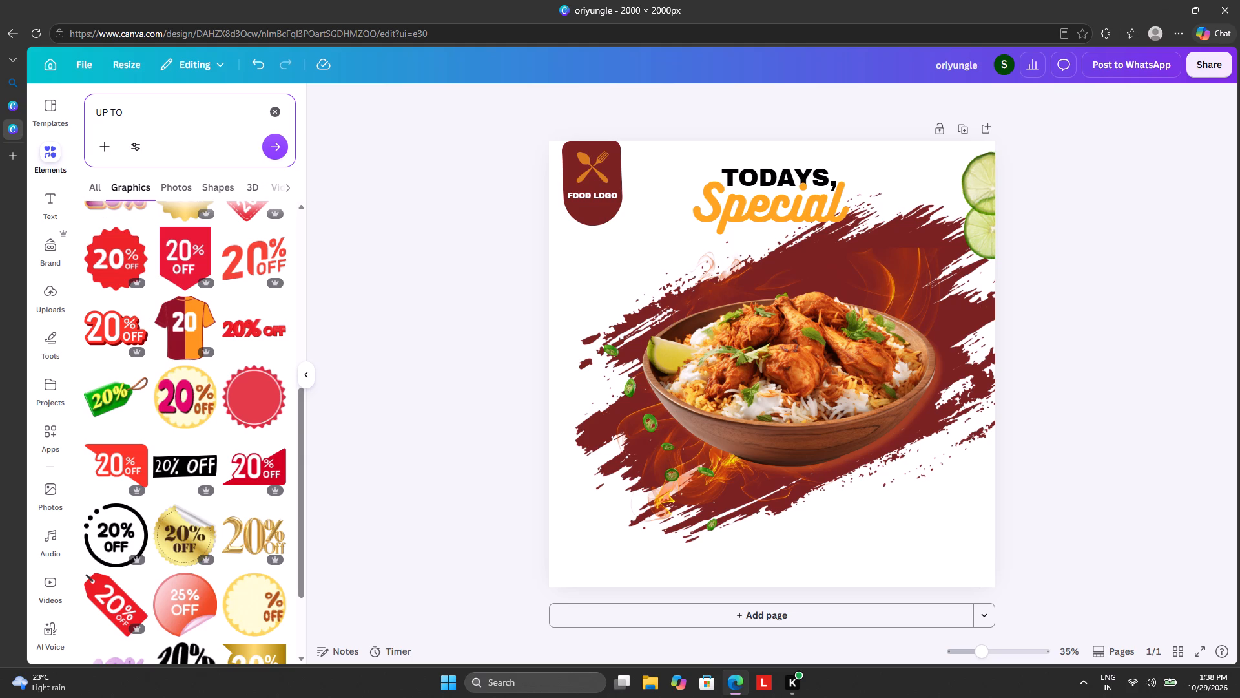
key("2")
key("0")
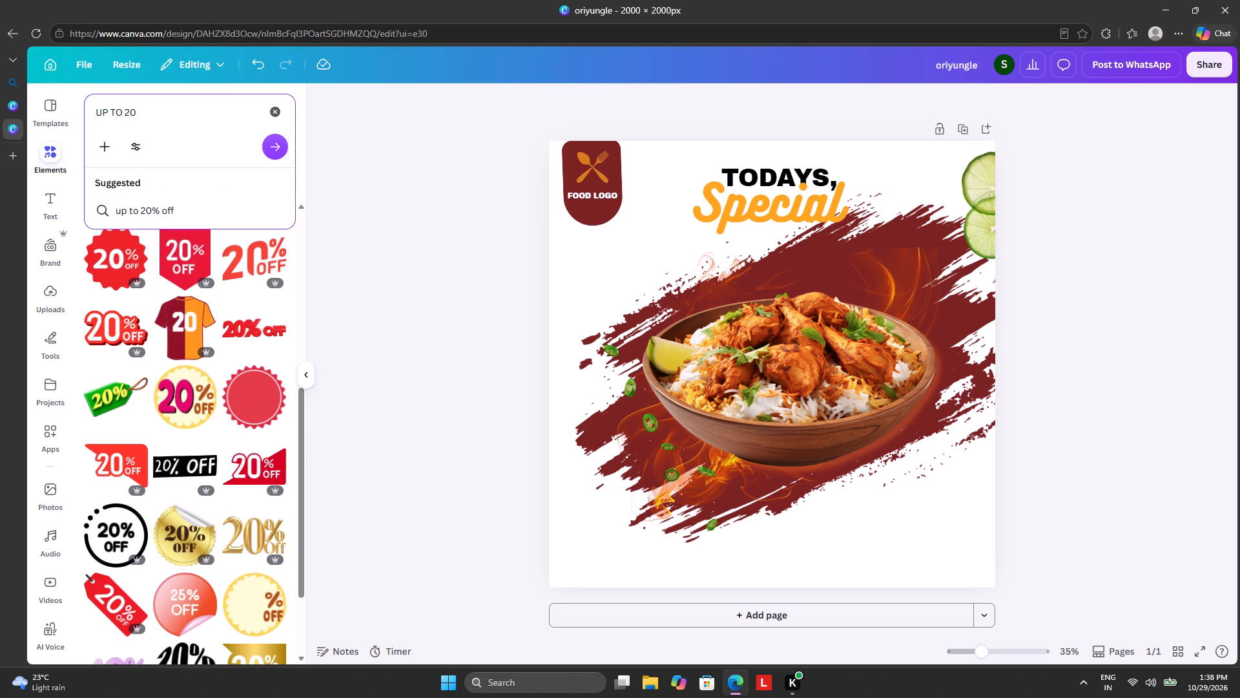
key("shift+percent")
key("space")
type("OFF")
key("Return")
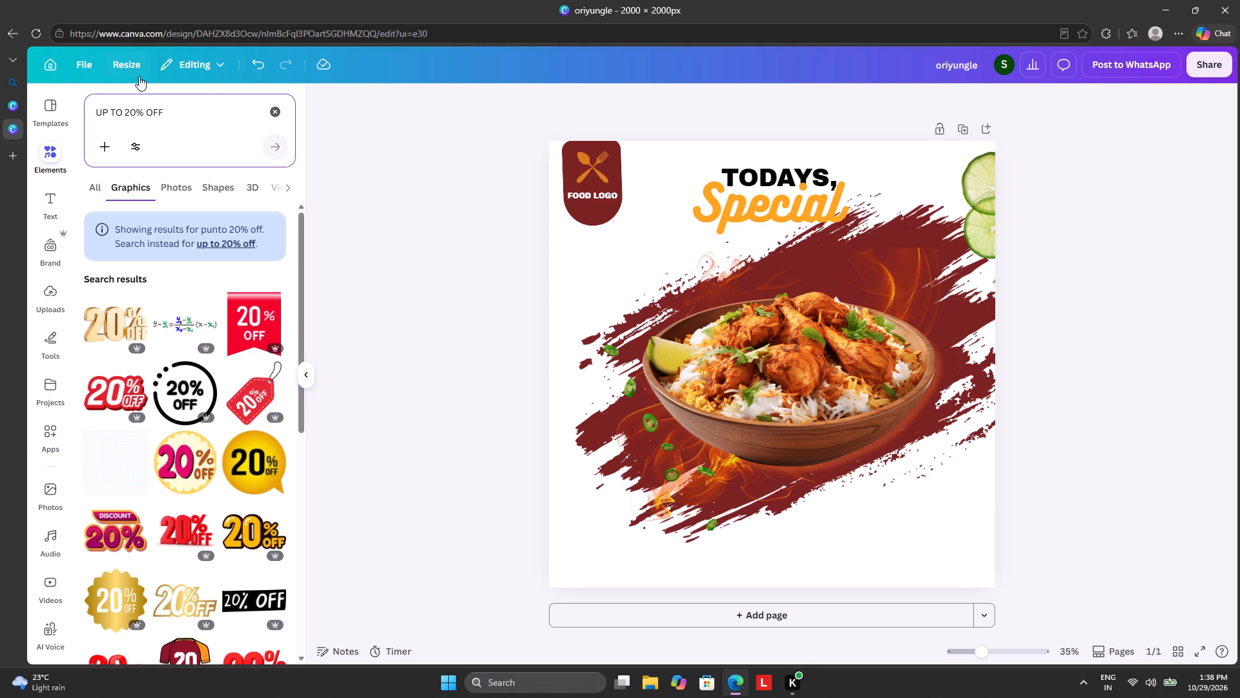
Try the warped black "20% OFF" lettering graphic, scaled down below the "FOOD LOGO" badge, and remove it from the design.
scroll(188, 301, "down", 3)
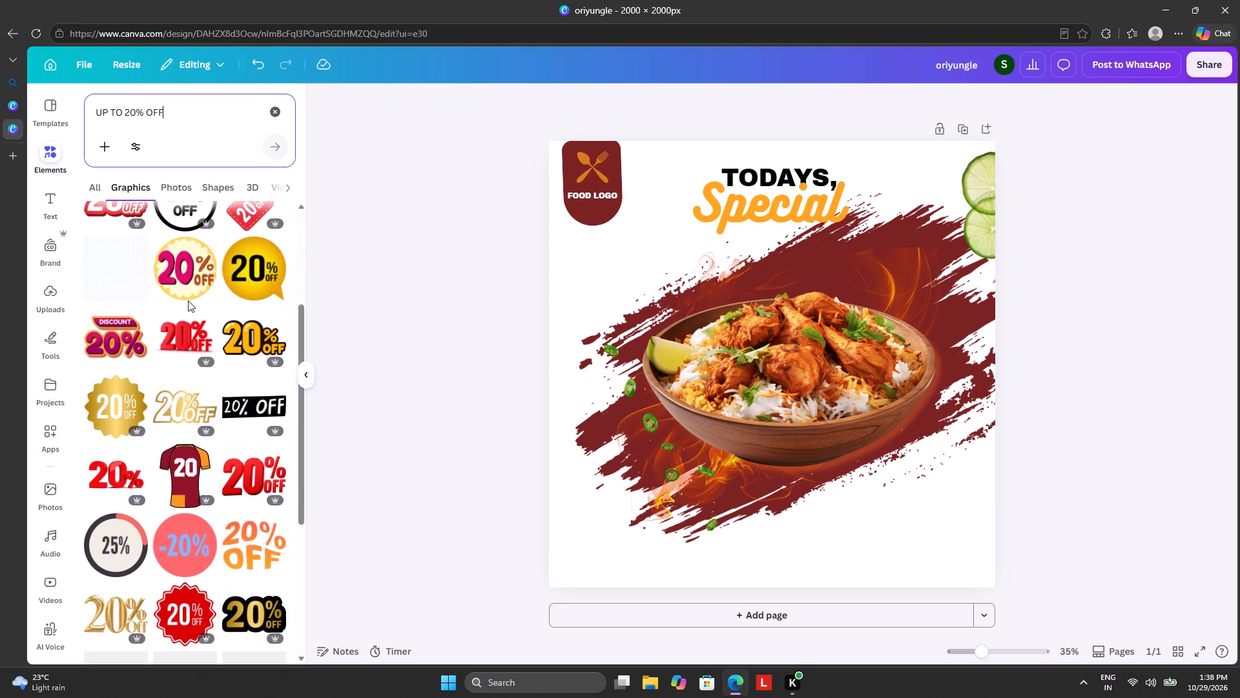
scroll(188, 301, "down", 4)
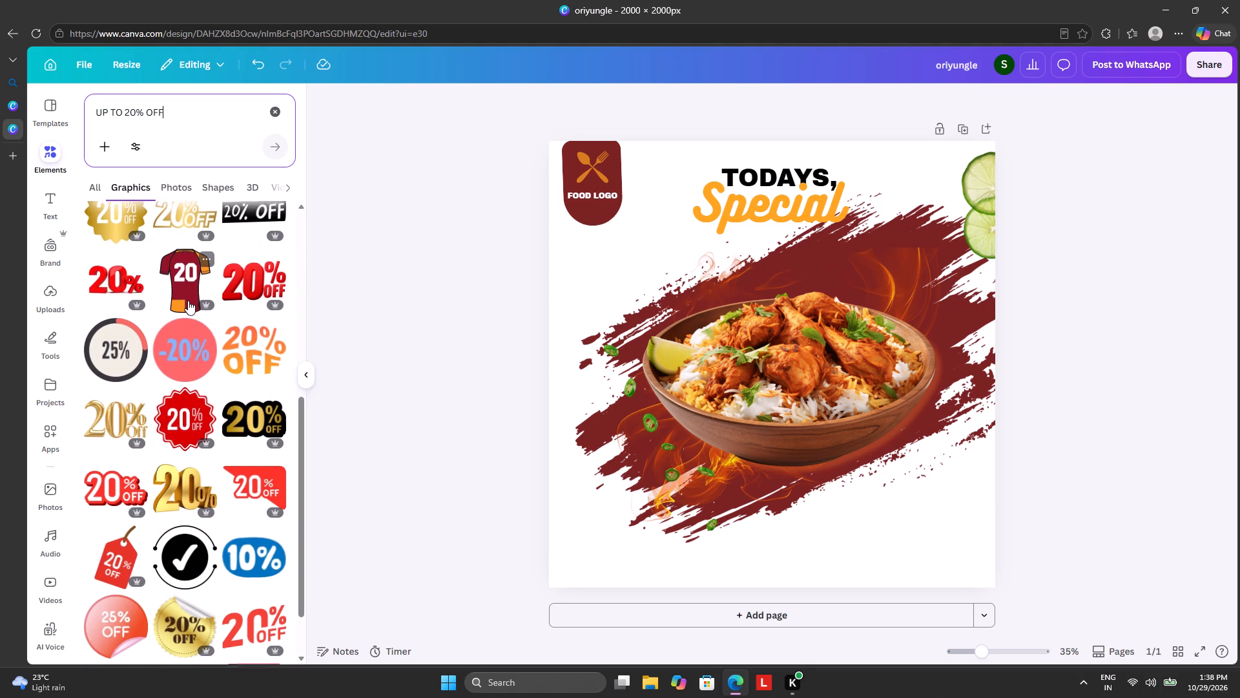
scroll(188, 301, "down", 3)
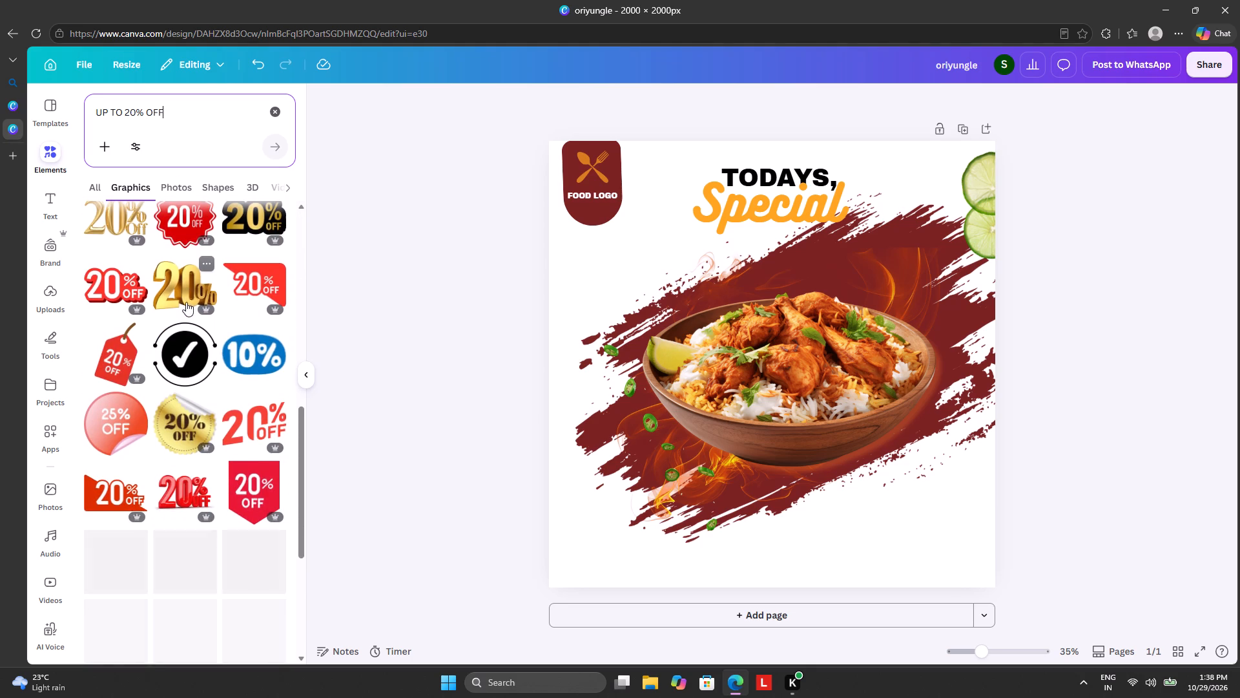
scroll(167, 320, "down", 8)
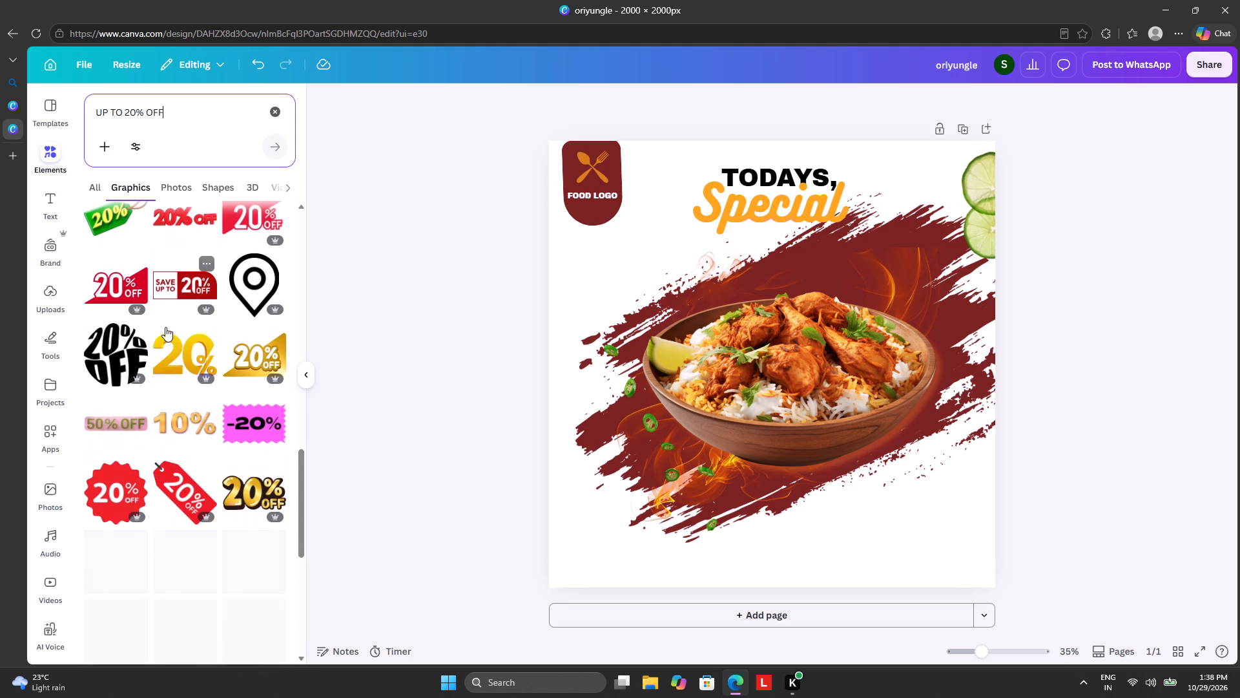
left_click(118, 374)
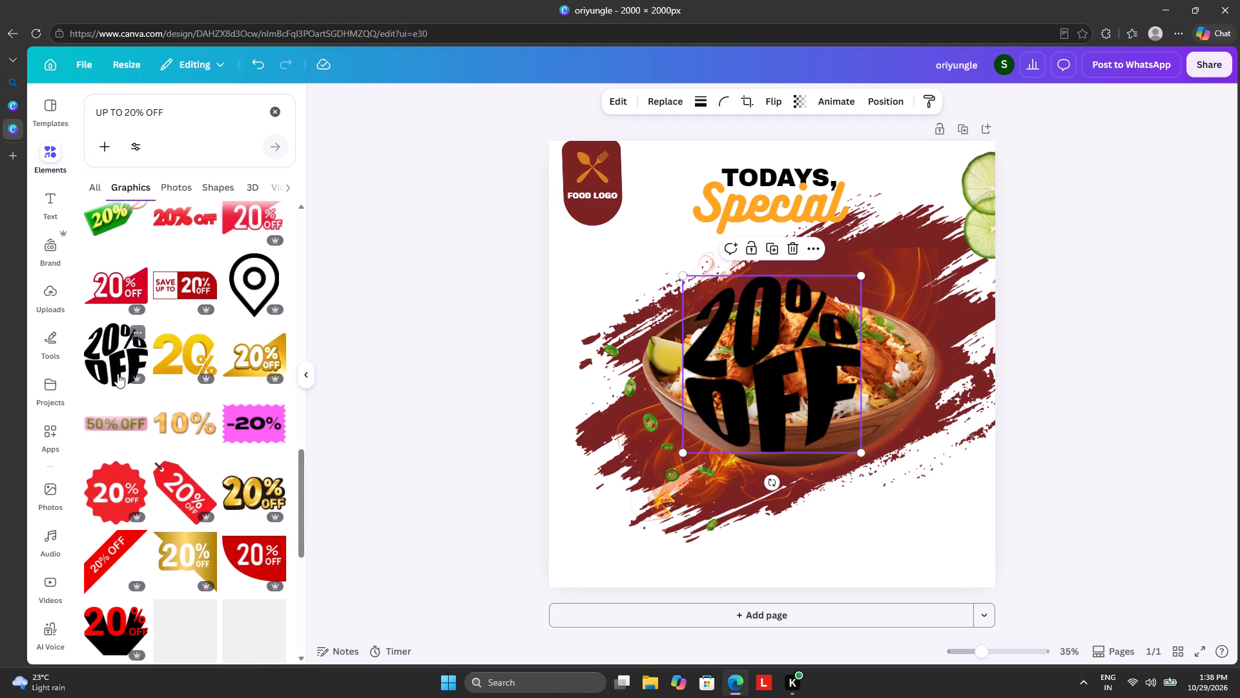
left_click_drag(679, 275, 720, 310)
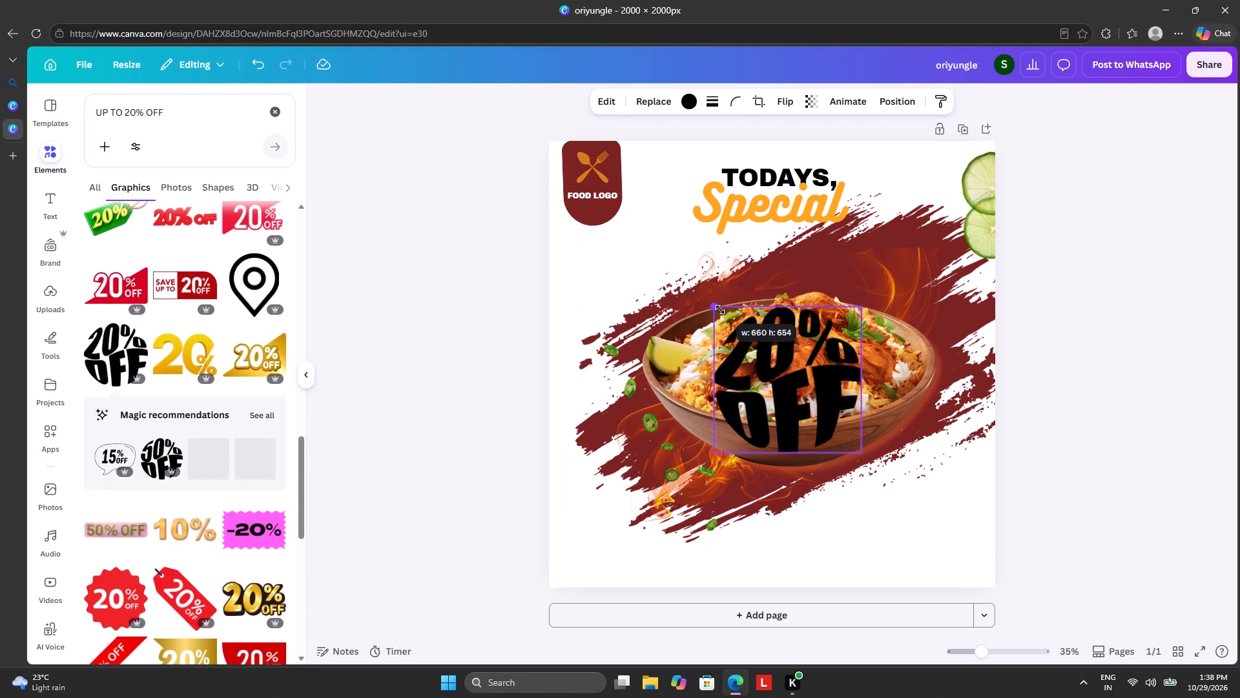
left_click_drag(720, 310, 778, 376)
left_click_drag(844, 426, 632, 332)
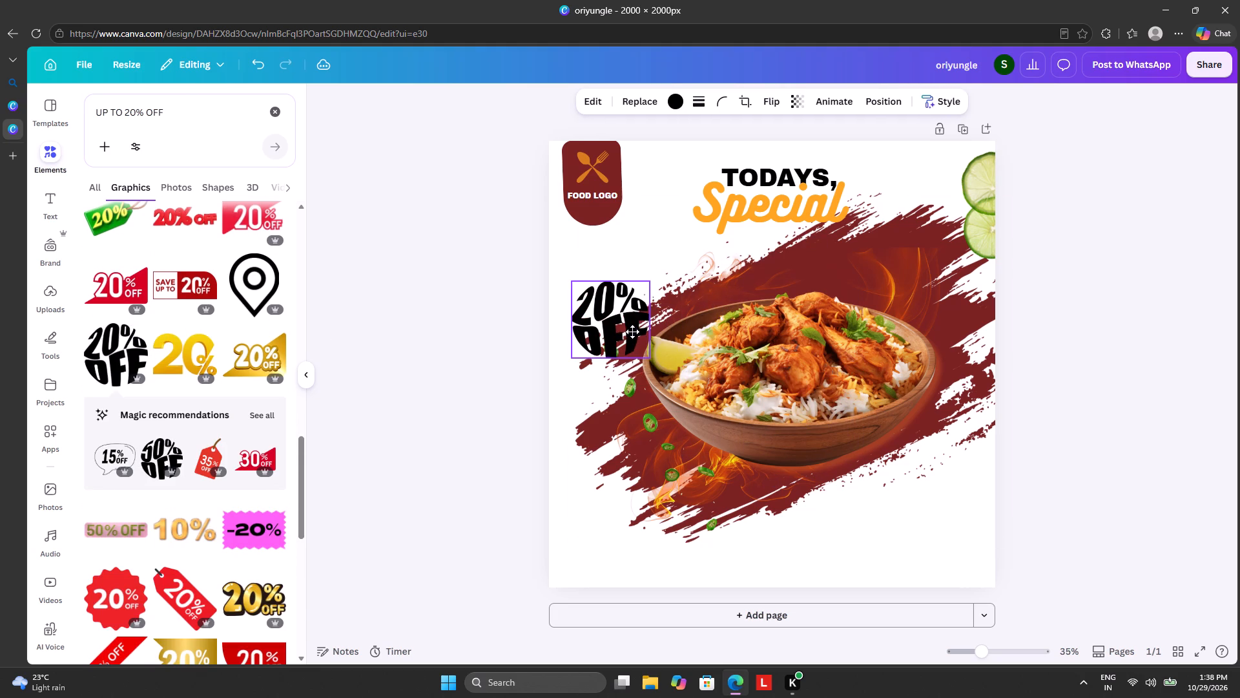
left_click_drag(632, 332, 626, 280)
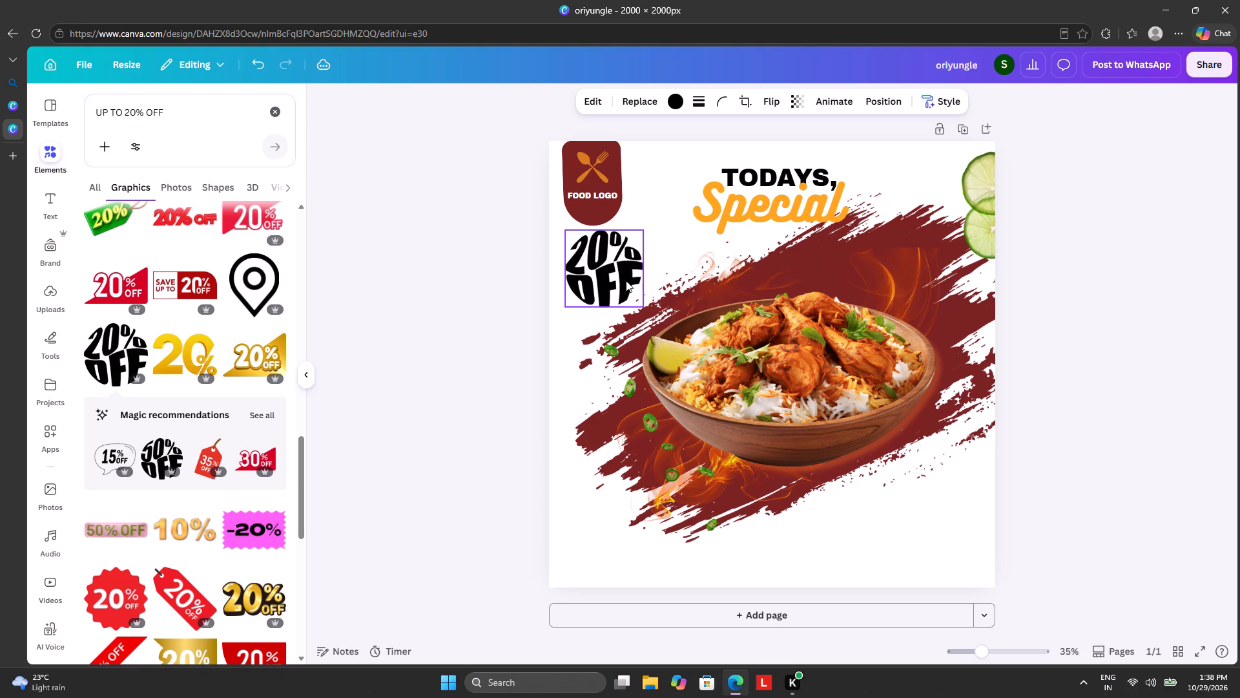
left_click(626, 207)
Add the crimson scalloped "20% OFF" badge graphic, scale it down and place it just below the "FOOD LOGO" badge.
scroll(377, 385, "down", 6)
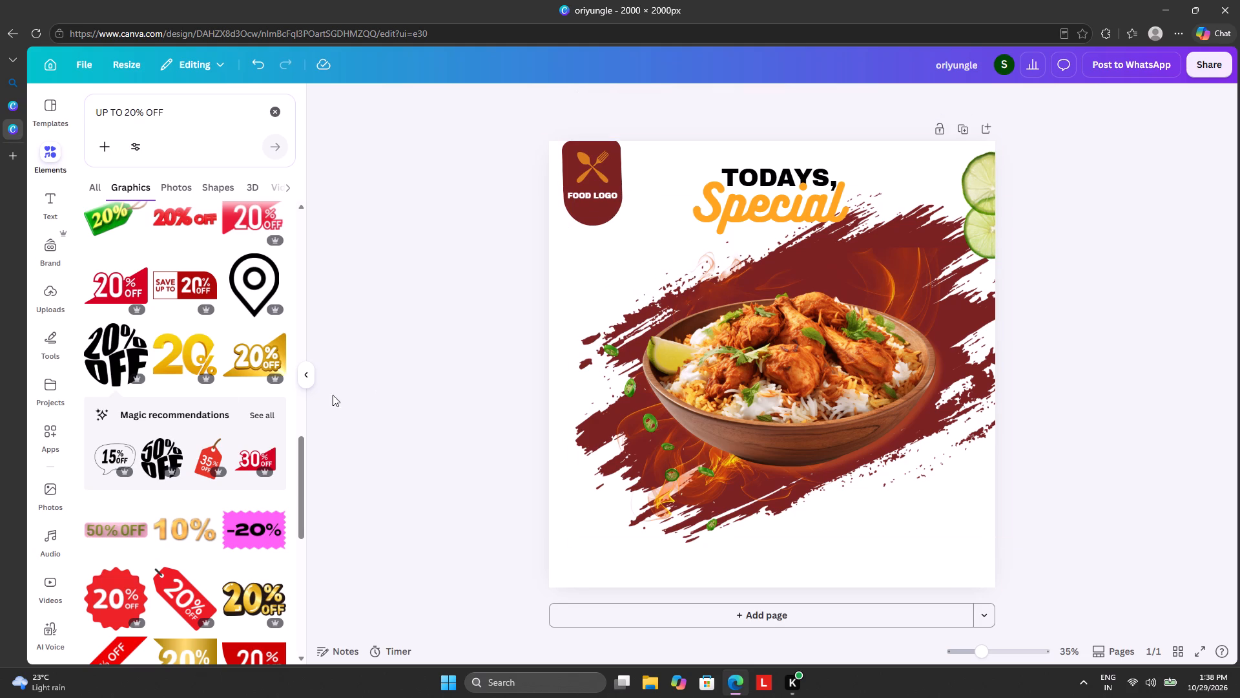
scroll(194, 392, "down", 9)
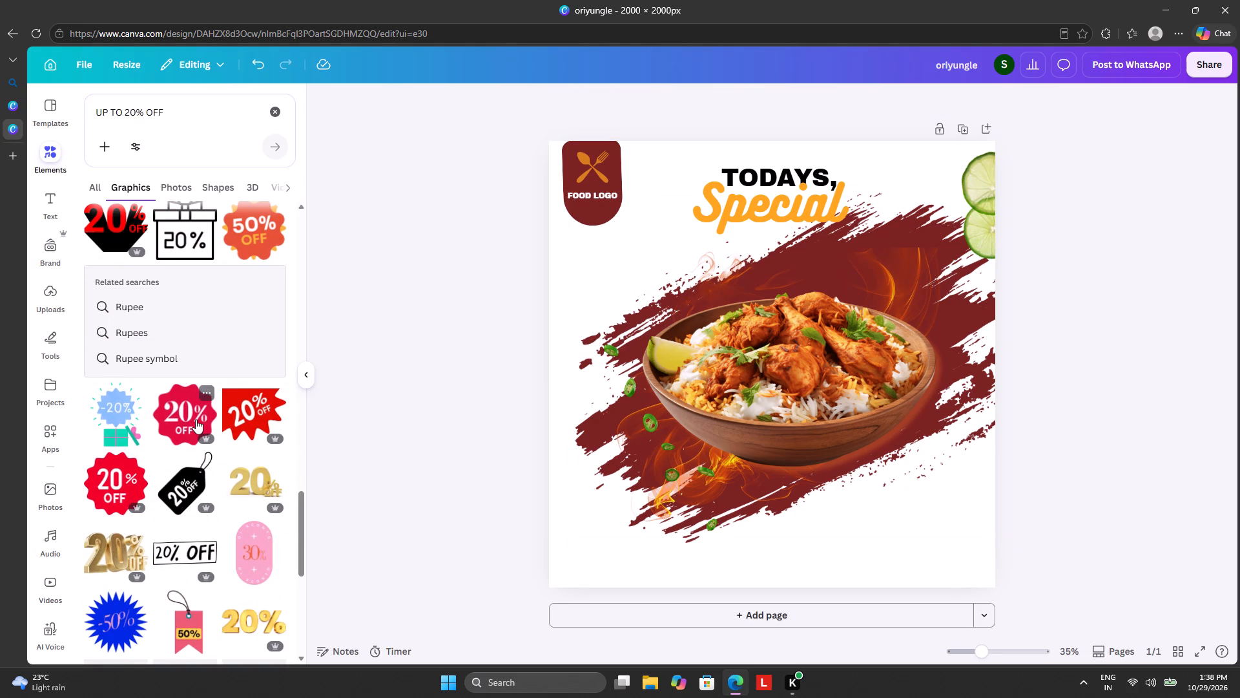
left_click(195, 419)
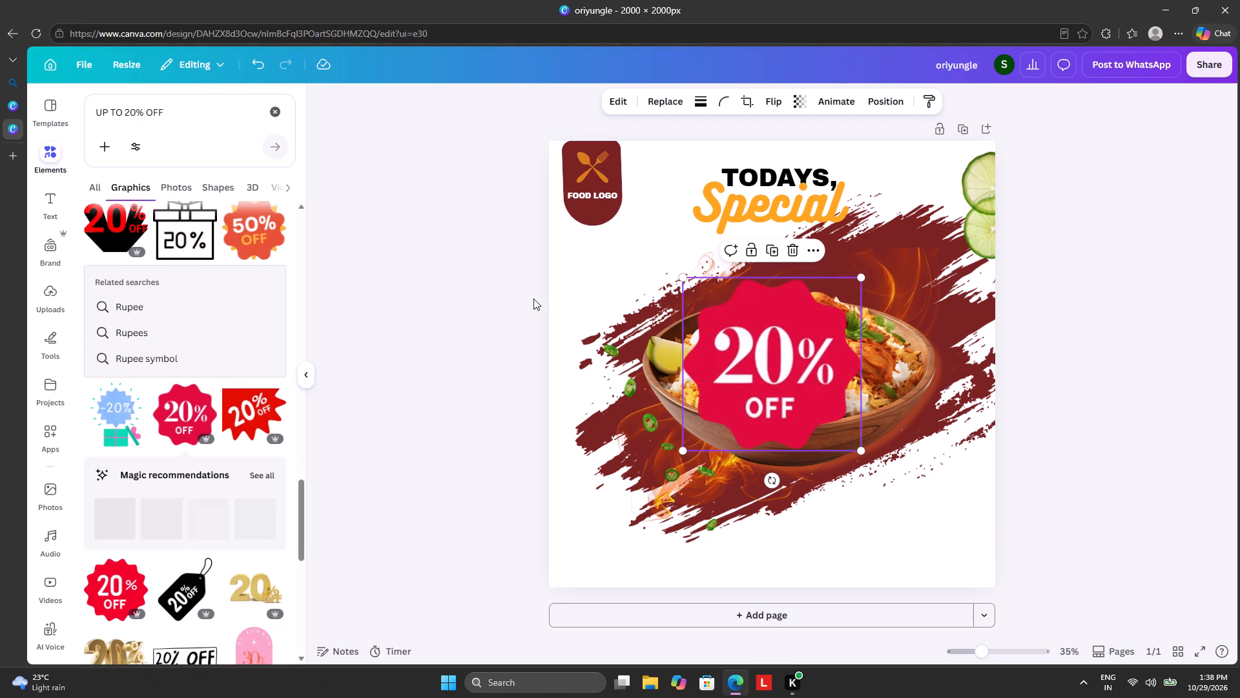
left_click_drag(681, 279, 777, 374)
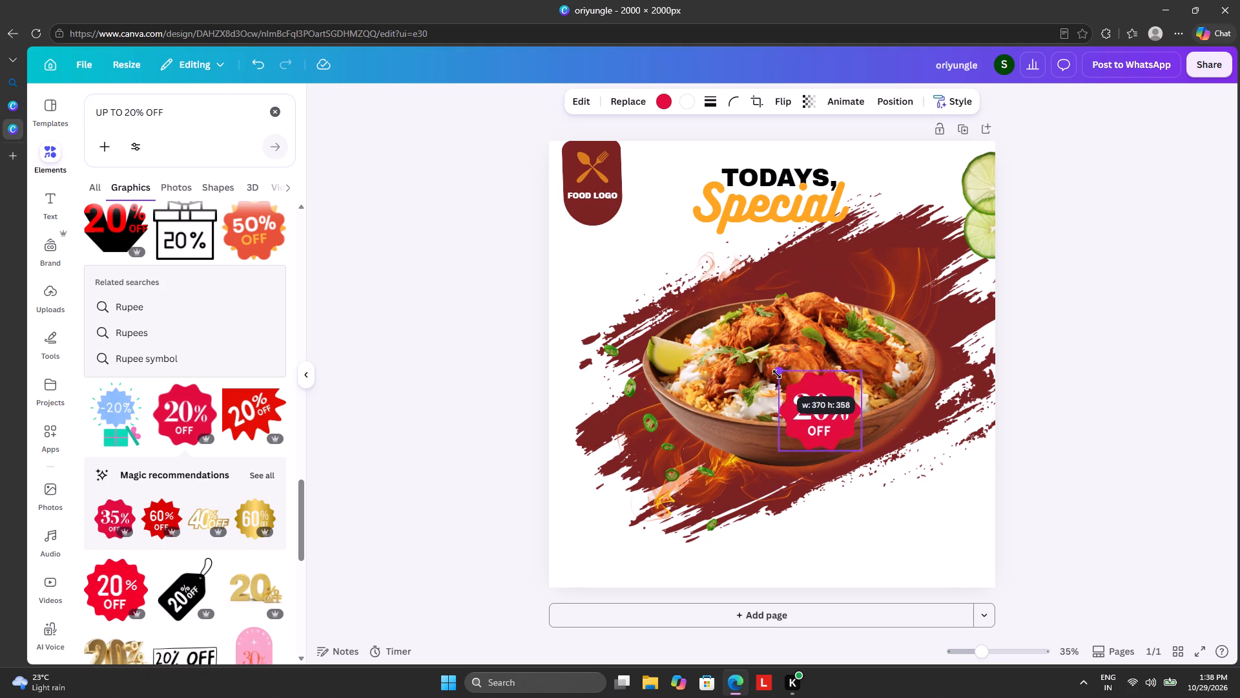
left_click_drag(777, 374, 796, 388)
left_click_drag(823, 418, 592, 286)
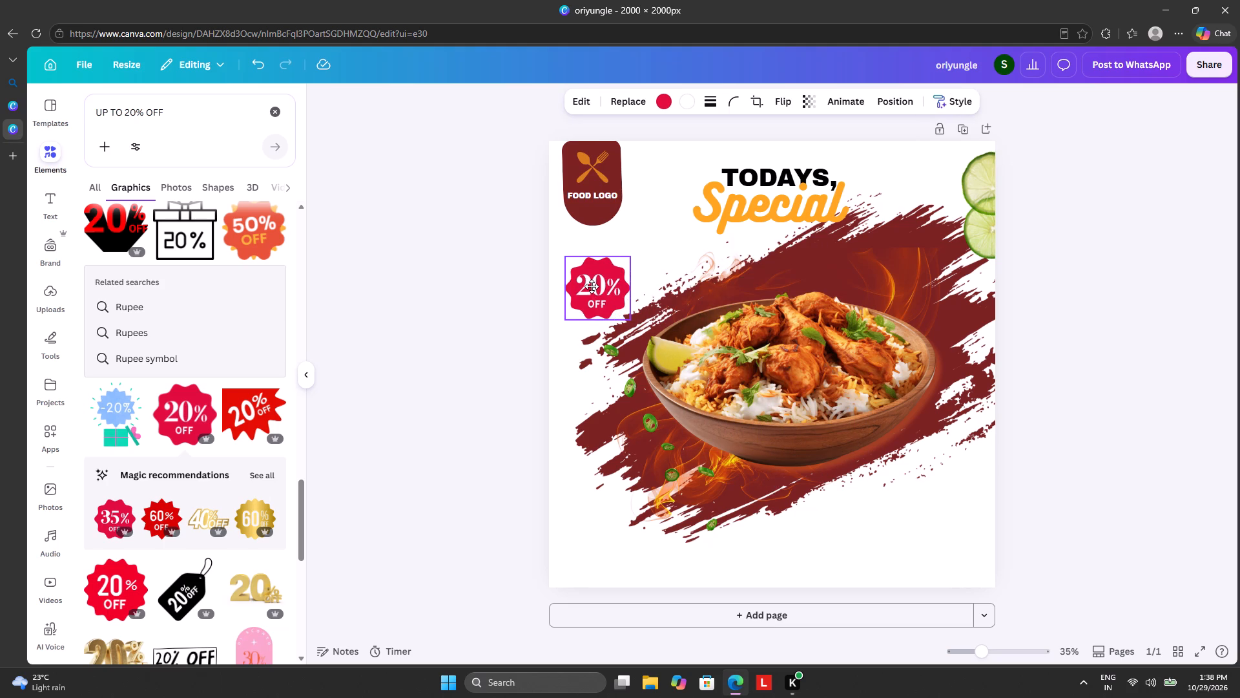
left_click_drag(592, 286, 586, 275)
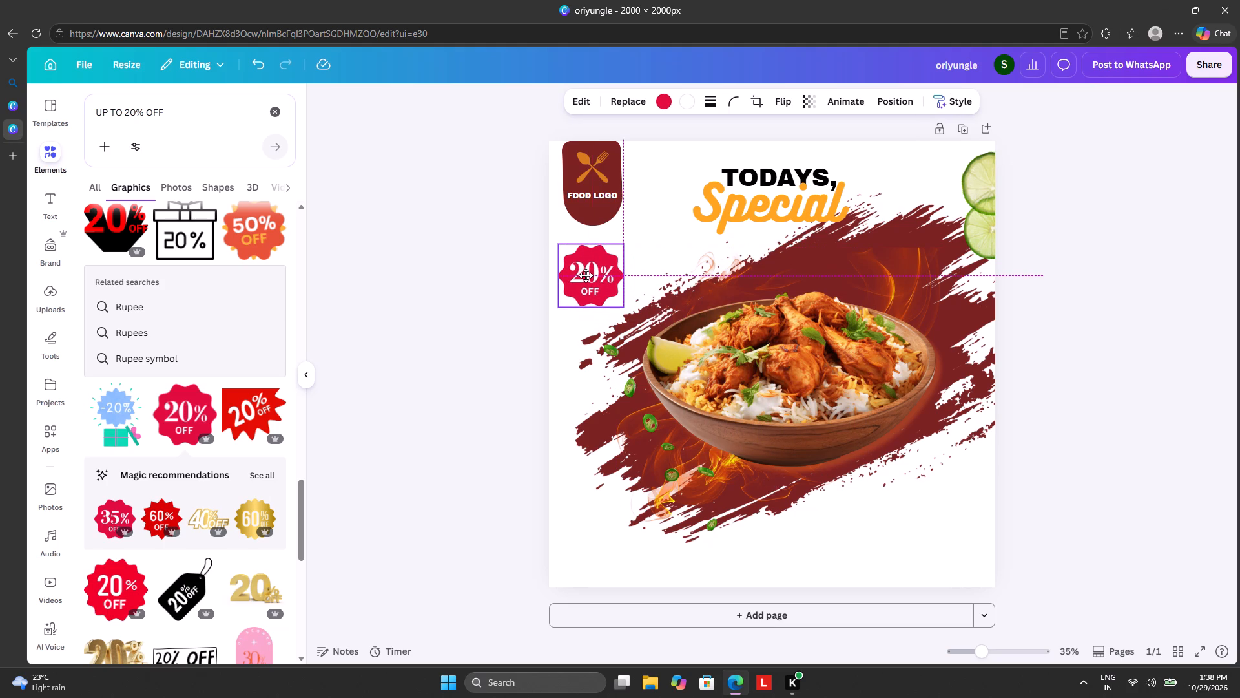
left_click_drag(586, 275, 590, 276)
left_click(465, 288)
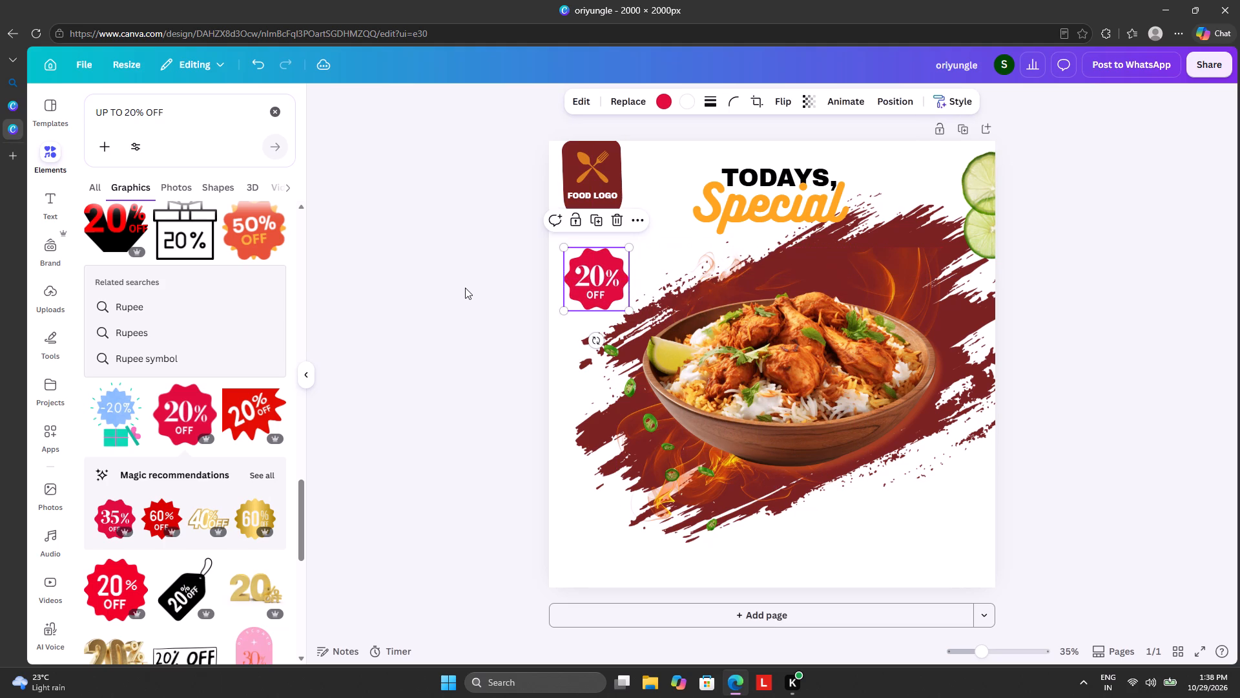
Reduce the corner rounding of the maroon "FOOD LOGO" badge shape to the minimum so its top corners are square.
left_click(614, 178)
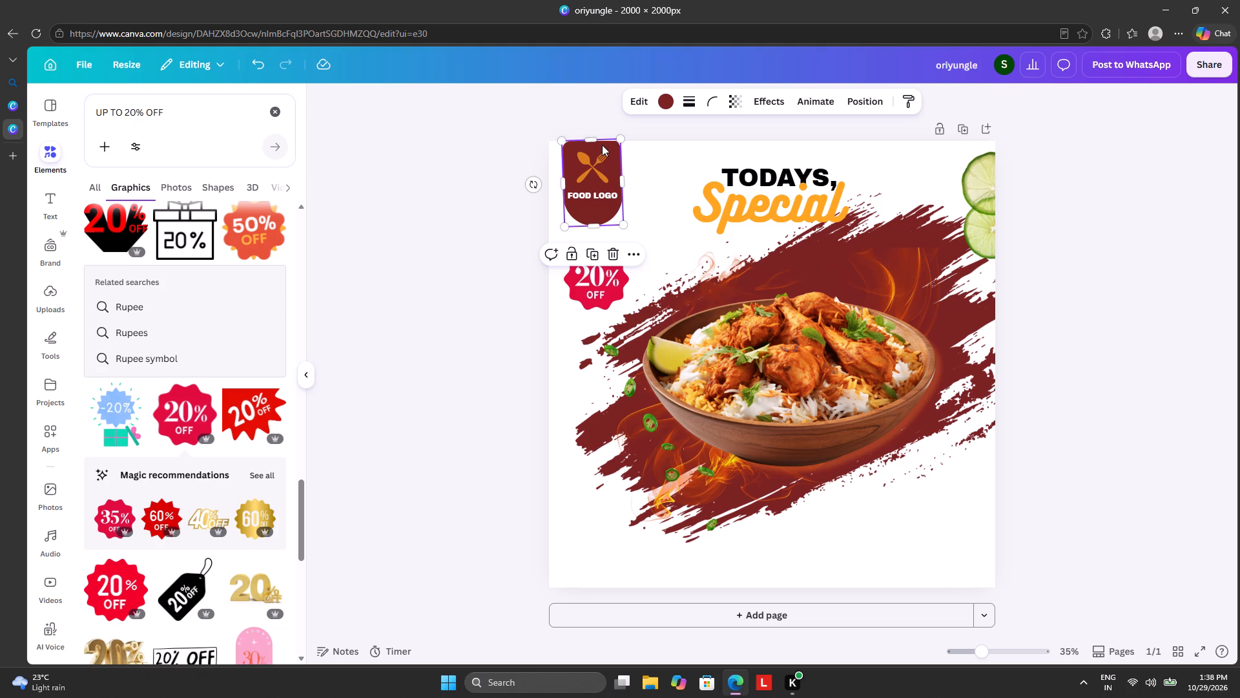
left_click(714, 102)
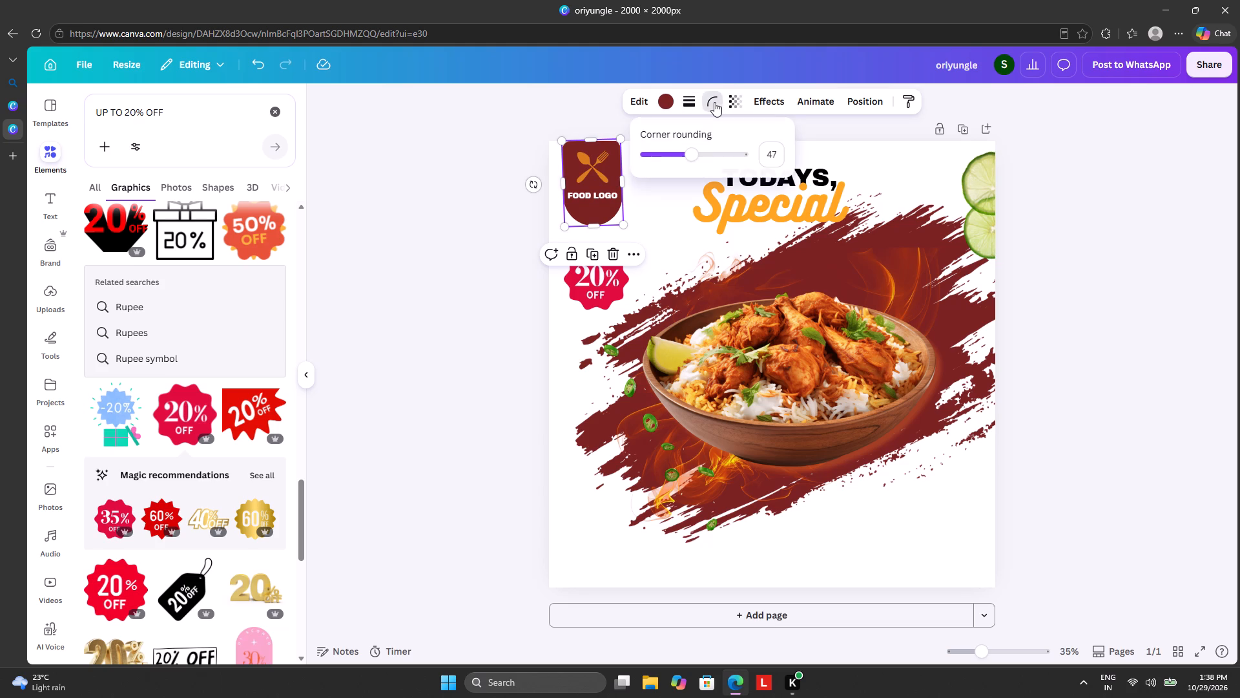
left_click_drag(691, 155, 718, 159)
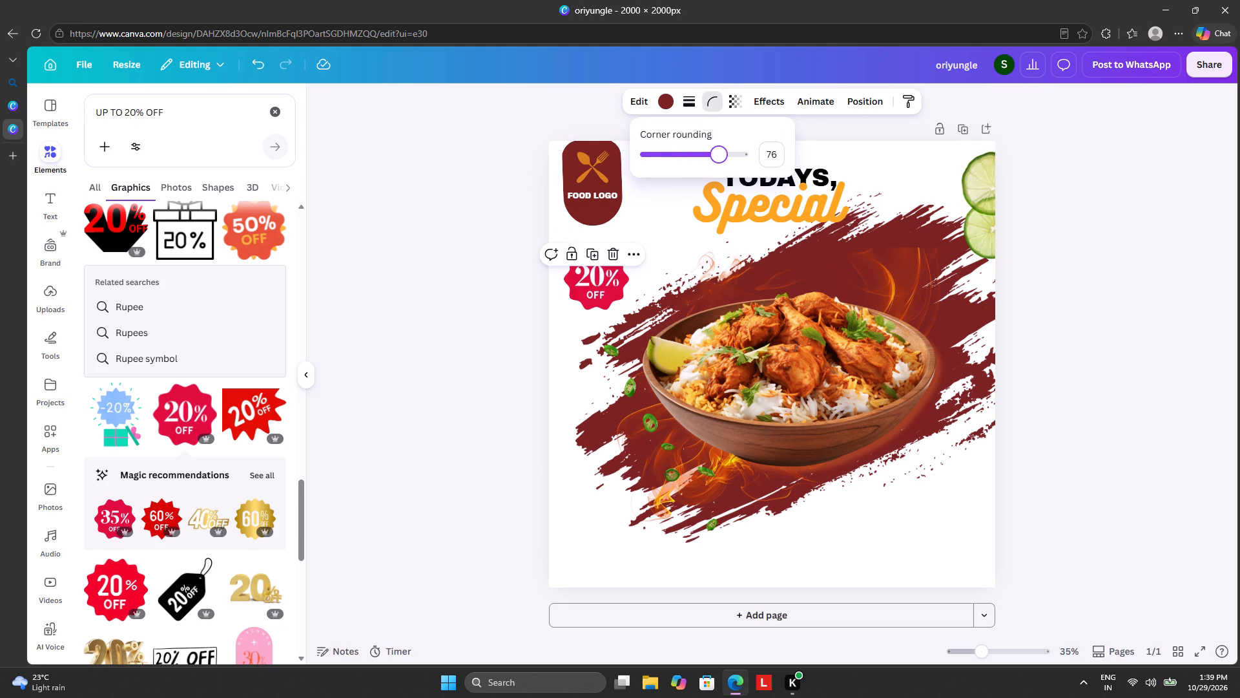
left_click_drag(718, 159, 641, 178)
left_click(475, 193)
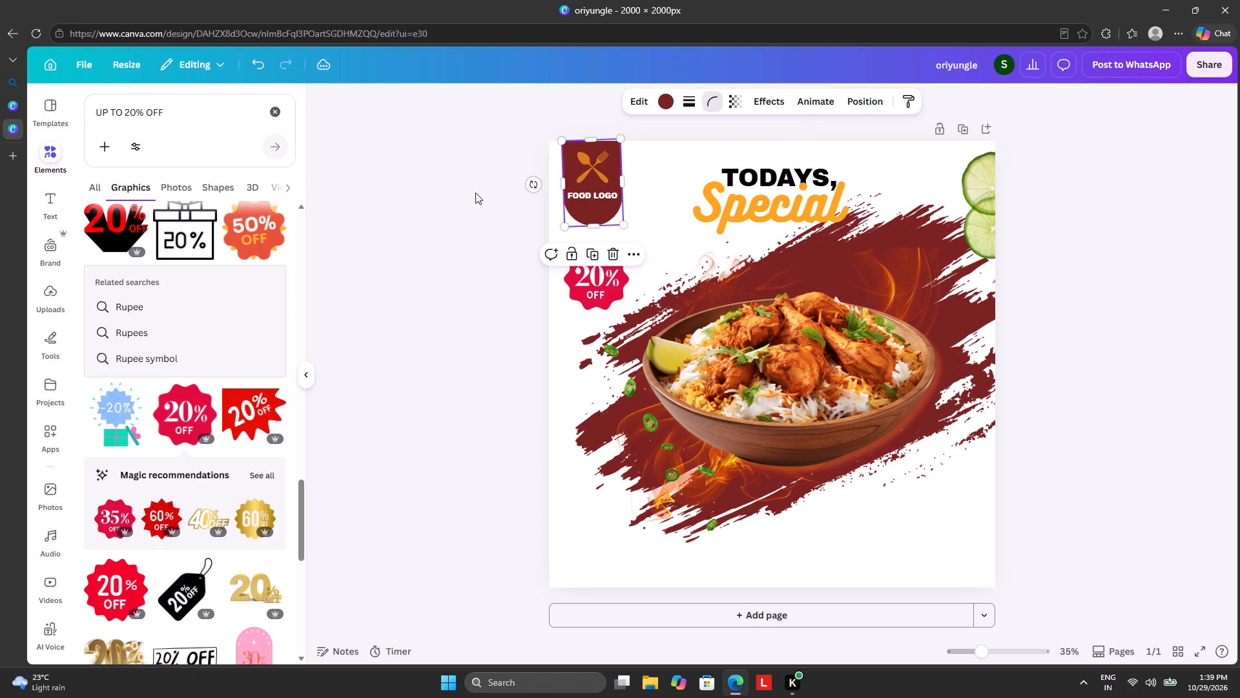
left_click(477, 193)
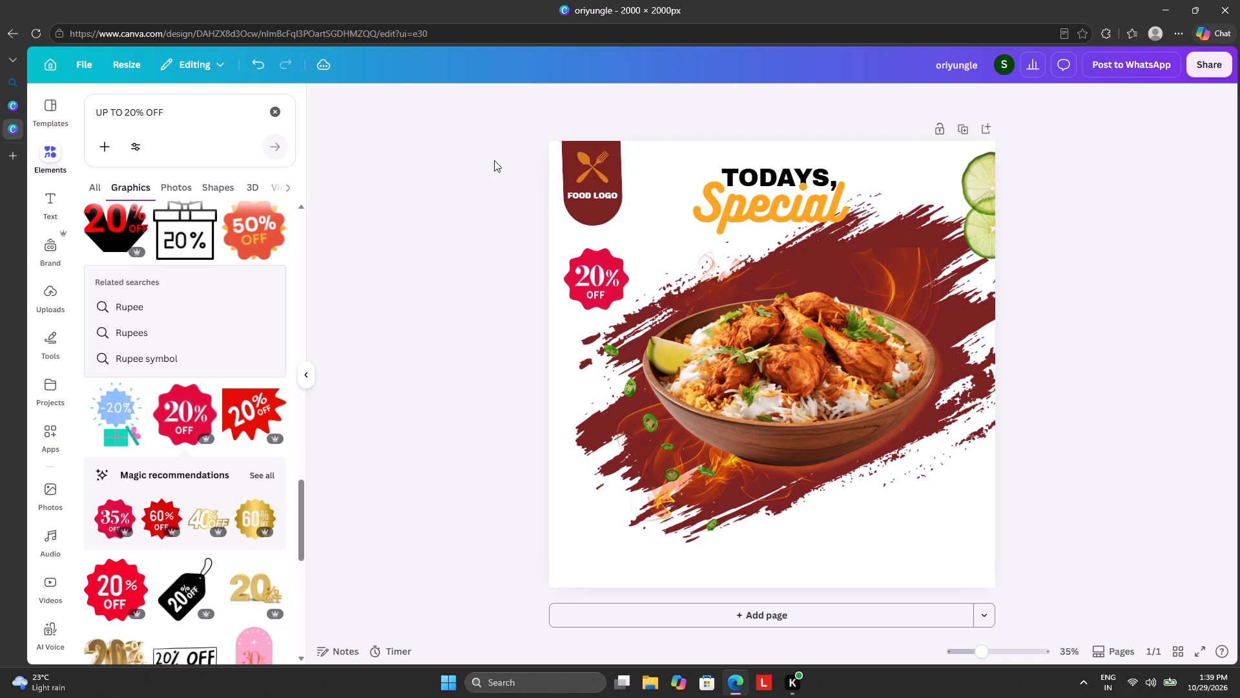
Rotate the maroon "FOOD LOGO" badge shape slightly to straighten its tilt.
left_click(617, 144)
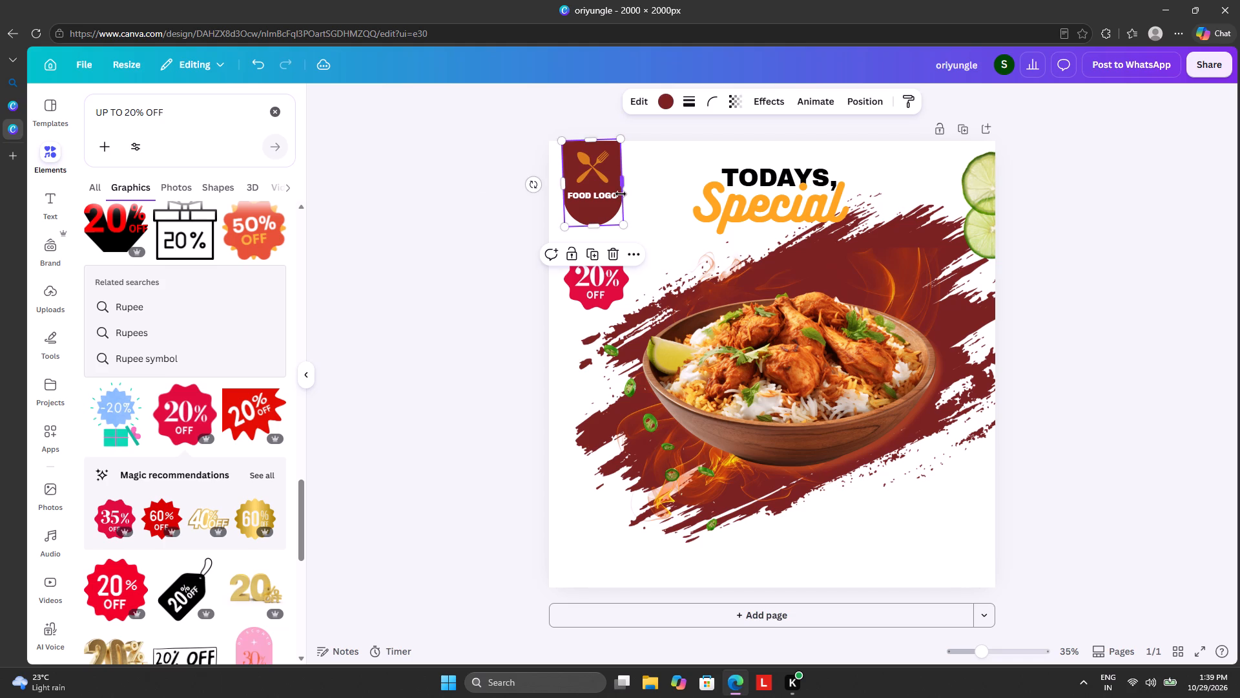
left_click_drag(538, 178, 544, 177)
left_click(536, 184)
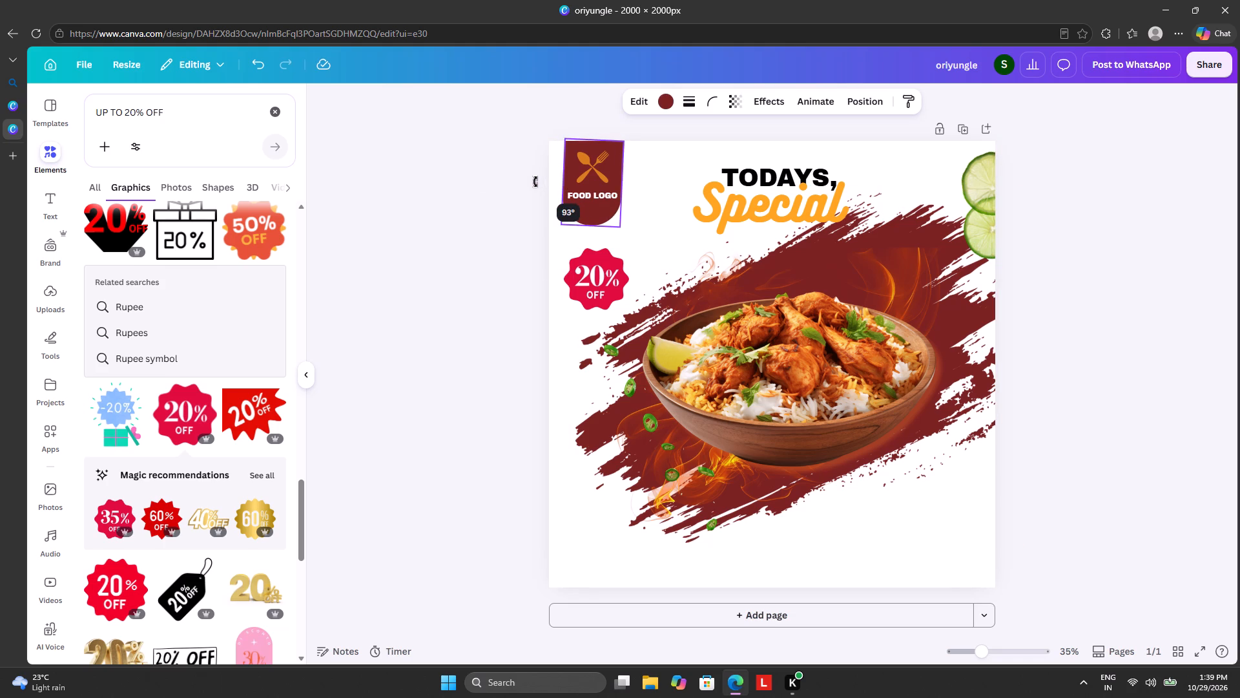
left_click(517, 217)
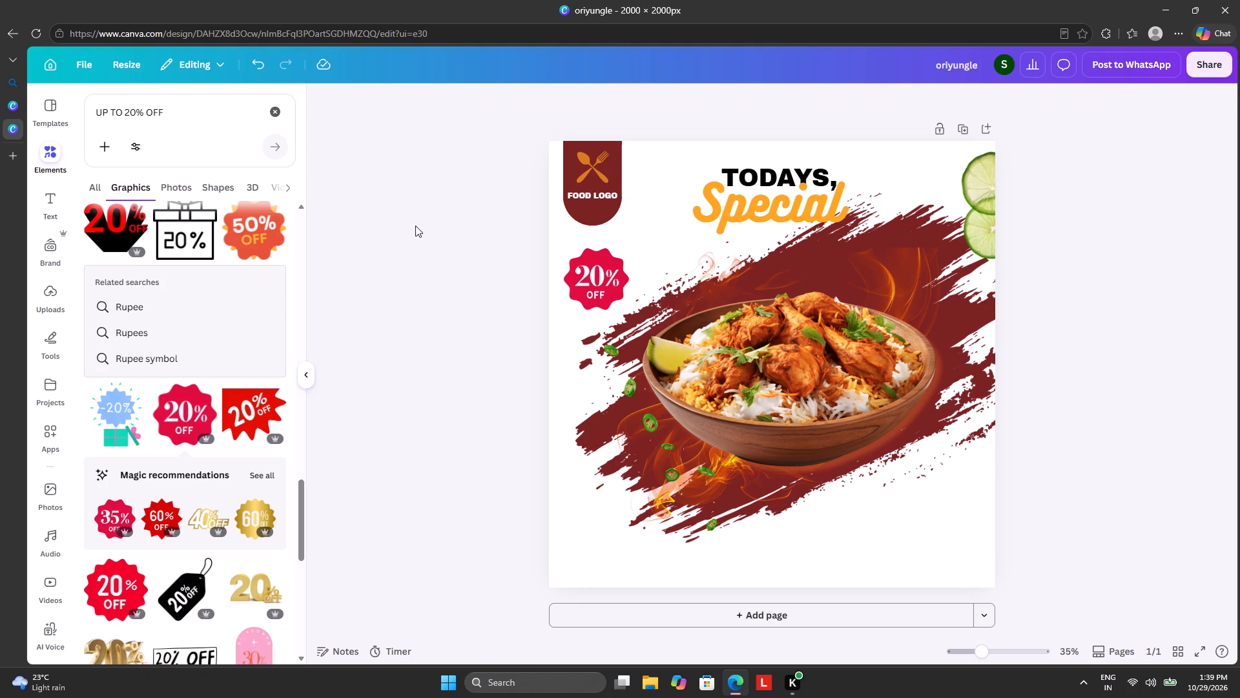
Search the element graphics for "PHONE" and add the solid black circular handset icon to the design.
left_click(276, 109)
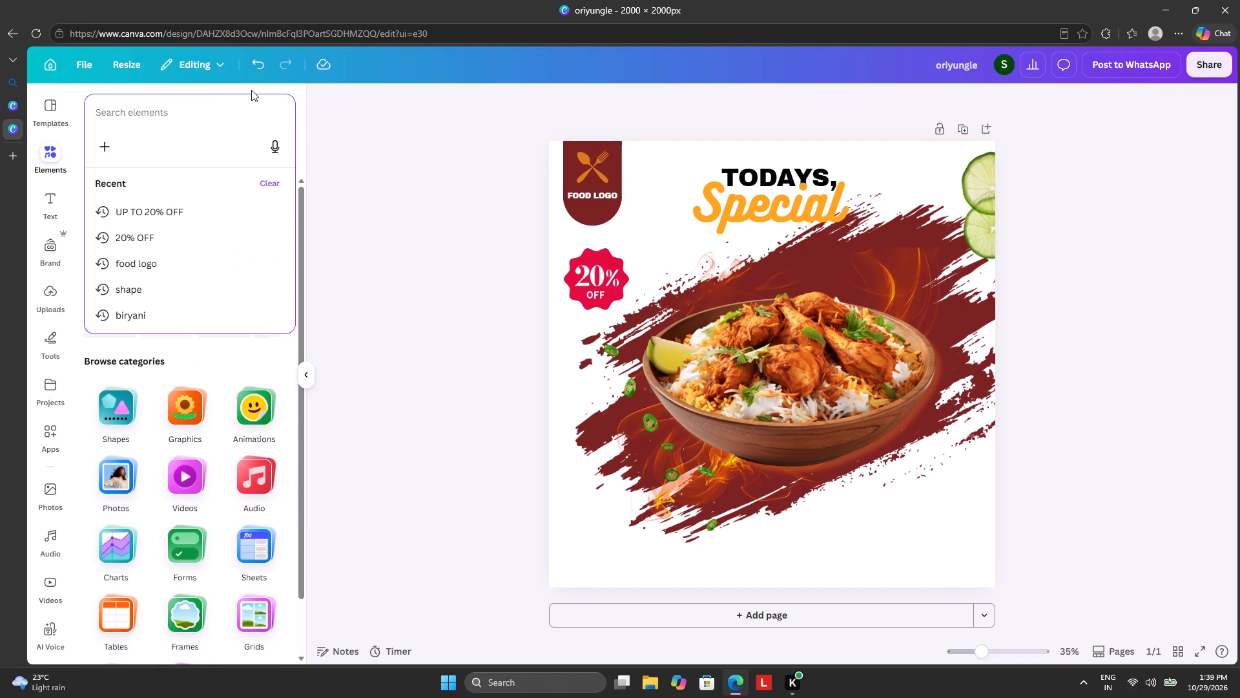
key("p")
key("h")
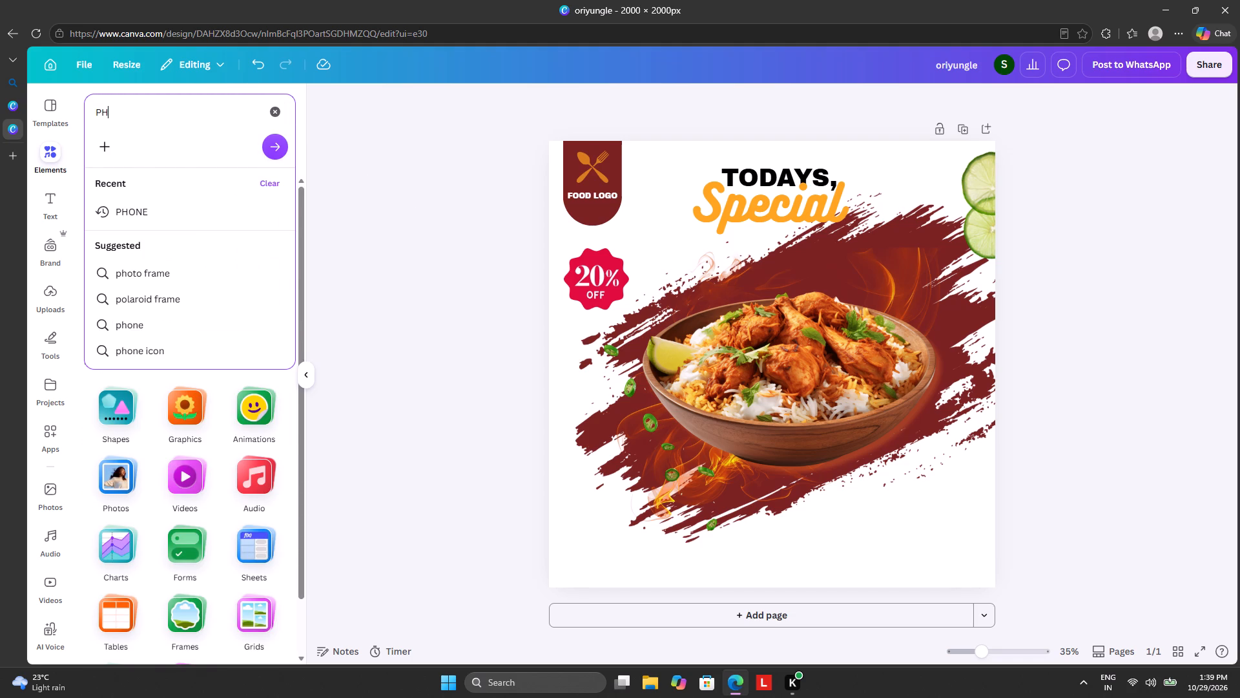
left_click(192, 213)
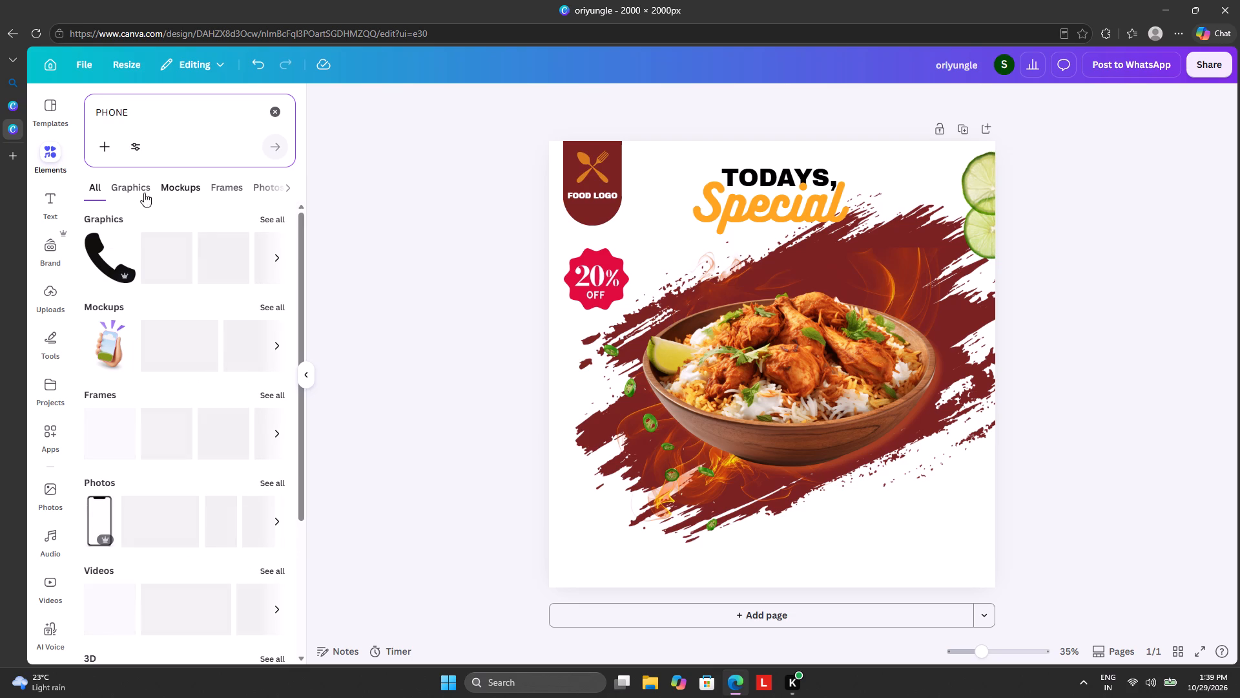
left_click(270, 216)
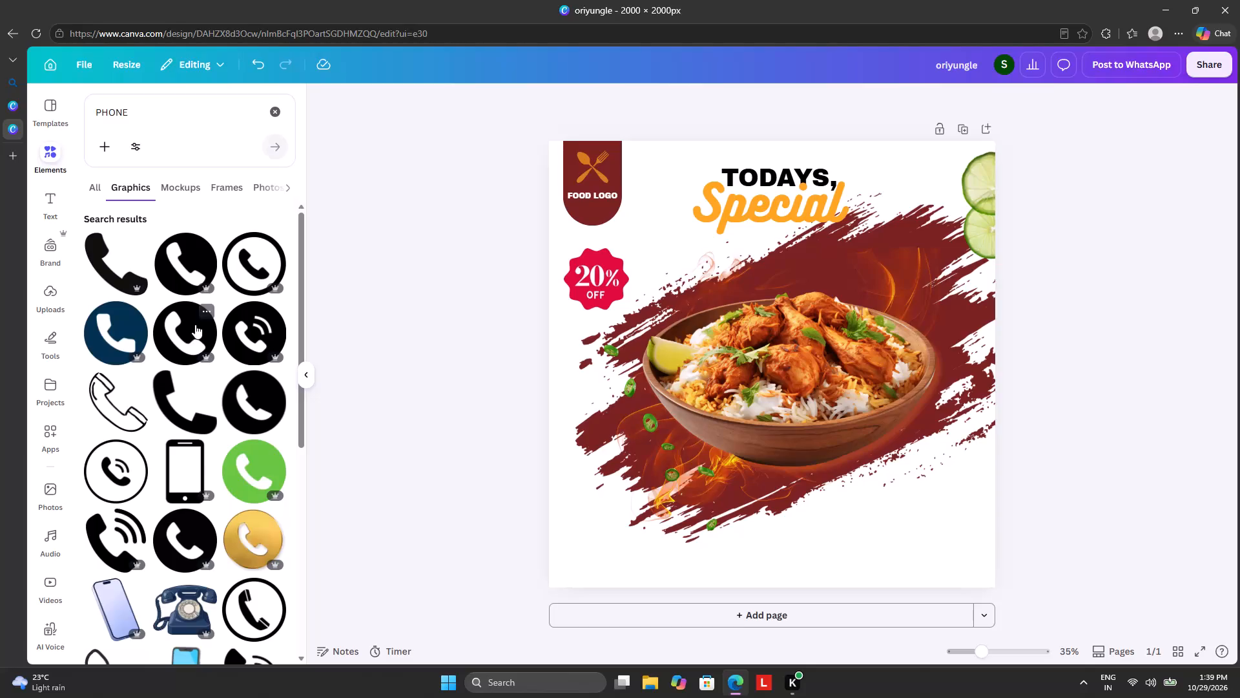
scroll(208, 434, "down", 4)
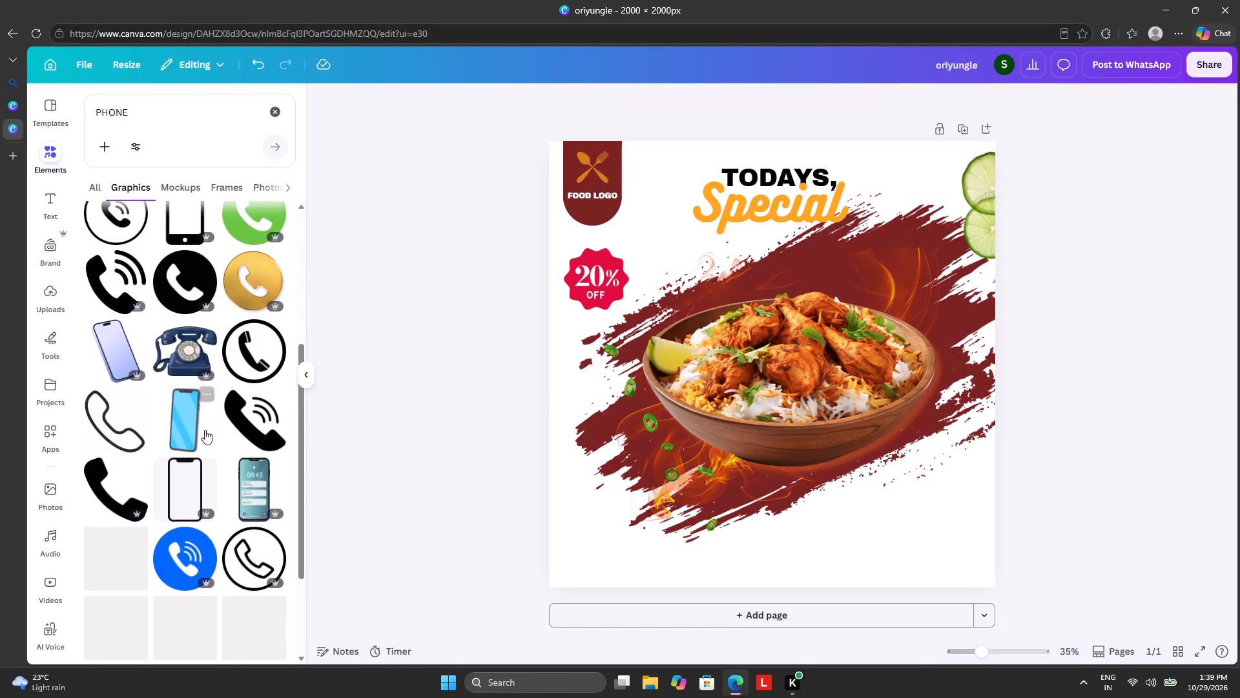
scroll(204, 412, "down", 4)
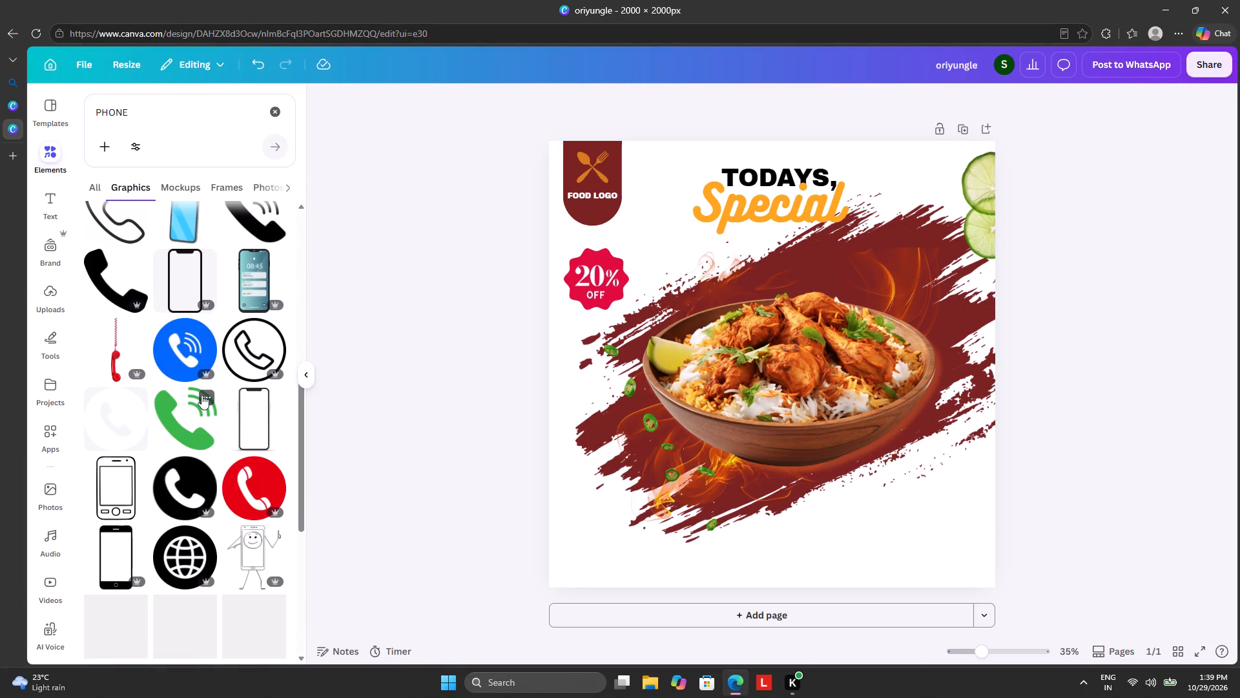
scroll(201, 395, "down", 4)
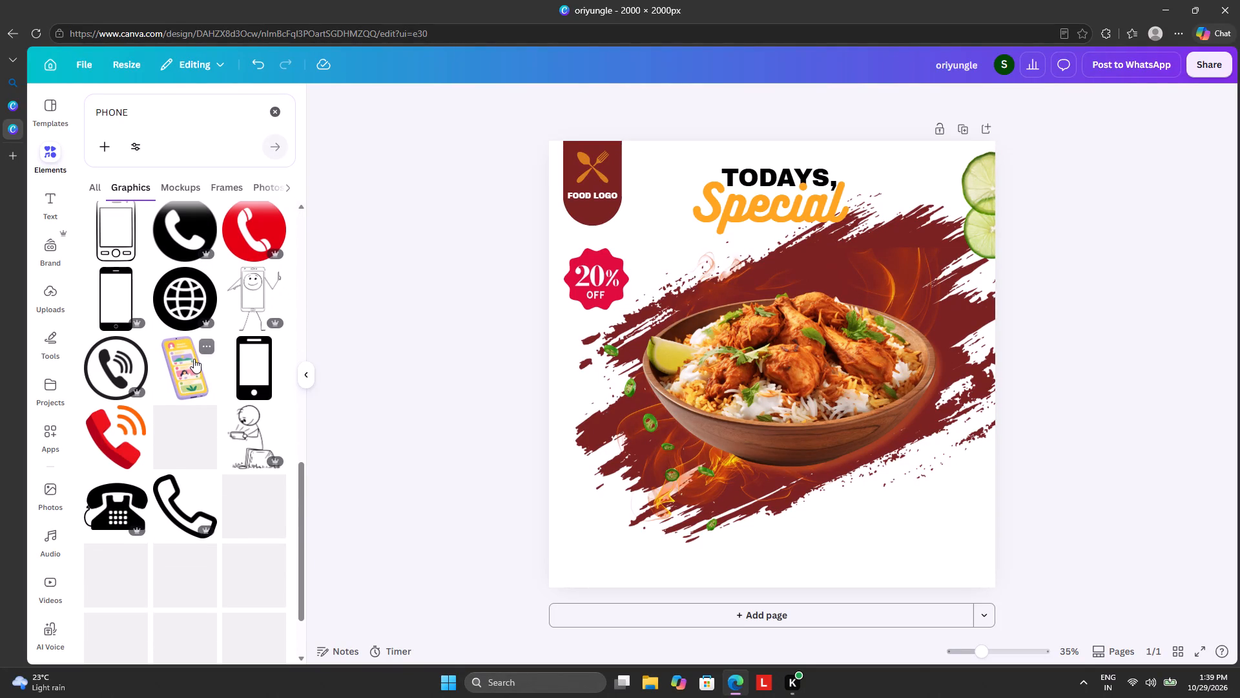
scroll(194, 358, "down", 2)
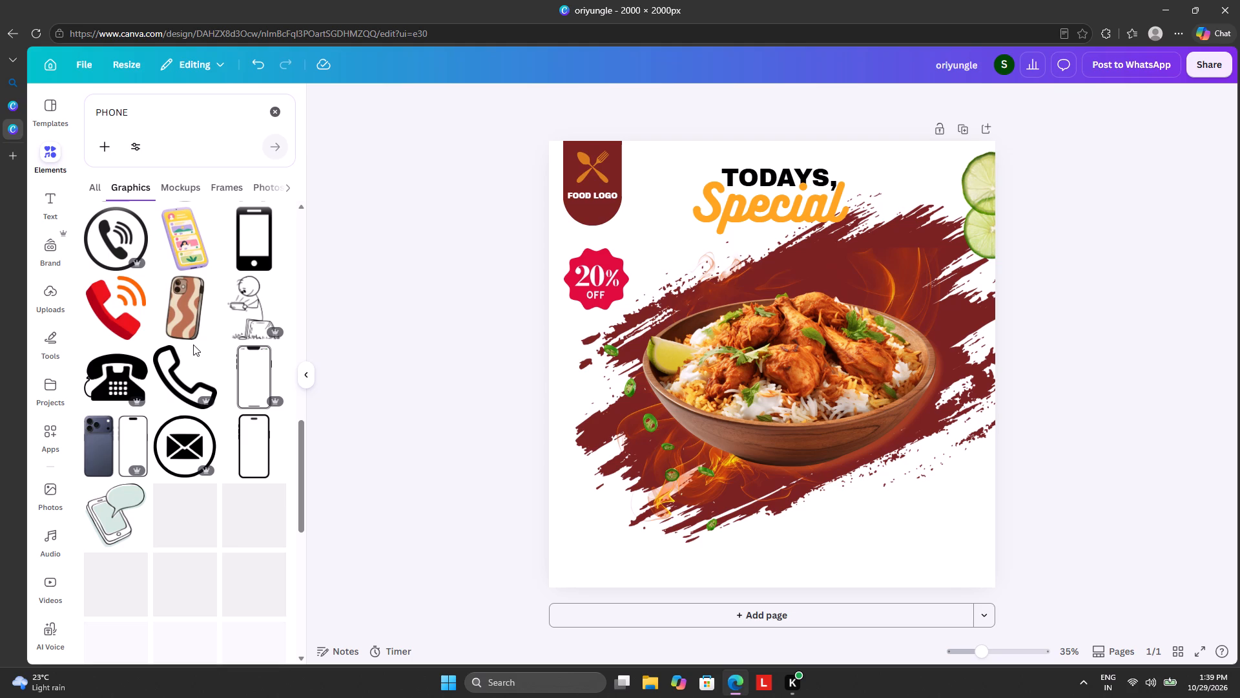
scroll(193, 344, "down", 3)
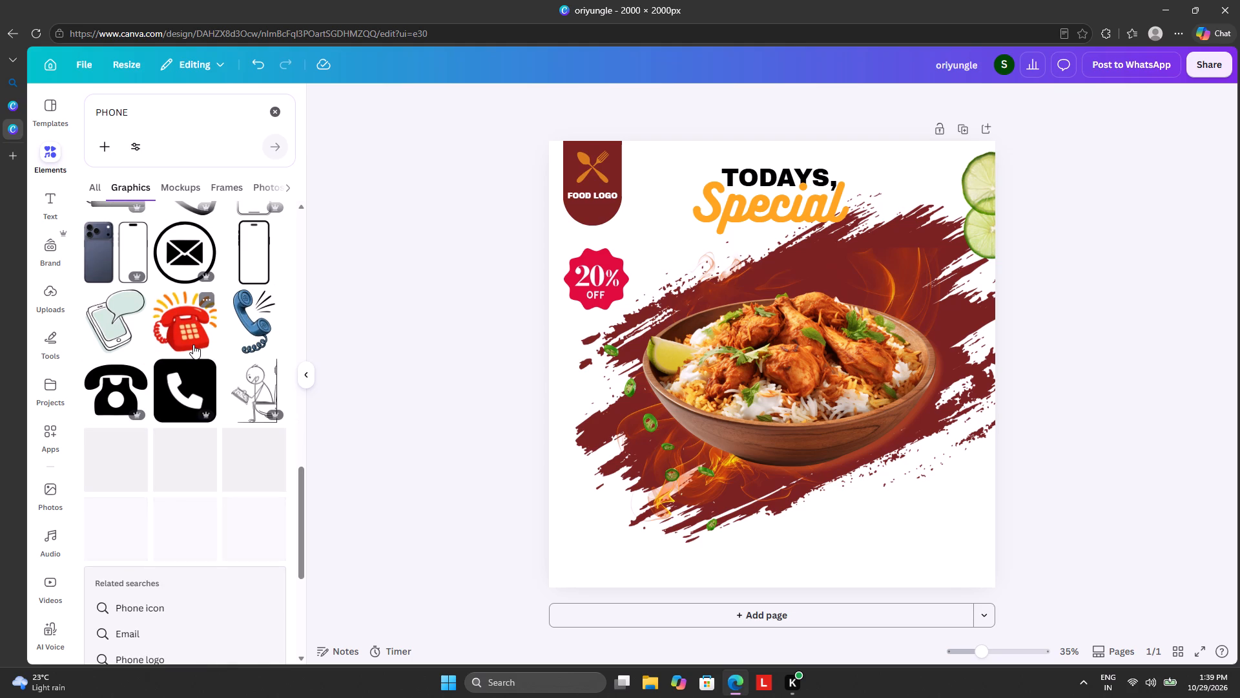
scroll(193, 344, "up", 15)
scroll(193, 343, "down", 2)
scroll(193, 343, "up", 14)
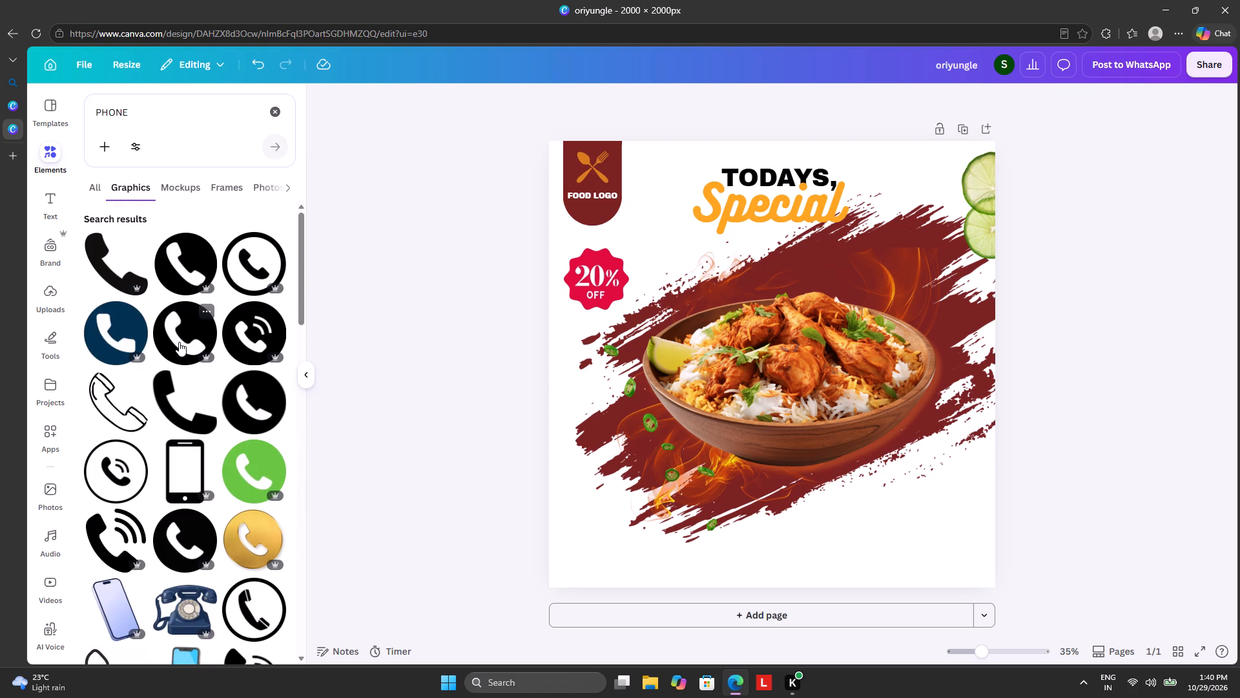
left_click(245, 382)
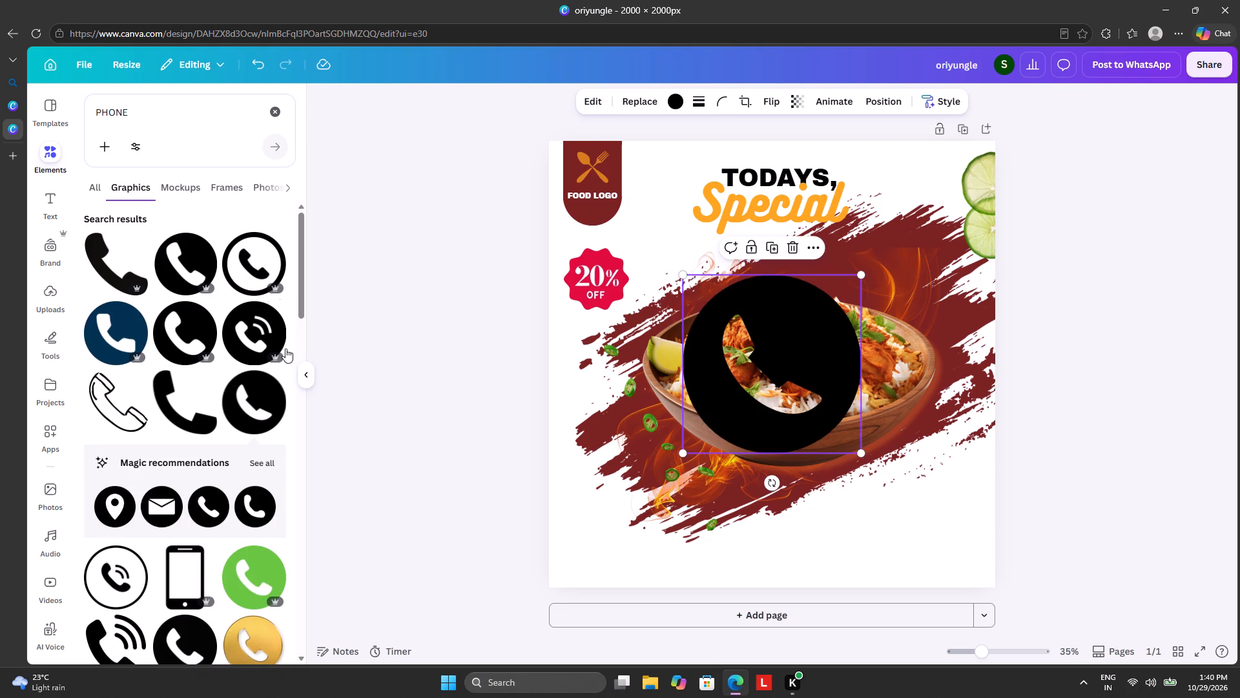
Recolour the circular phone icon to the design's orange #d87c1d.
left_click(681, 105)
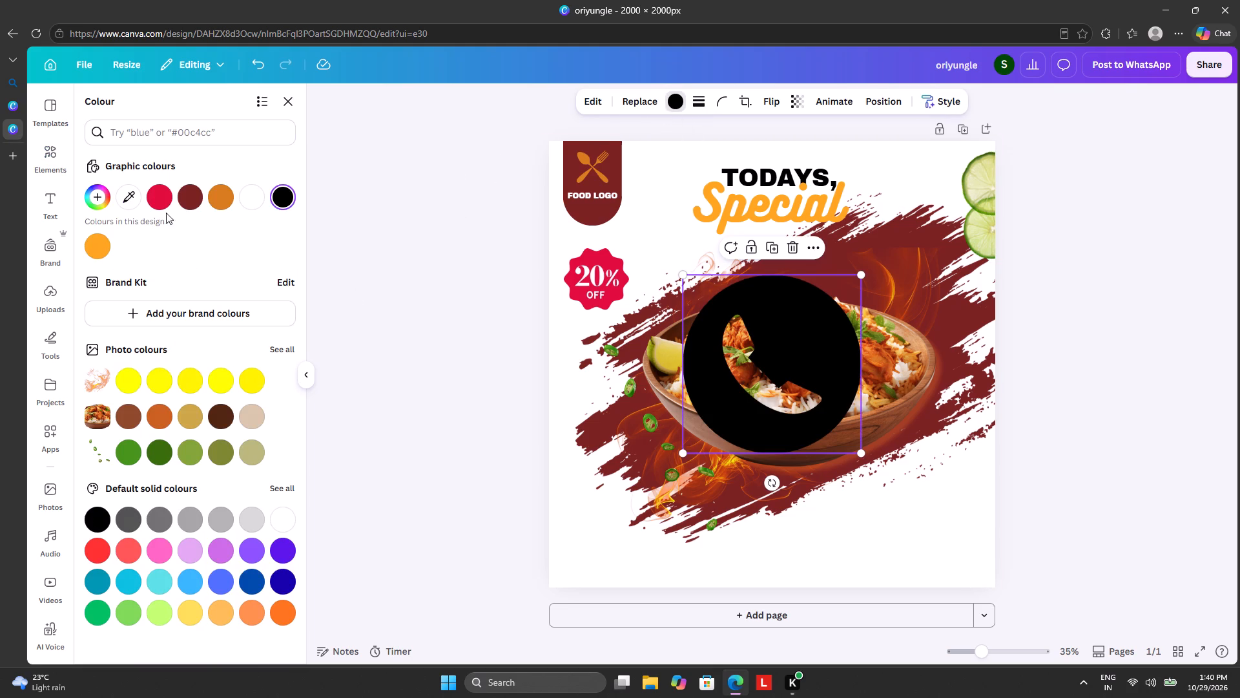
left_click(188, 201)
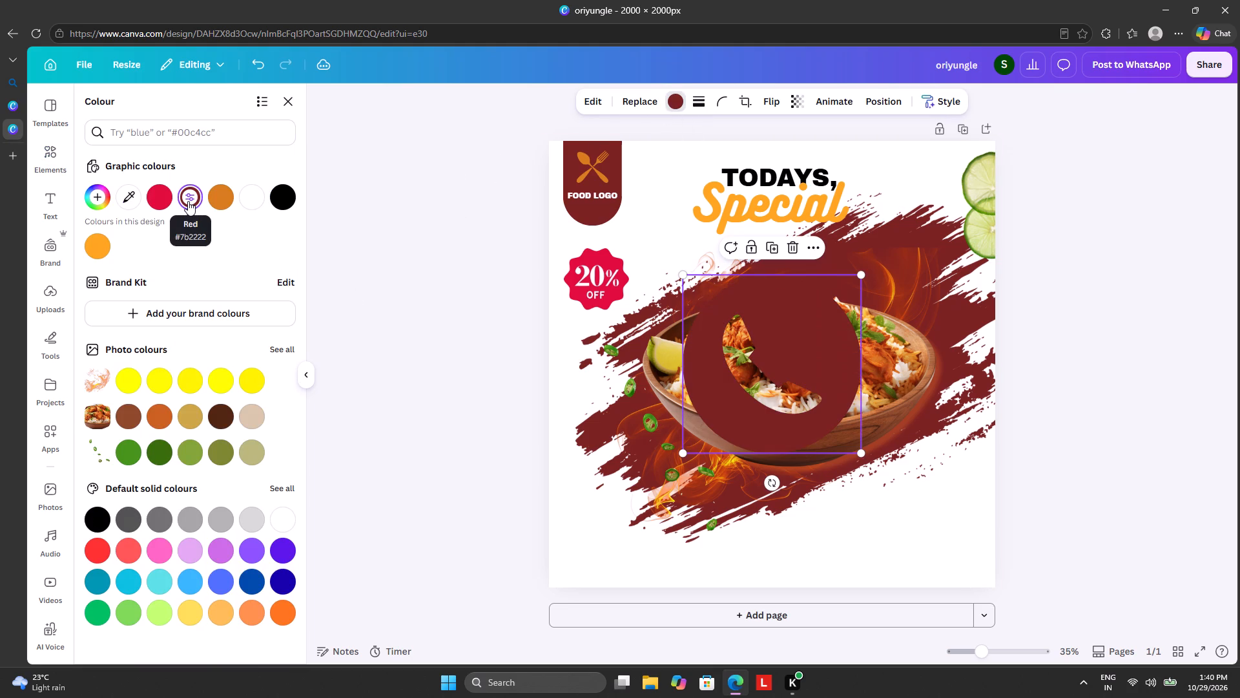
left_click(216, 203)
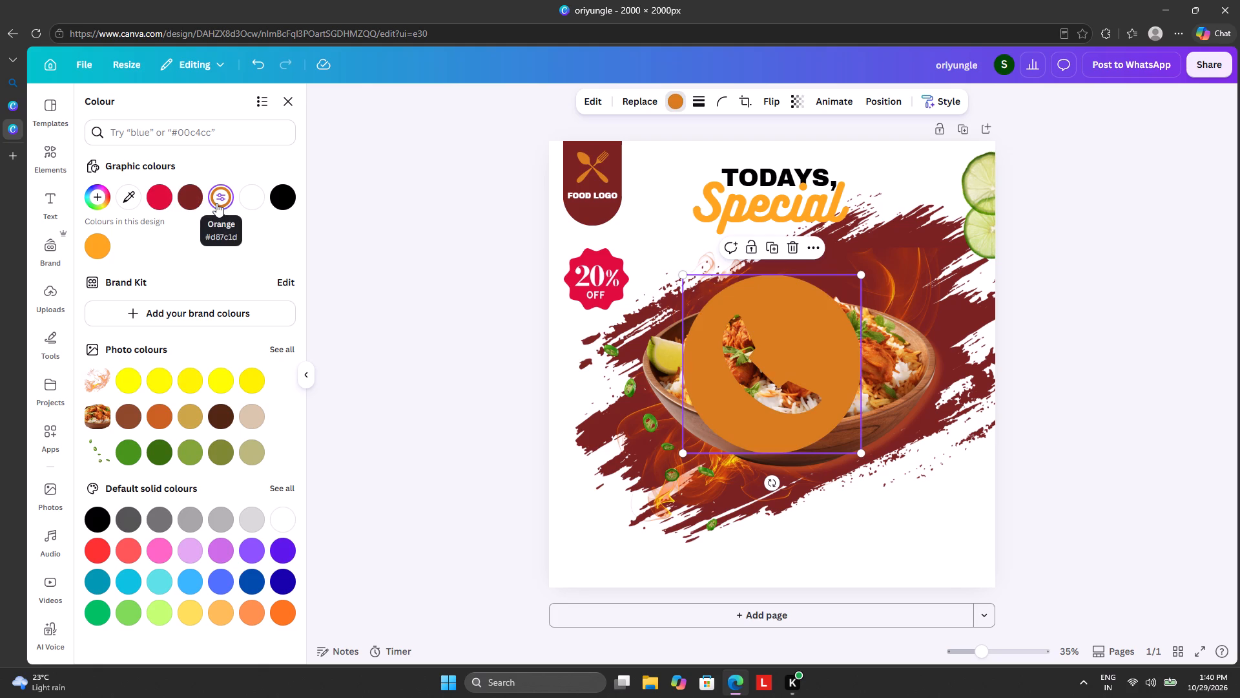
Scale the orange phone icon down to a small badge and place it in the bottom-left corner of the page.
left_click_drag(681, 273, 782, 392)
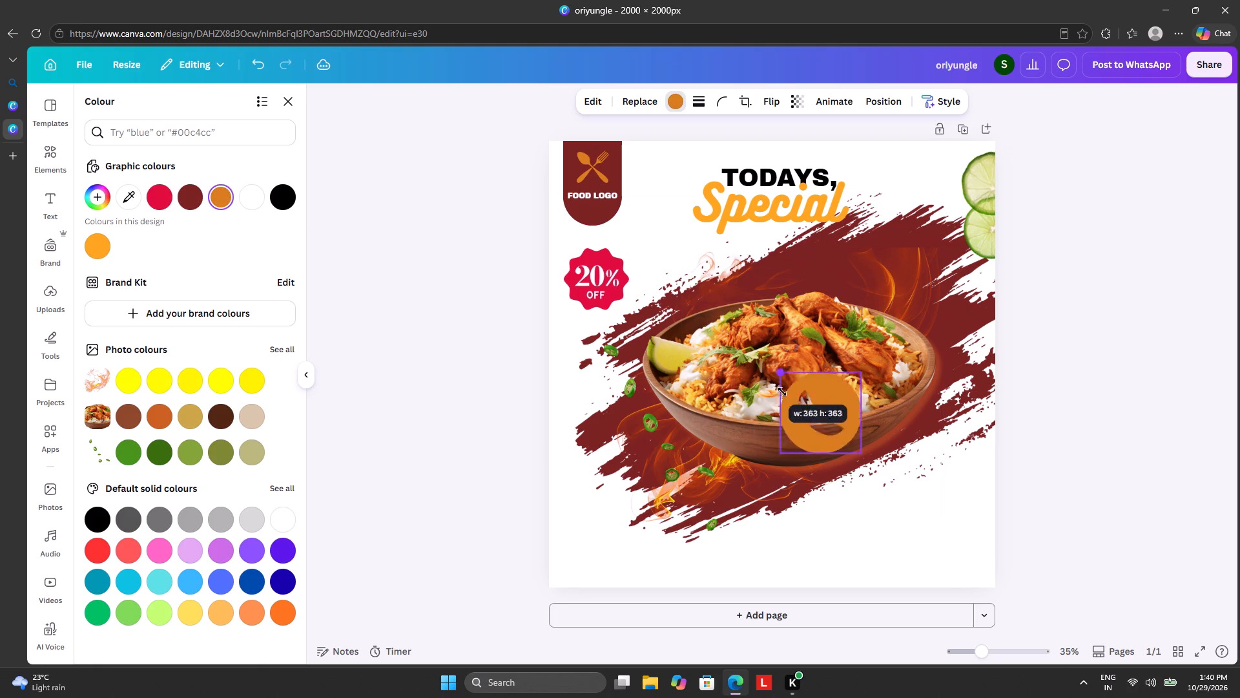
left_click_drag(782, 392, 825, 434)
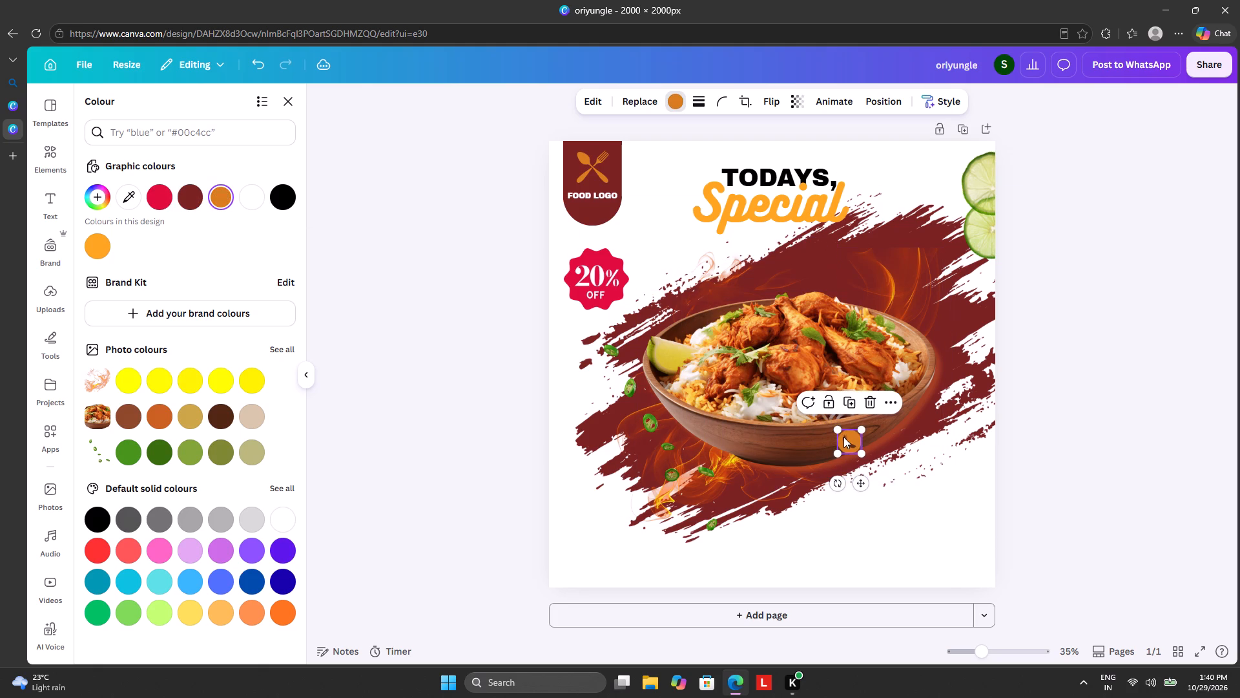
left_click_drag(847, 438, 572, 566)
left_click(471, 542)
left_click(491, 538)
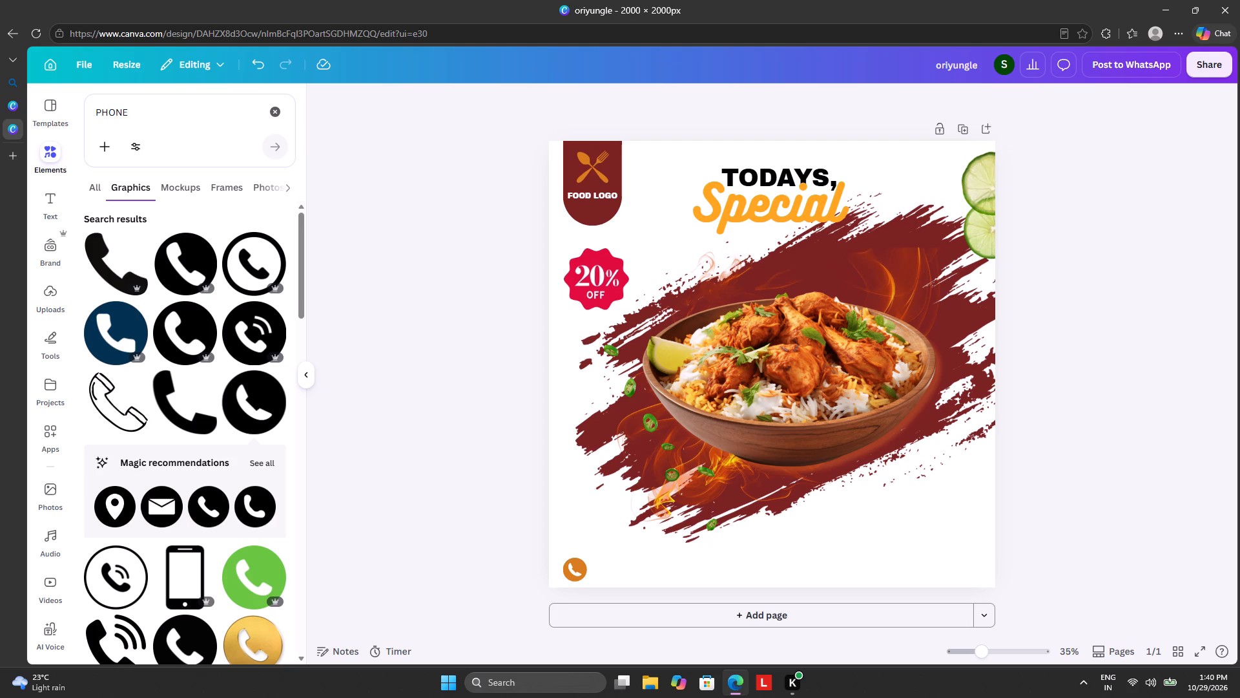
Add a text box and replace its placeholder text with "Call for Delivery".
left_click(41, 196)
left_click(152, 158)
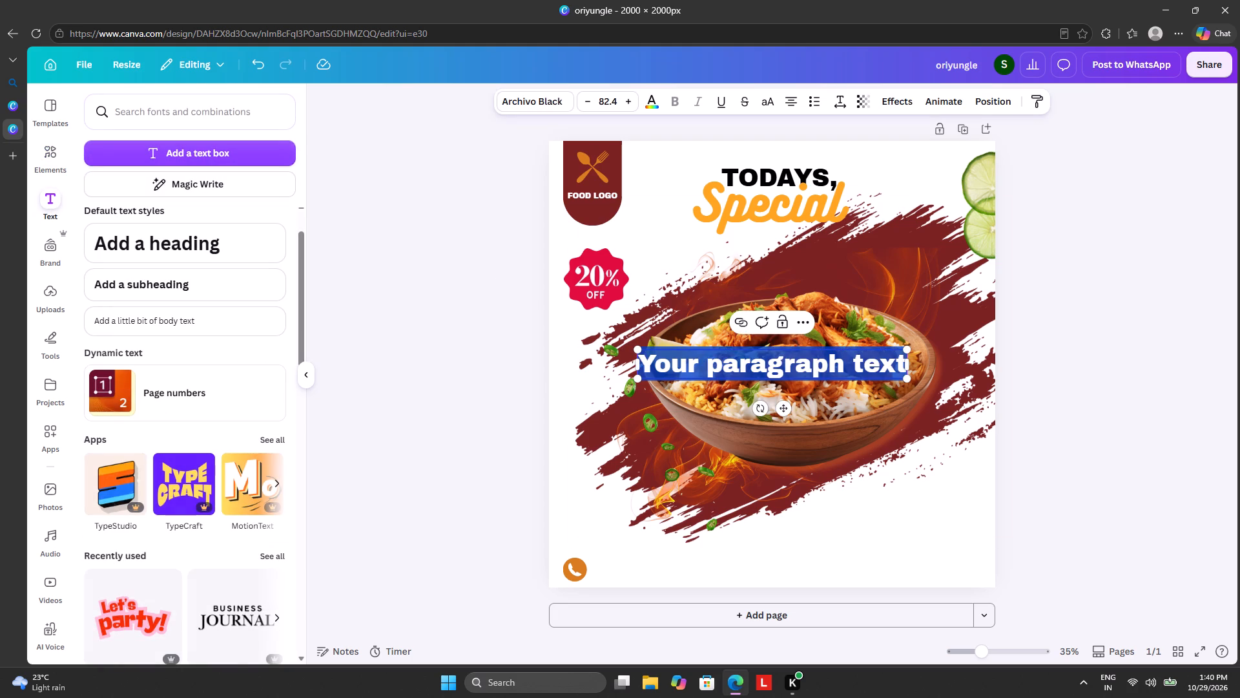
left_click(796, 361)
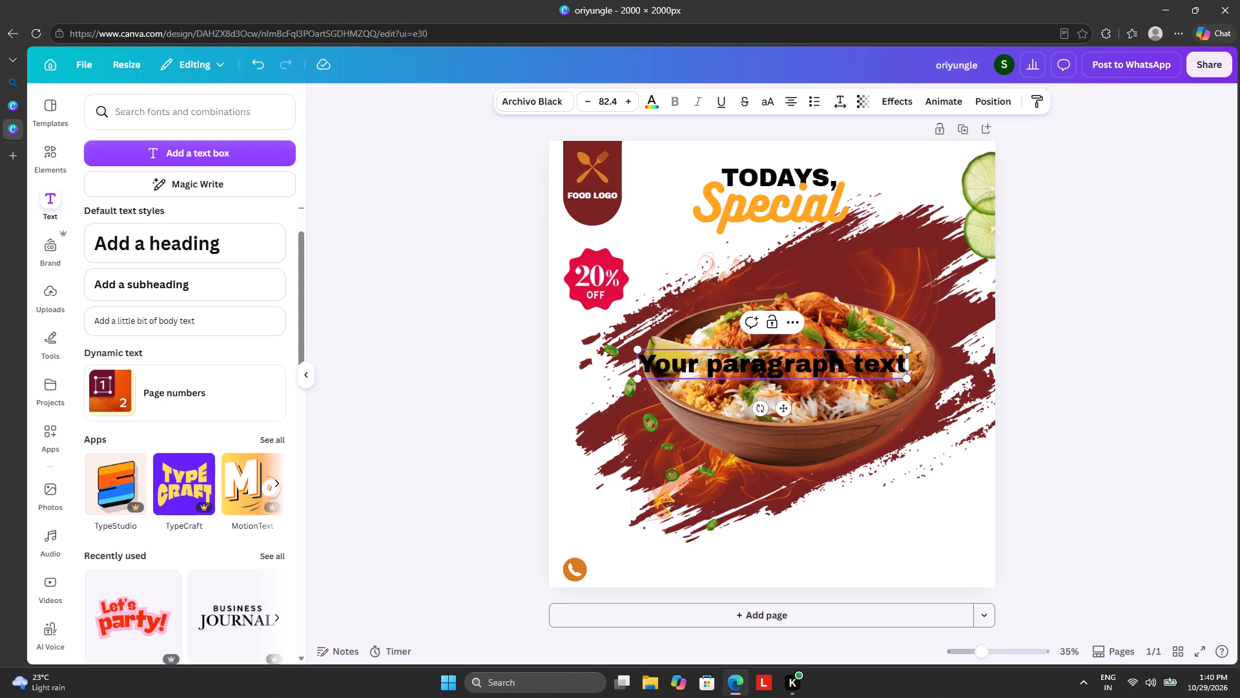
left_click(902, 359)
key("BackSpace")
key("BackSpace")
key("BackSpace")
key("BackSpace")
key("BackSpace")
key("BackSpace")
key("BackSpace")
key("BackSpace")
key("BackSpace")
key("BackSpace")
key("BackSpace")
key("BackSpace")
key("BackSpace")
key("BackSpace")
key("BackSpace")
key("BackSpace")
key("BackSpace")
key("BackSpace")
key("BackSpace")
key("BackSpace")
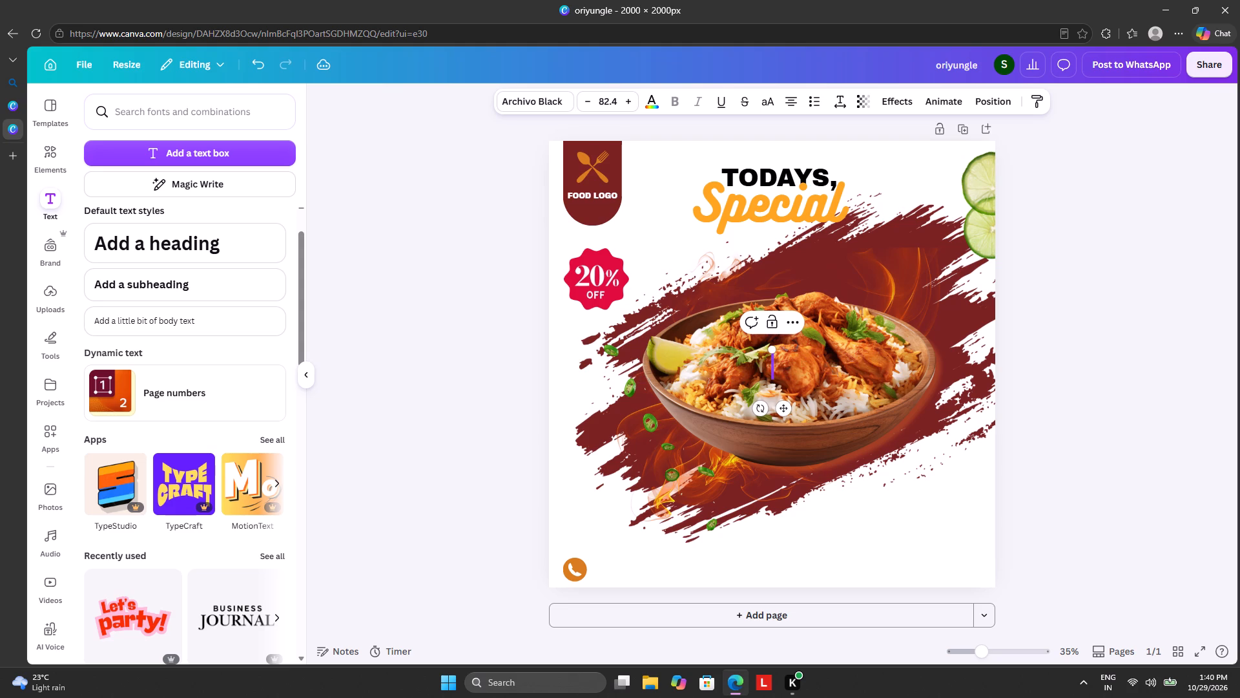
type("CALL")
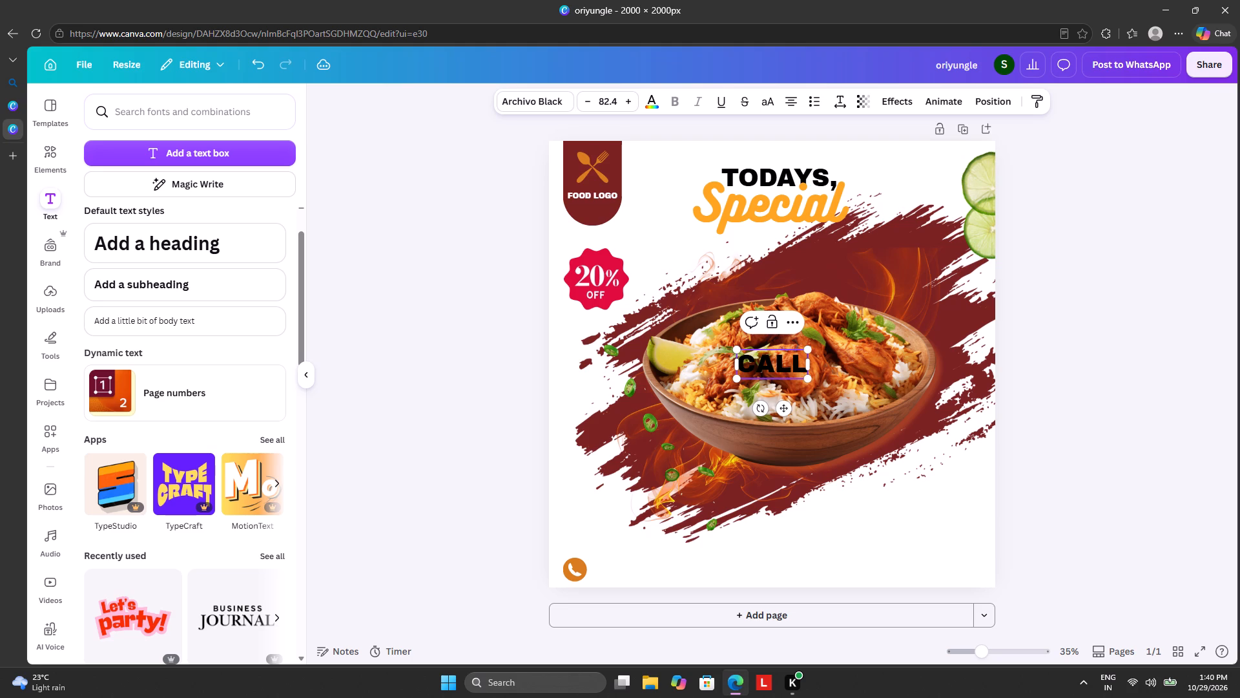
key("BackSpace")
key("BackSpace")
key("BackSpace")
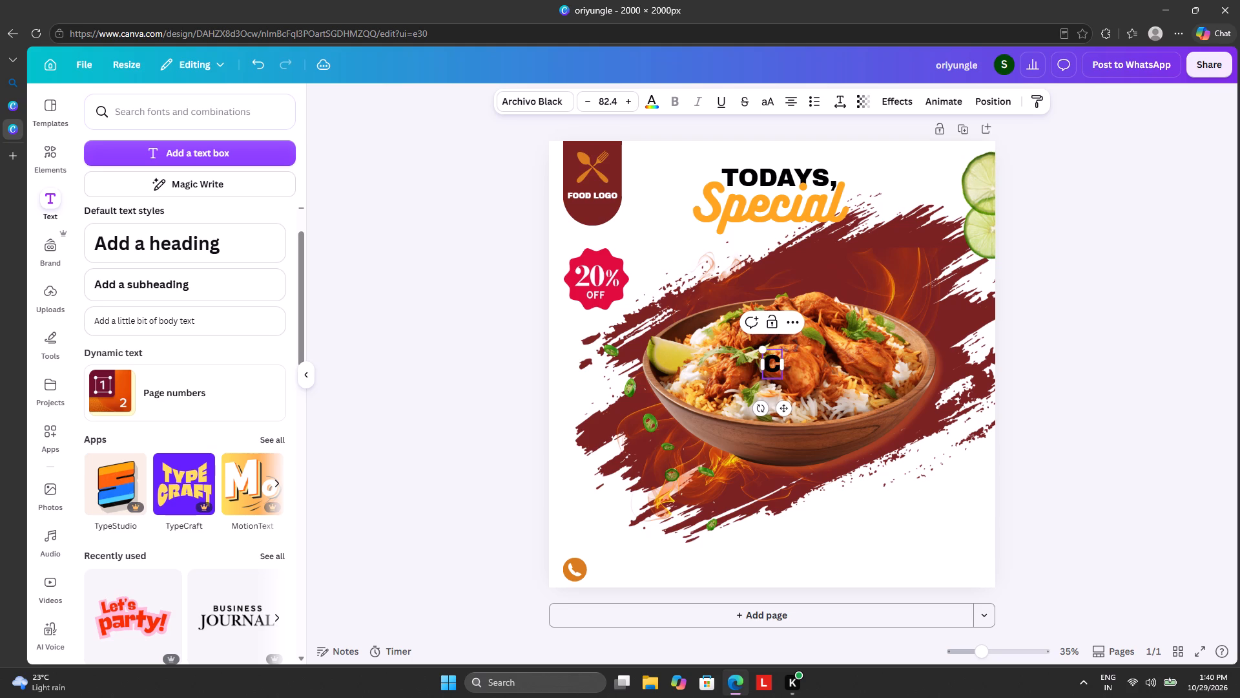
type("all")
key("space")
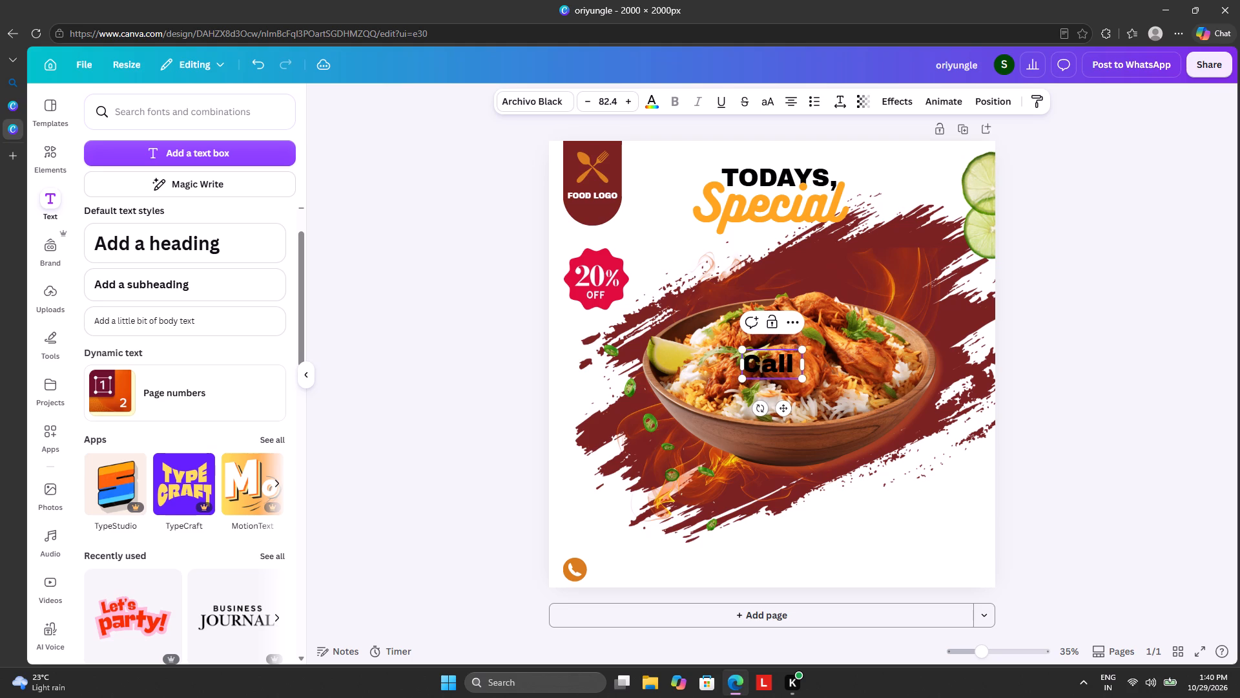
type("for de")
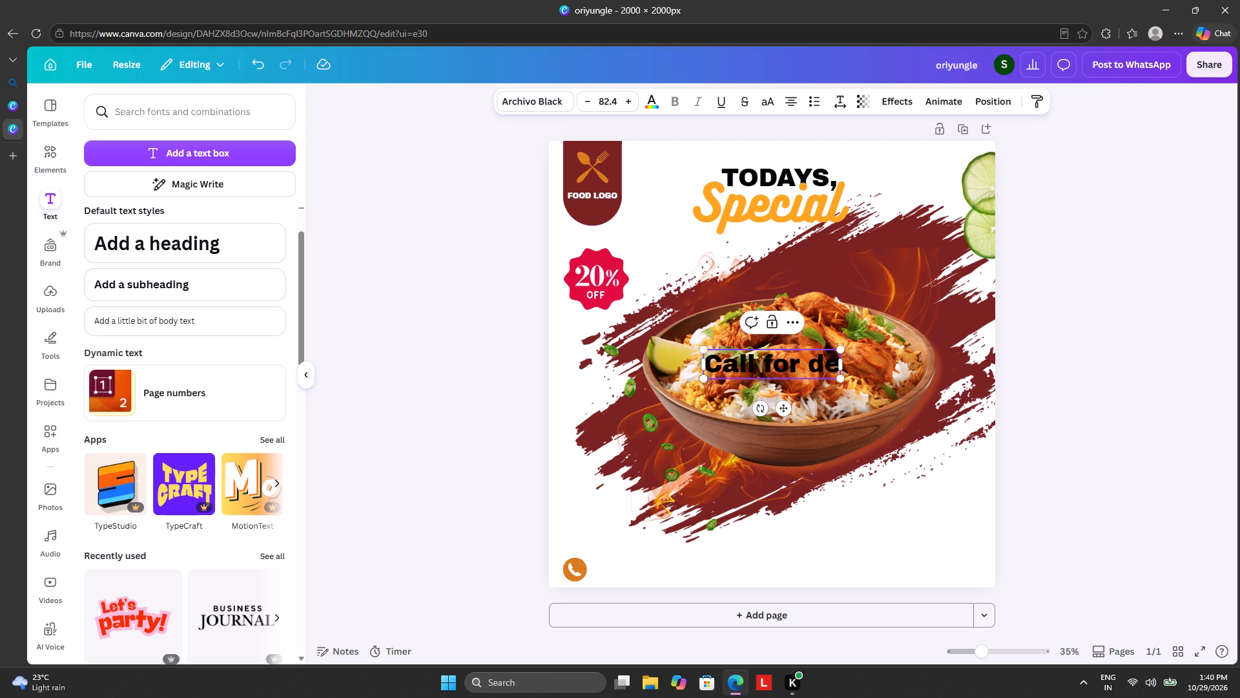
key("BackSpace")
key("BackSpace")
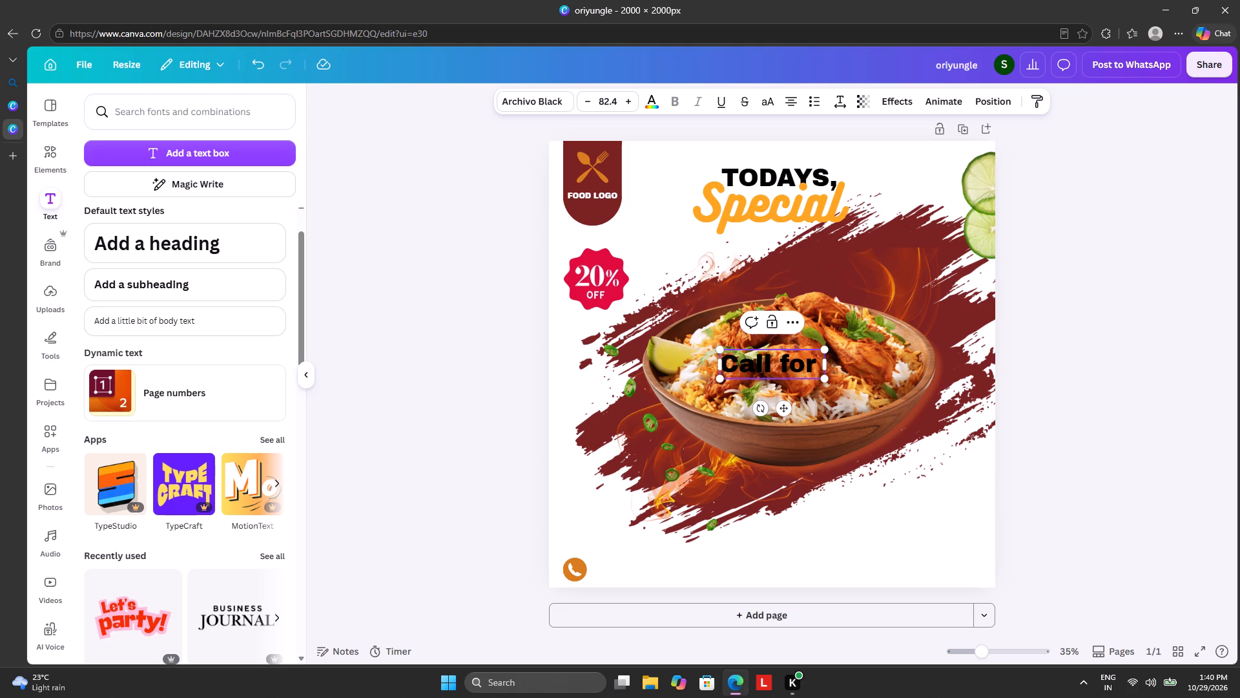
key("d")
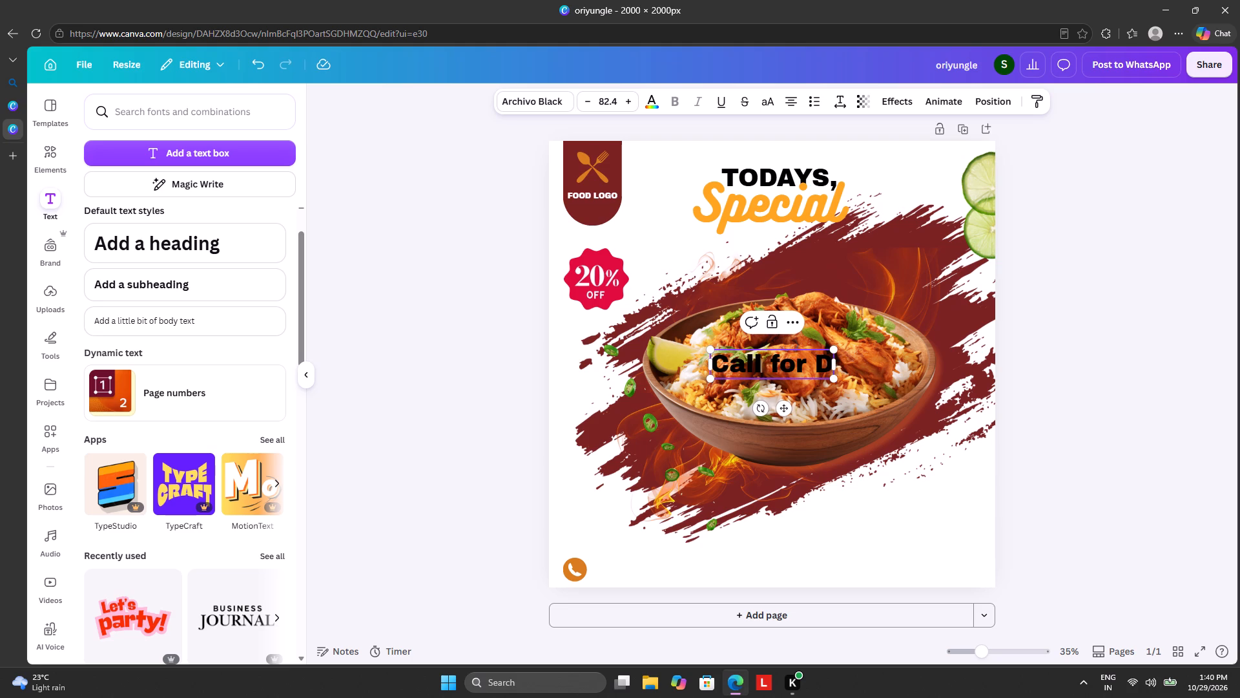
key("e")
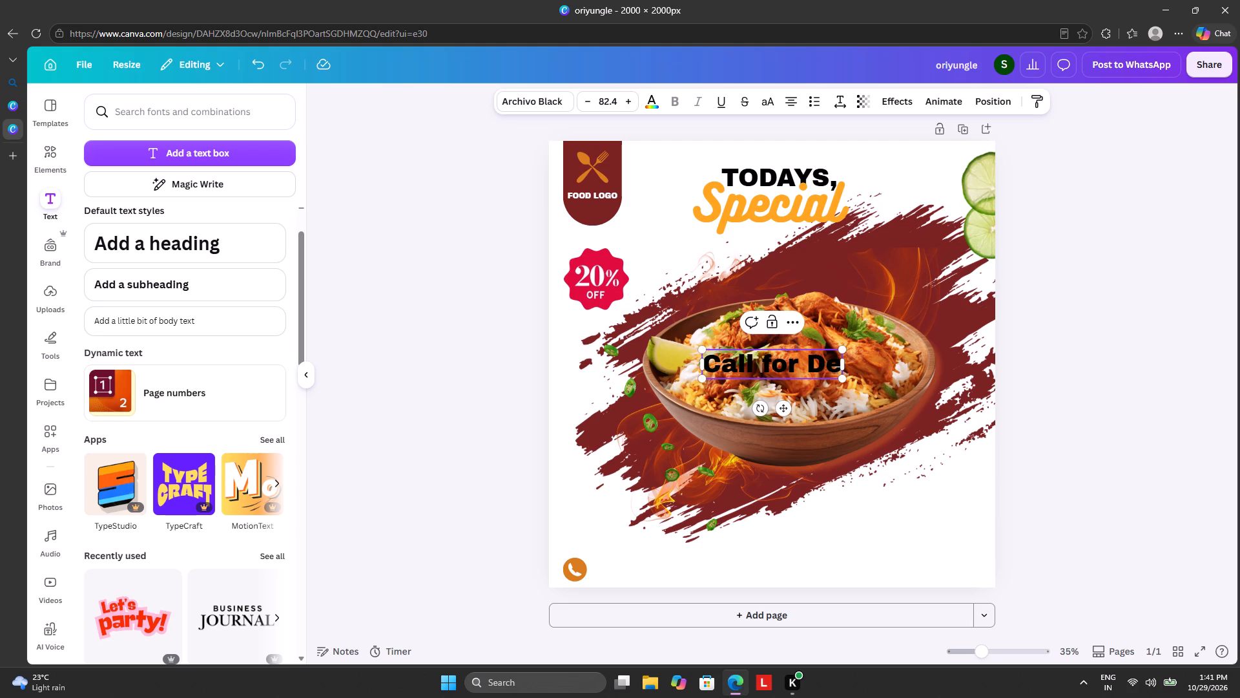
type("lli")
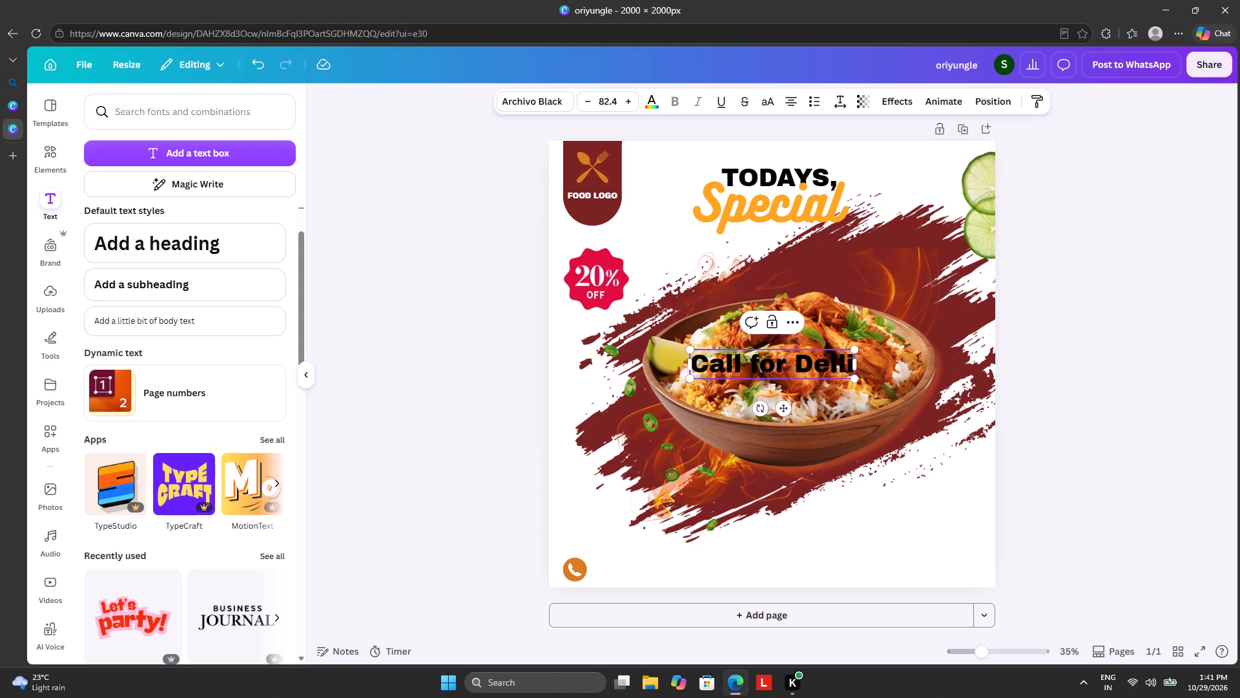
key("BackSpace")
key("BackSpace")
key("i")
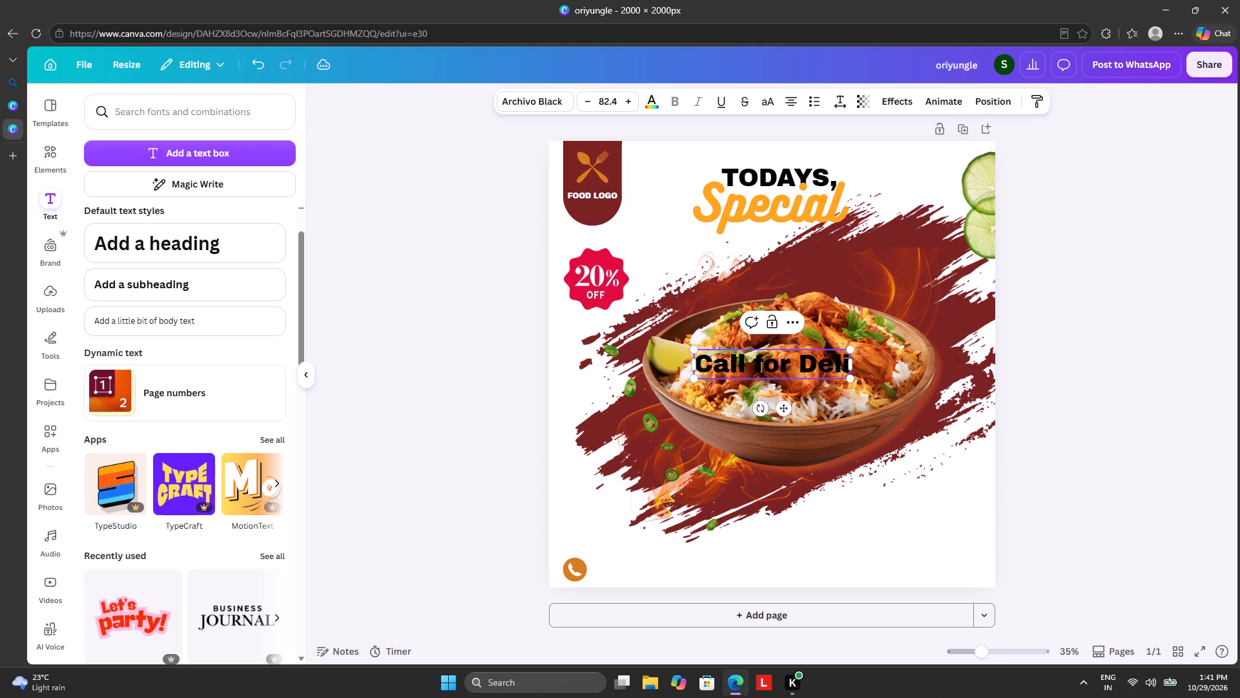
type("very")
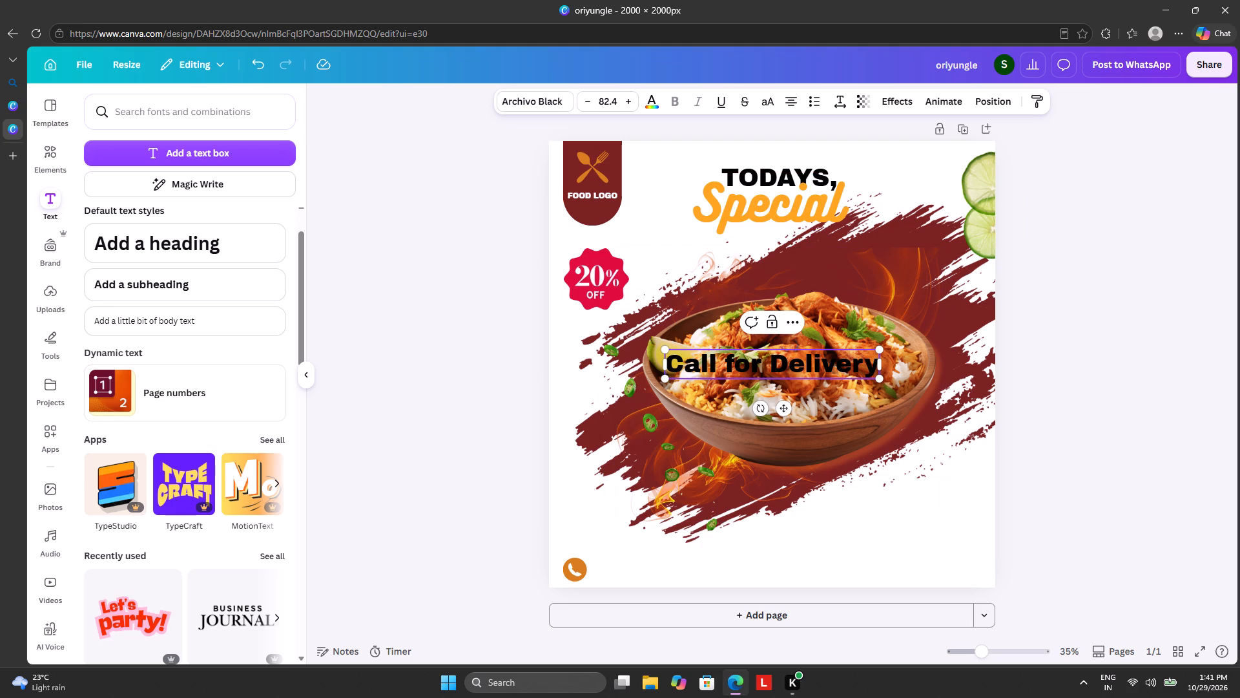
Scale the "Call for Delivery" text down to a font size of about 36.9.
left_click_drag(668, 351, 739, 356)
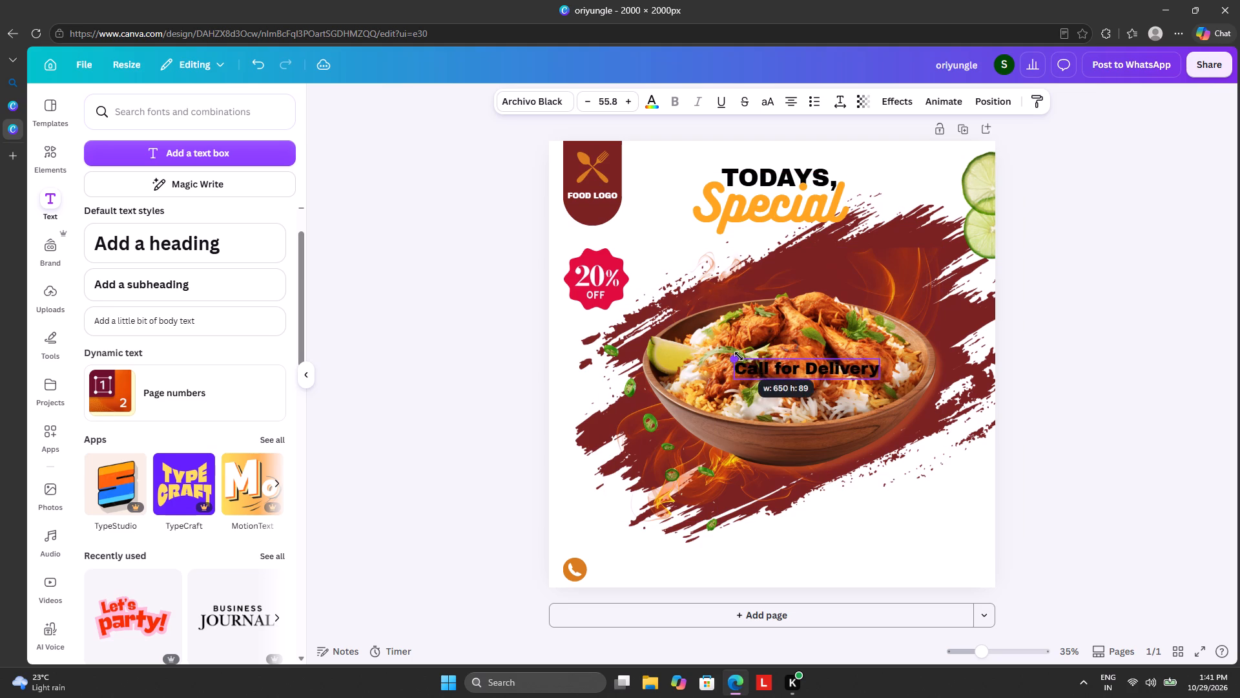
left_click_drag(739, 356, 816, 364)
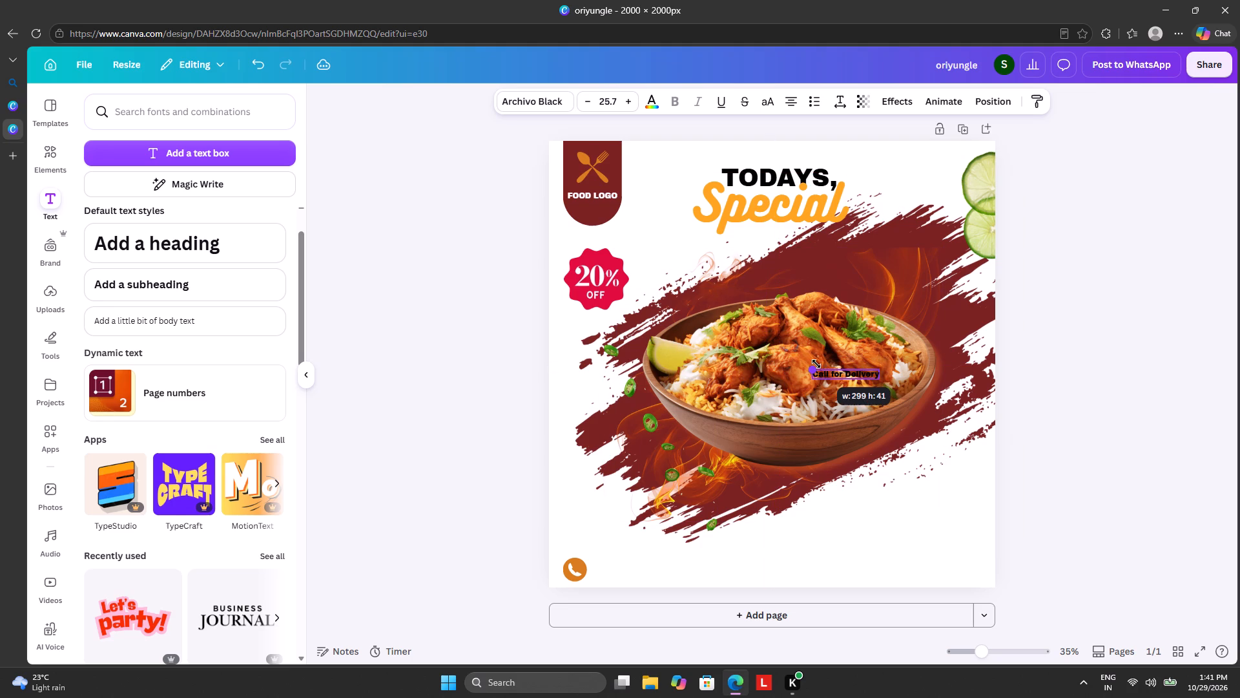
left_click_drag(816, 364, 787, 364)
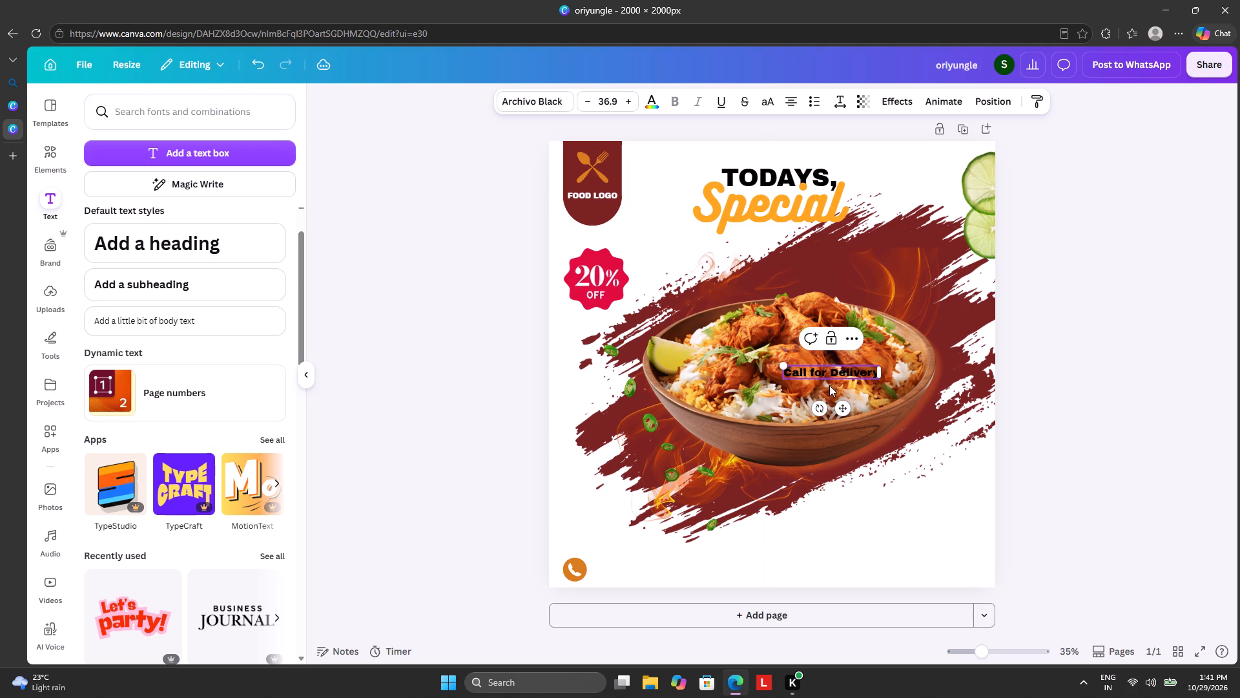
Scale the "Call for Delivery" text down to font size 26.8 and place it beside the orange phone icon.
left_click_drag(841, 408, 650, 602)
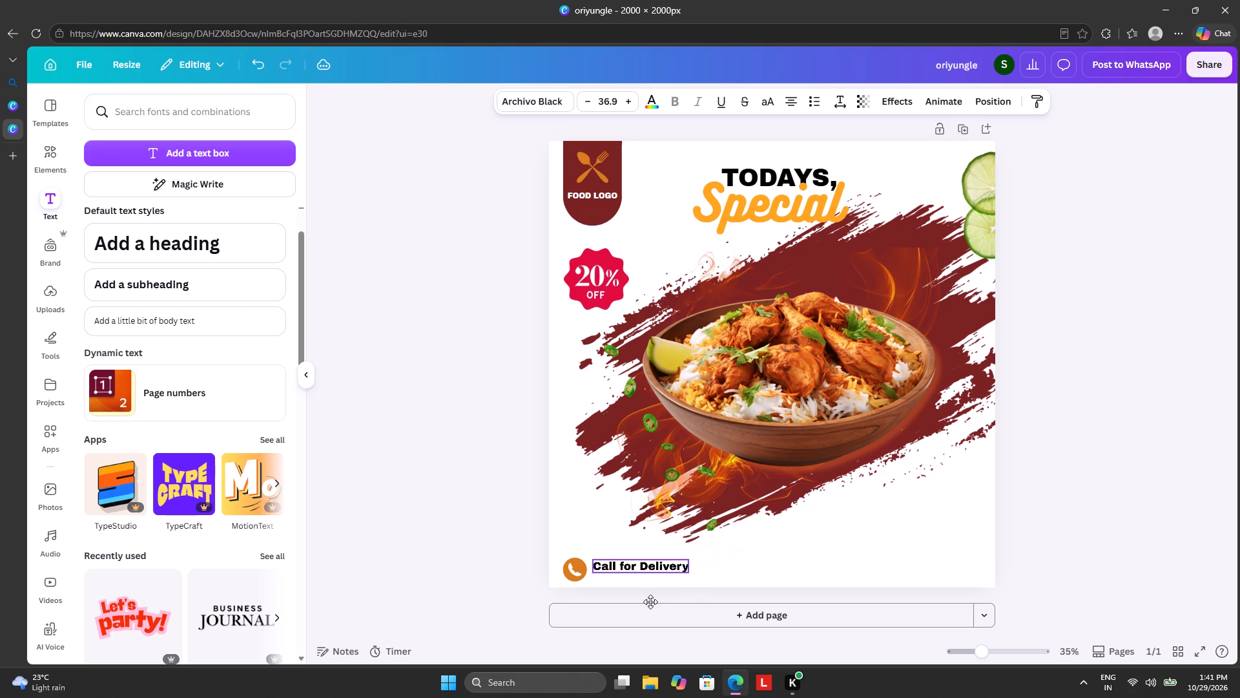
left_click_drag(650, 602, 648, 594)
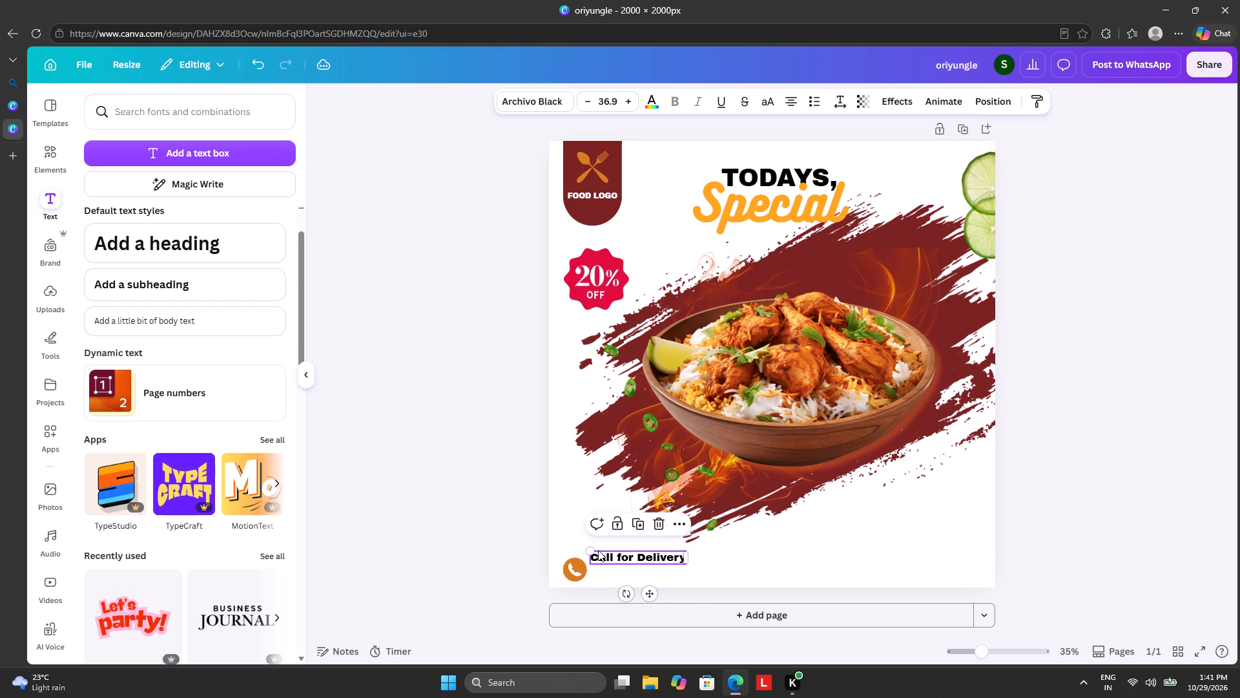
left_click_drag(590, 546, 614, 552)
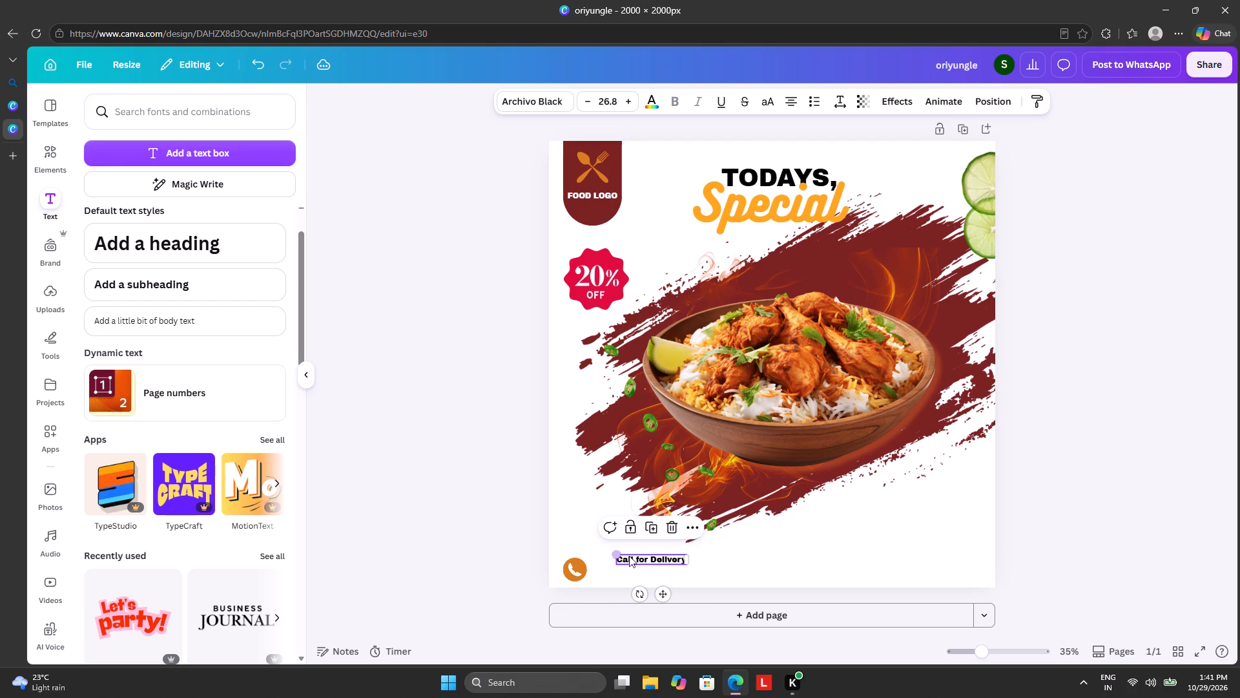
left_click_drag(663, 594, 640, 601)
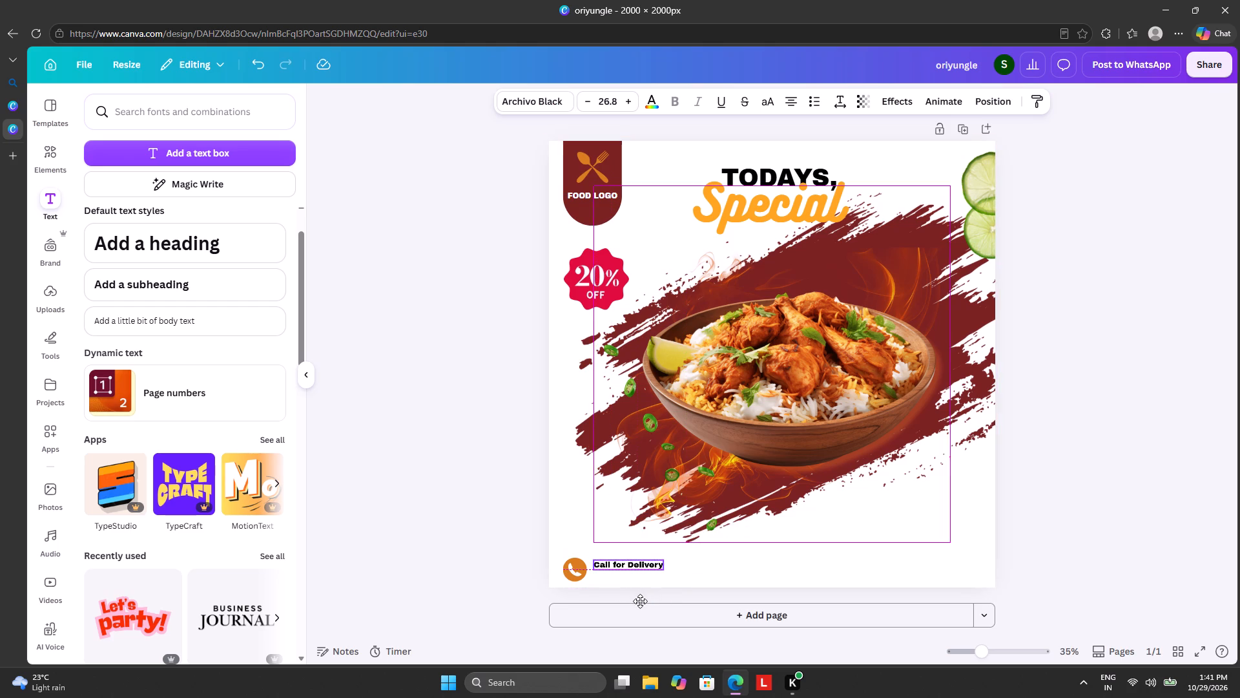
left_click_drag(640, 601, 634, 600)
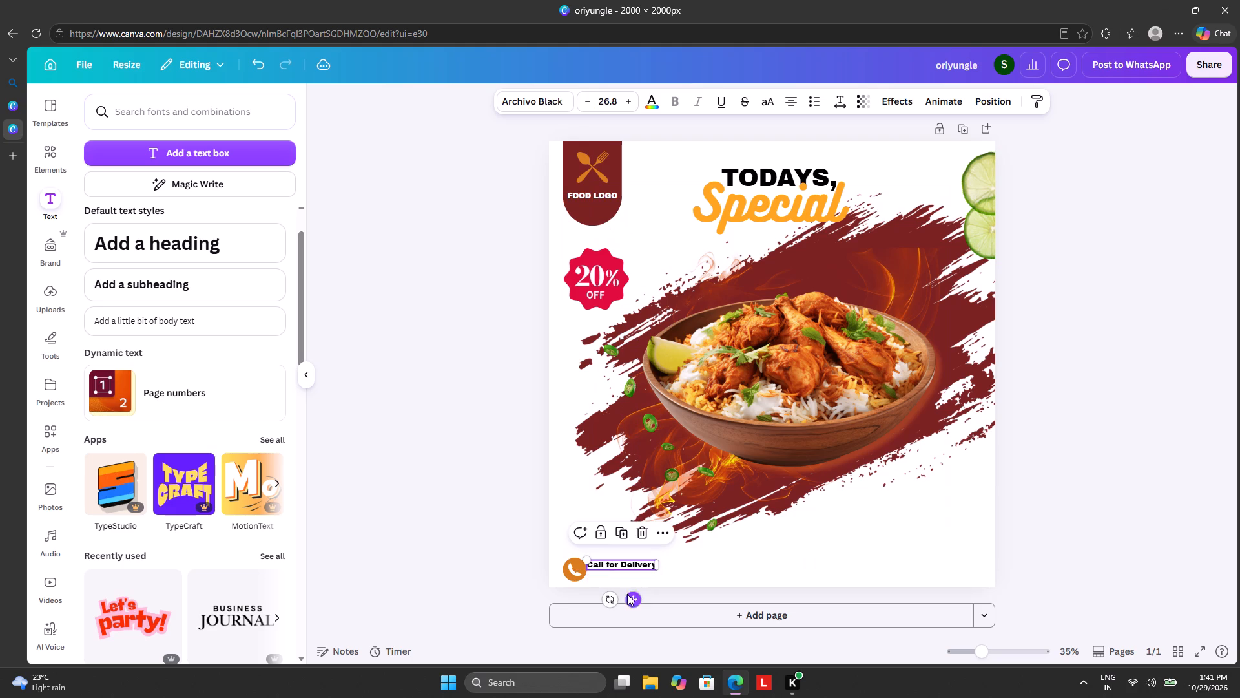
left_click(464, 516)
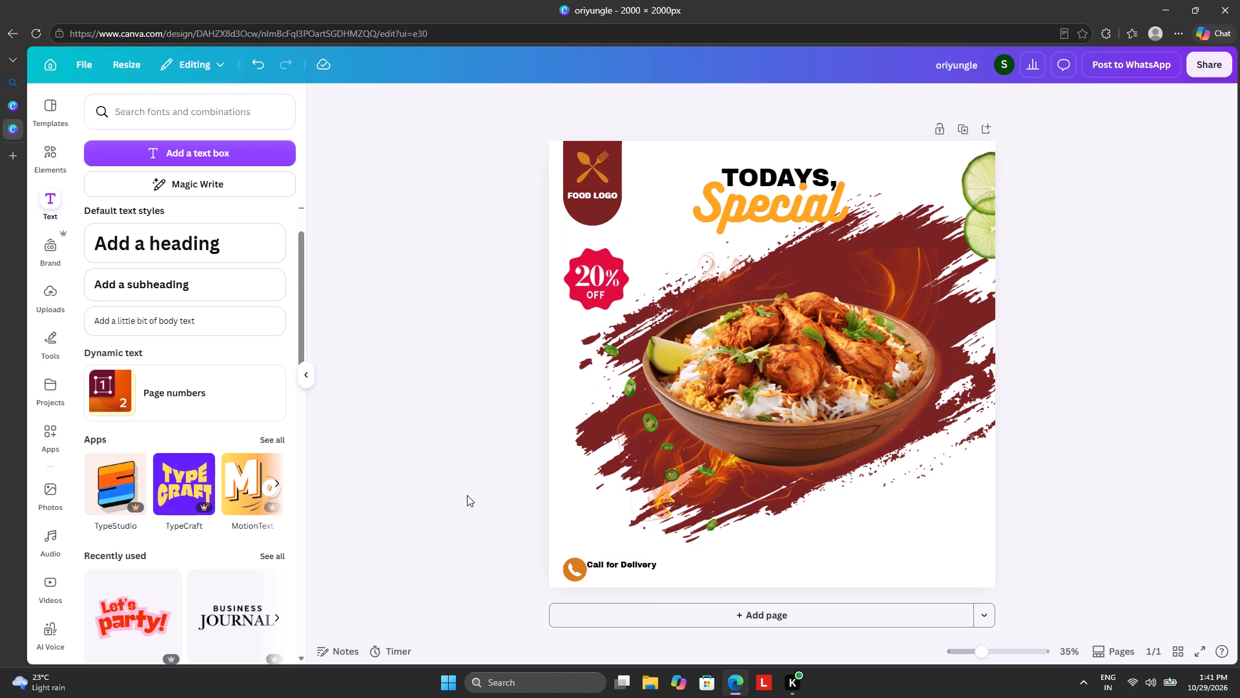
Duplicate the "Call for Delivery" text and move the copy up near the lower edge of the biryani bowl.
left_click(610, 565)
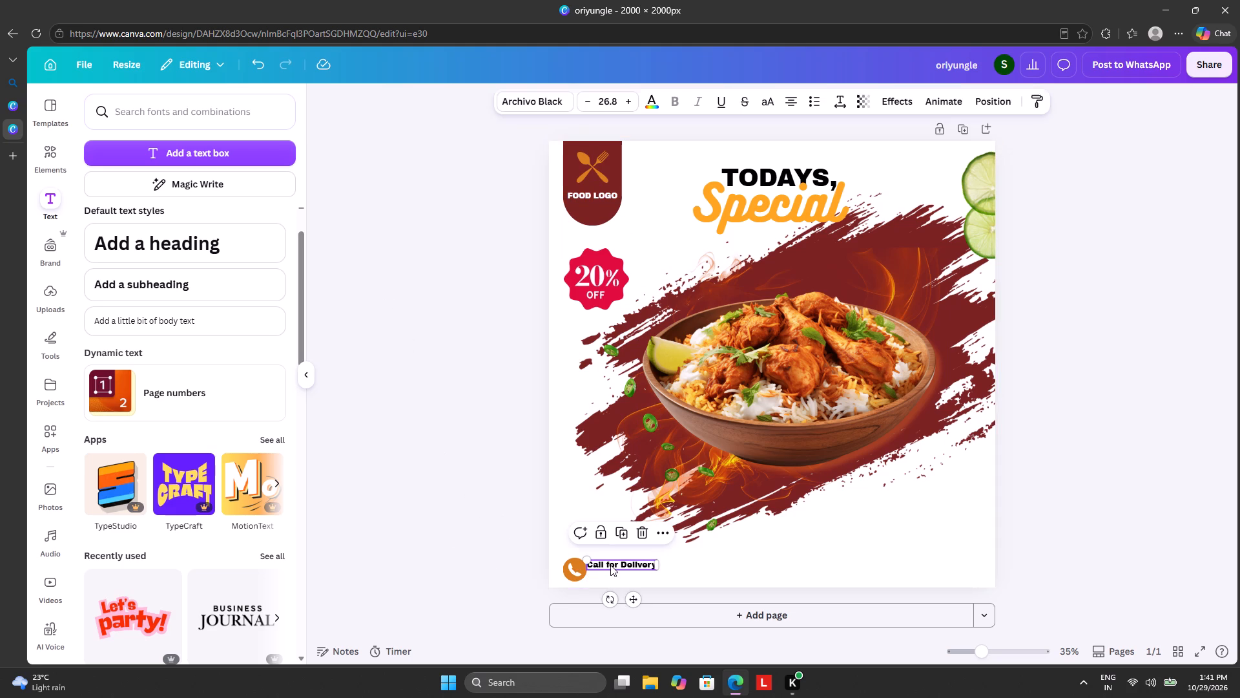
left_click(623, 533)
left_click_drag(621, 569, 635, 455)
Replace the wording of the duplicated text with a placeholder phone number that starts with an equals sign.
double_click(652, 452)
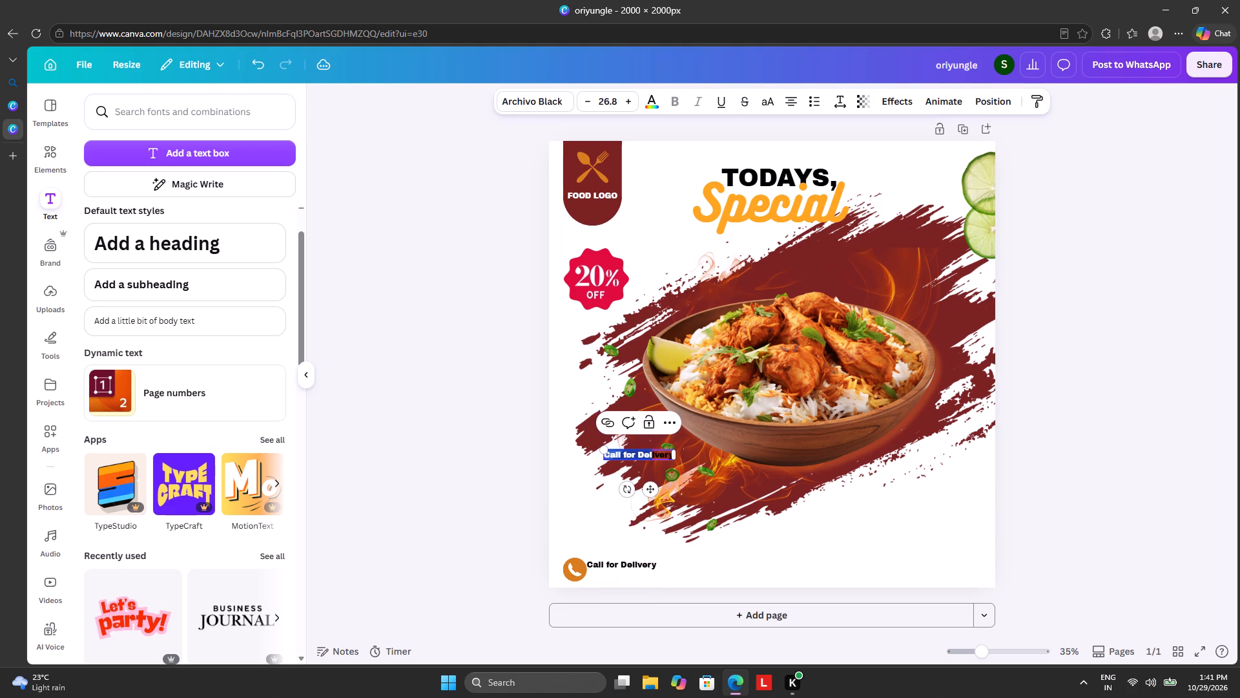
left_click(663, 458)
left_click(666, 457)
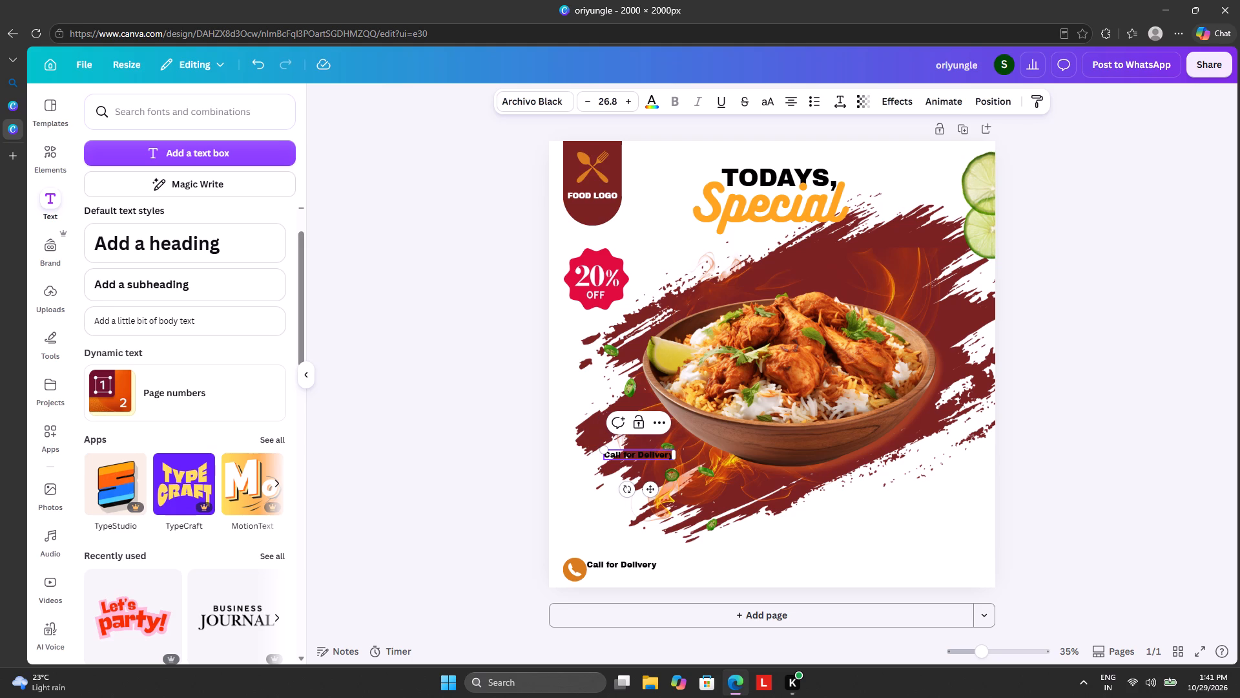
key("BackSpace")
key("BackSpace")
key("BackSpace")
key("BackSpace")
key("BackSpace")
key("BackSpace")
key("BackSpace")
key("BackSpace")
key("BackSpace")
key("BackSpace")
key("BackSpace")
key("BackSpace")
key("BackSpace")
key("BackSpace")
key("BackSpace")
key("BackSpace")
key("BackSpace")
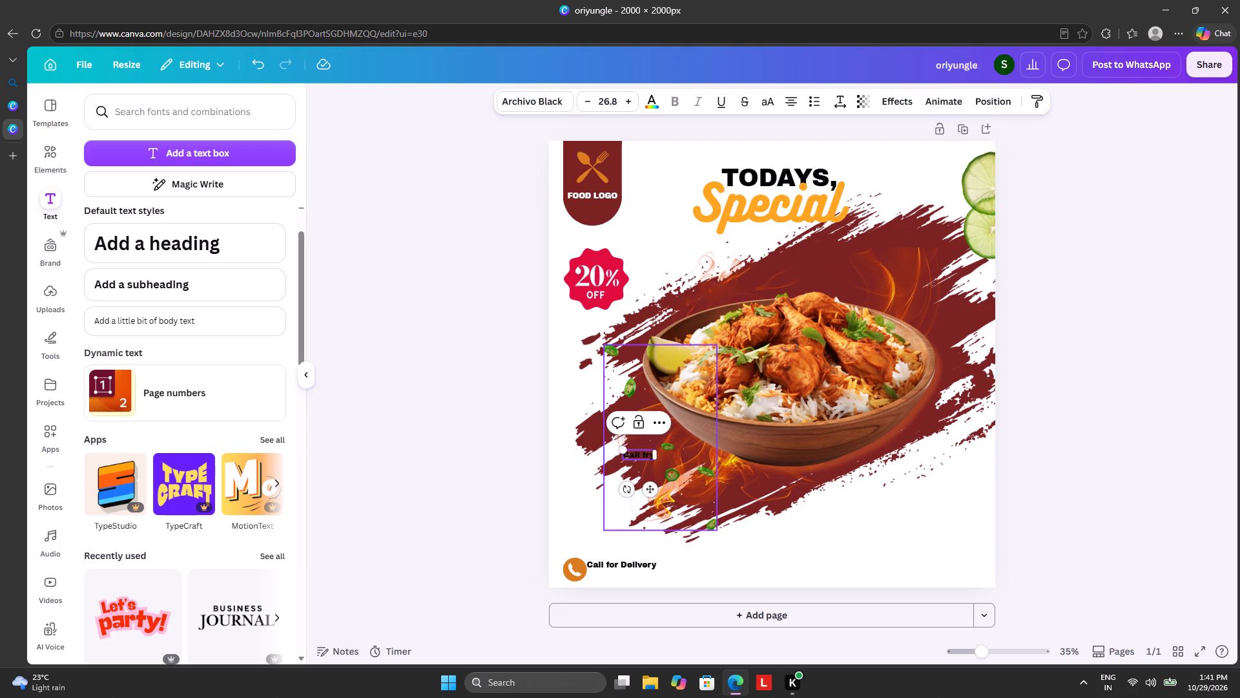
key("BackSpace")
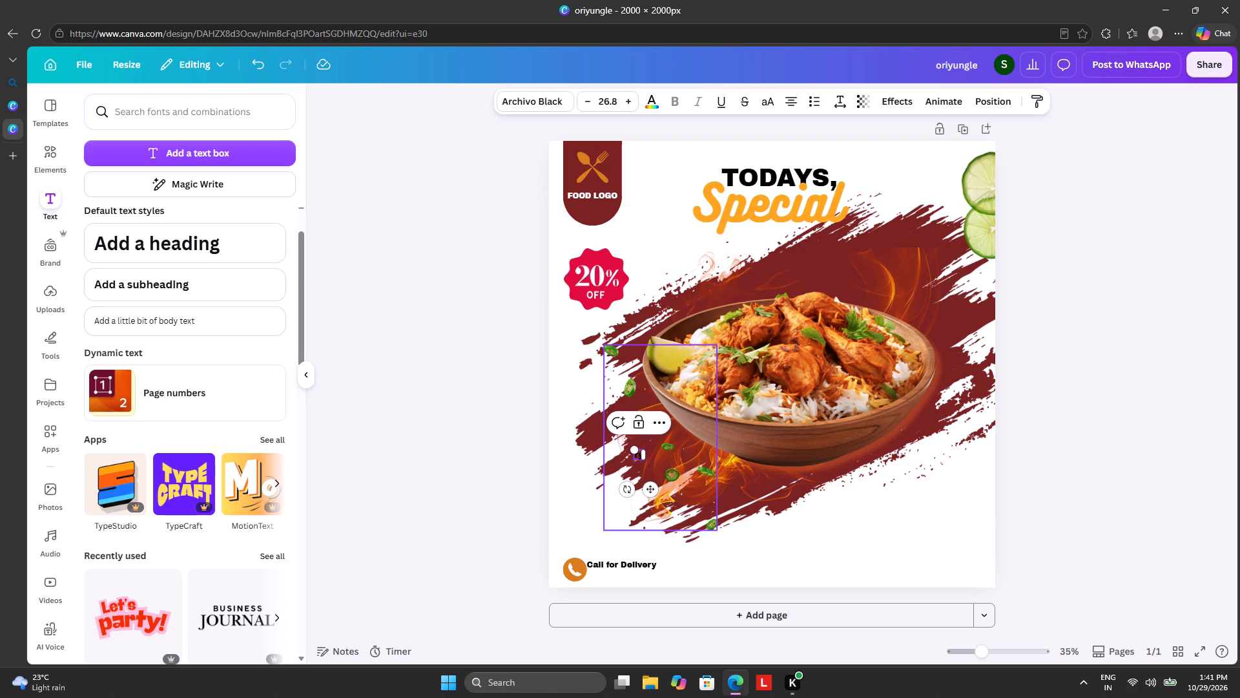
key("equal")
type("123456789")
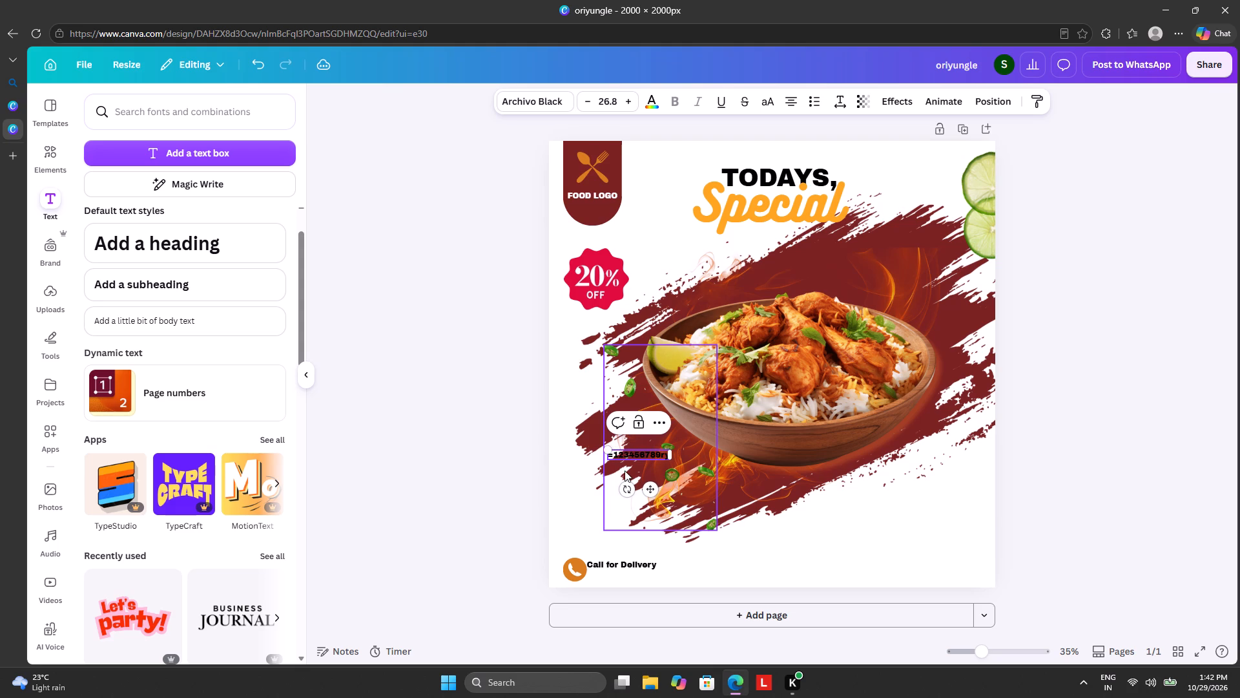
Widen the phone number's text box well beyond the number.
left_click_drag(672, 459, 676, 457)
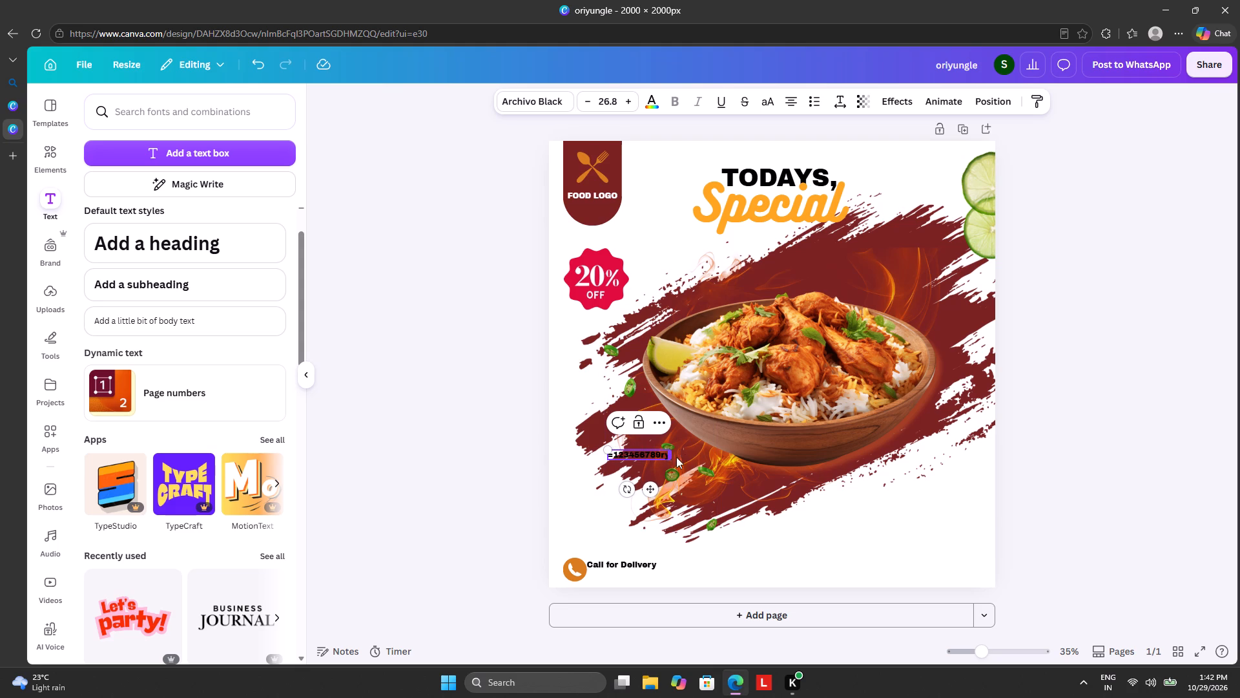
left_click_drag(676, 457, 804, 432)
Delete the leftover trailing "y" and the leading equals sign from the phone number text.
left_click(747, 456)
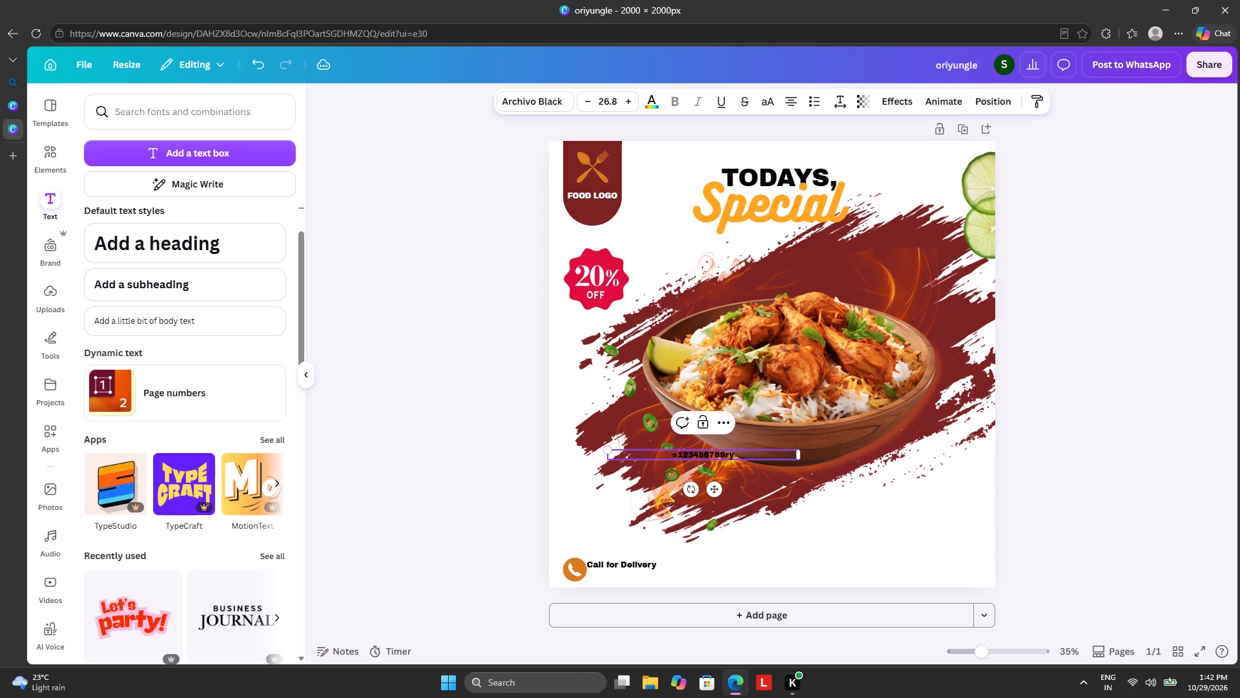
left_click(734, 456)
left_click(734, 456)
key("BackSpace")
left_click(681, 457)
key("BackSpace")
Insert a plus sign at the start of the placeholder phone number.
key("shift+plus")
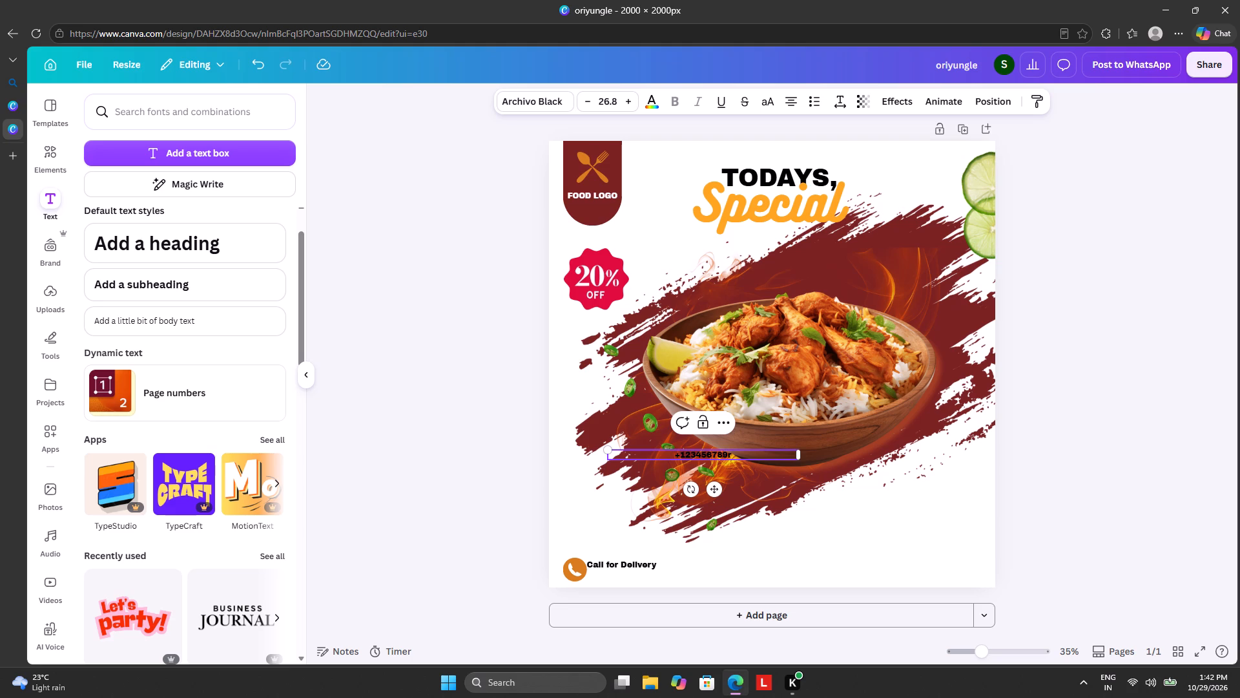
Move the phone number from below the biryani bowl to directly beneath the "Call for Delivery" text.
left_click_drag(610, 454, 634, 454)
left_click_drag(634, 454, 645, 456)
left_click_drag(715, 483, 712, 504)
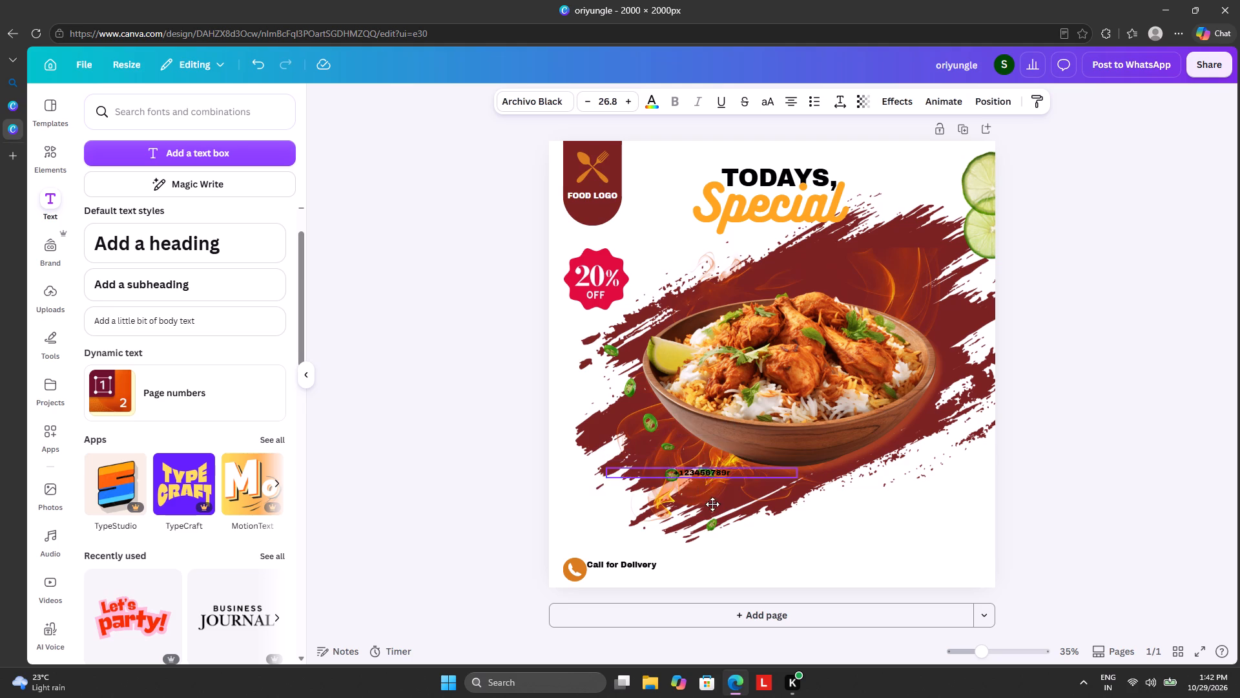
left_click_drag(712, 504, 629, 604)
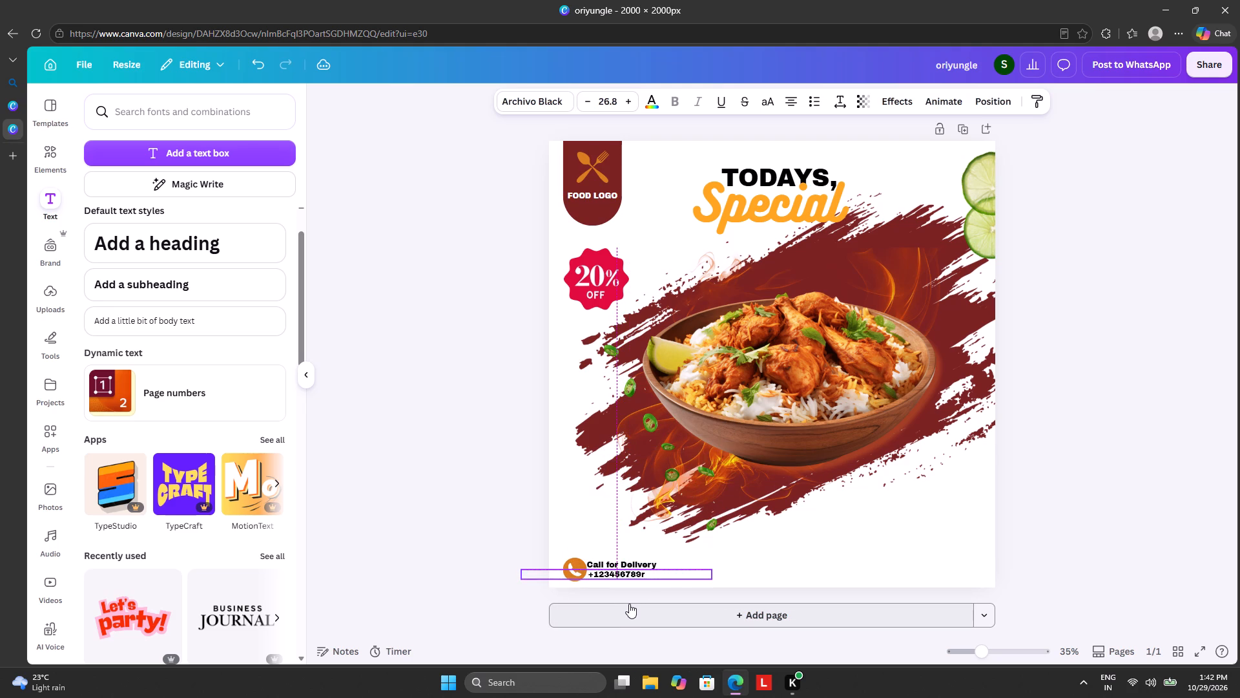
left_click_drag(629, 604, 627, 597)
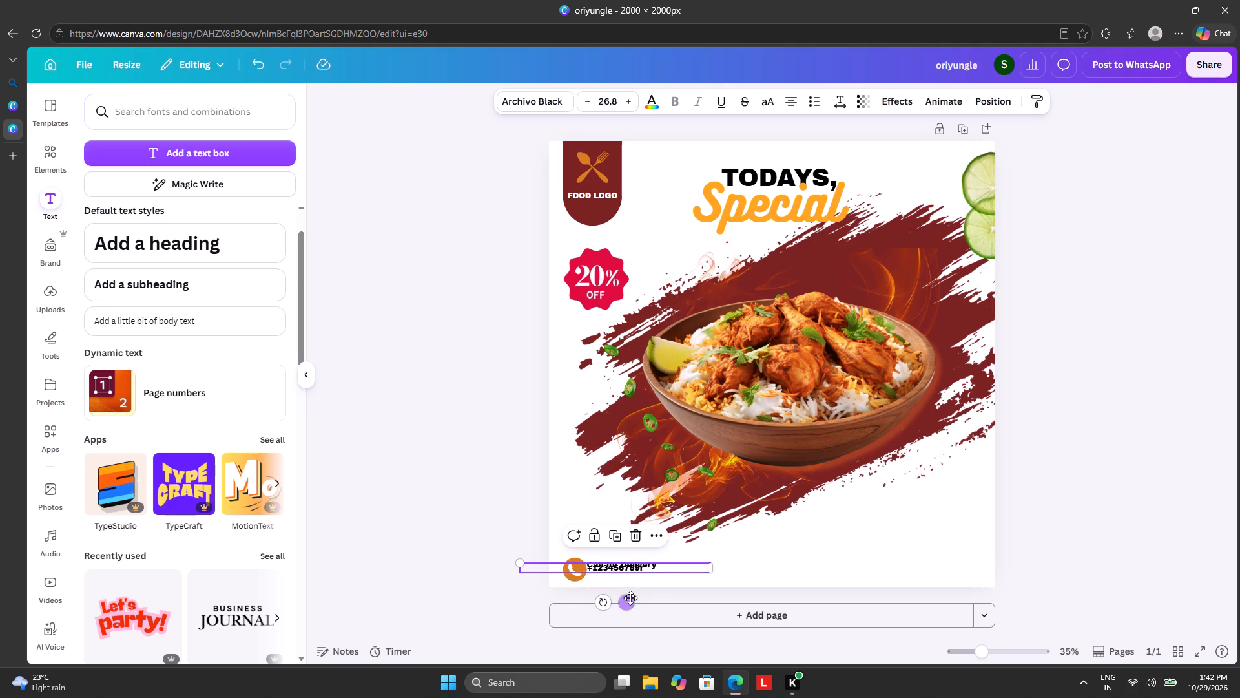
left_click_drag(626, 603, 630, 612)
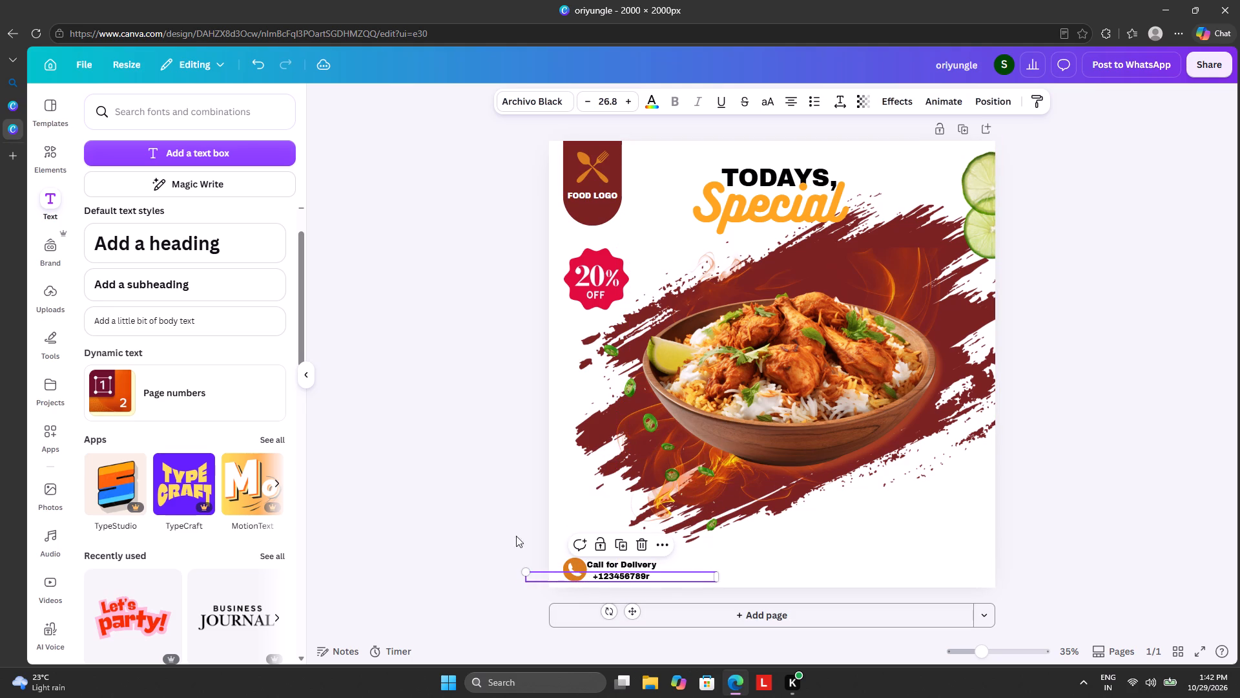
left_click(525, 521)
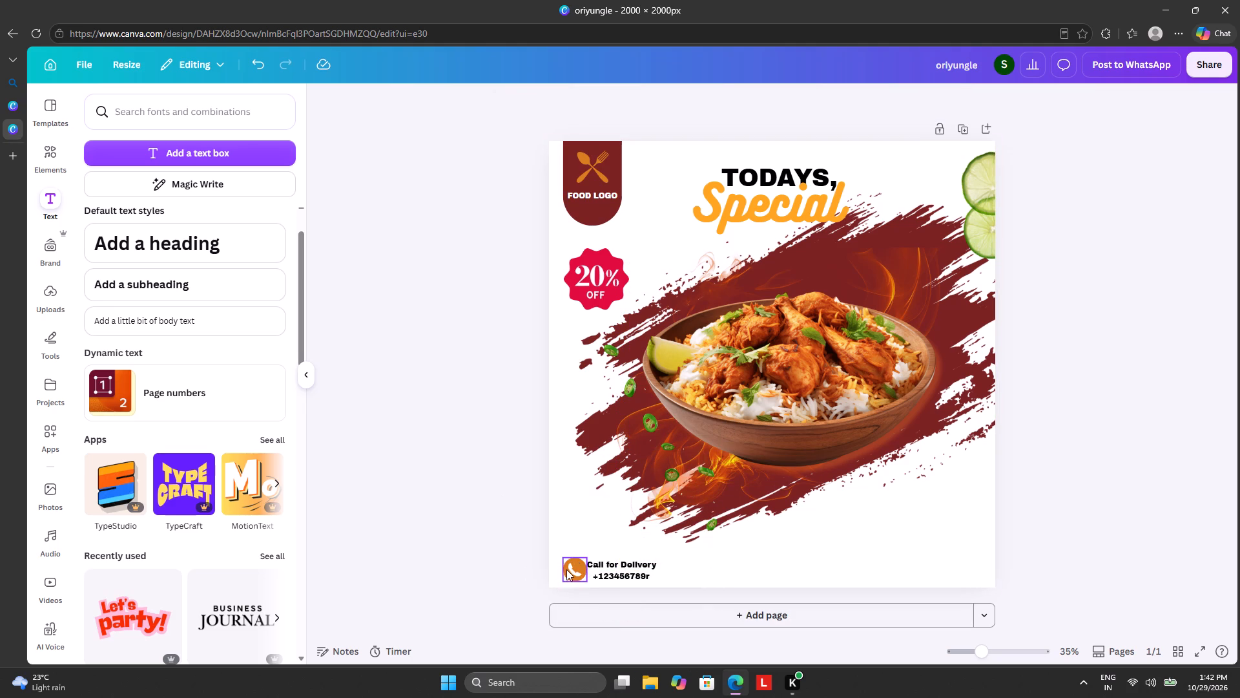
Nudge the orange phone icon, "Call for Delivery" and the phone number into a tight group, with both text lines left-aligned beside the icon.
left_click(566, 570)
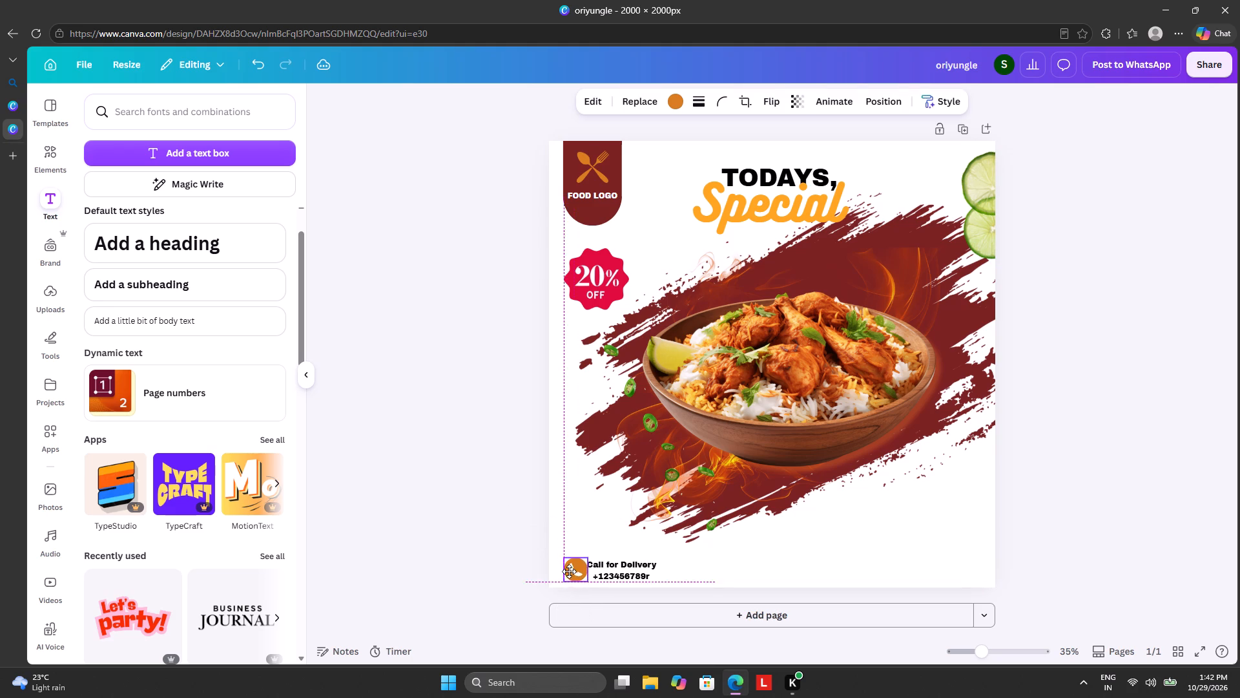
left_click(615, 559)
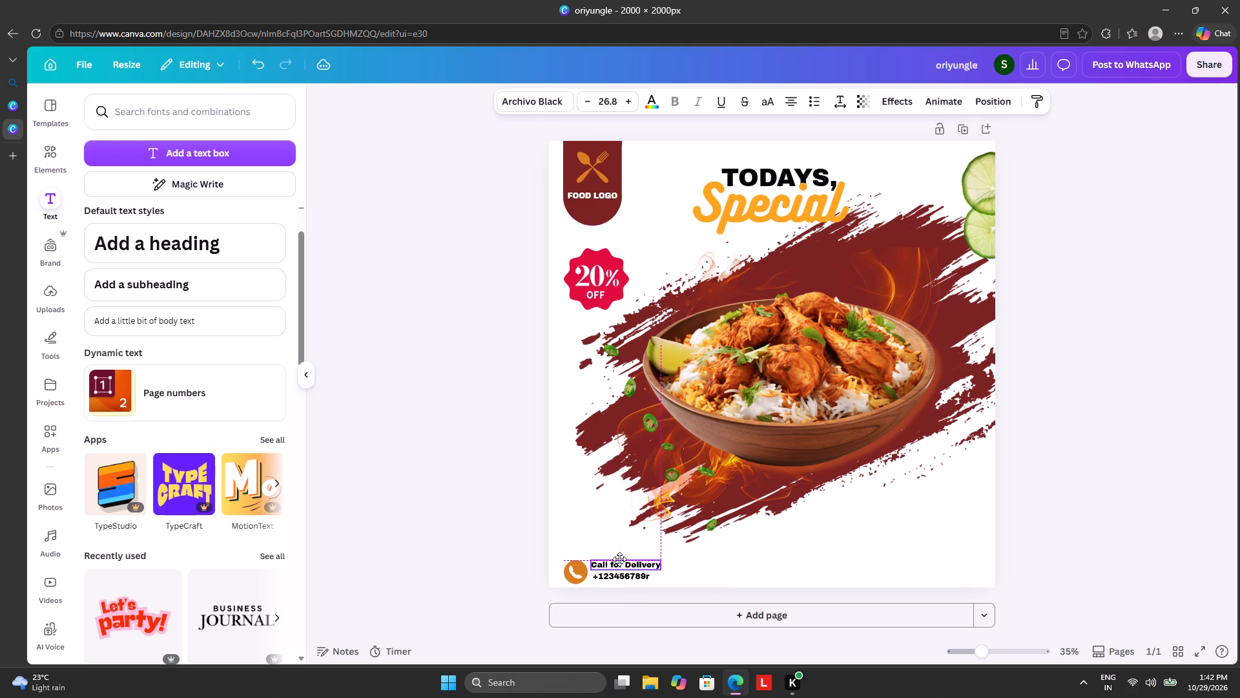
left_click(573, 571)
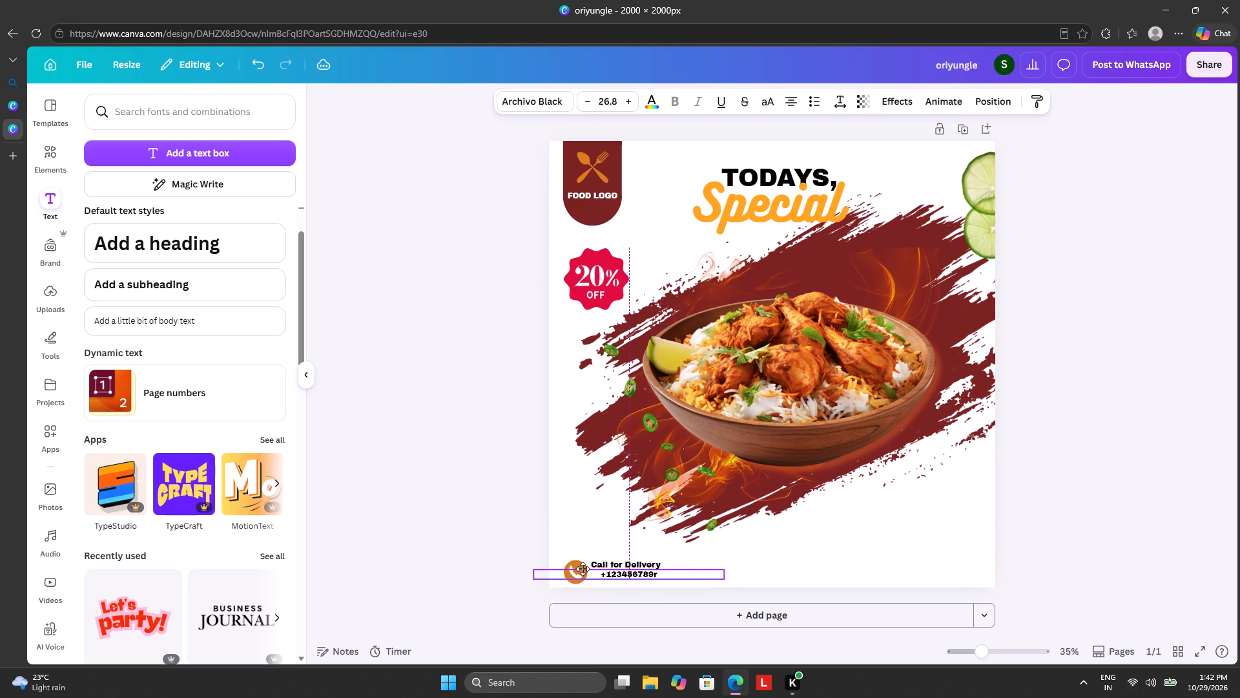
left_click_drag(567, 560, 572, 554)
left_click(573, 568)
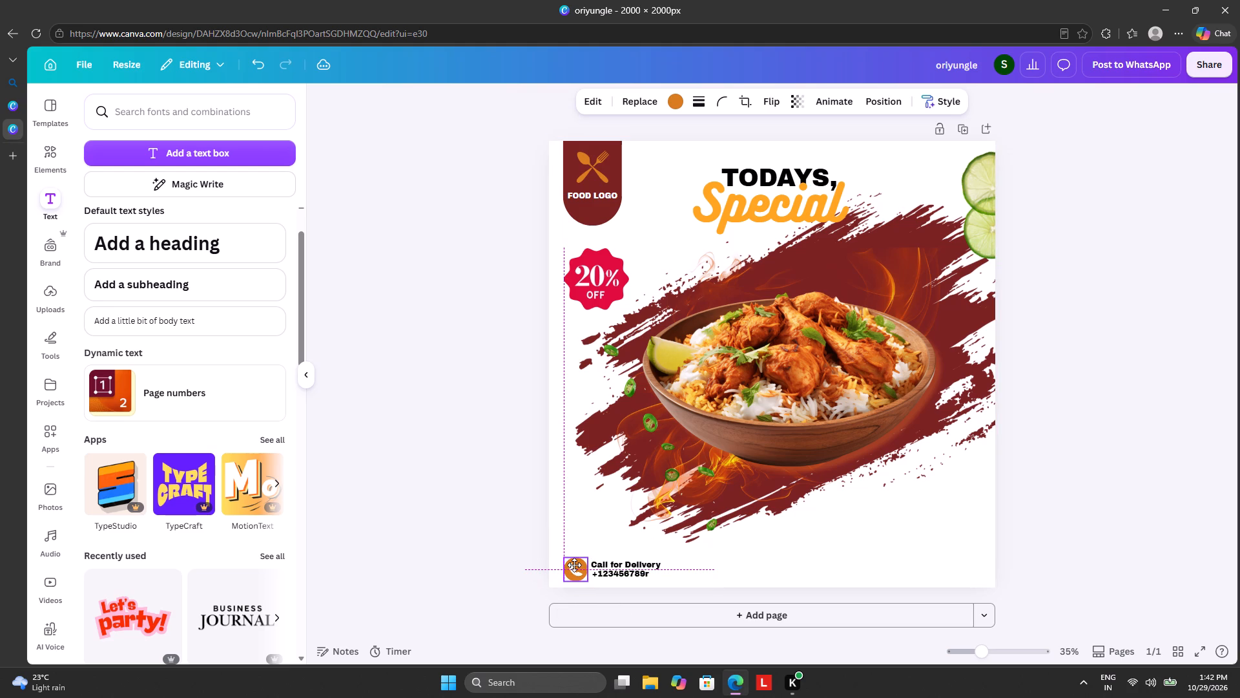
left_click(486, 529)
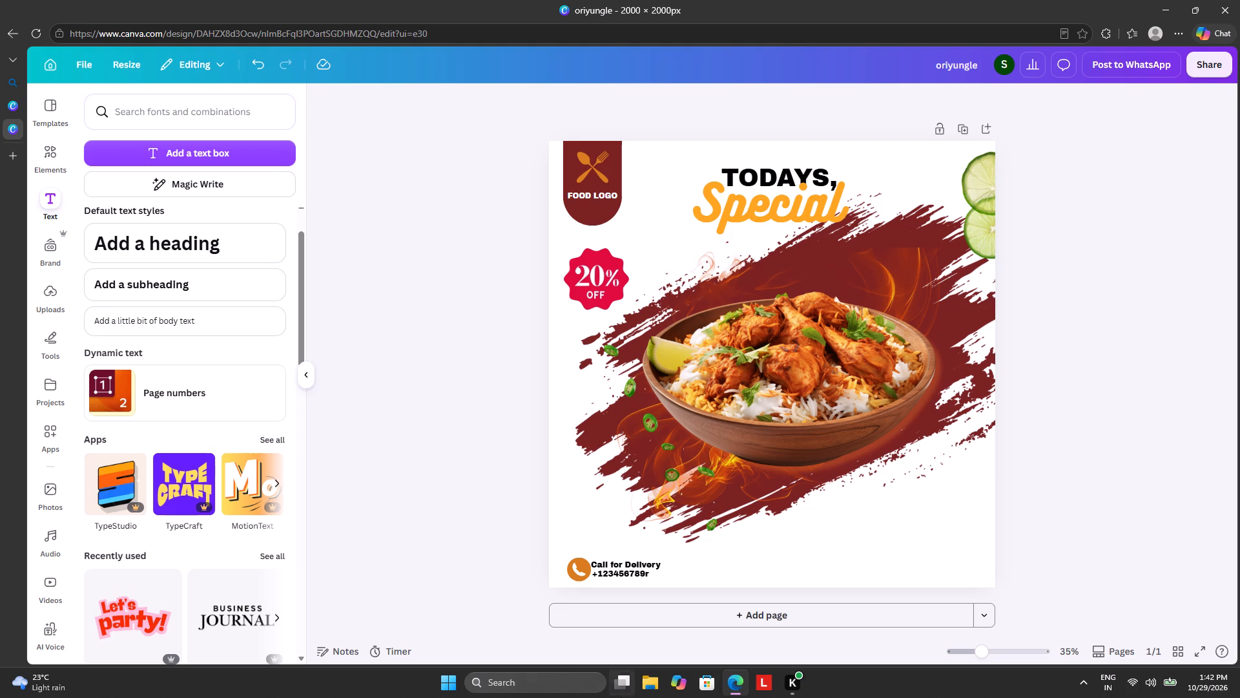
Recolour the phone number below "Call for Delivery" to the design's vivid crimson #e10d3d.
left_click(620, 568)
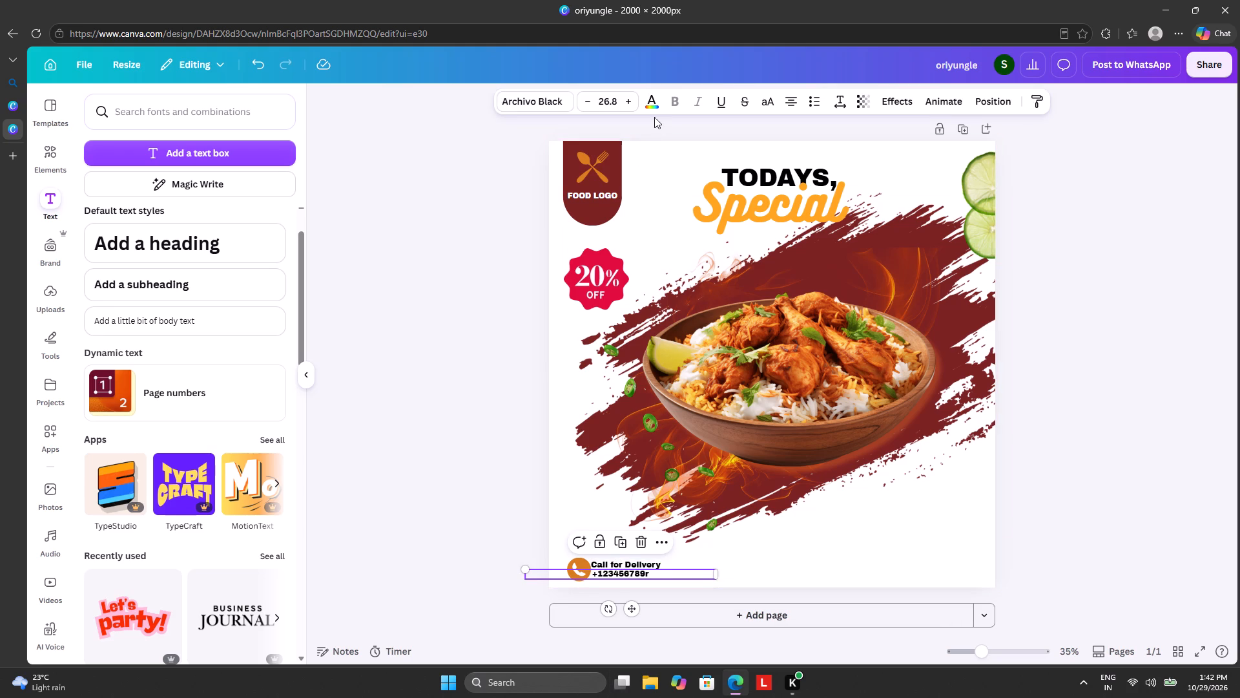
left_click(654, 110)
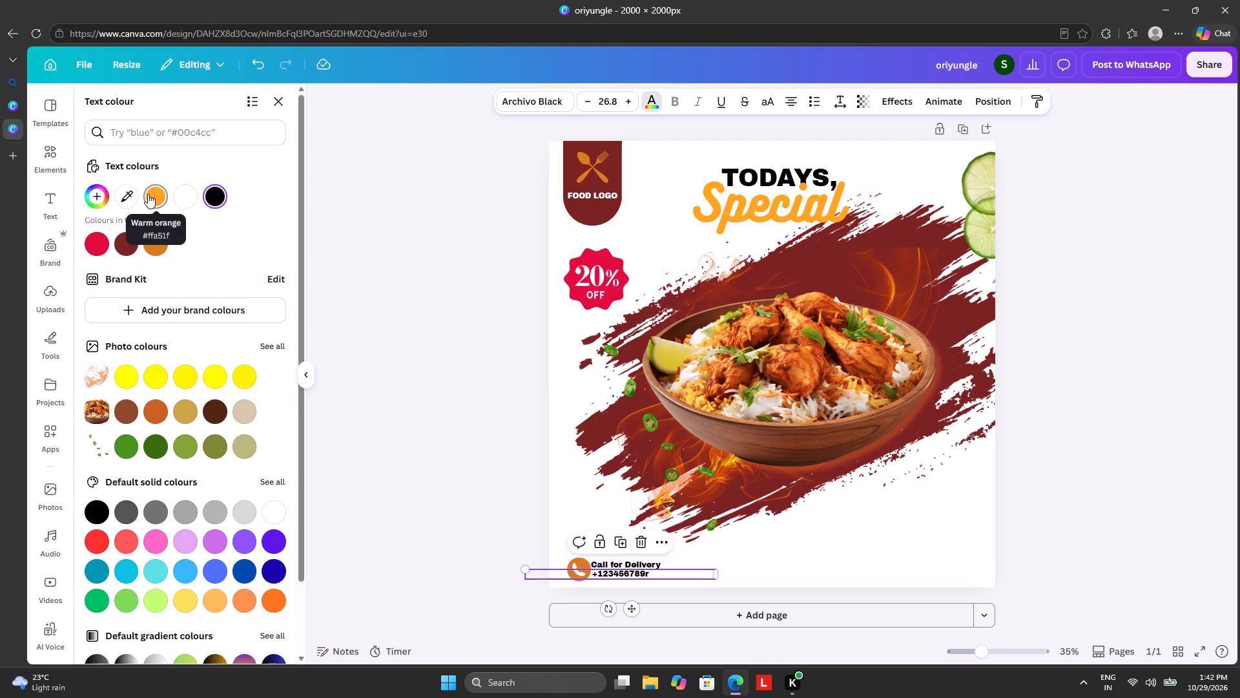
left_click(148, 194)
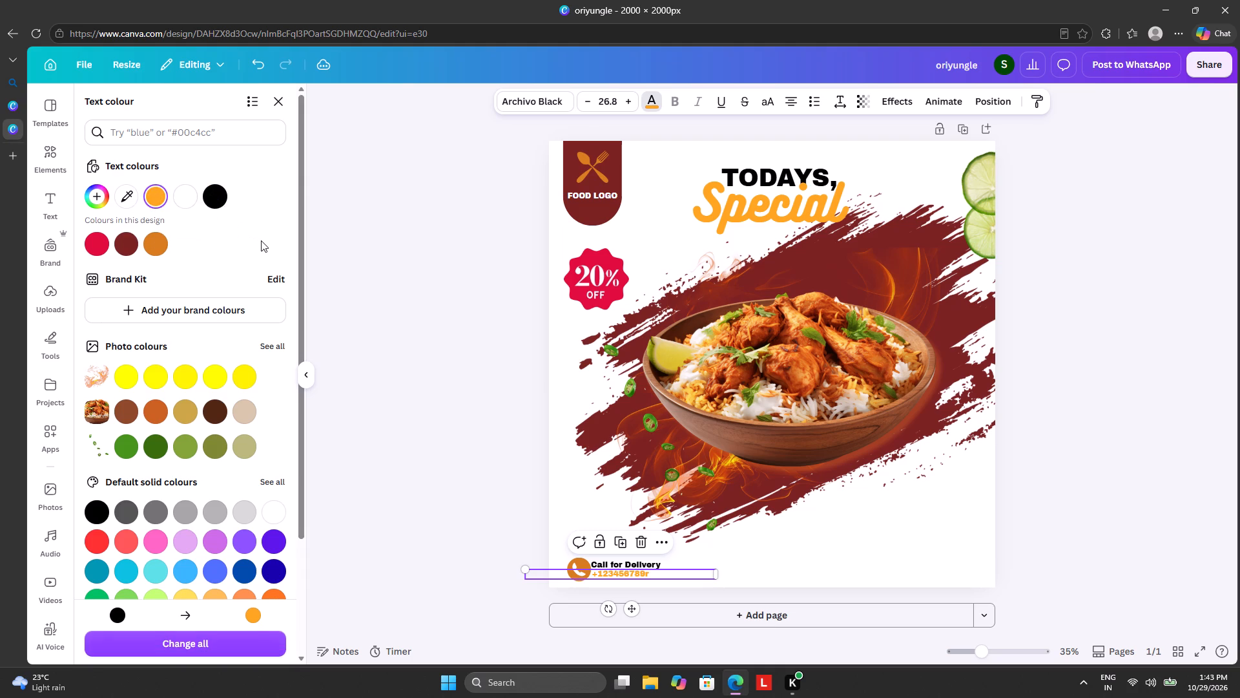
left_click(98, 244)
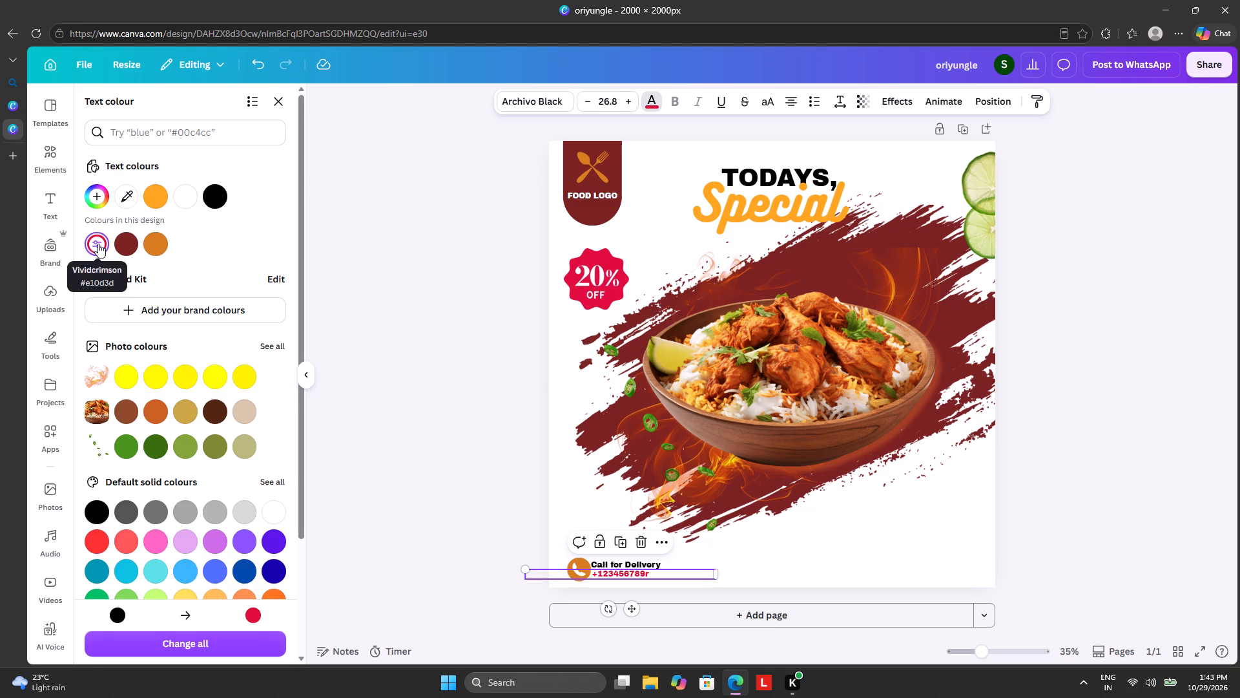
left_click(383, 355)
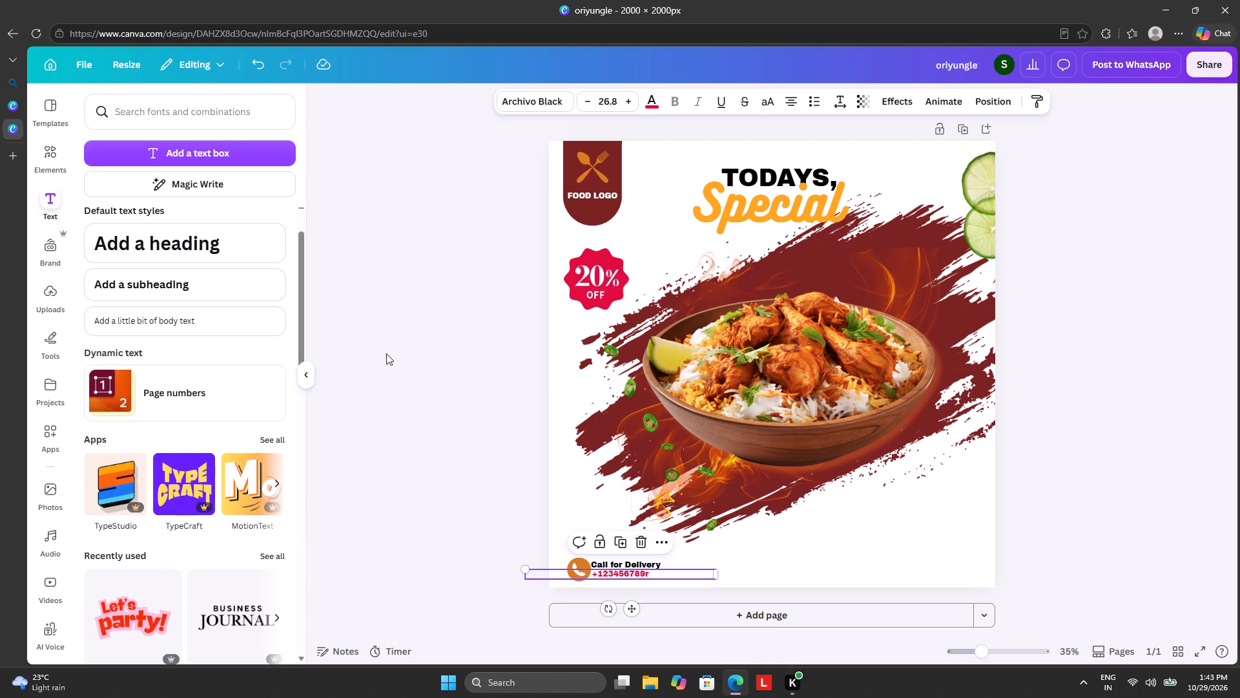
left_click(387, 354)
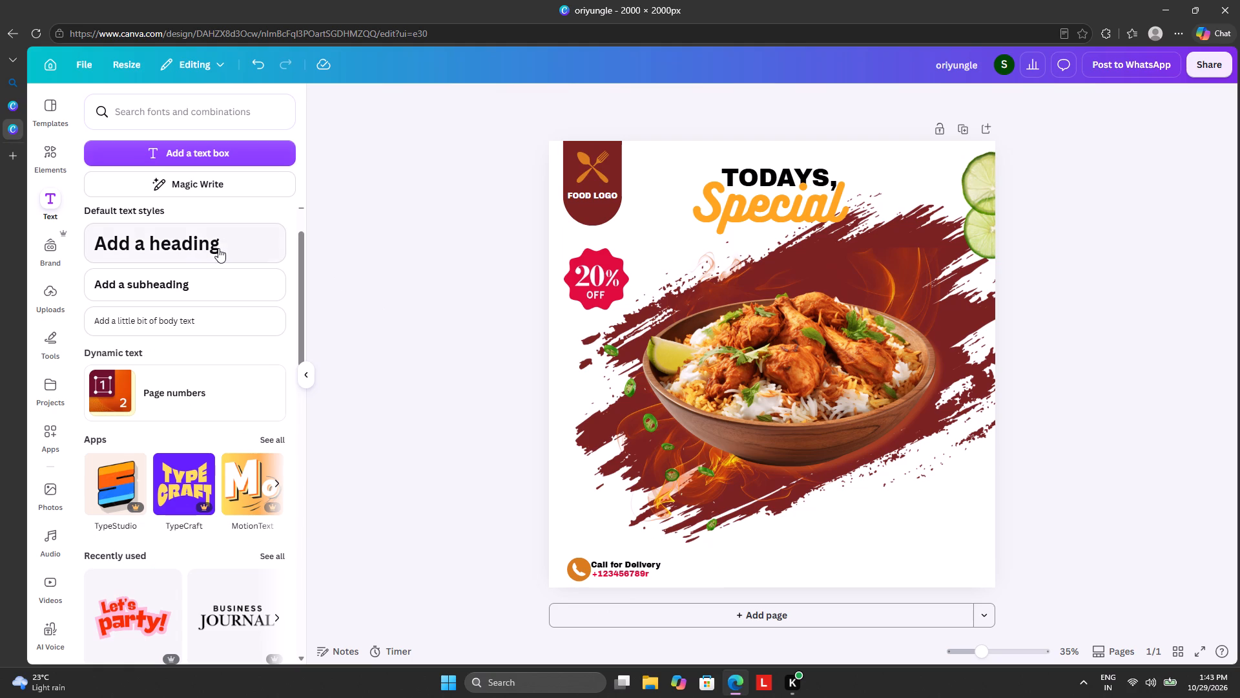
Add a new text box and scale it up to a font size of about 179.
left_click(208, 152)
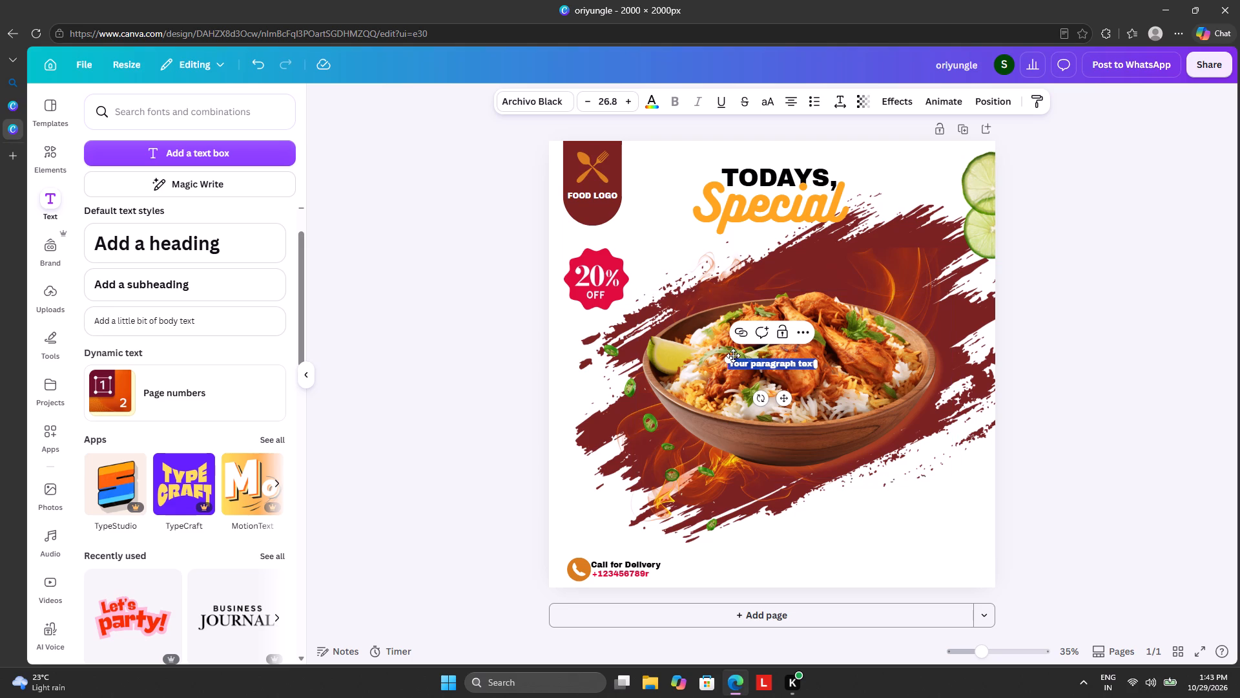
left_click_drag(728, 358, 227, 323)
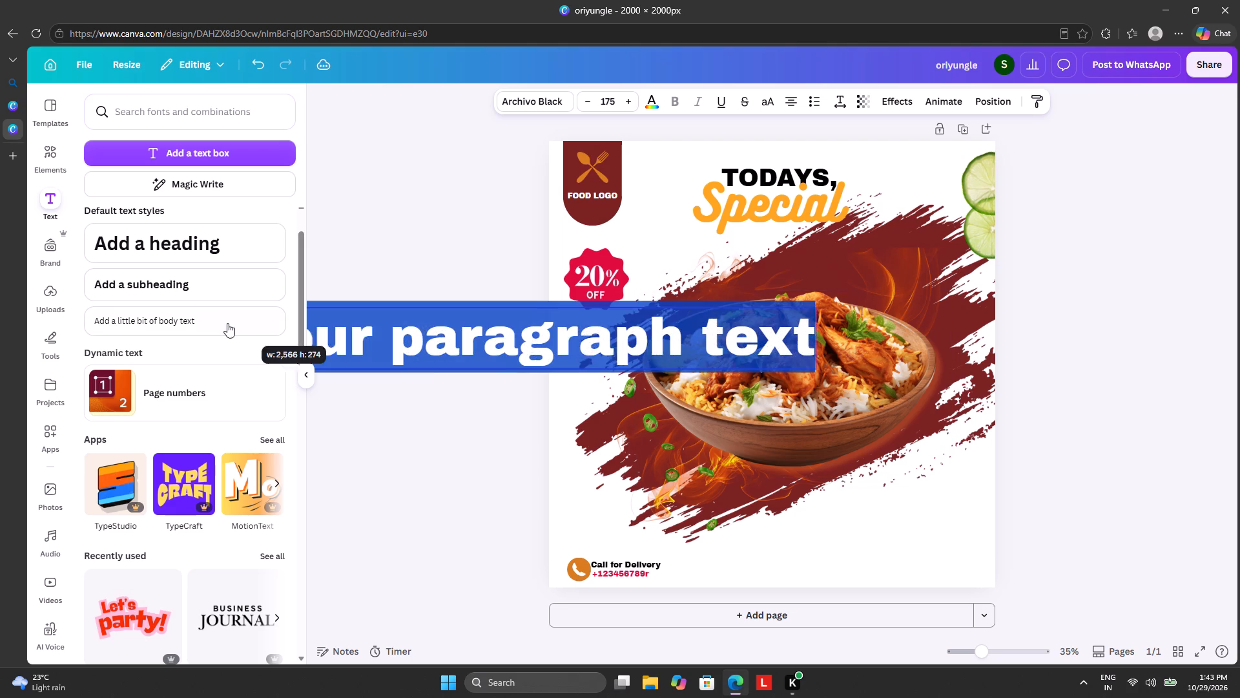
left_click_drag(227, 323, 230, 324)
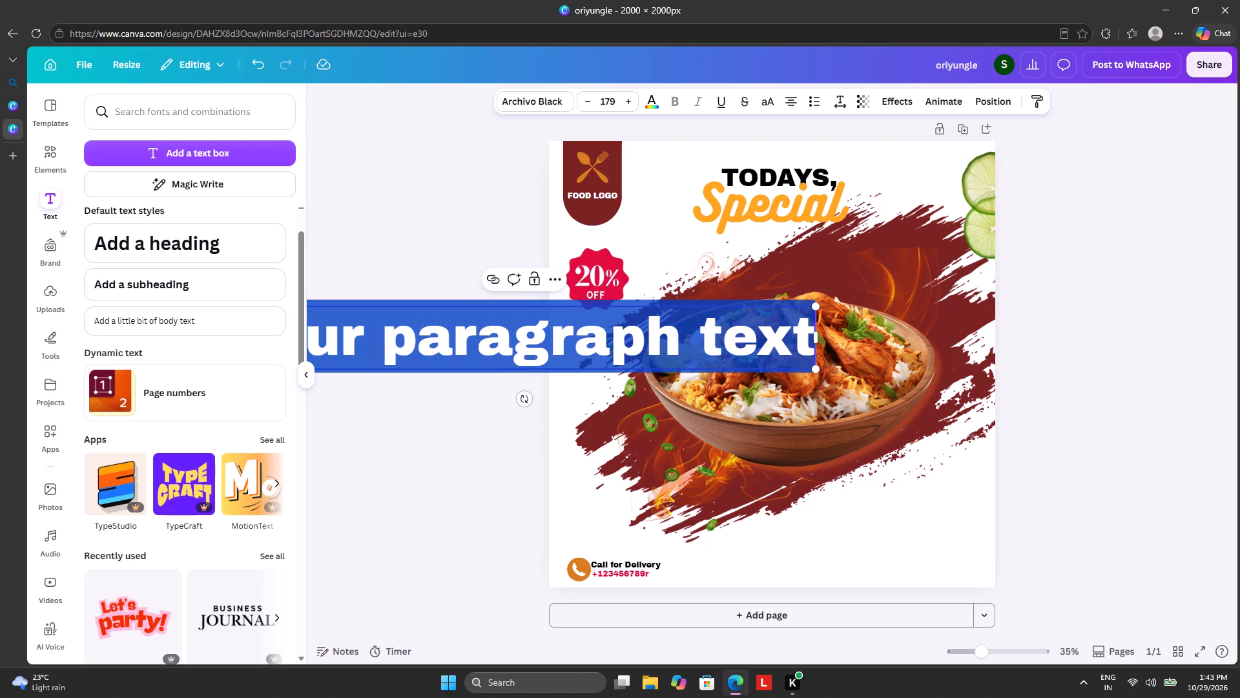
Replace the new text box's placeholder text with "FOLLOW US ON".
left_click(807, 330)
left_click(807, 330)
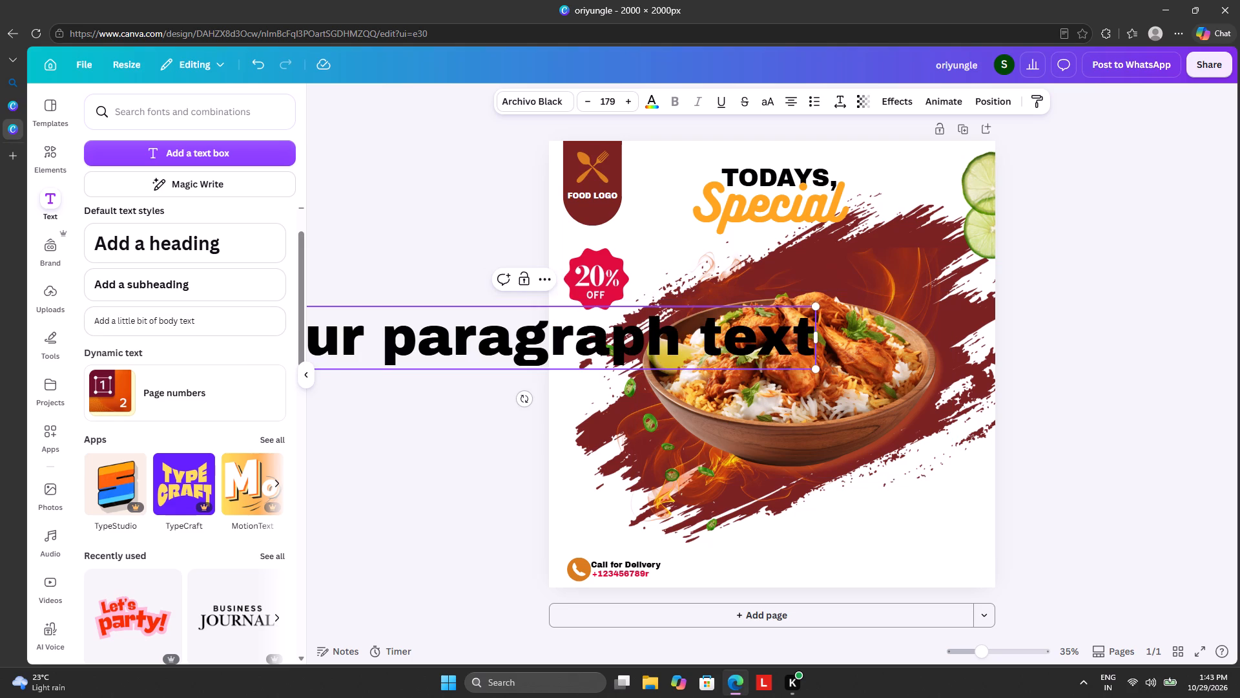
key("BackSpace")
key("BackSpace")
key("BackSpace")
key("BackSpace")
key("BackSpace")
key("BackSpace")
key("BackSpace")
key("BackSpace")
key("BackSpace")
key("BackSpace")
key("BackSpace")
key("BackSpace")
key("BackSpace")
key("BackSpace")
key("BackSpace")
key("BackSpace")
key("BackSpace")
key("BackSpace")
key("BackSpace")
key("BackSpace")
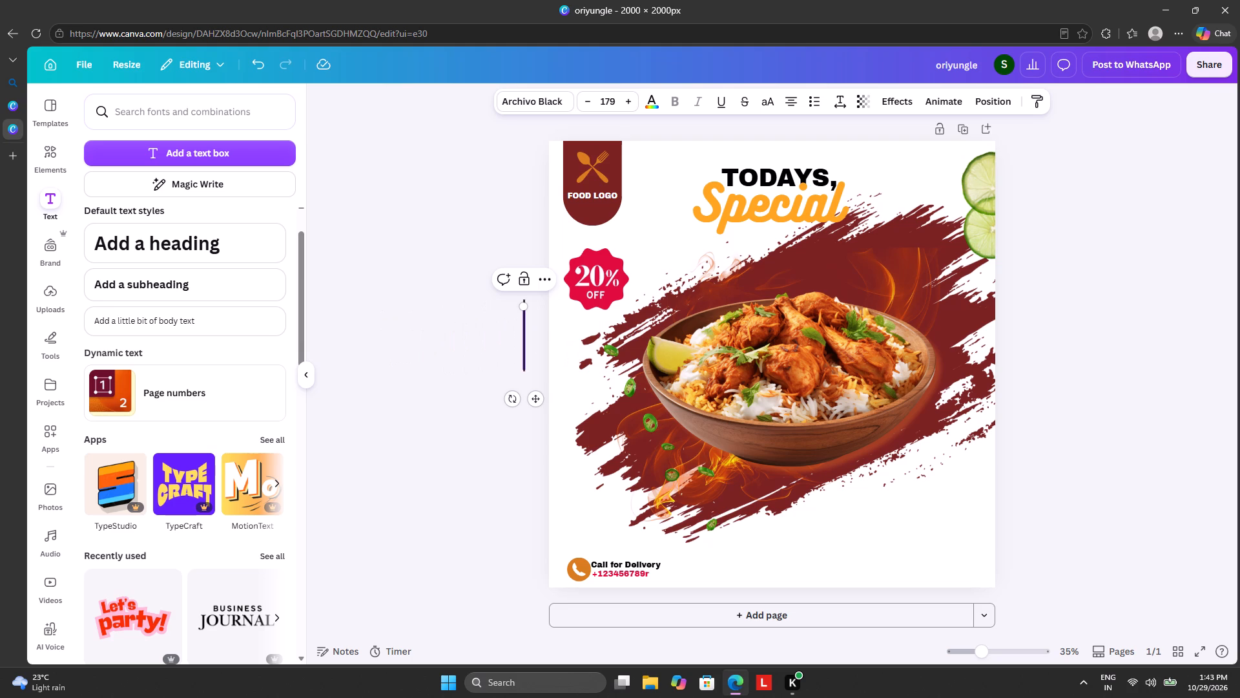
key("f")
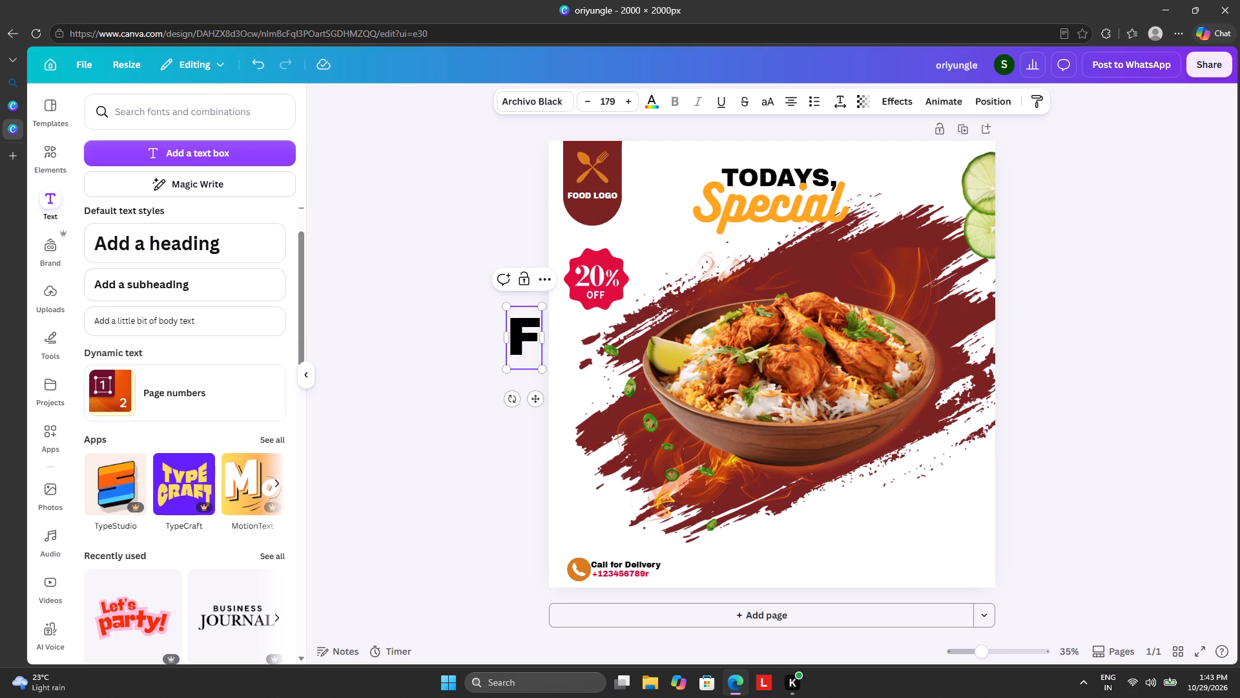
type("OLL")
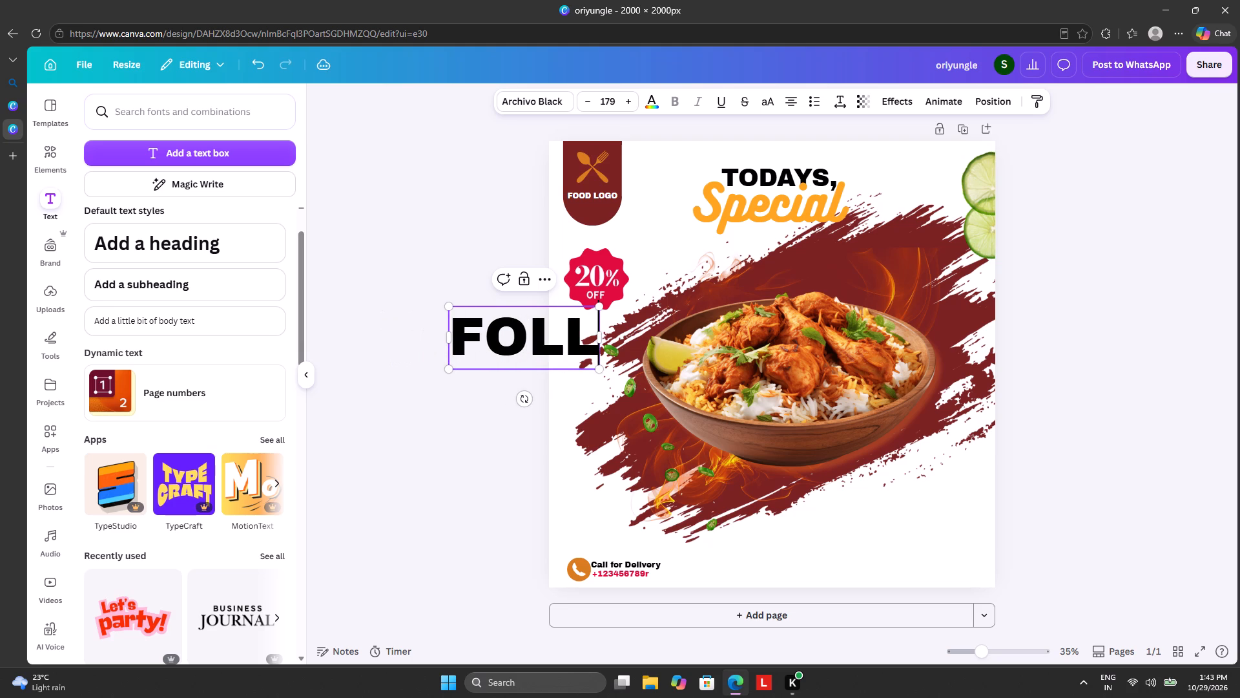
type("OW")
key("space")
type("US ON")
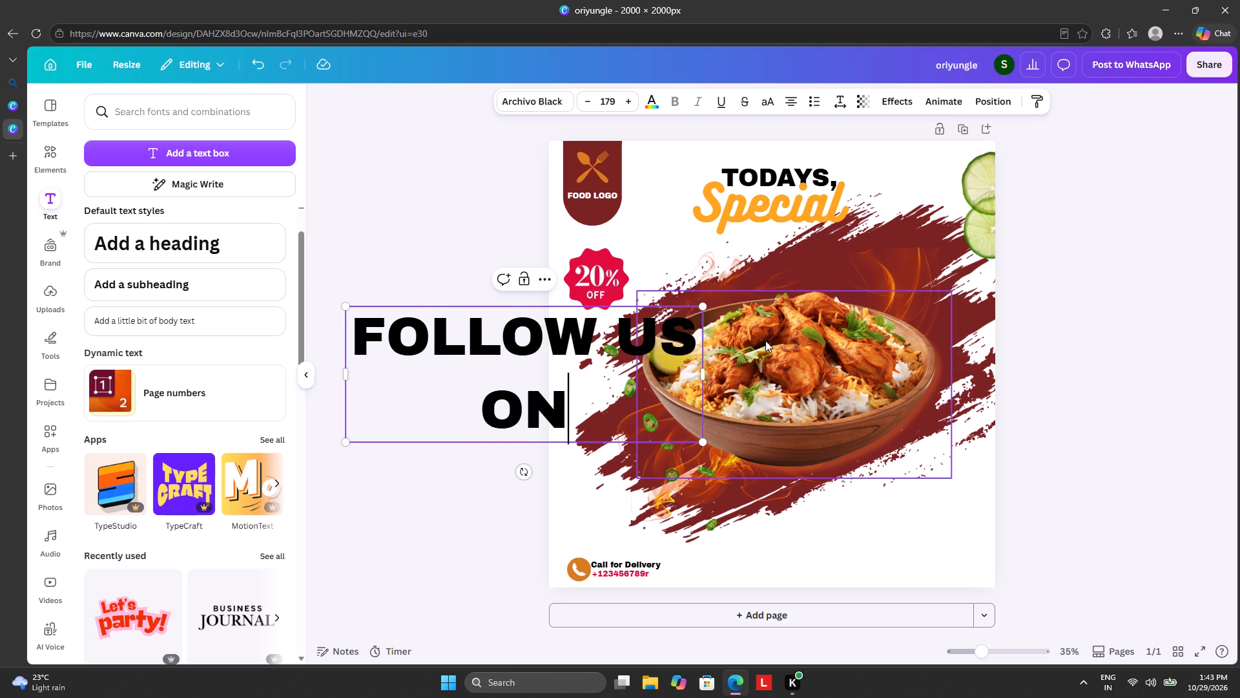
Widen the "FOLLOW US ON" text box so the wording fits on a single line.
left_click_drag(703, 374, 805, 328)
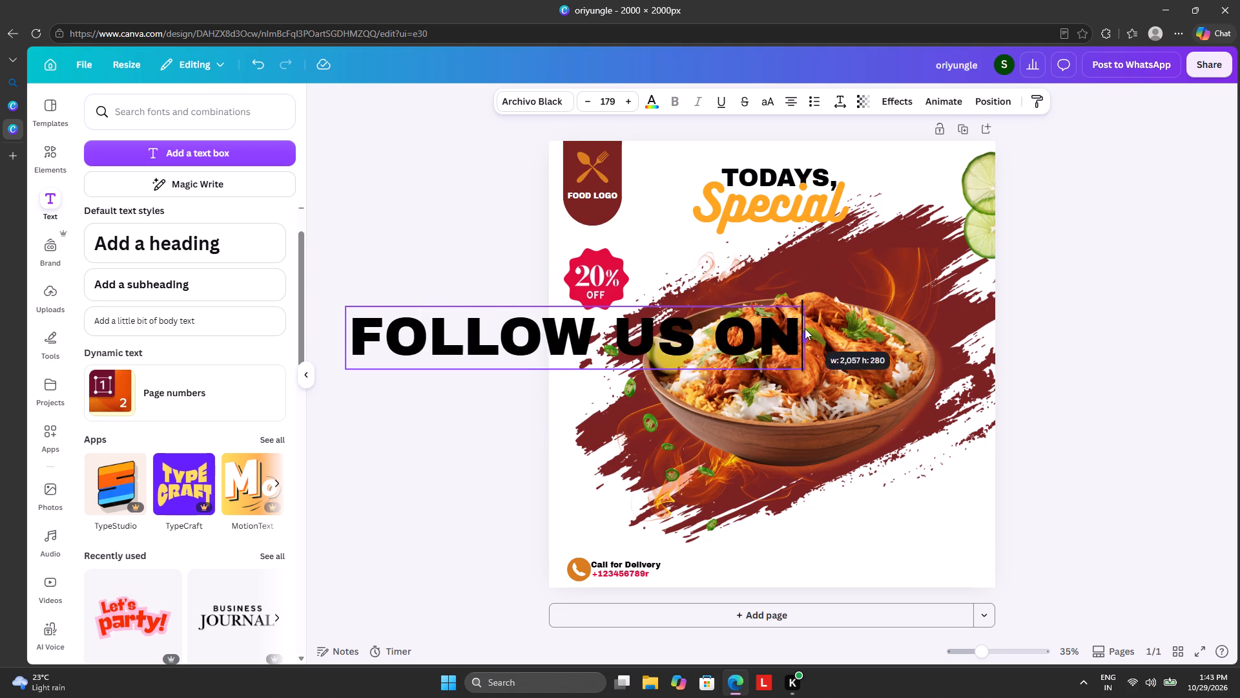
left_click_drag(805, 328, 821, 333)
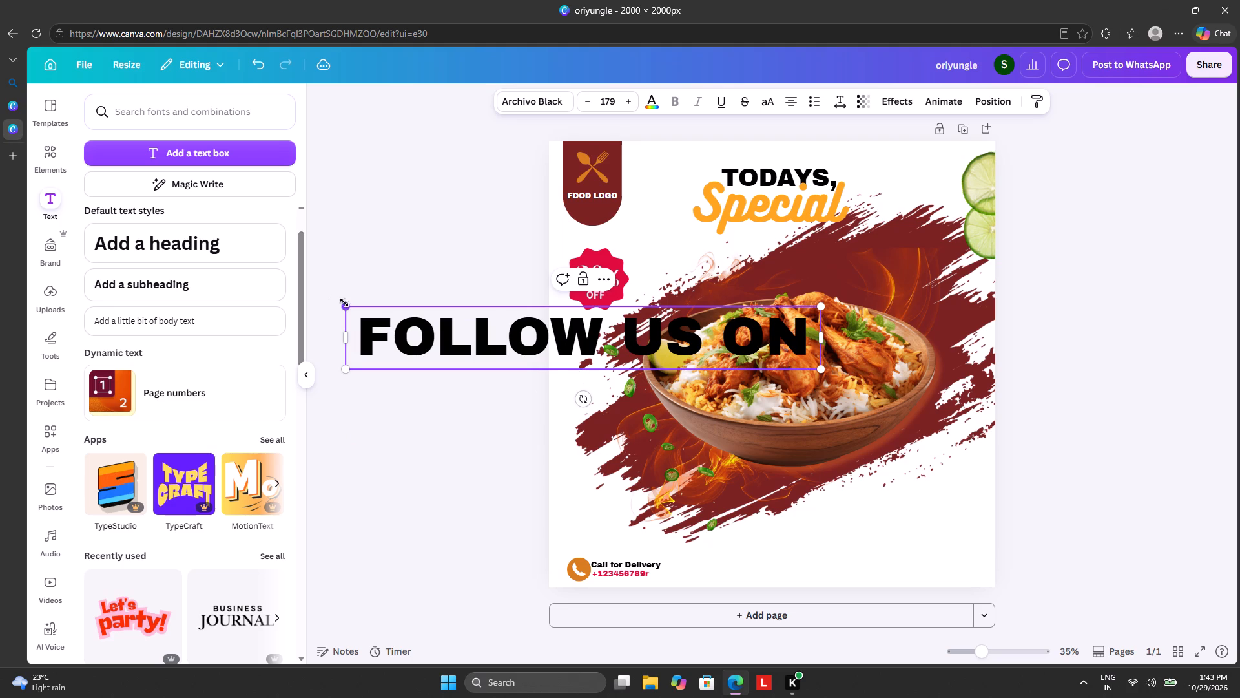
Scale the "FOLLOW US ON" text down to a font size of about 42.3.
left_click_drag(344, 302, 703, 338)
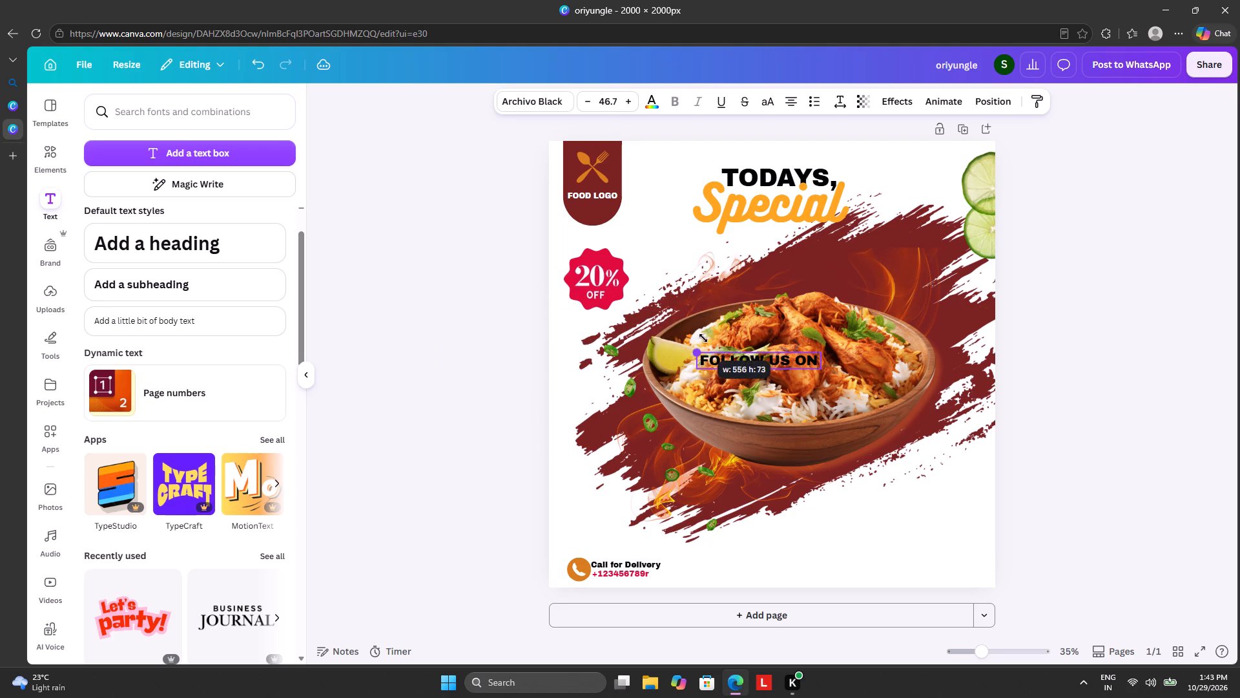
left_click_drag(703, 338, 708, 338)
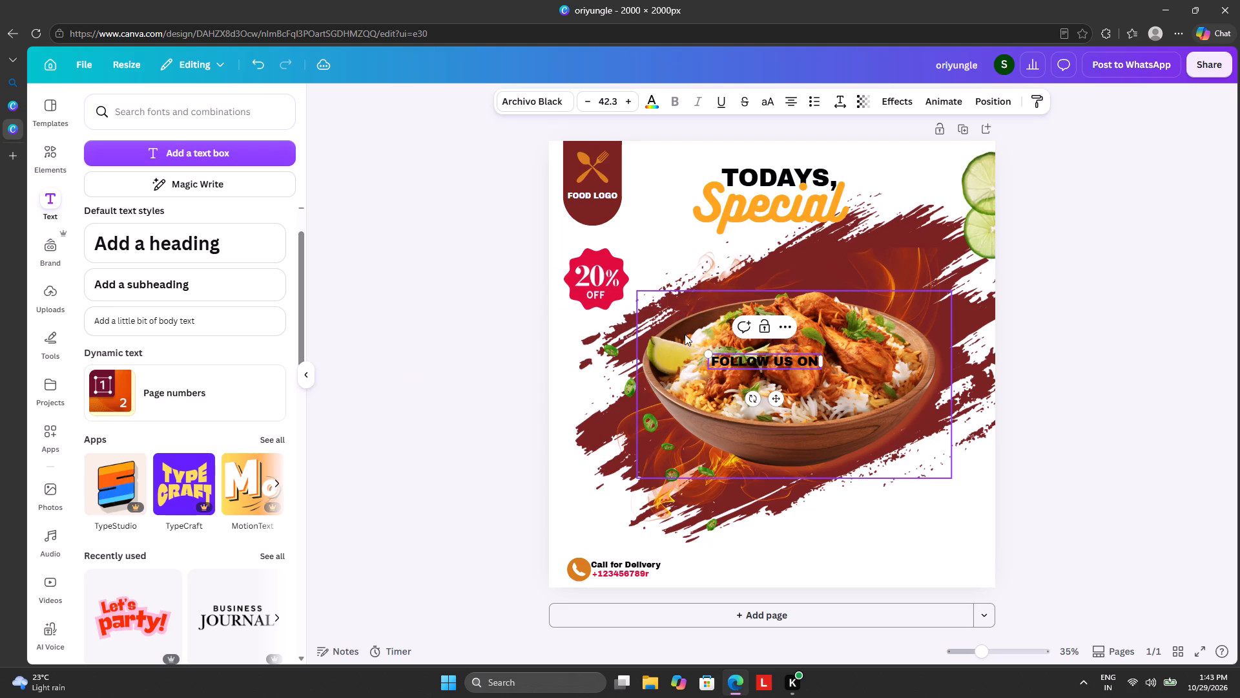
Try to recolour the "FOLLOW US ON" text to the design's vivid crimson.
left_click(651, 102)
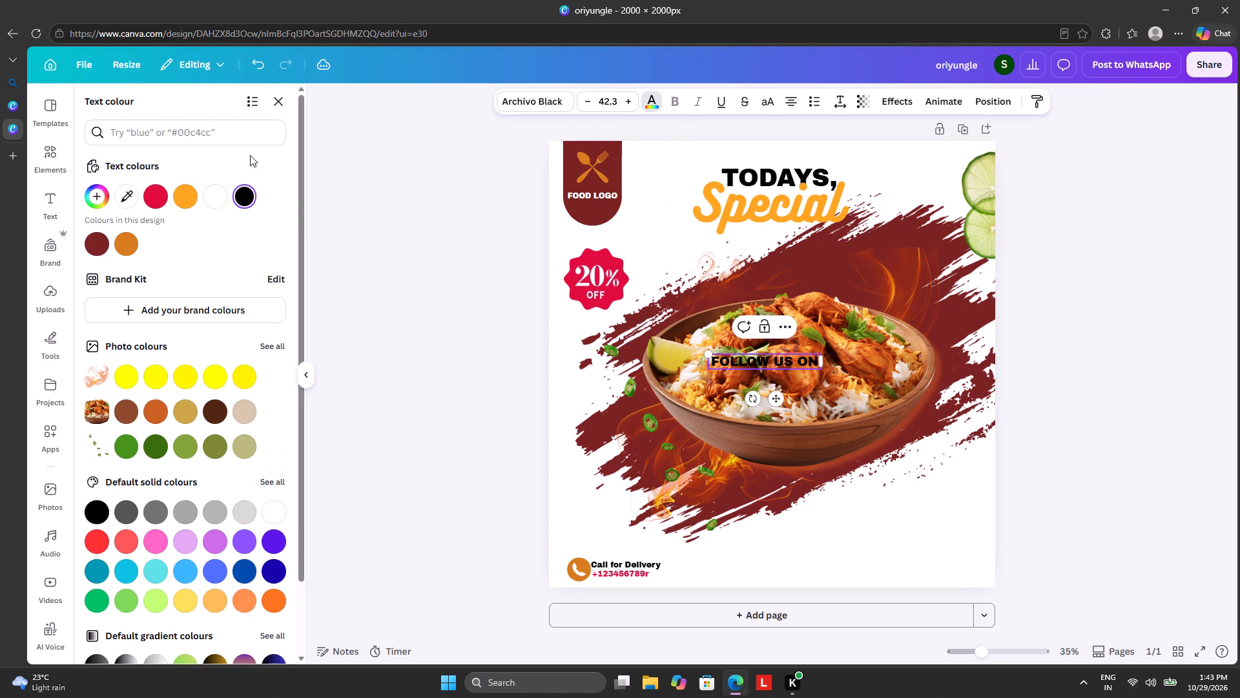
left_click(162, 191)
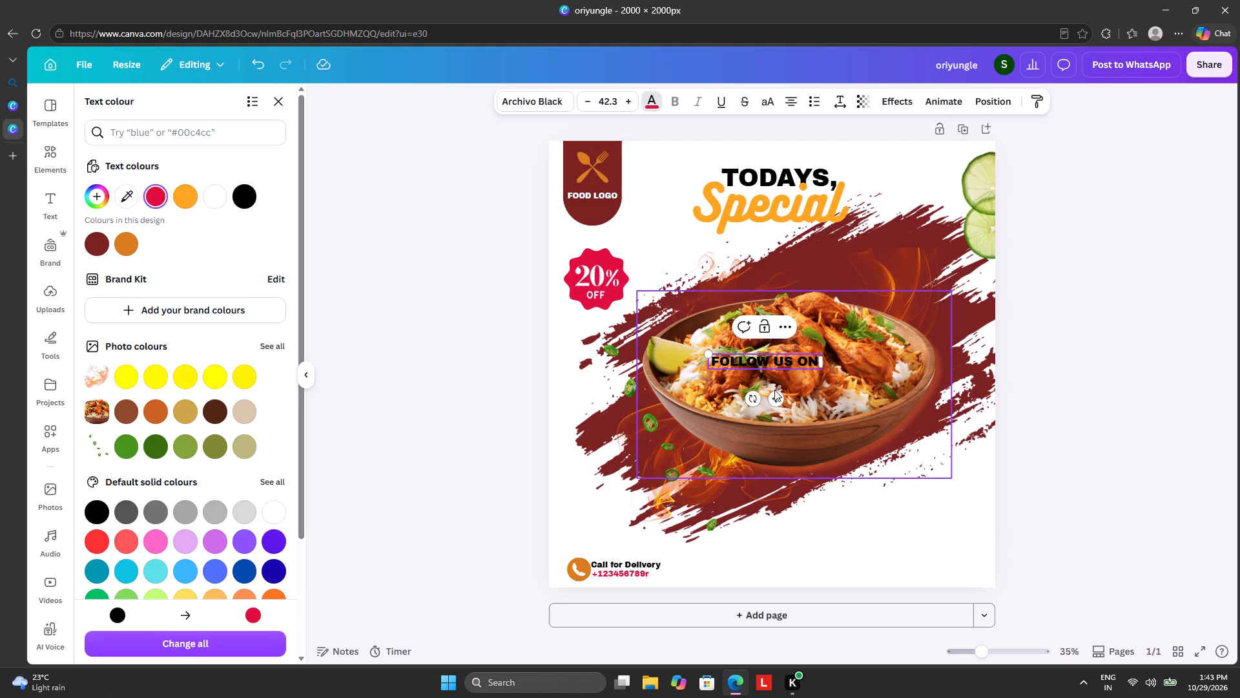
Move the "FOLLOW US ON" text to the bottom of the design, just beyond the delivery phone contact.
left_click_drag(774, 392, 787, 582)
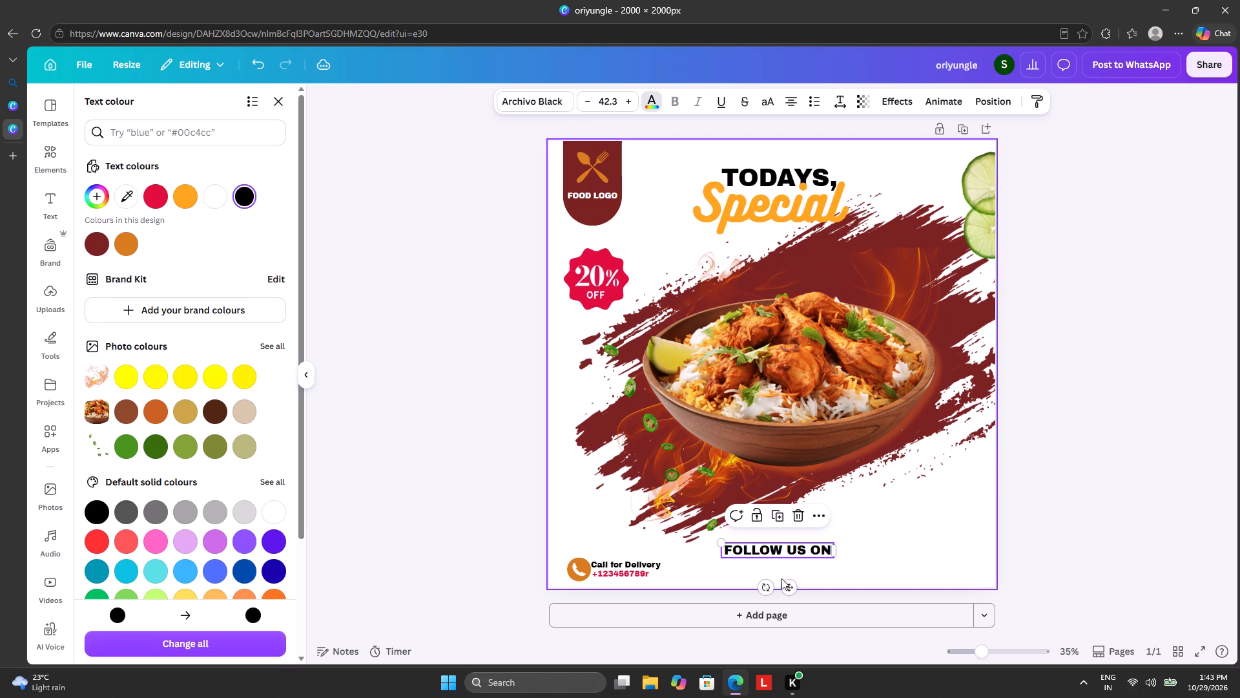
Recolour the whole "FOLLOW US ON" wording to the design's vivid crimson #e10d3d.
left_click(764, 544)
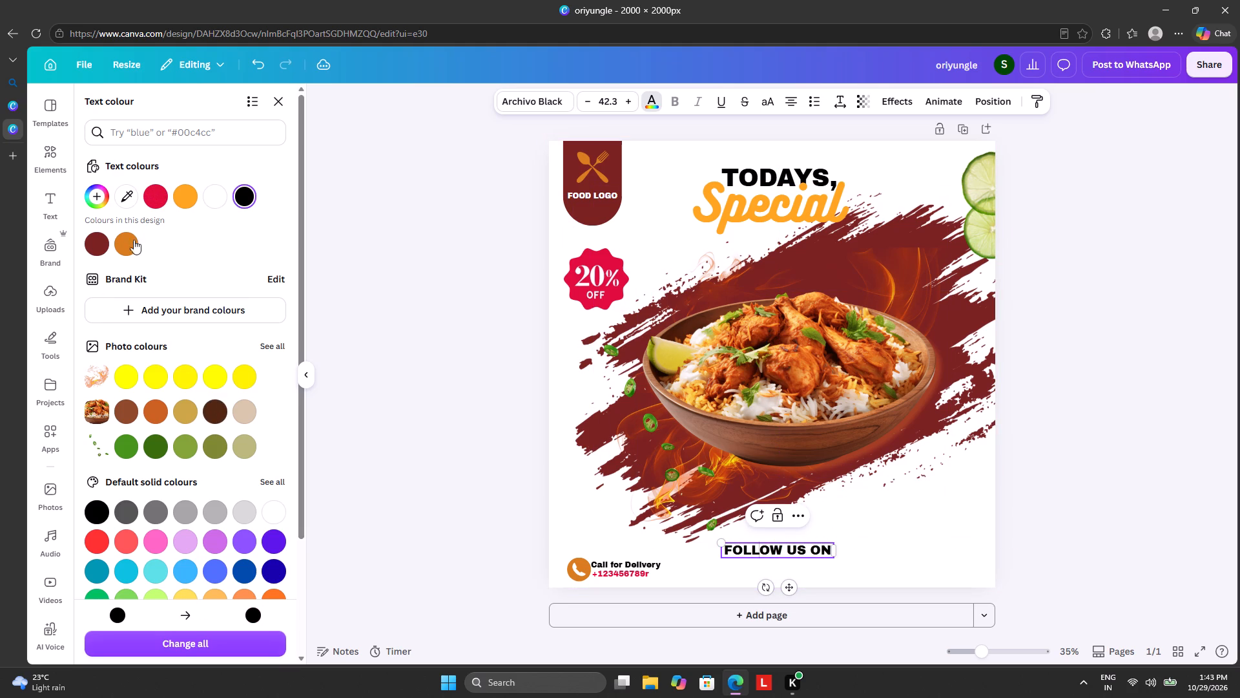
left_click(153, 199)
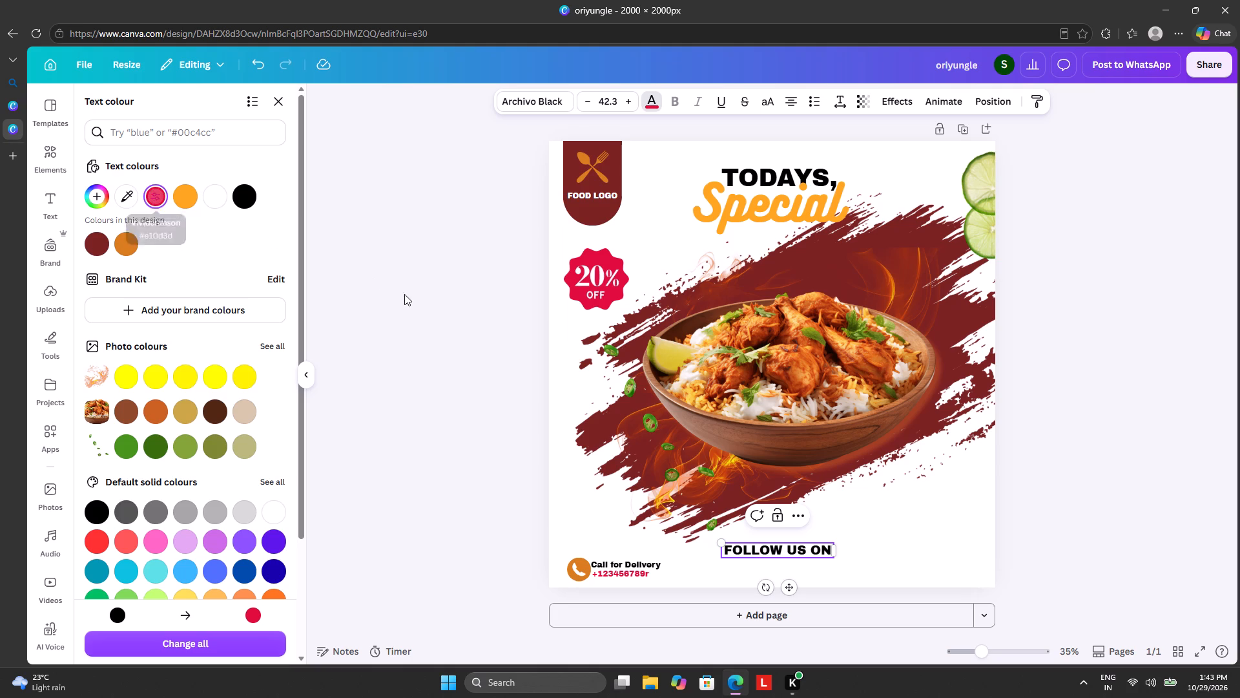
left_click(743, 542)
left_click(743, 548)
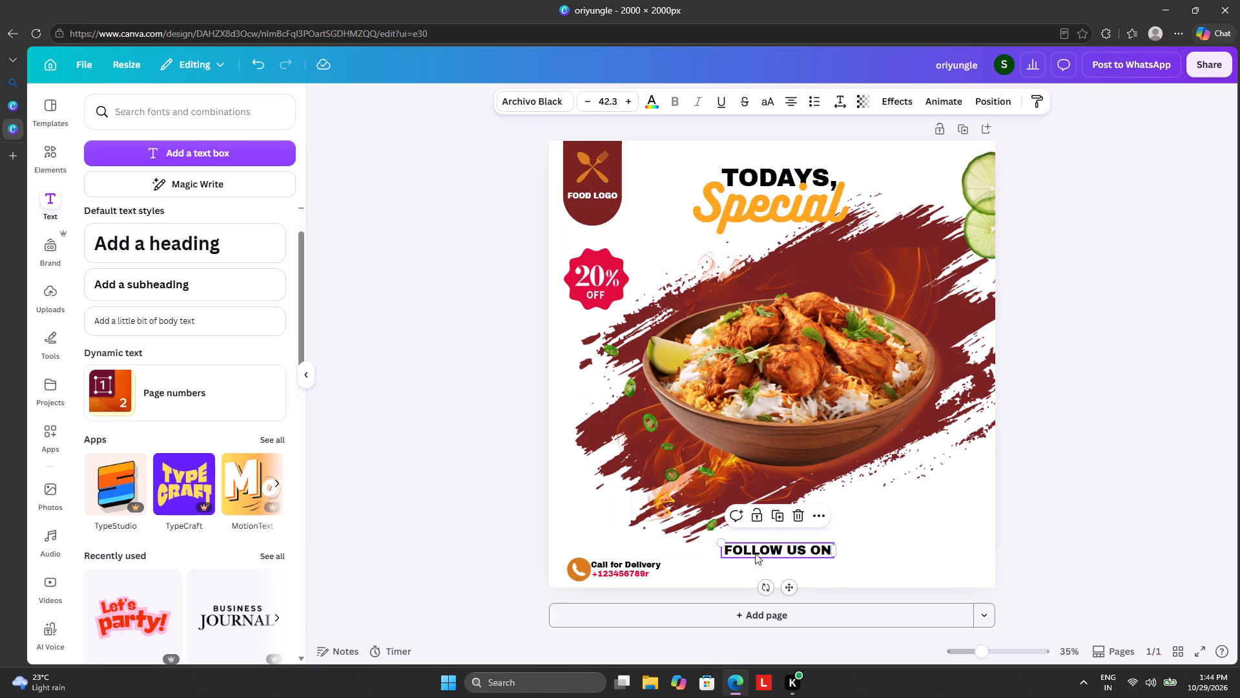
left_click(755, 553)
left_click(755, 553)
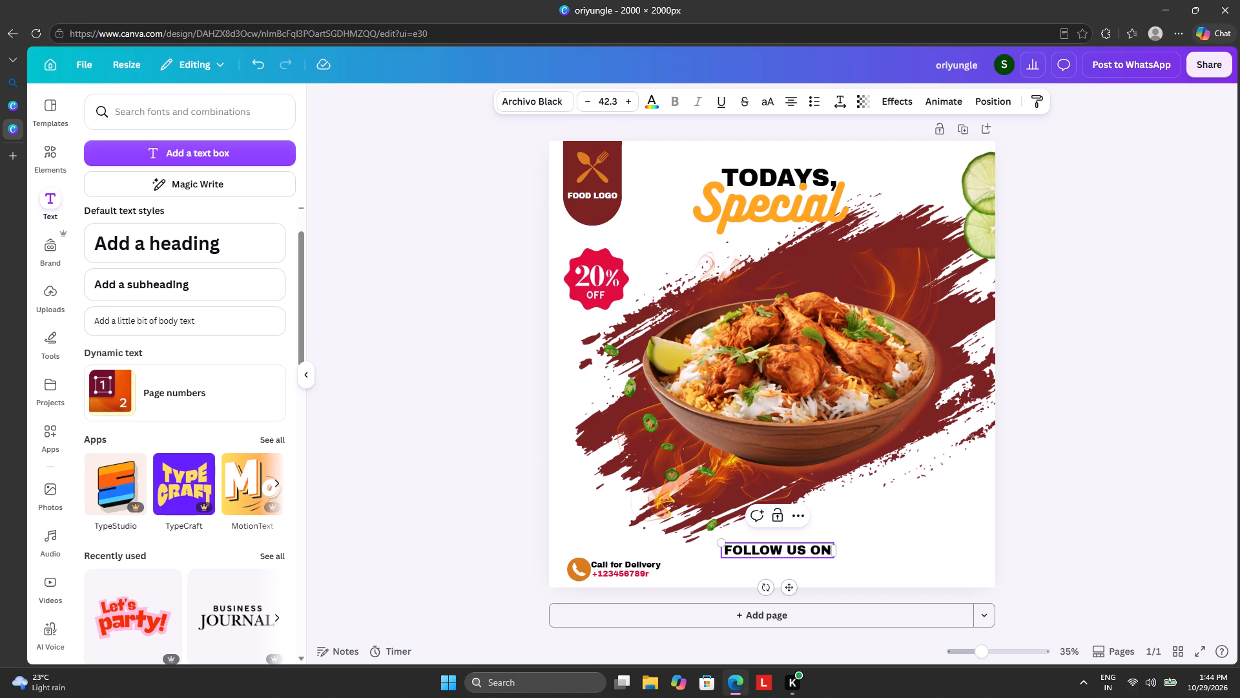
left_click_drag(831, 550, 719, 553)
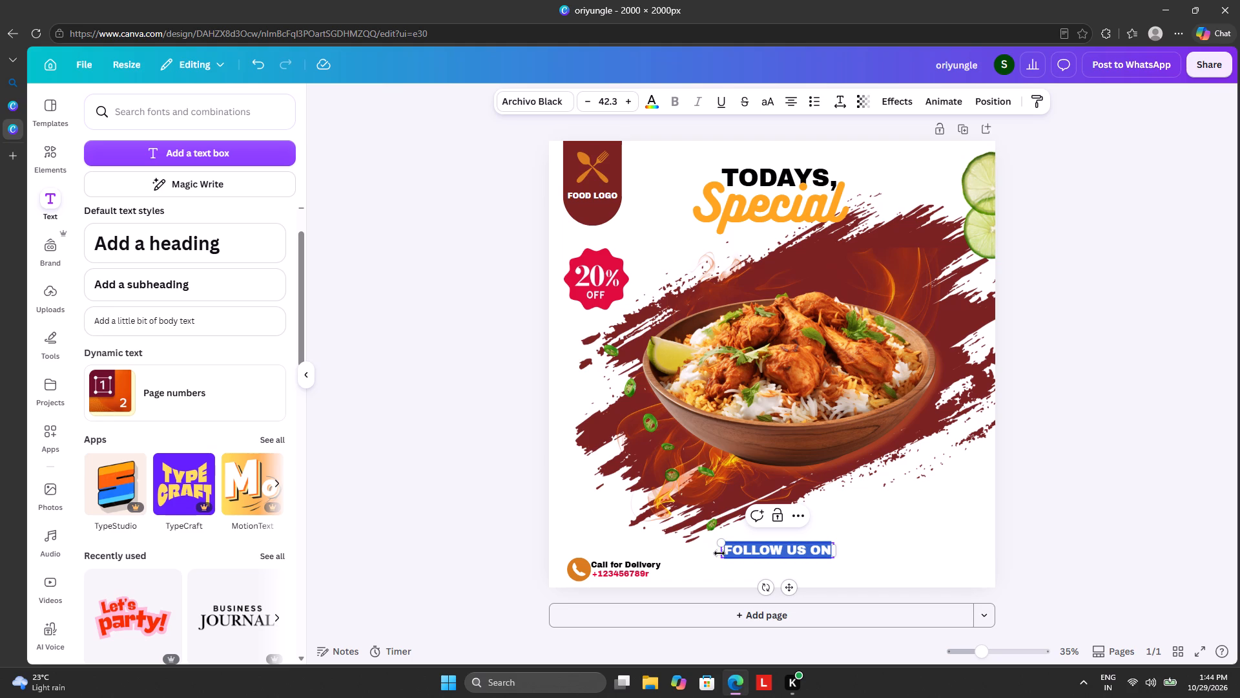
left_click_drag(719, 553, 716, 553)
left_click(650, 99)
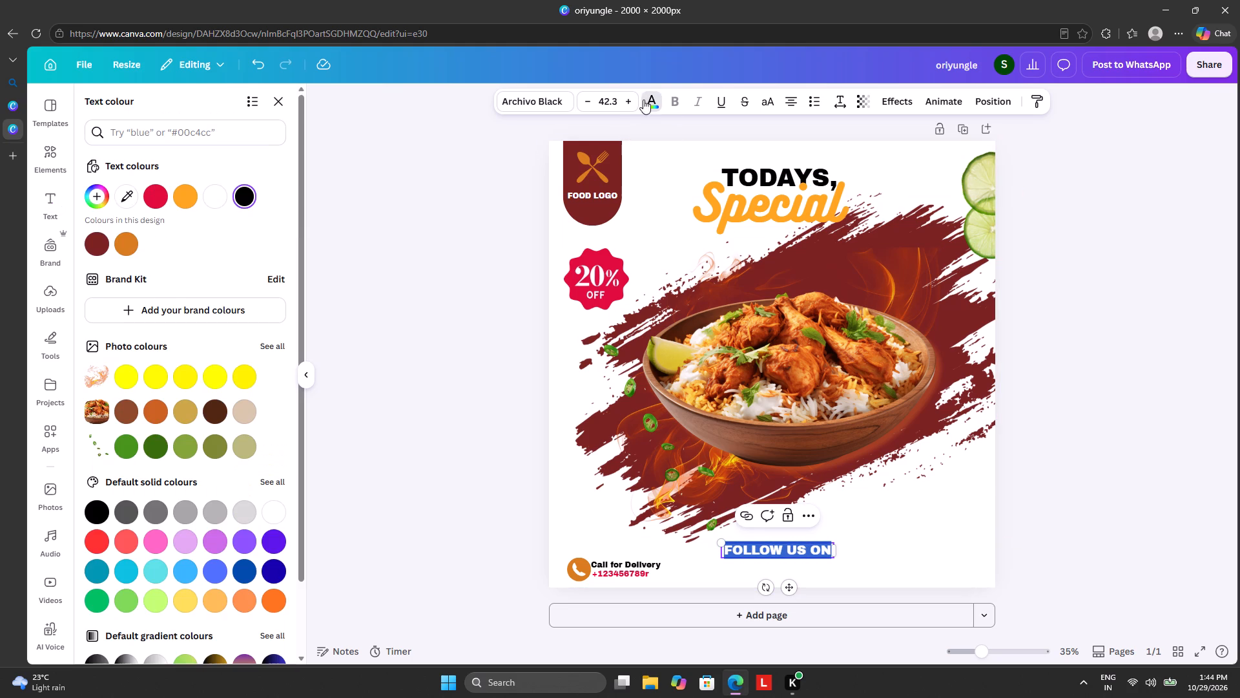
left_click(147, 198)
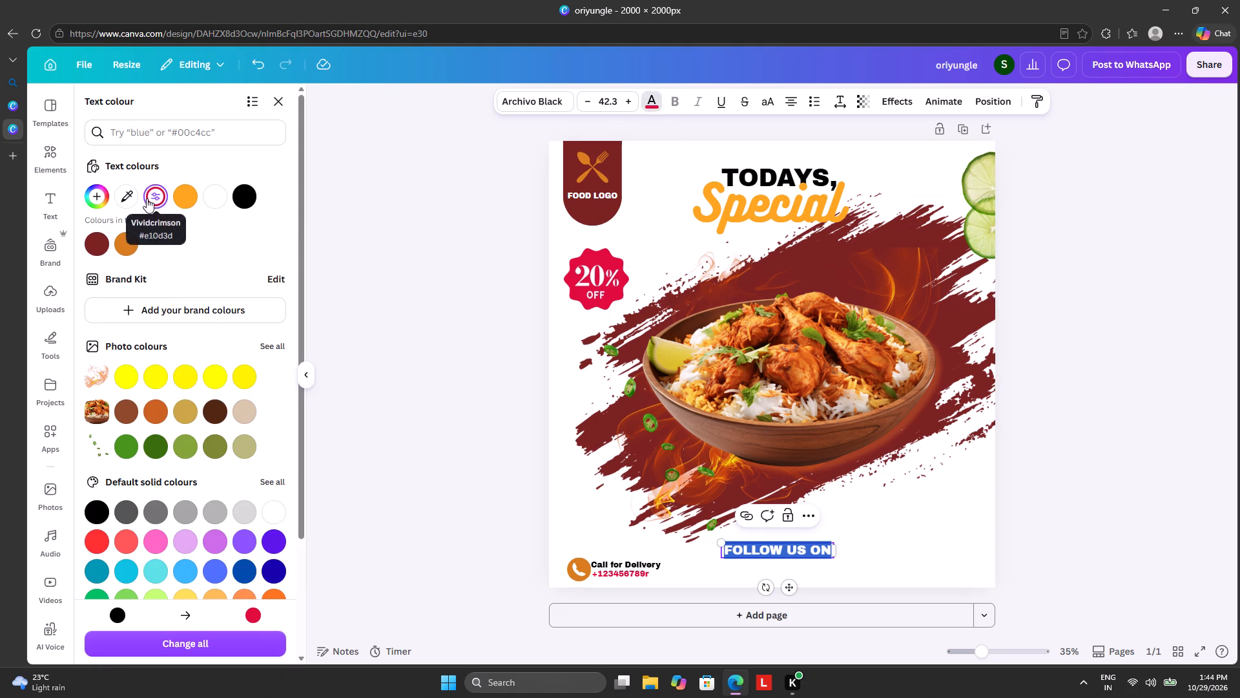
left_click(391, 252)
left_click(391, 252)
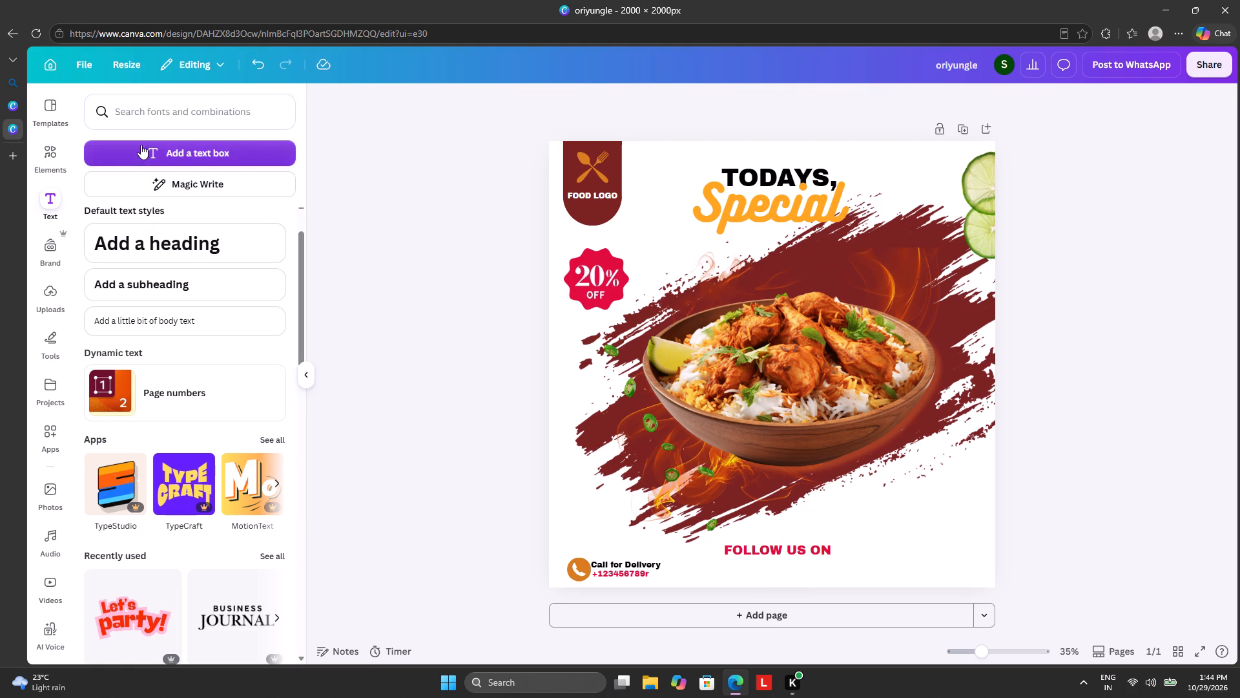
Search the design elements for "instagram" and show all the matching graphics.
left_click(50, 157)
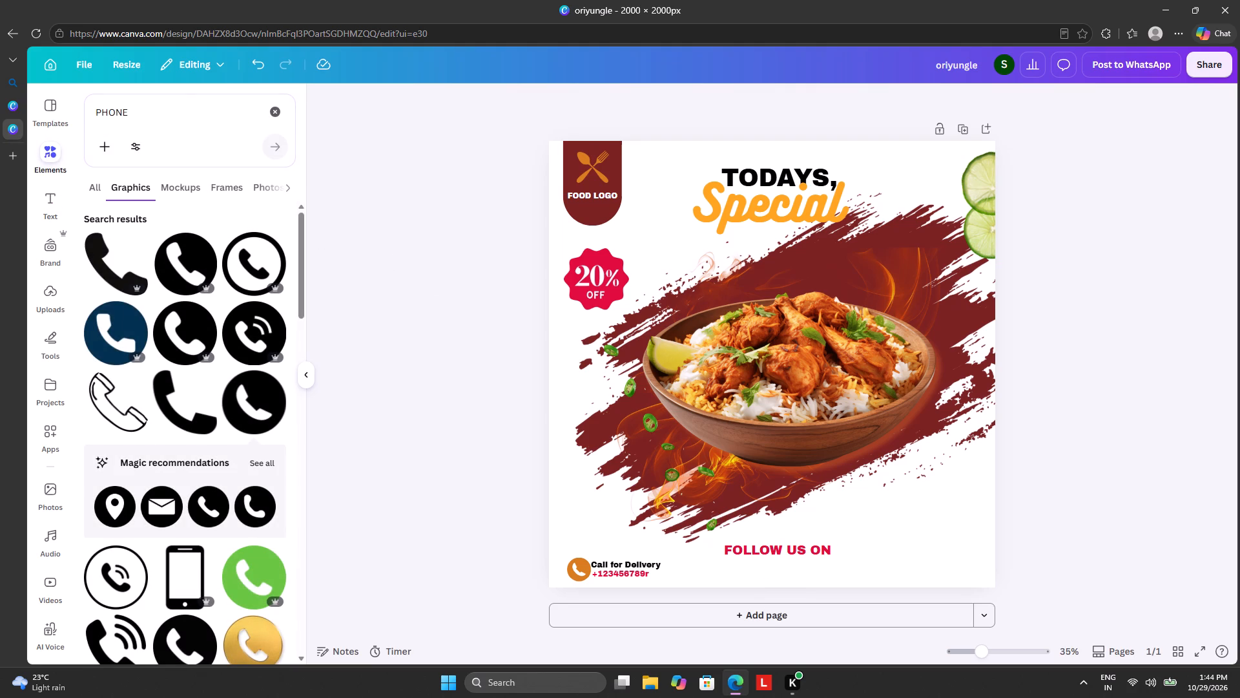
left_click(277, 112)
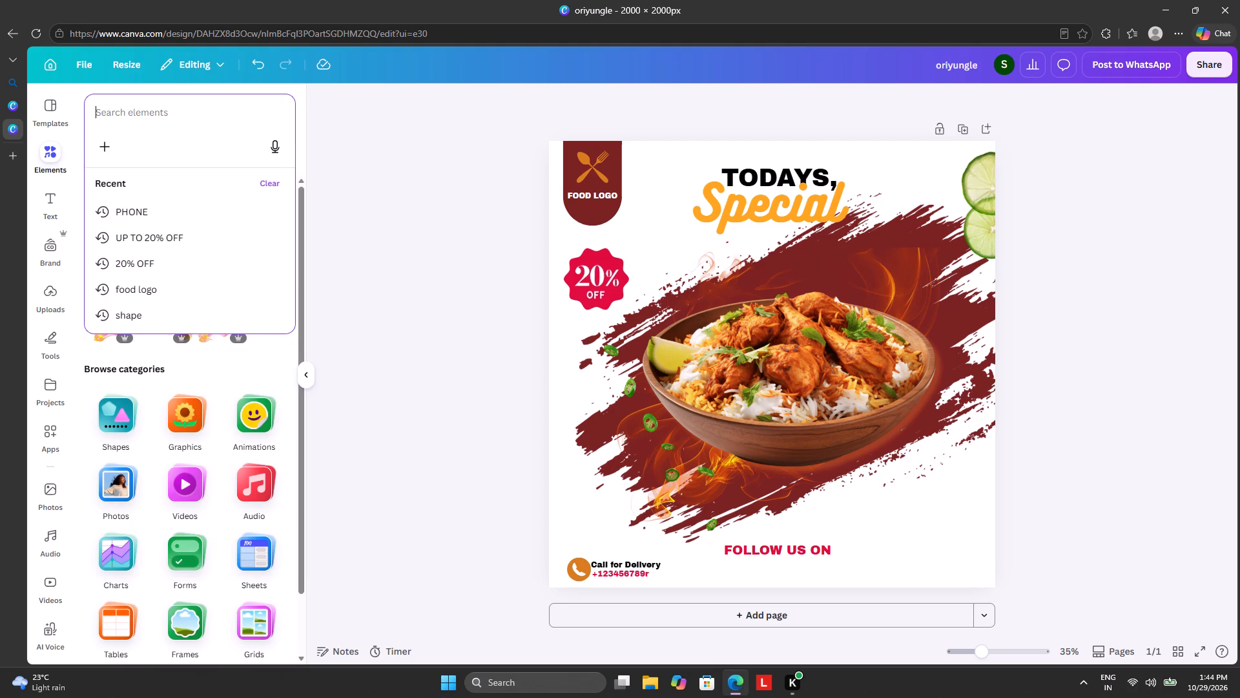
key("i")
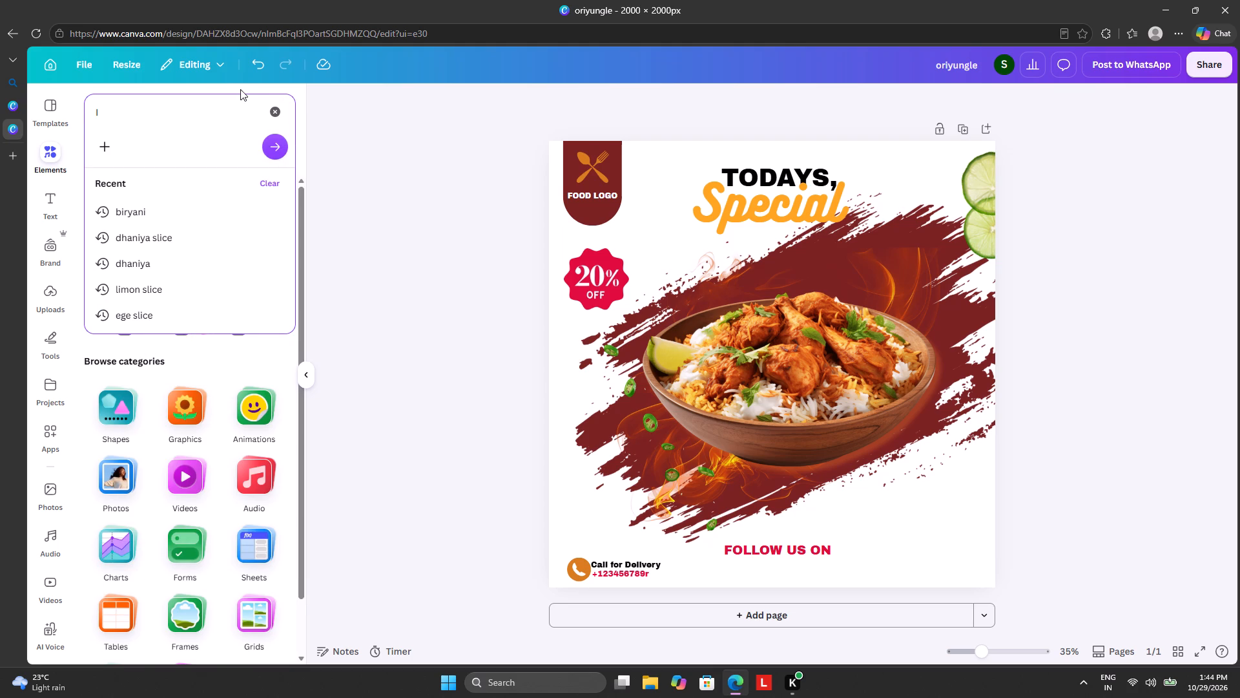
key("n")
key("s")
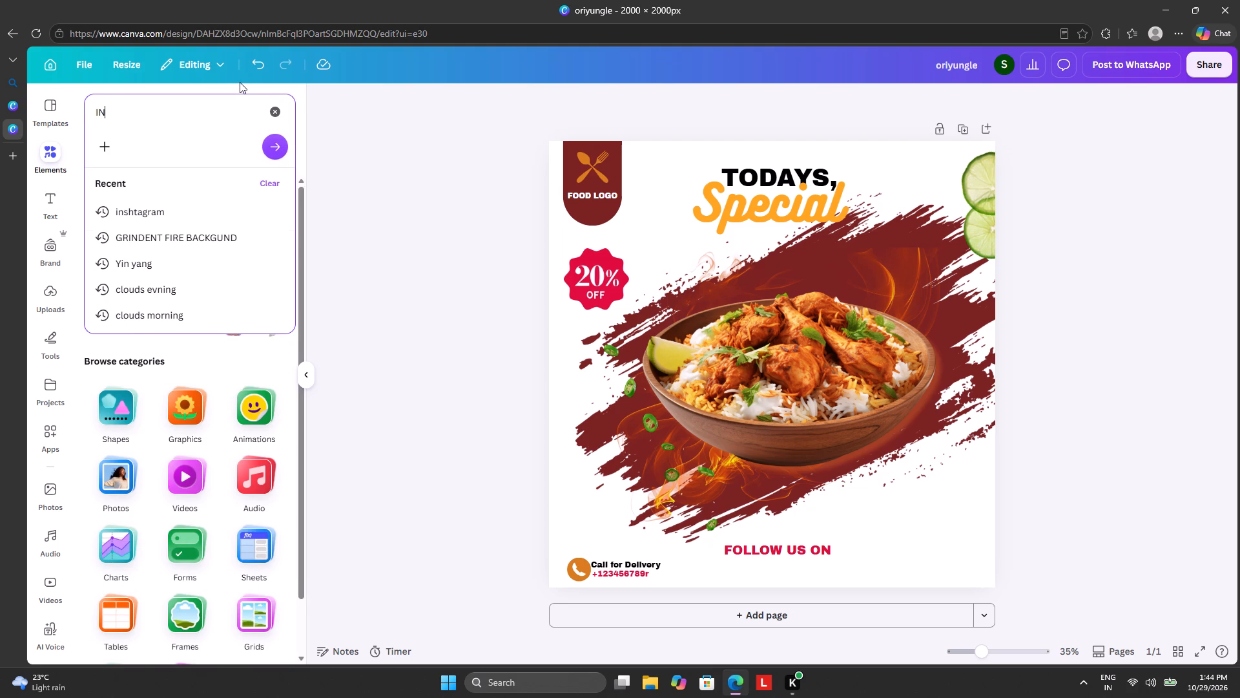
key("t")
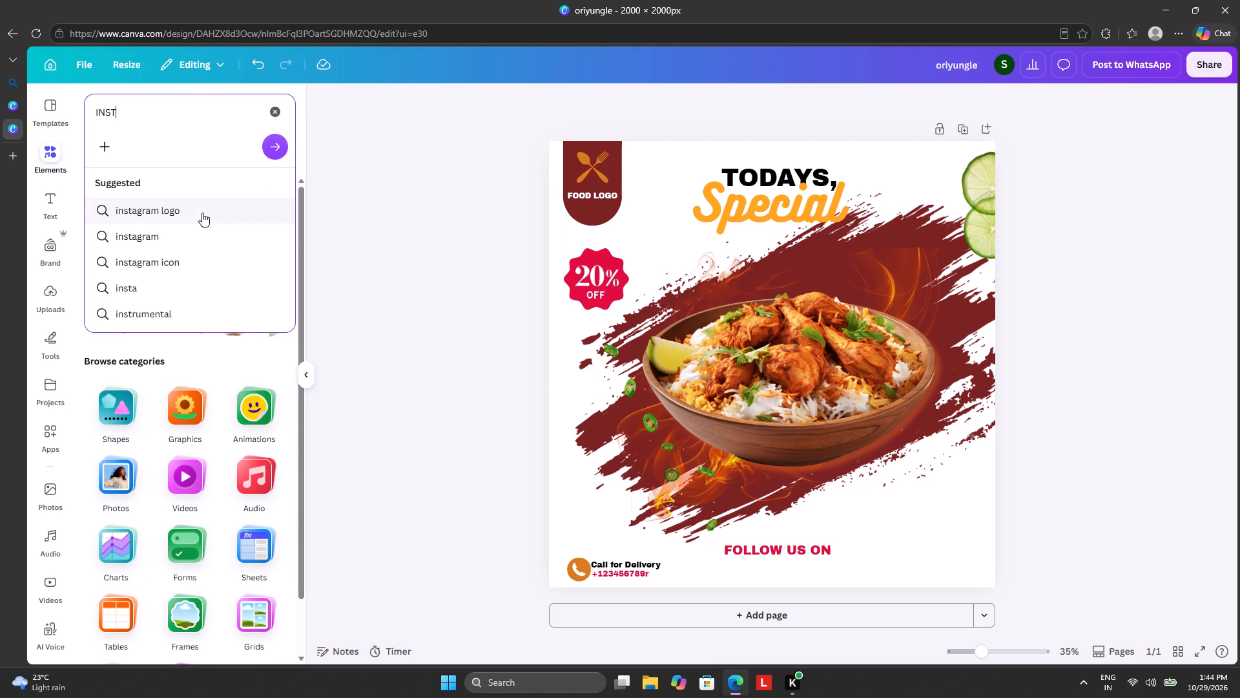
left_click(200, 233)
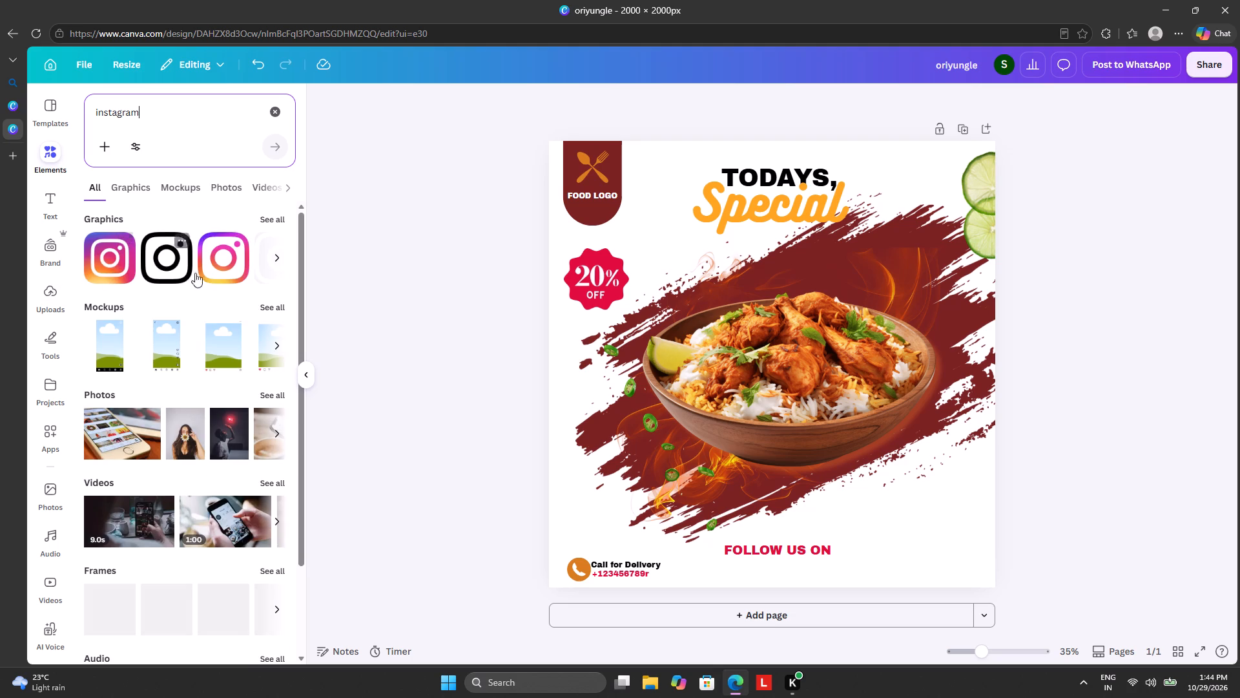
left_click(268, 214)
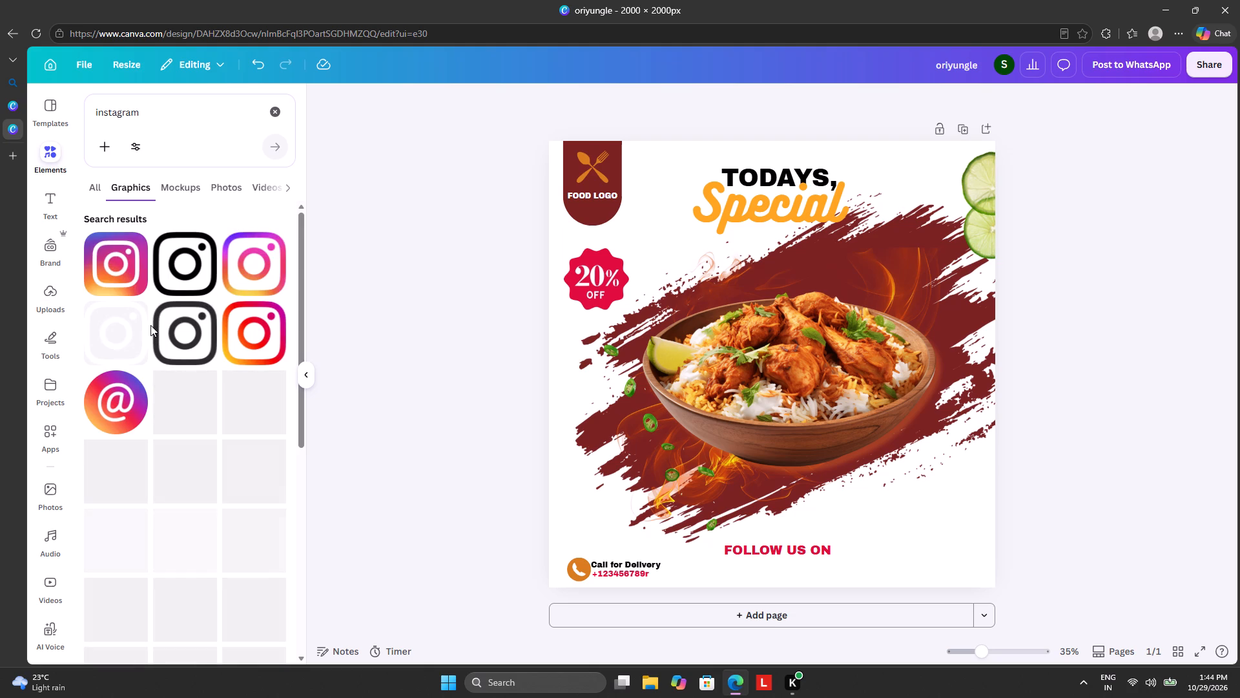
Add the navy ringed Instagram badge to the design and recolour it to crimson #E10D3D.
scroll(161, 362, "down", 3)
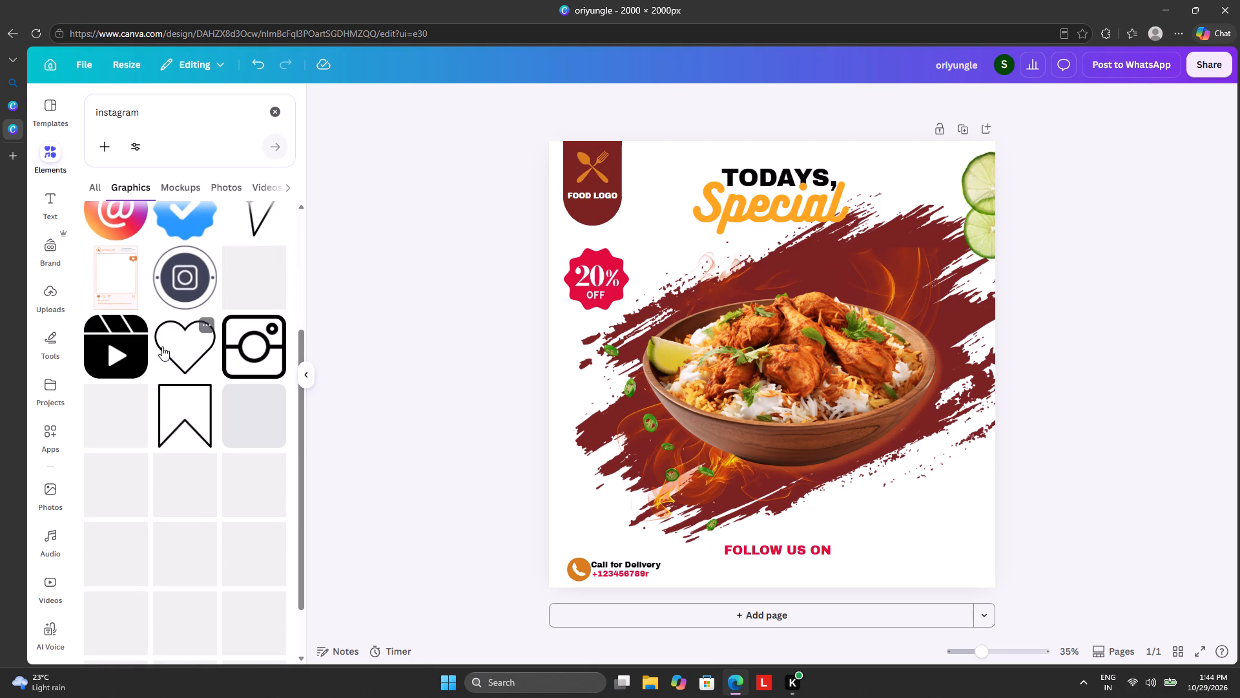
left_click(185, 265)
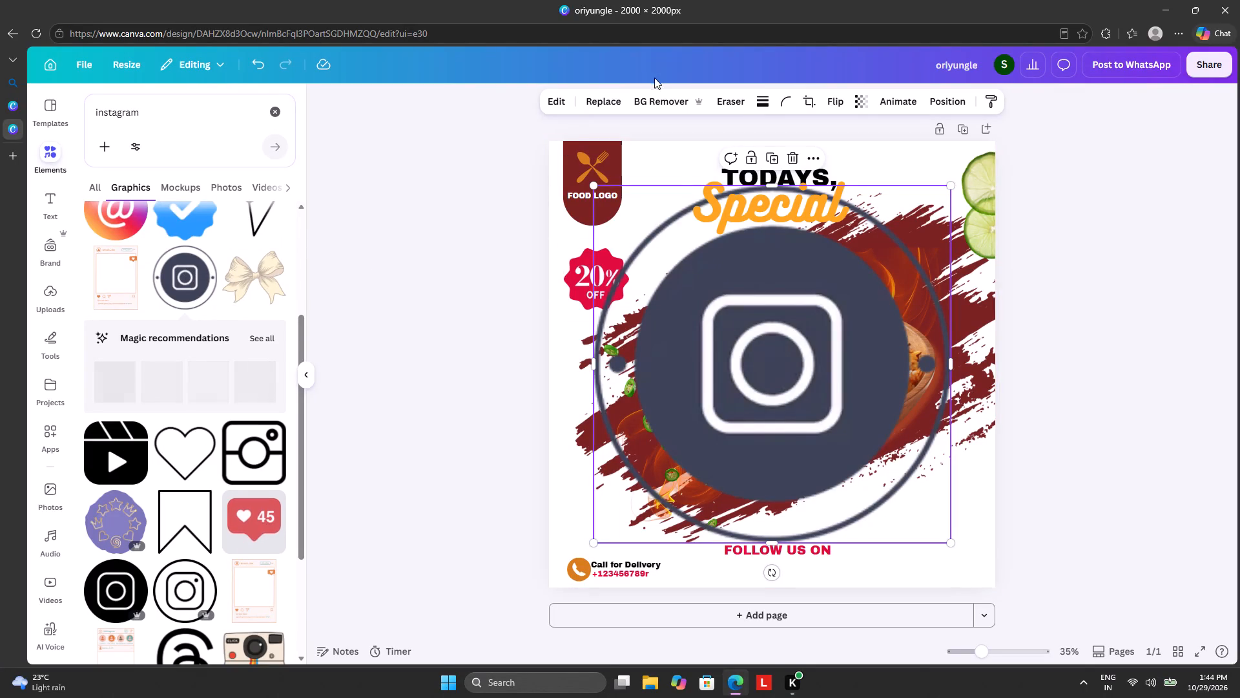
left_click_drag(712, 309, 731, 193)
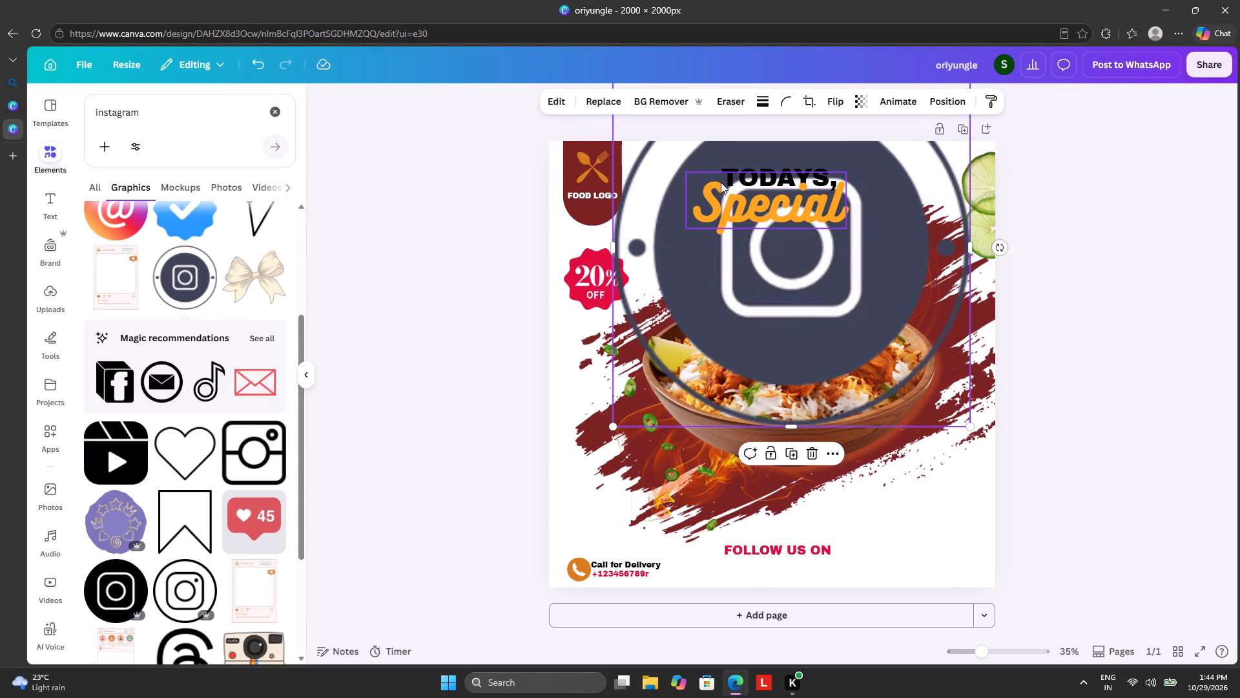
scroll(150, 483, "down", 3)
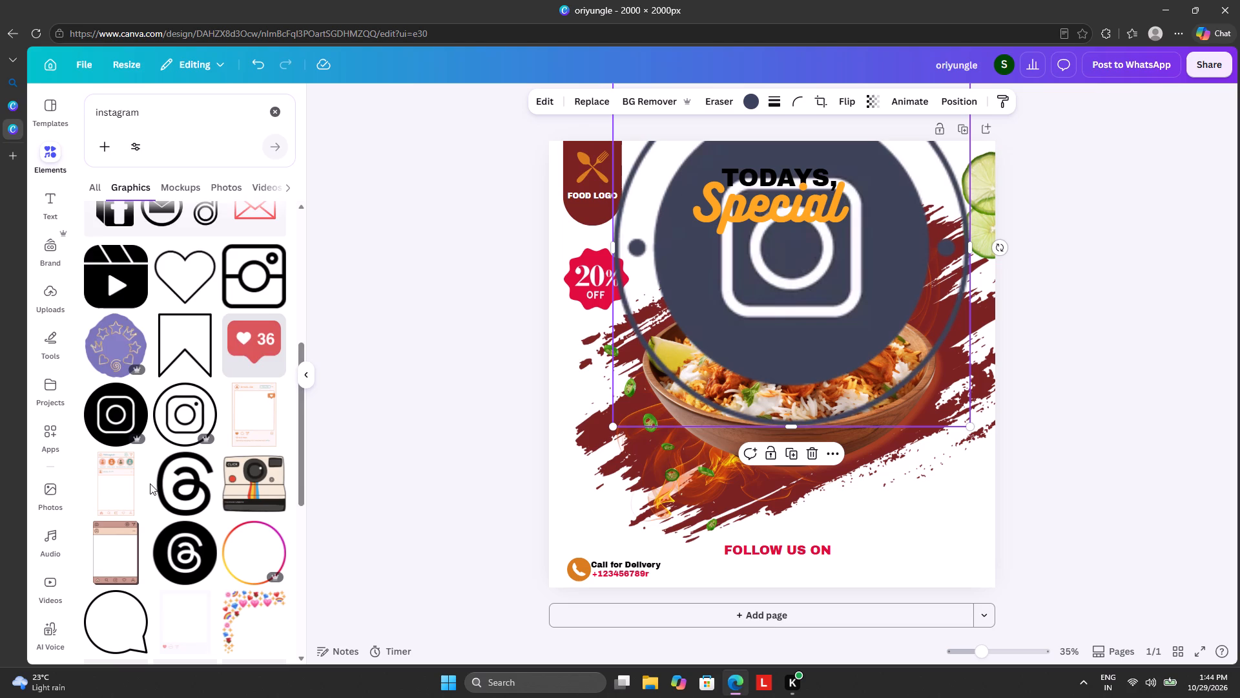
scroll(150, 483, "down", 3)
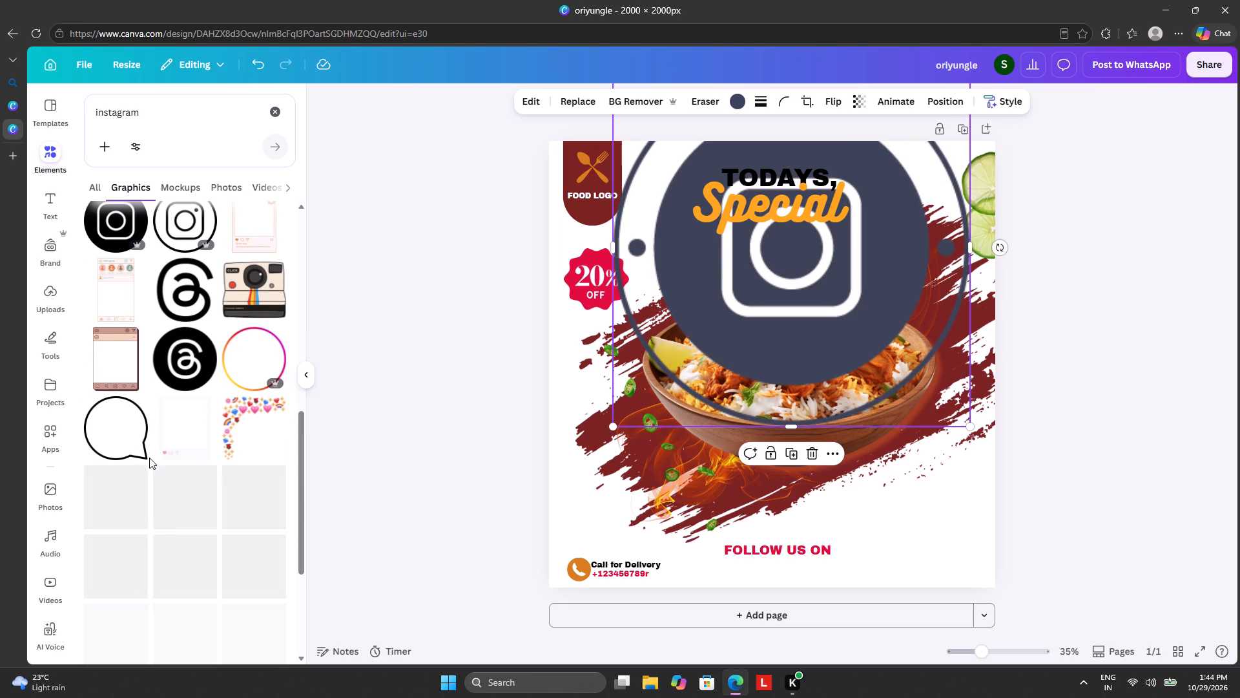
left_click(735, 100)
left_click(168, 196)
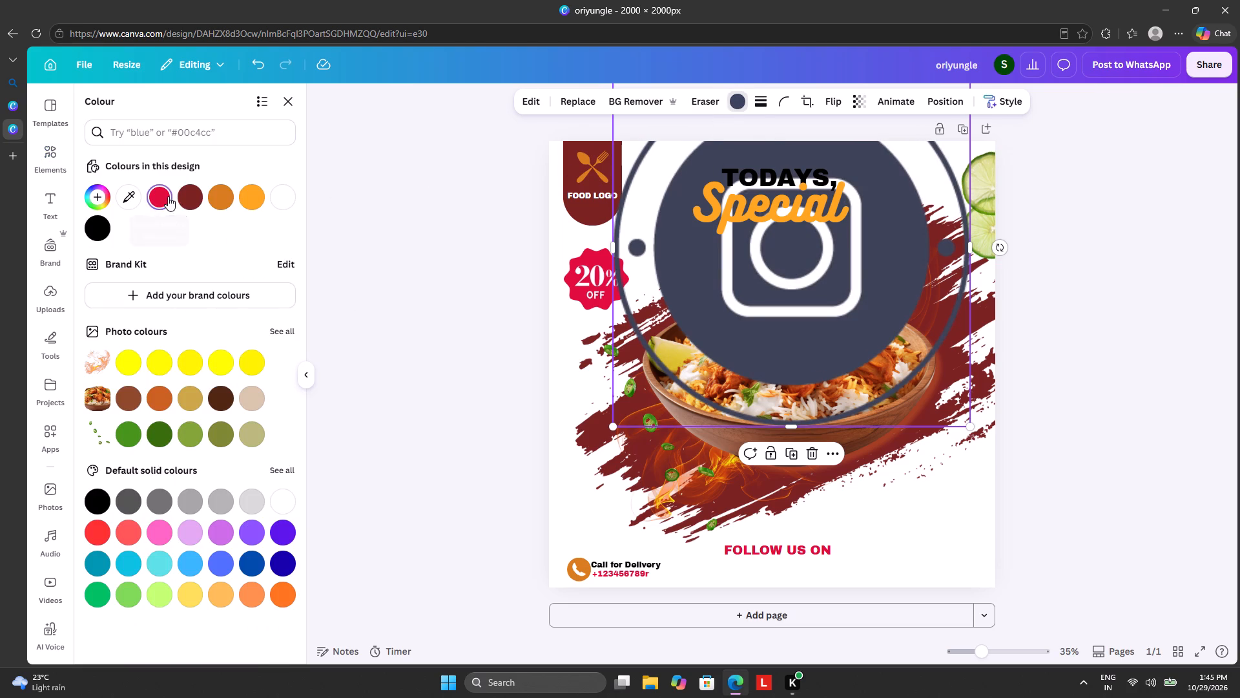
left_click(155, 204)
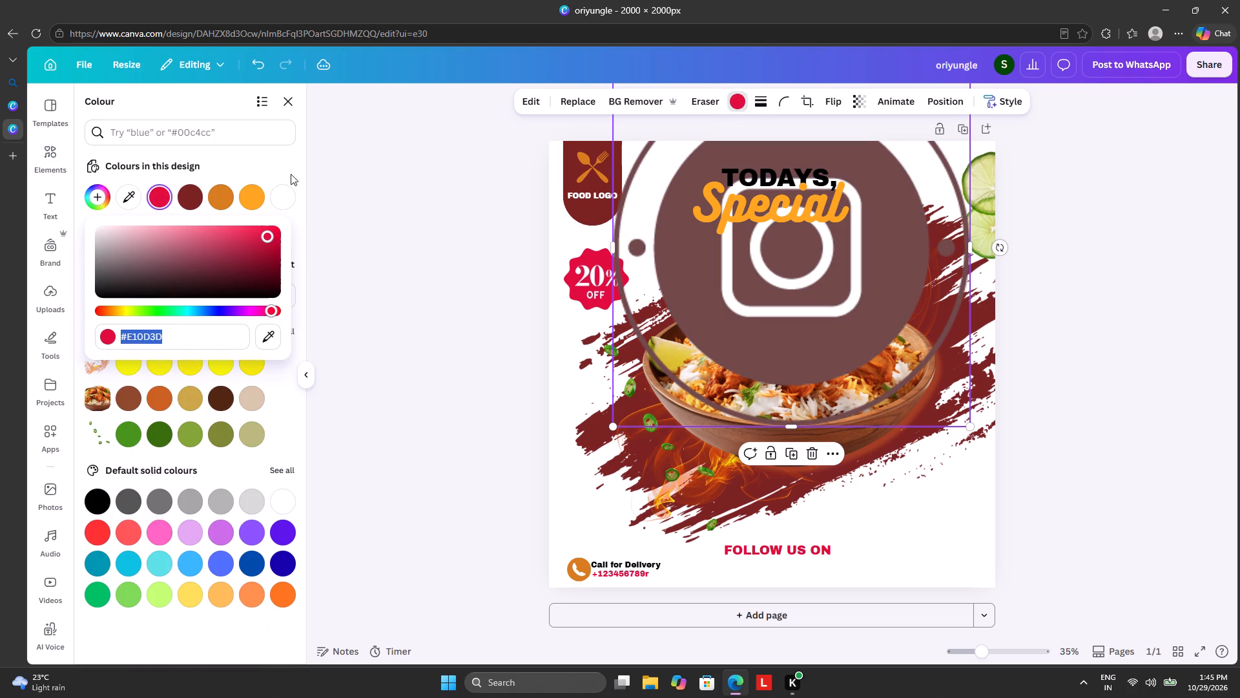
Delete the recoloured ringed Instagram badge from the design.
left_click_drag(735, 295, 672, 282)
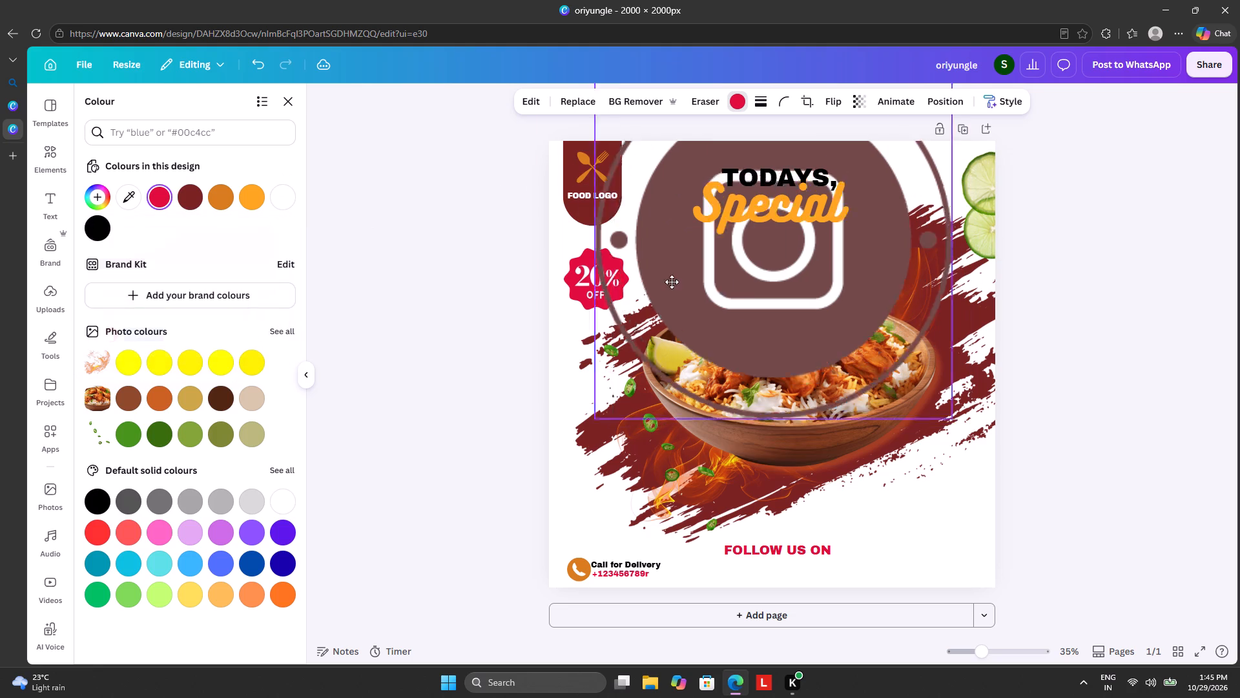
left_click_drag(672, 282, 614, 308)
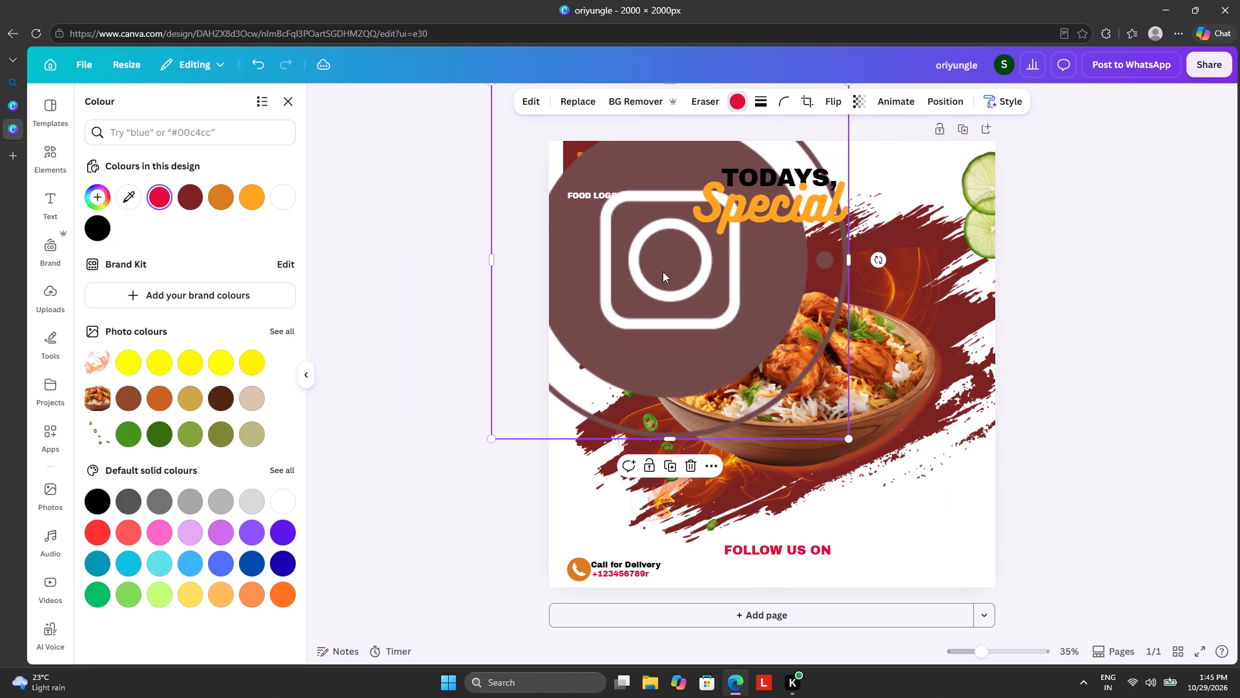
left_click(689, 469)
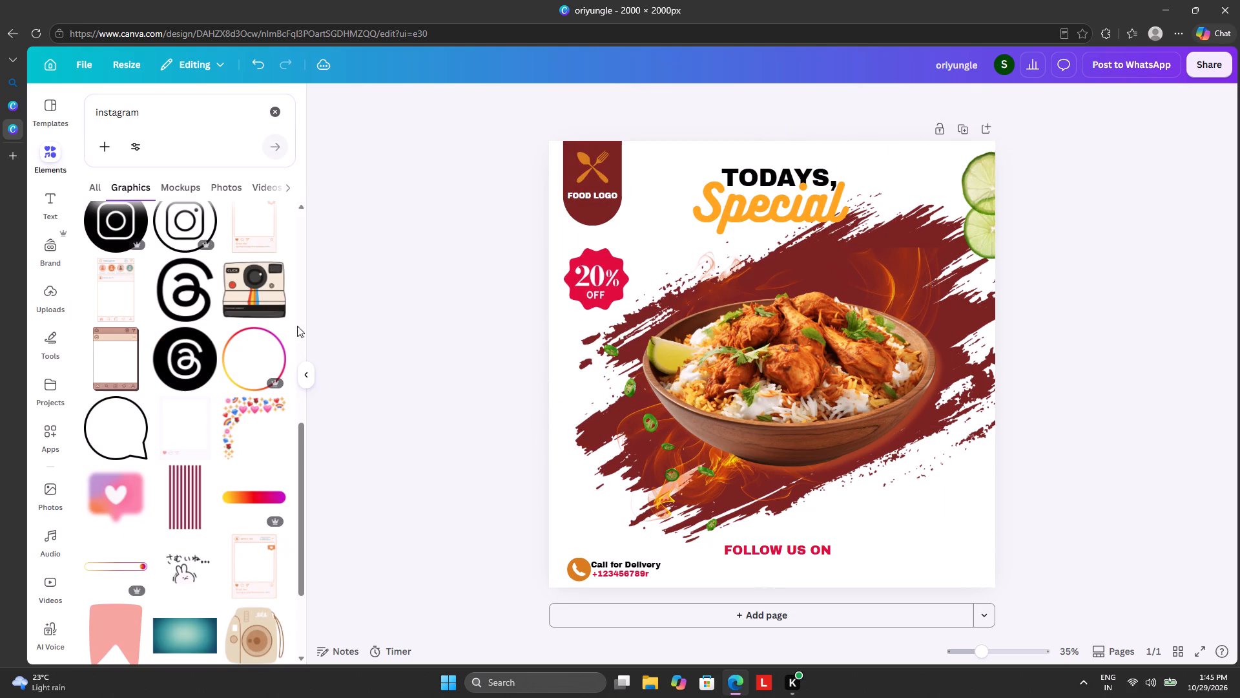
Add the solid black circular Instagram icon, scaled down to a small badge, and recolour it to dark red #7b2222.
scroll(198, 304, "up", 1)
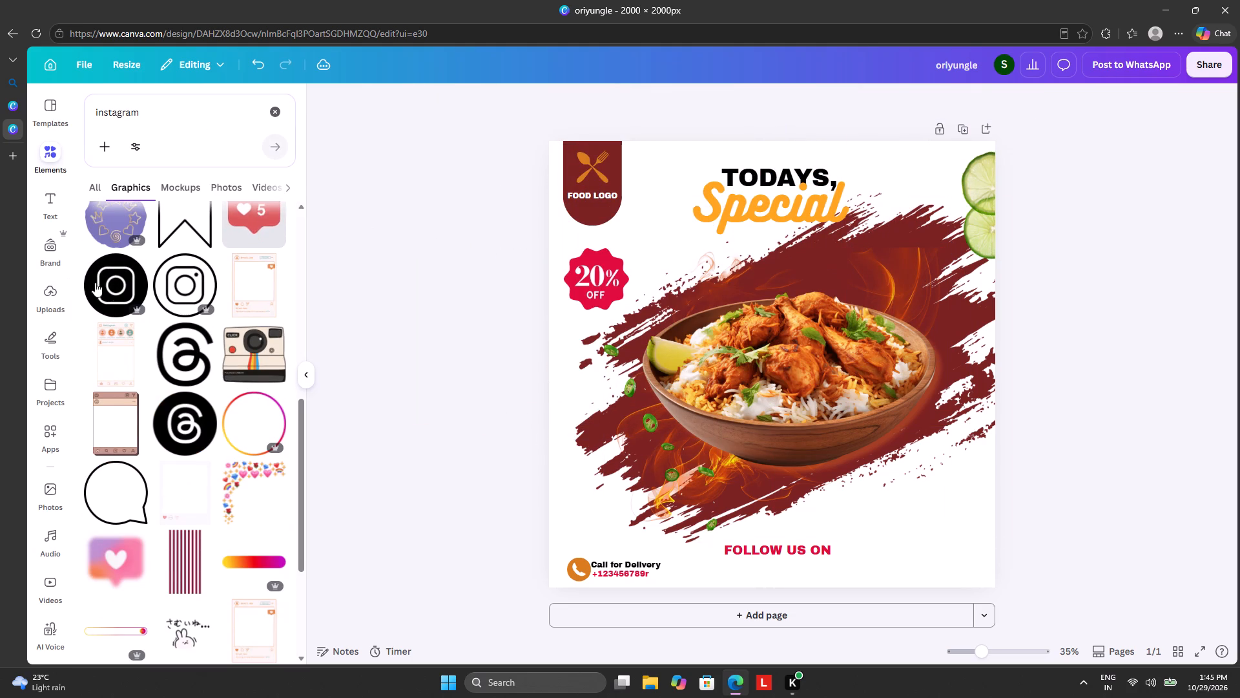
left_click(114, 286)
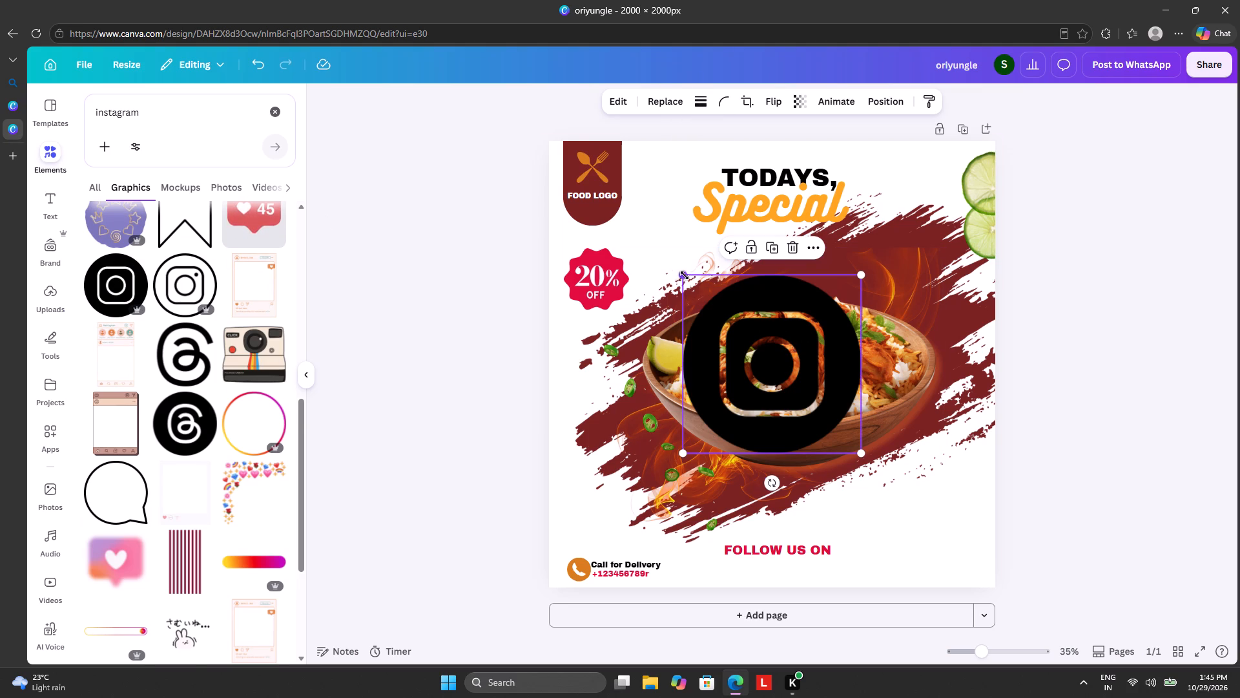
left_click_drag(685, 275, 809, 417)
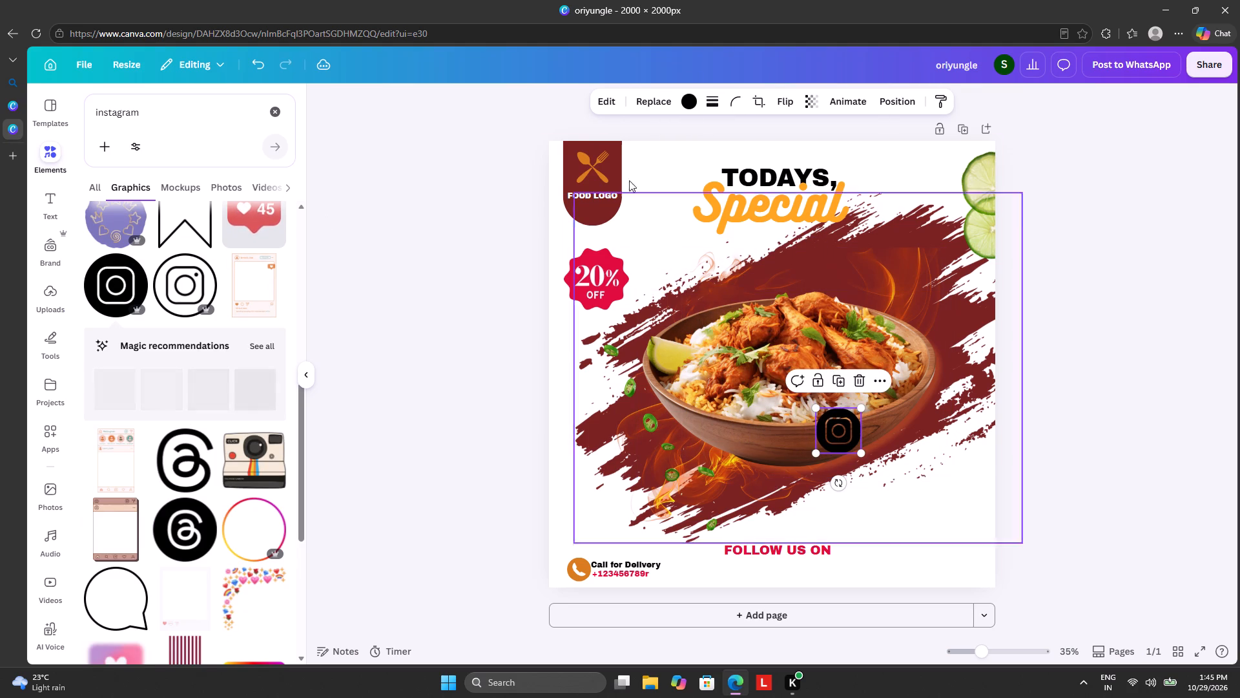
left_click(686, 103)
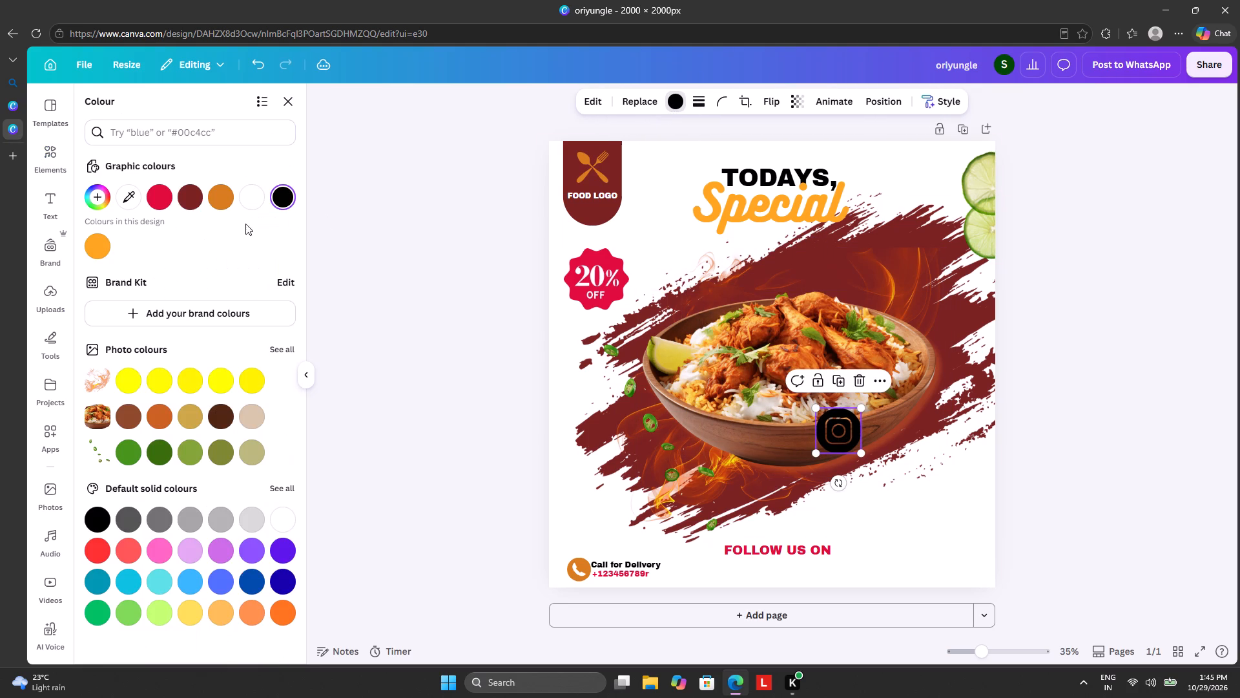
left_click(163, 200)
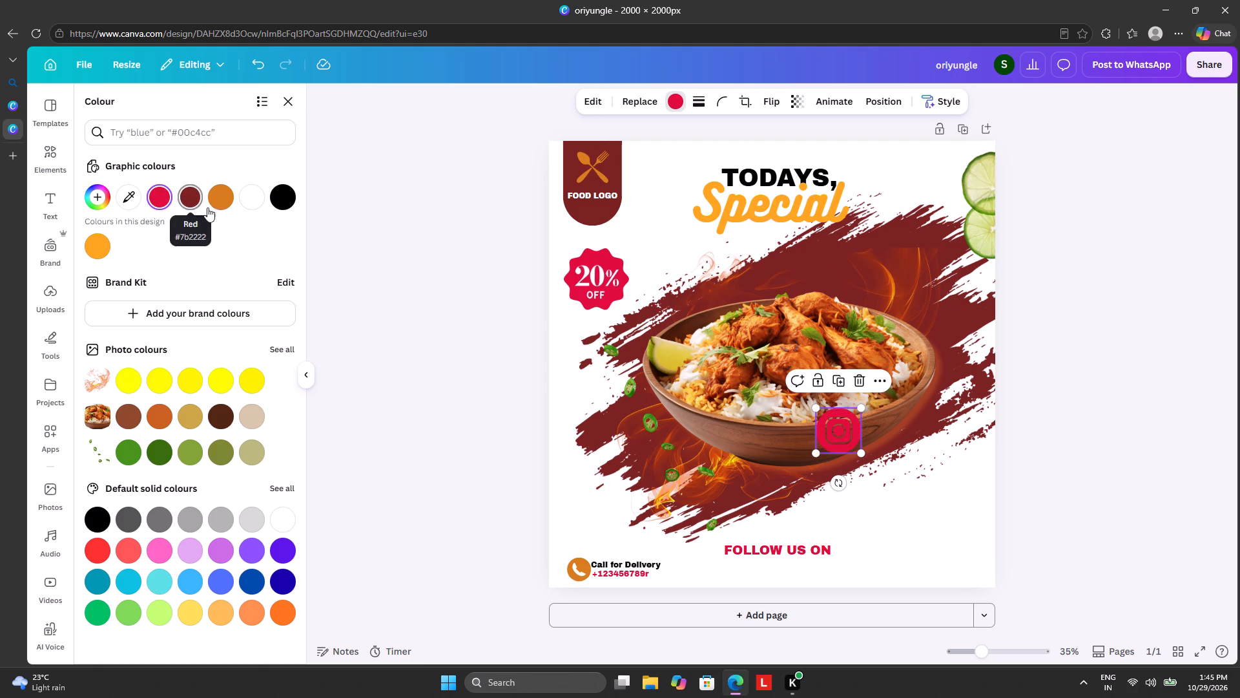
left_click(183, 191)
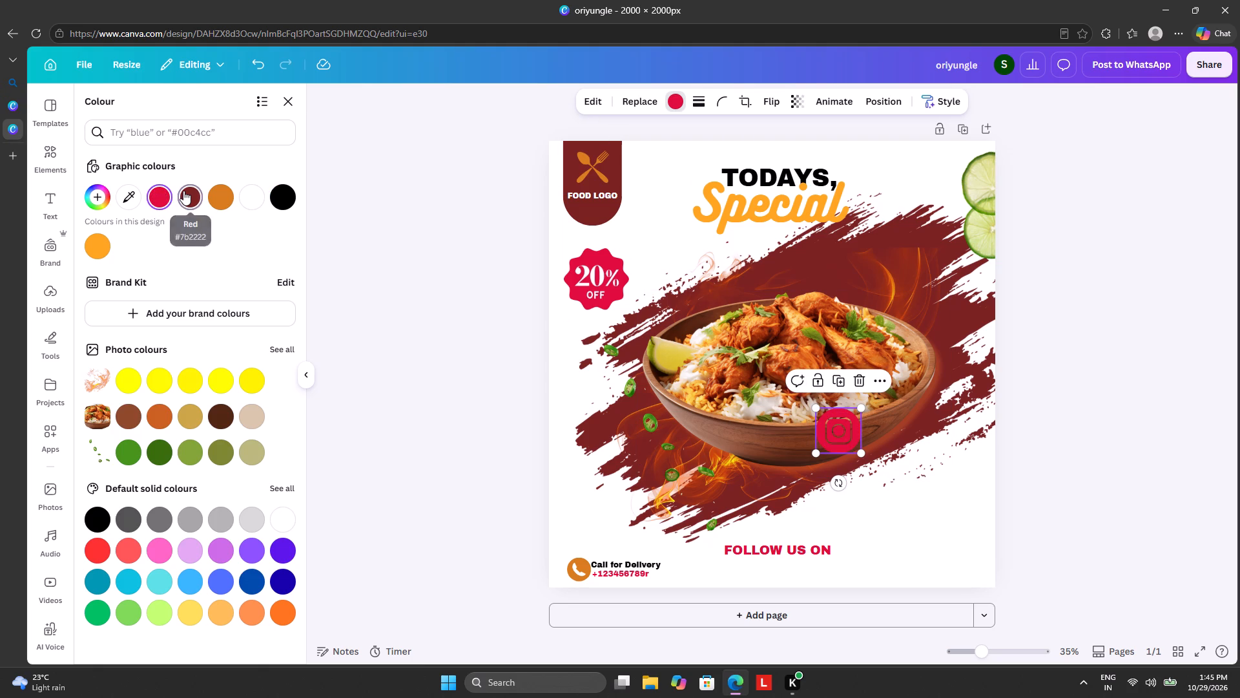
Shrink the dark red Instagram icon further and place it directly beneath the start of the "FOLLOW US ON" text.
left_click_drag(835, 428, 692, 560)
left_click_drag(675, 540, 692, 561)
left_click_drag(697, 573, 732, 571)
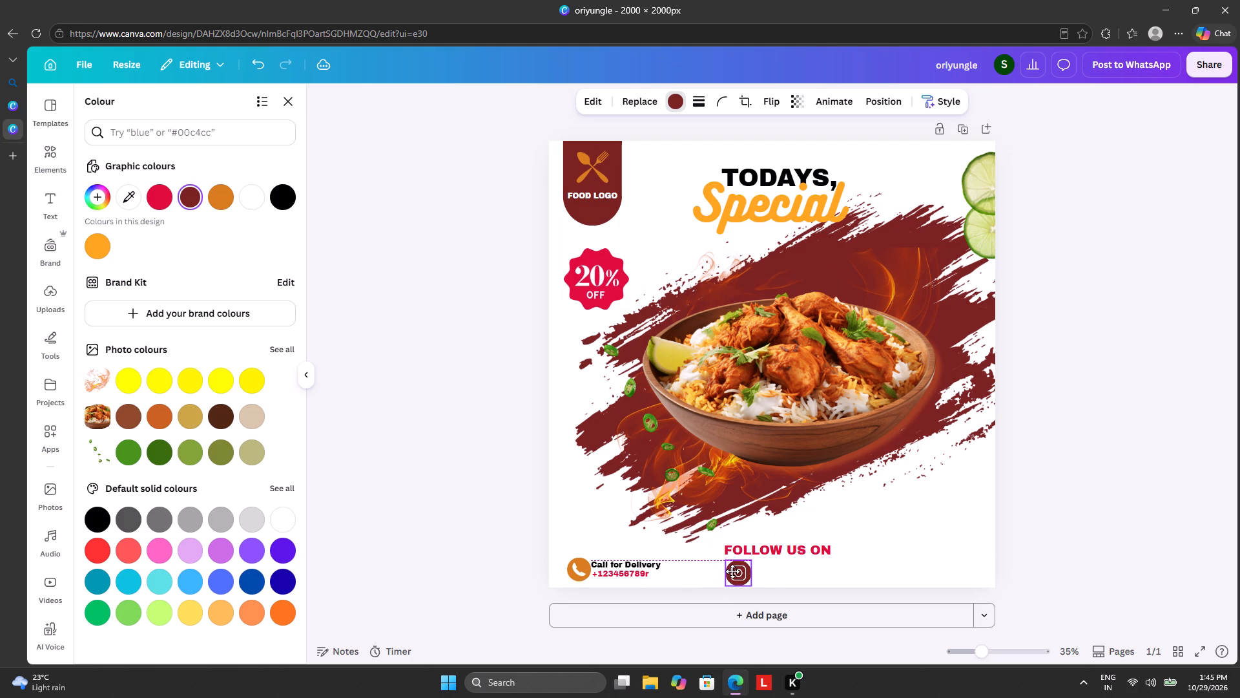
left_click_drag(732, 571, 732, 572)
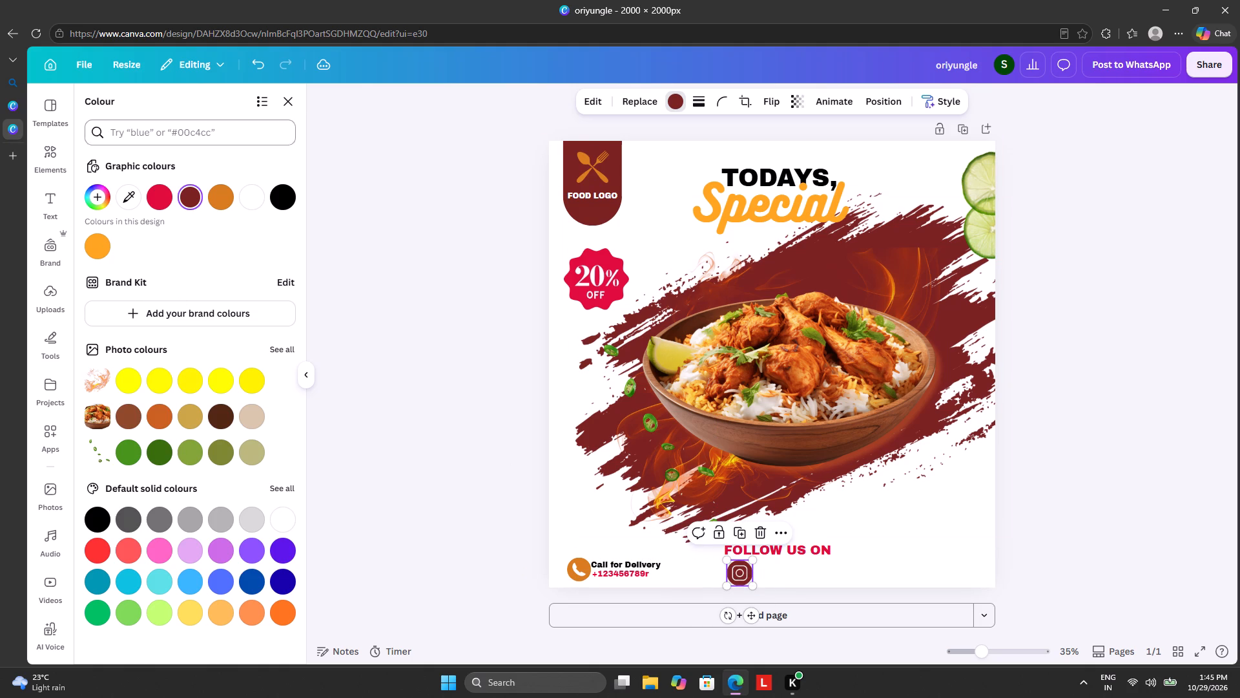
Search the elements for "facebook" and add the blue circular Facebook logo to the design.
left_click(57, 149)
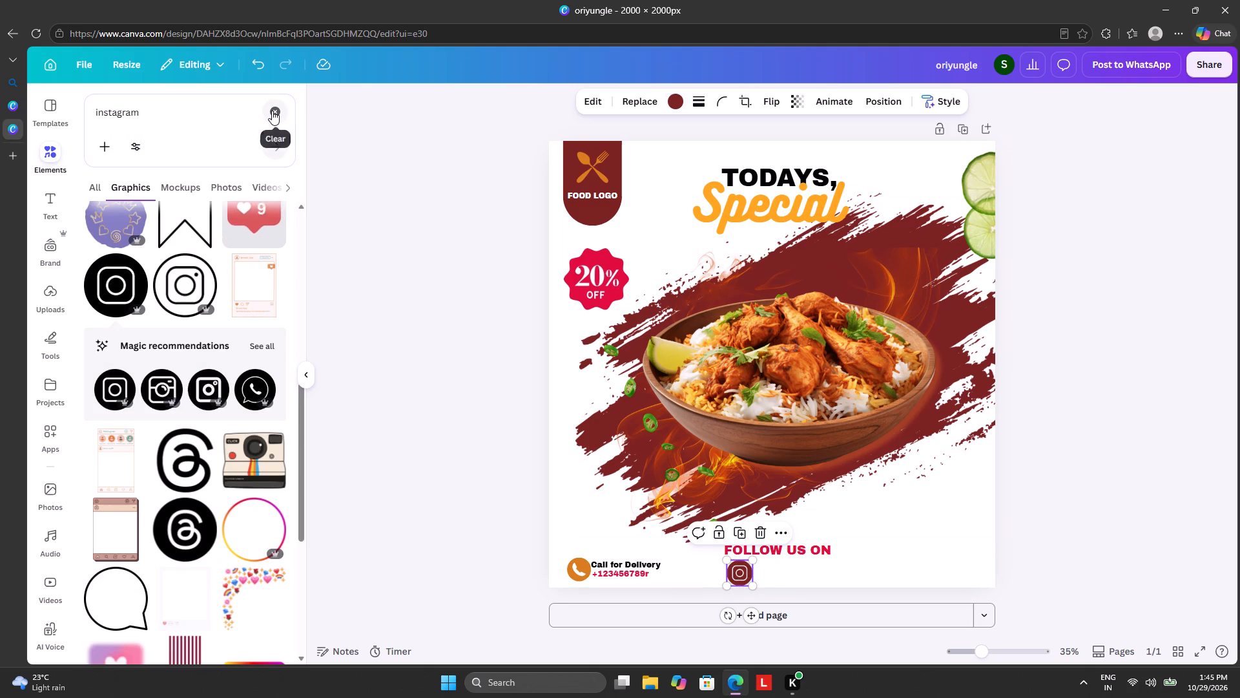
left_click(272, 111)
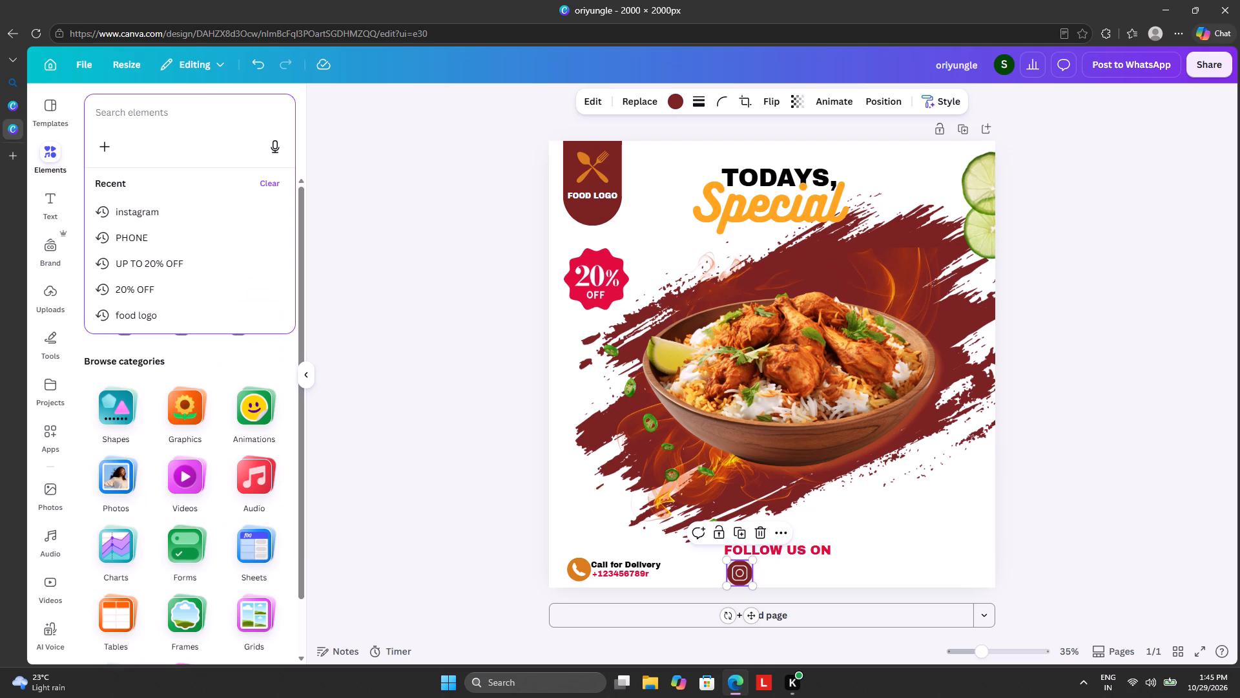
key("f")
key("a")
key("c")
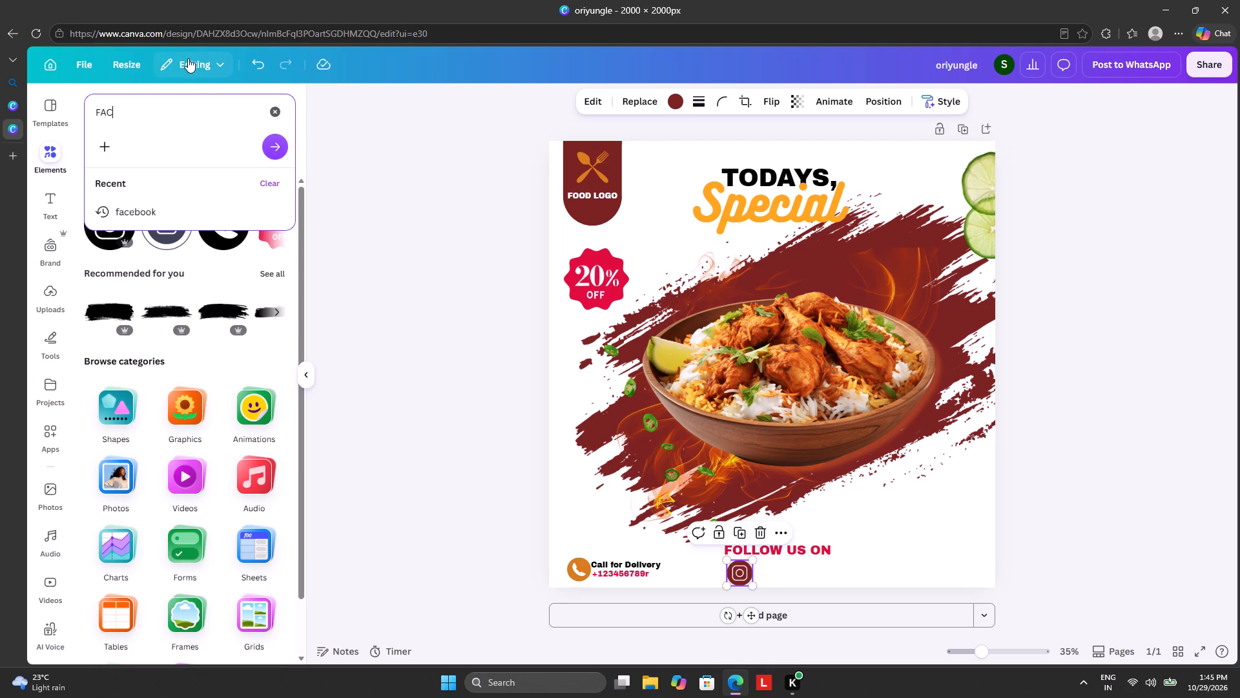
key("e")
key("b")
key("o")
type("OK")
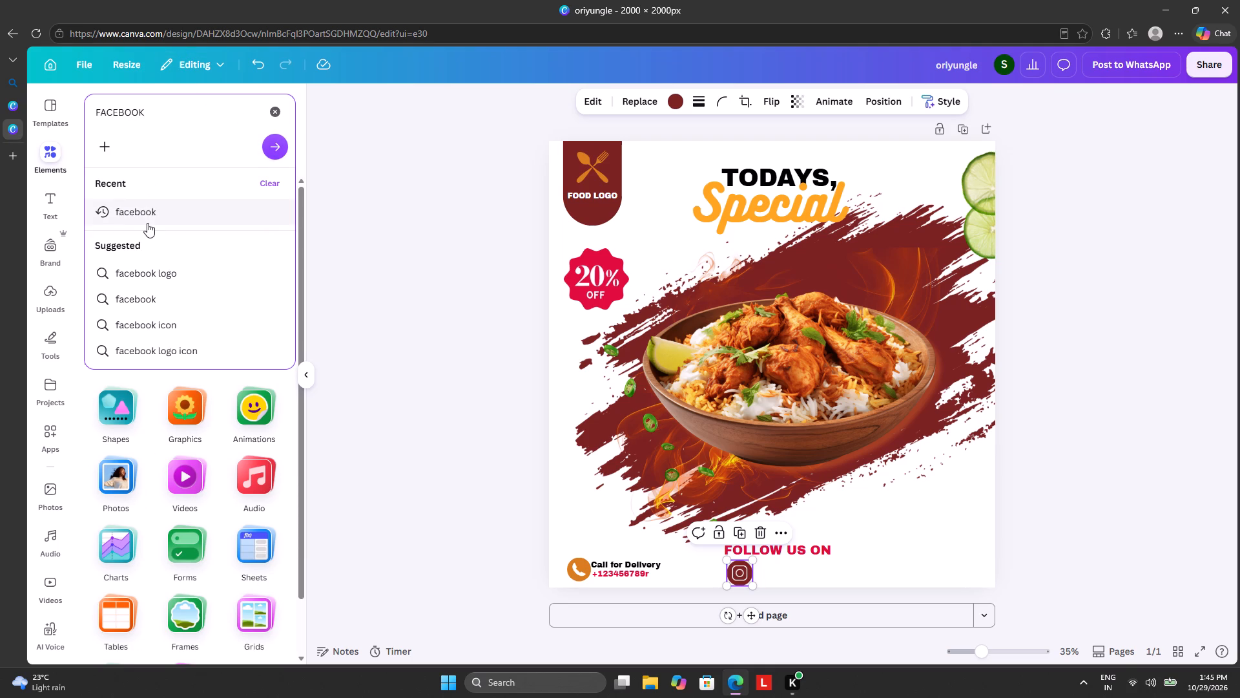
left_click(145, 212)
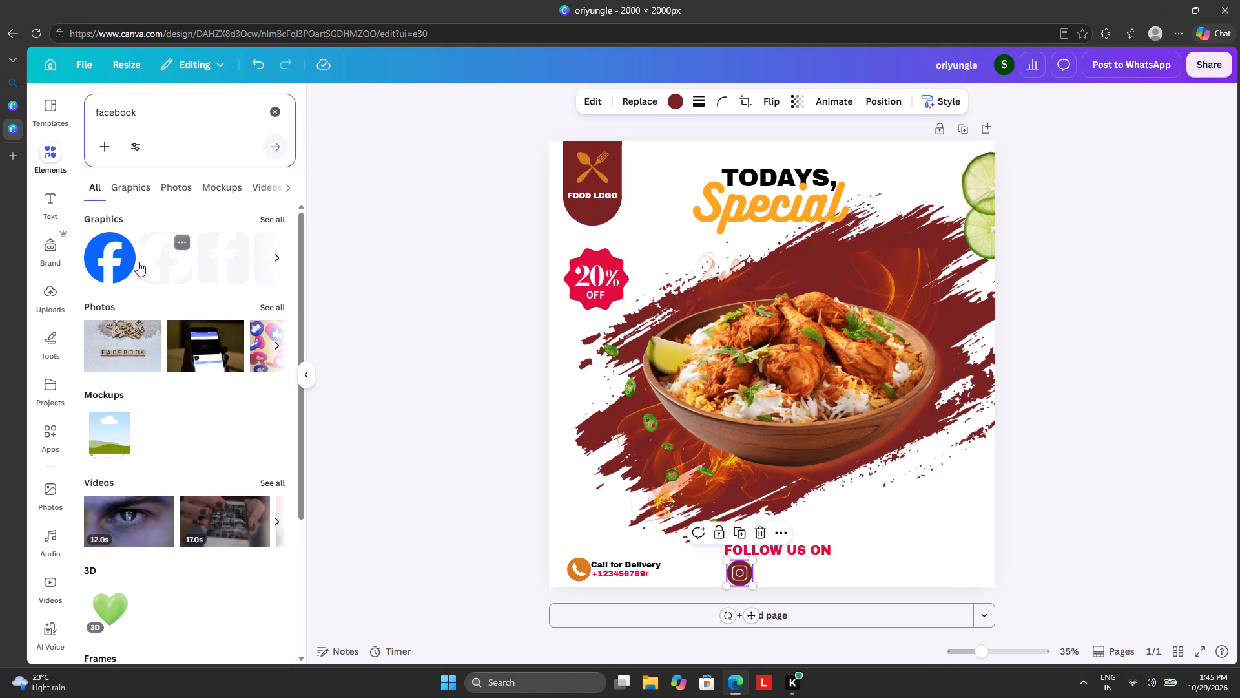
left_click(112, 257)
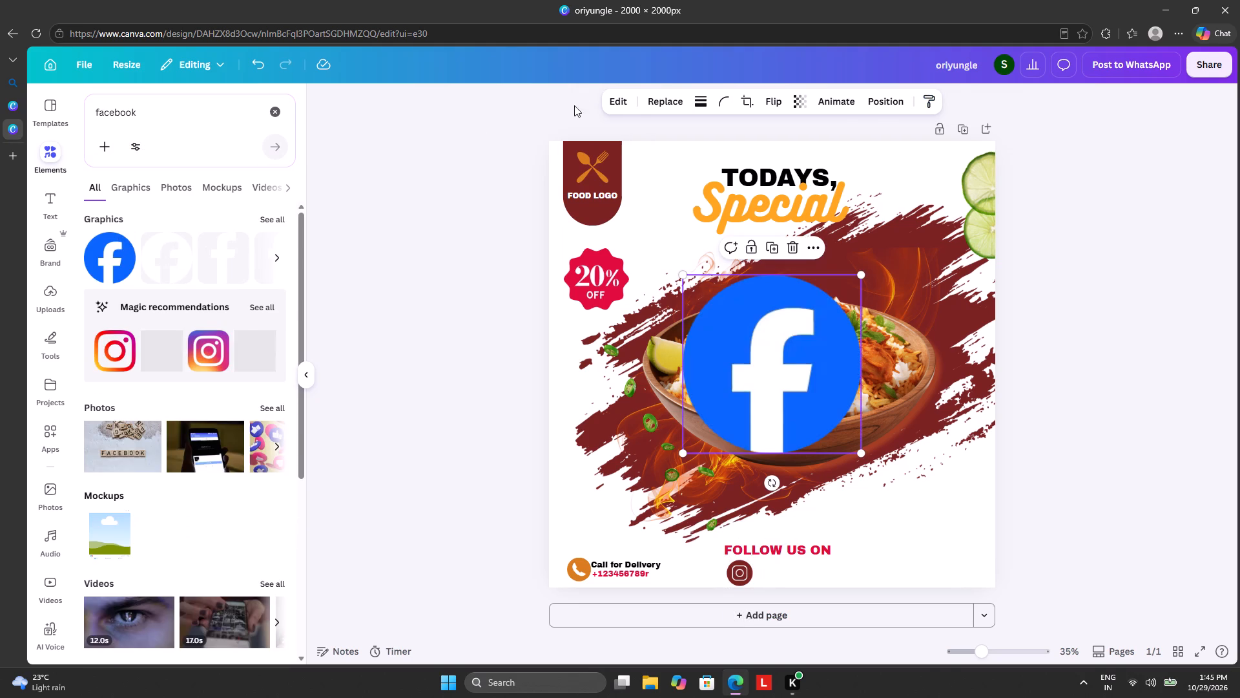
Recolour the Facebook logo's blue circle to the design's dark red #7b2222.
left_click(668, 101)
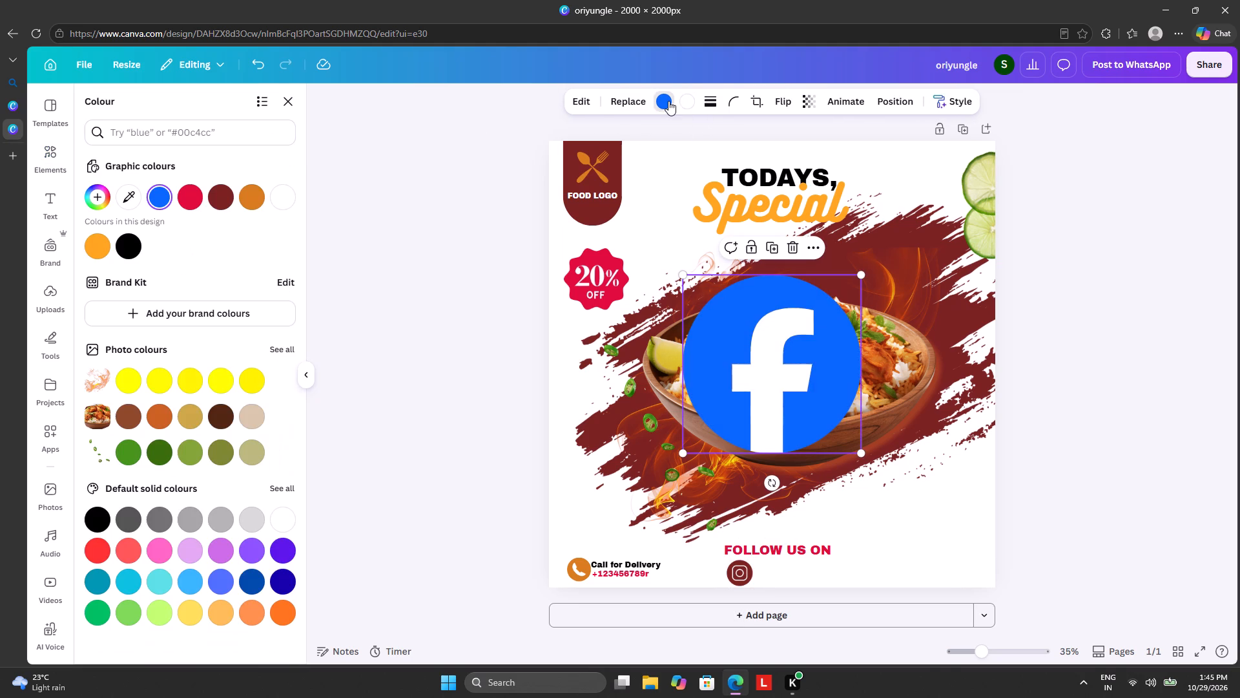
left_click(224, 193)
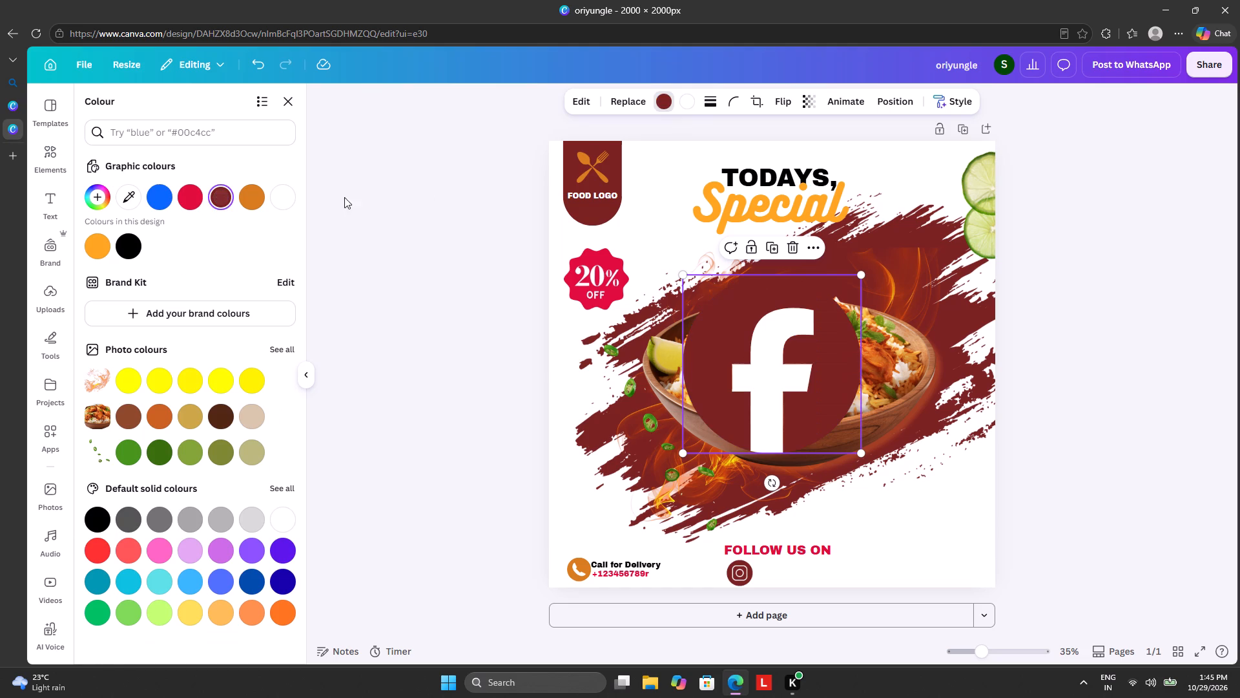
Scale the Facebook logo down to about 107 × 107.
left_click_drag(685, 276, 850, 427)
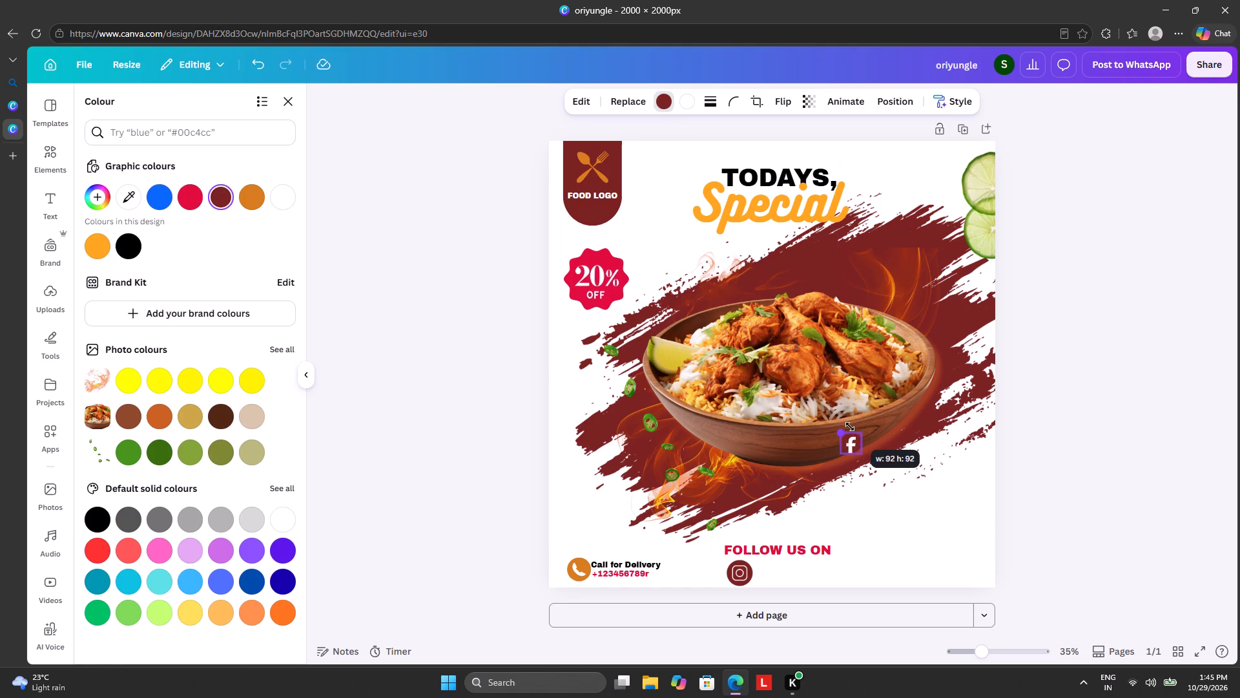
left_click_drag(850, 427, 851, 428)
left_click_drag(840, 429, 833, 427)
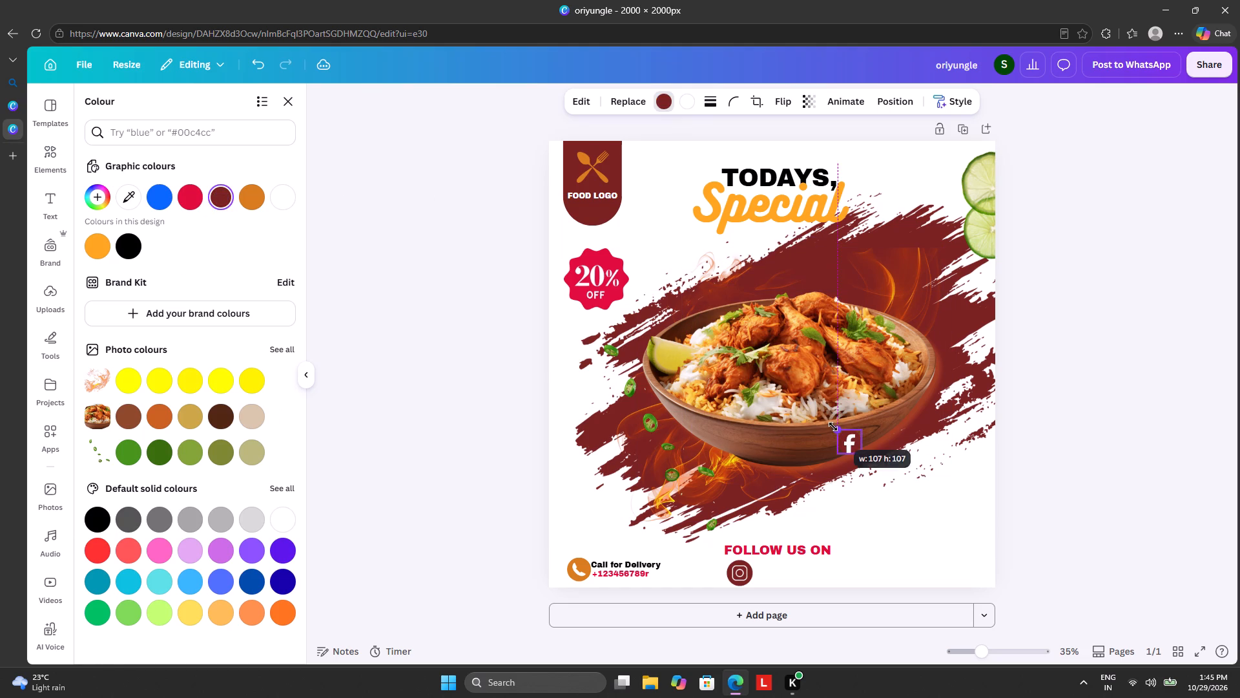
Move the dark red Facebook logo beside the Instagram icon under "FOLLOW US ON" and shrink it slightly to fit the row.
left_click_drag(833, 427, 827, 427)
left_click_drag(842, 438, 772, 567)
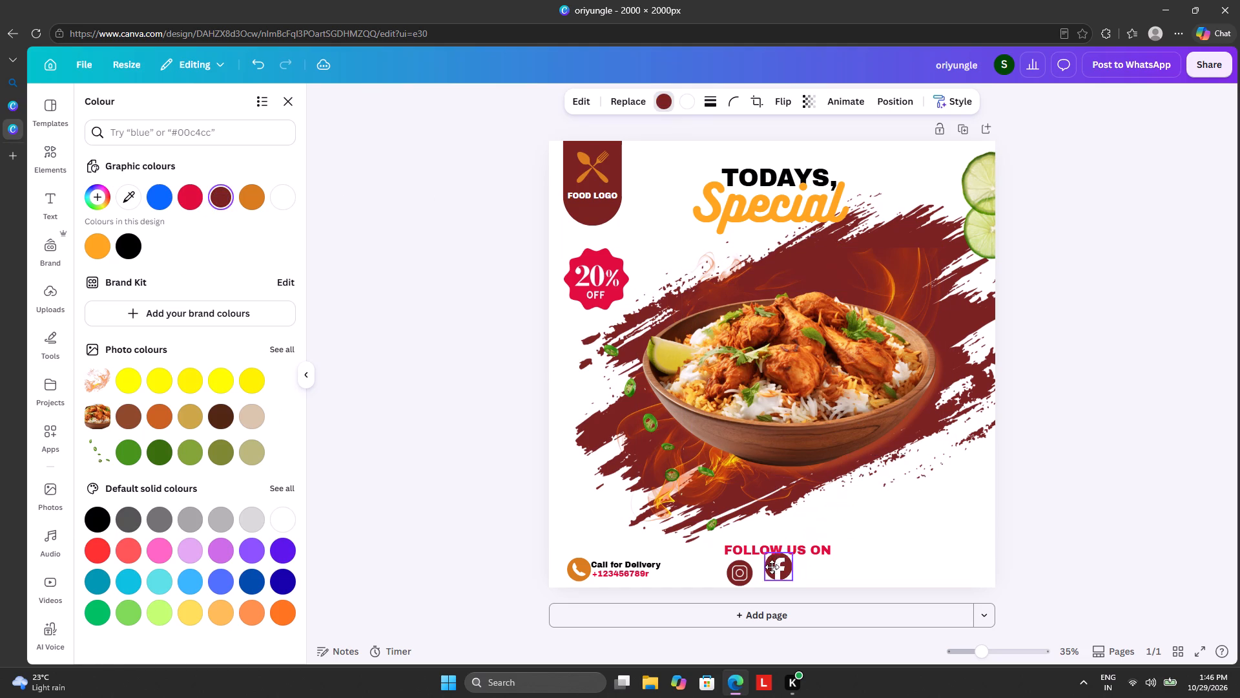
left_click_drag(772, 567, 762, 566)
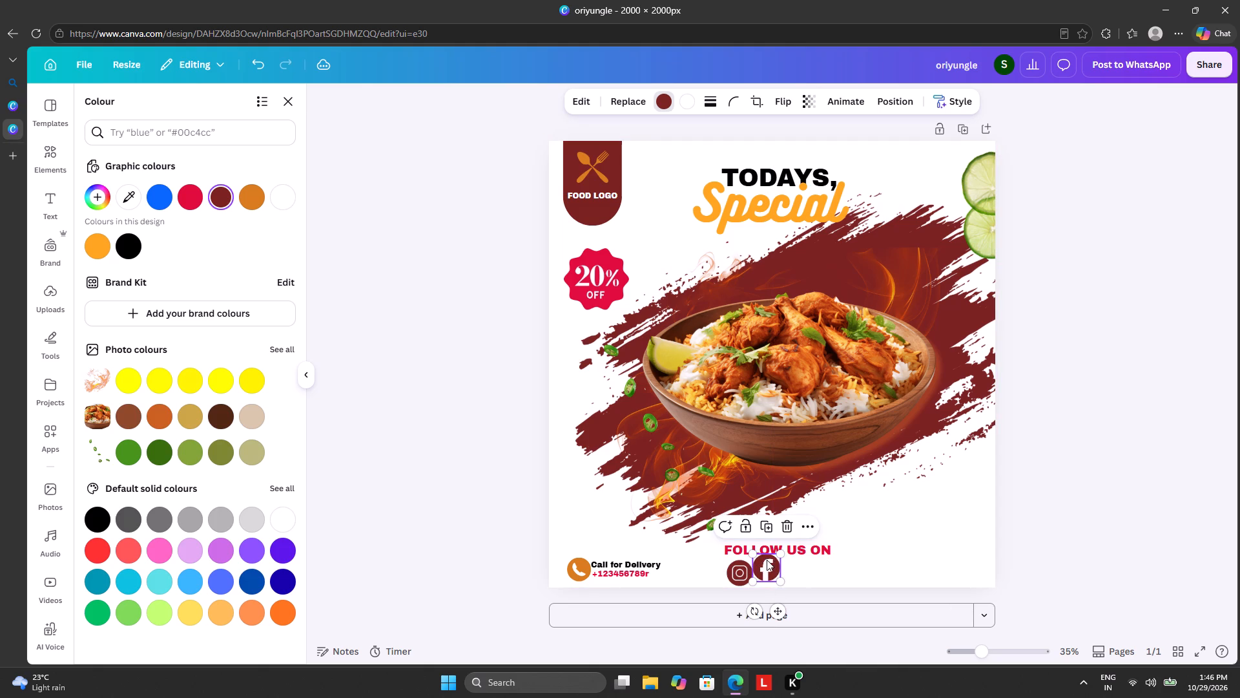
left_click_drag(752, 551, 760, 558)
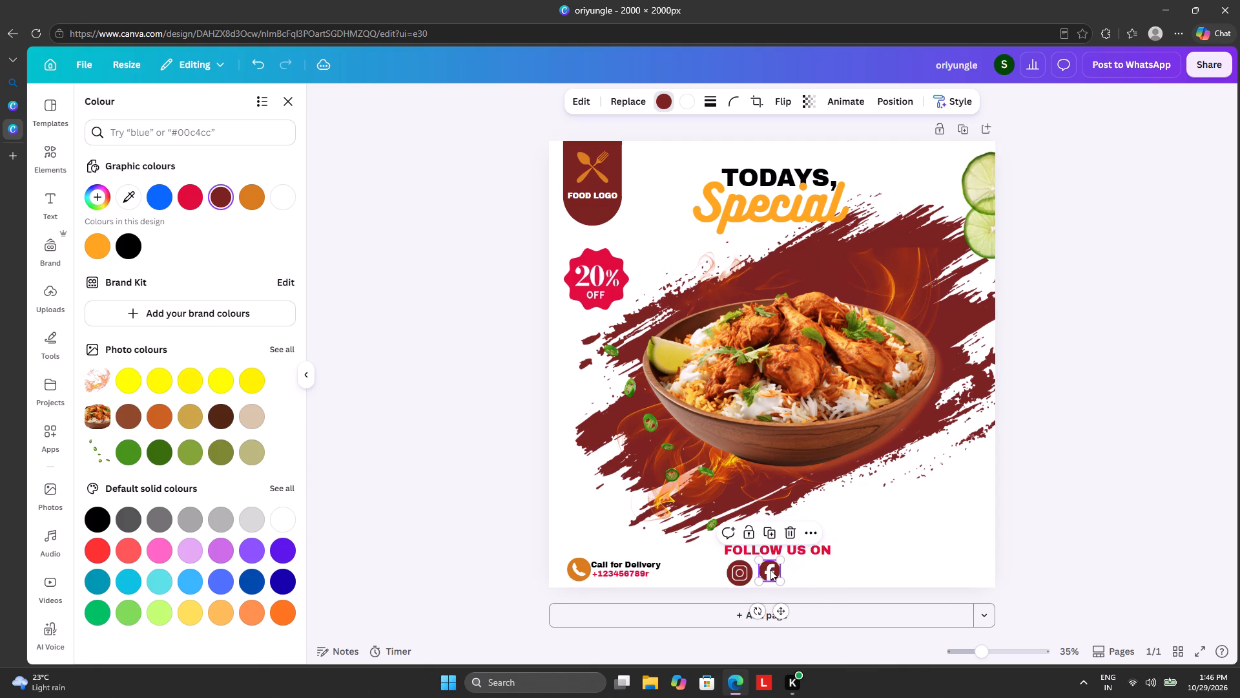
left_click(471, 454)
left_click(472, 454)
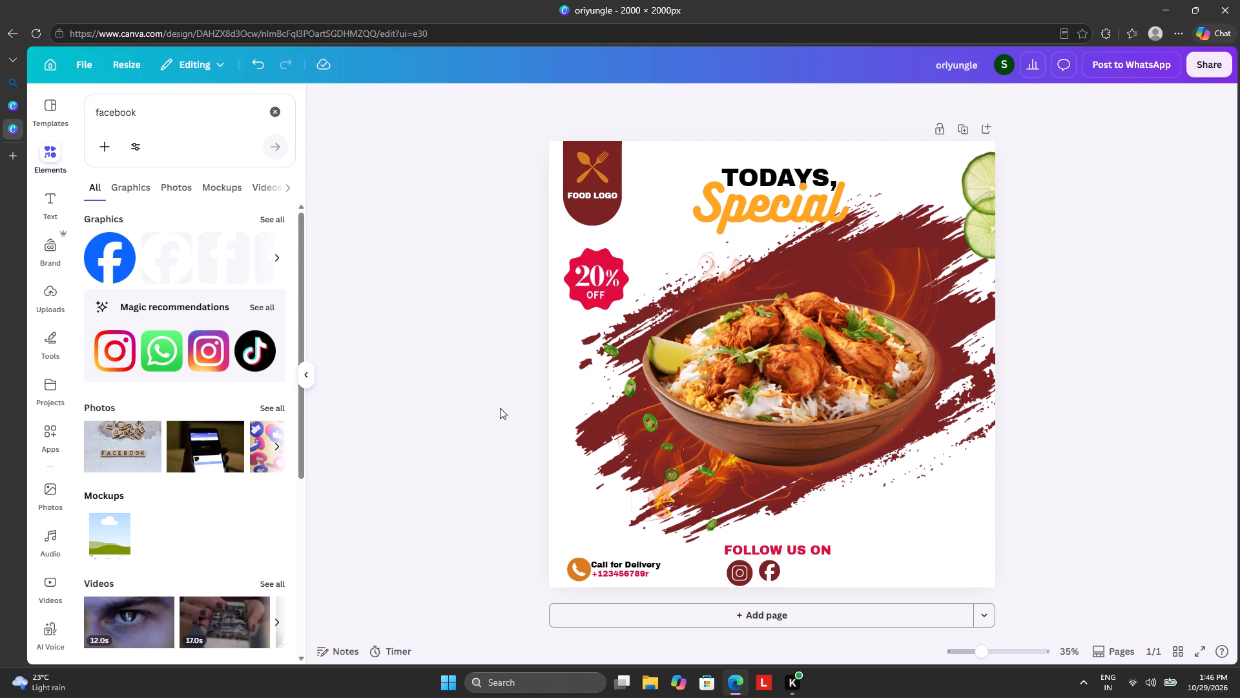
Search the elements for "TWITTER" and add the solid black circular bird logo to the design.
left_click(269, 111)
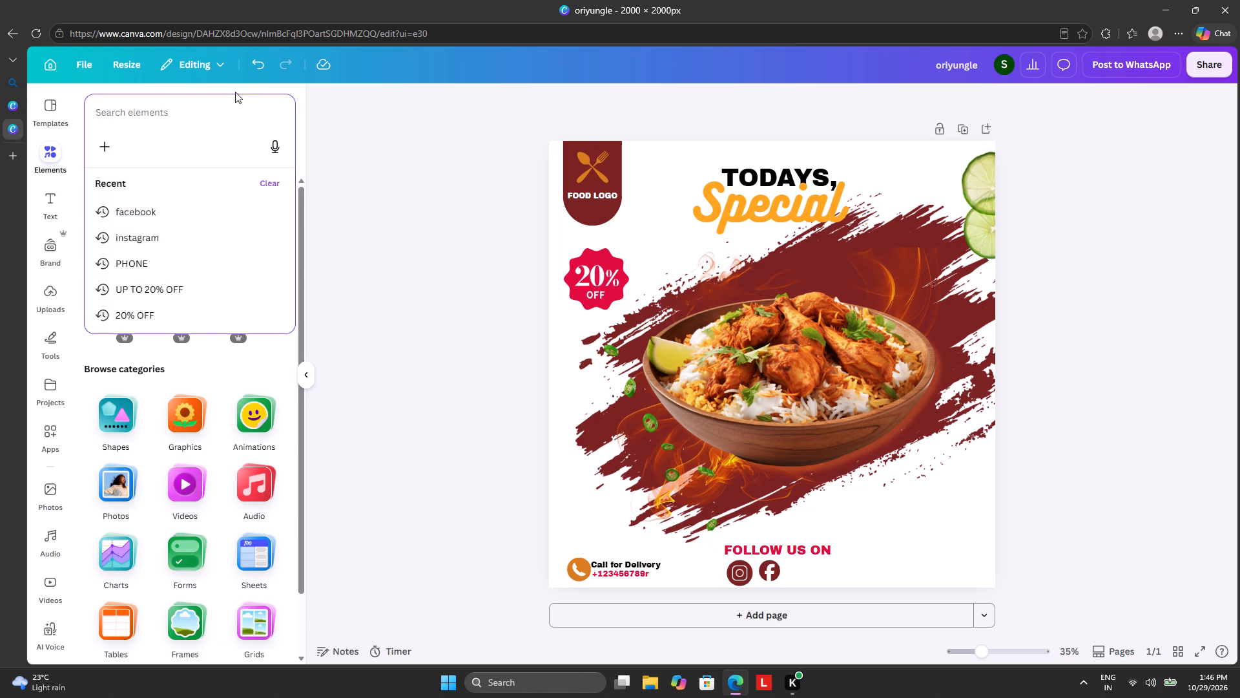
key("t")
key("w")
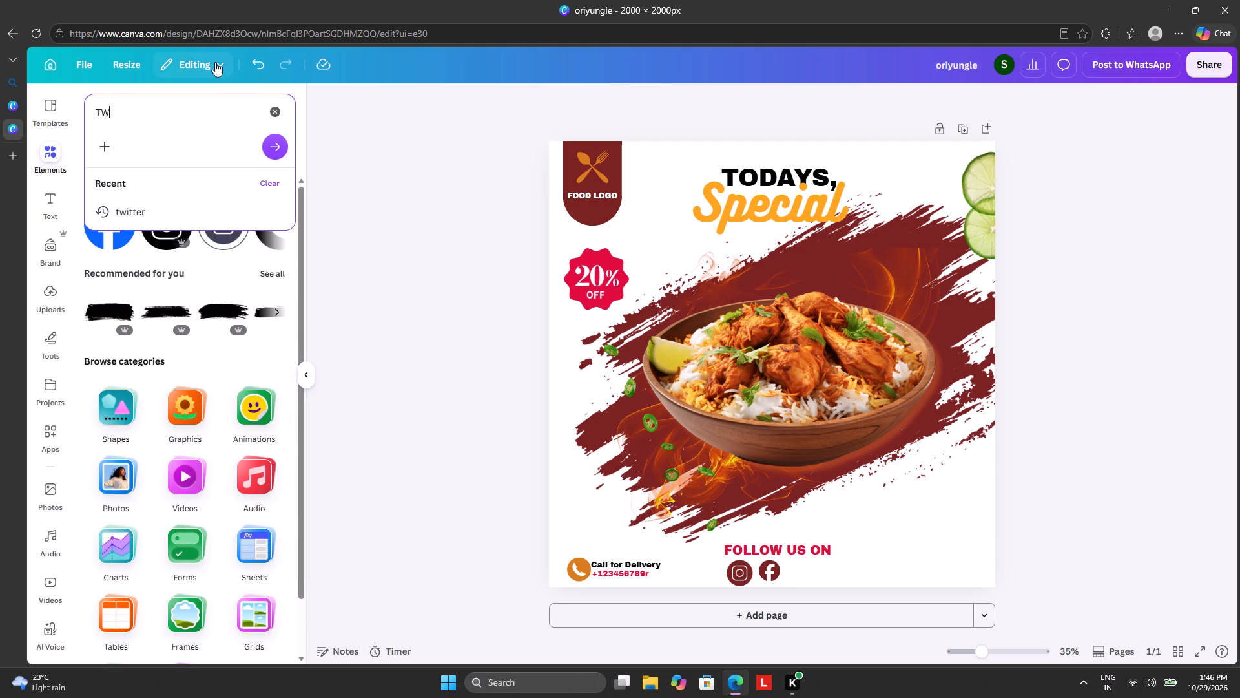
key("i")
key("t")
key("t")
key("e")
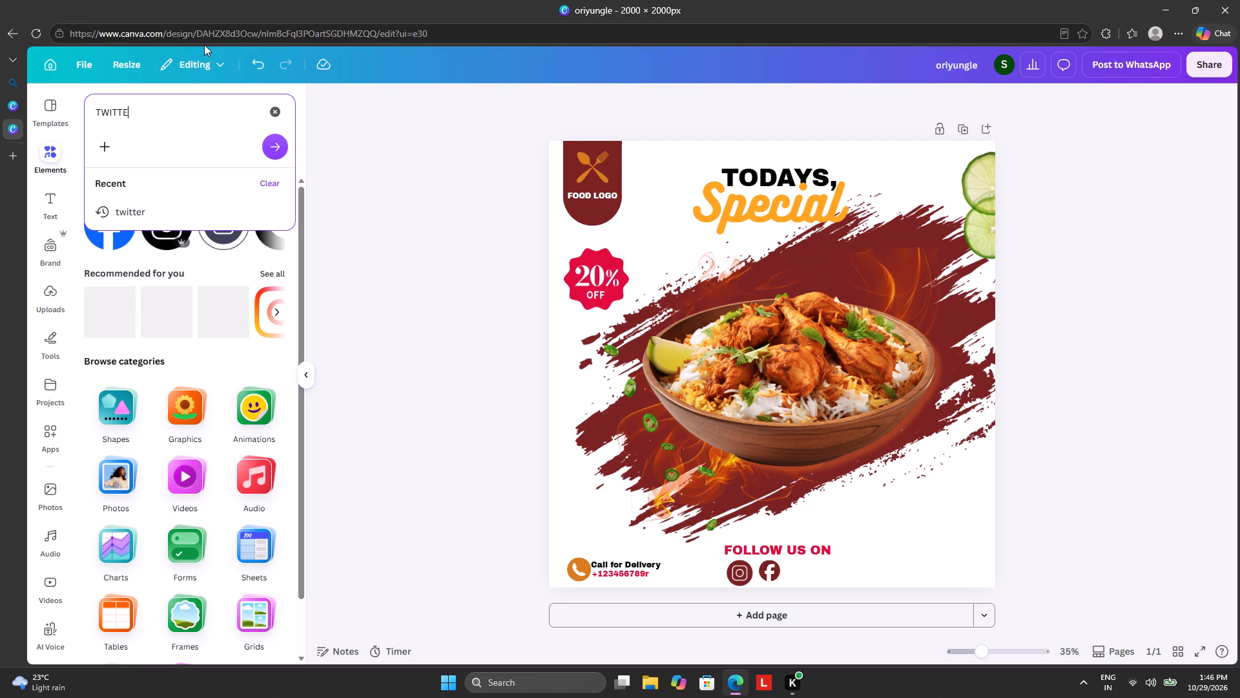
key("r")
key("Return")
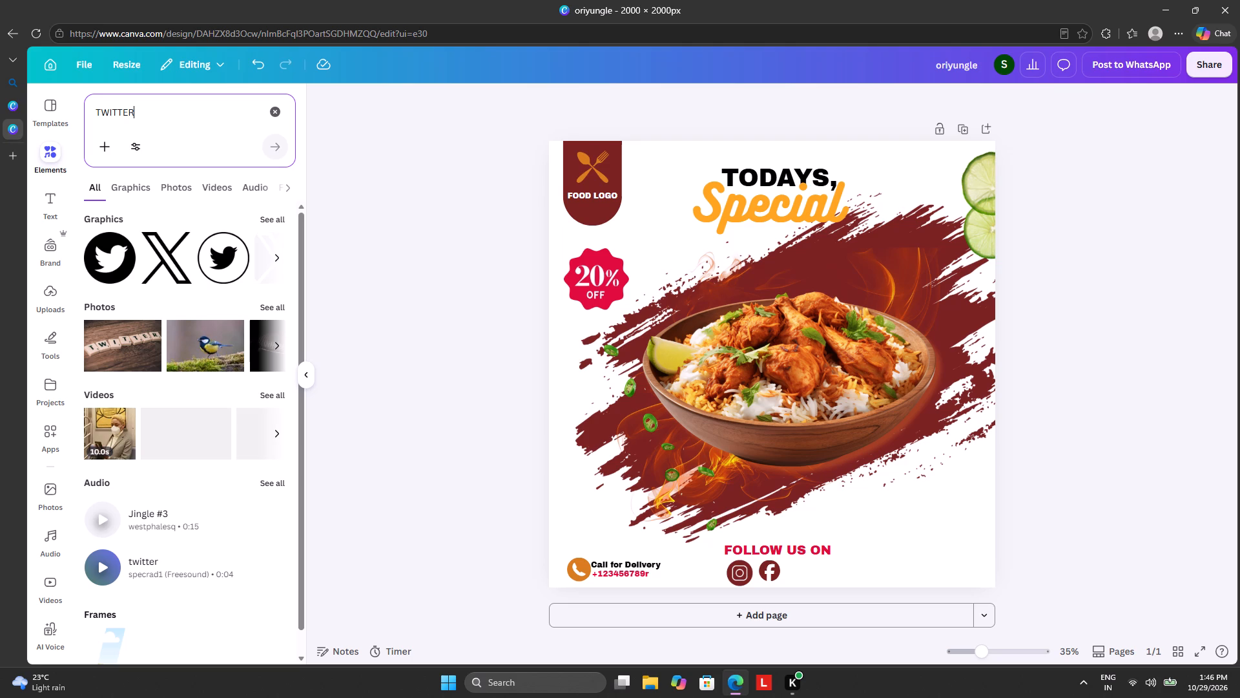
left_click(127, 250)
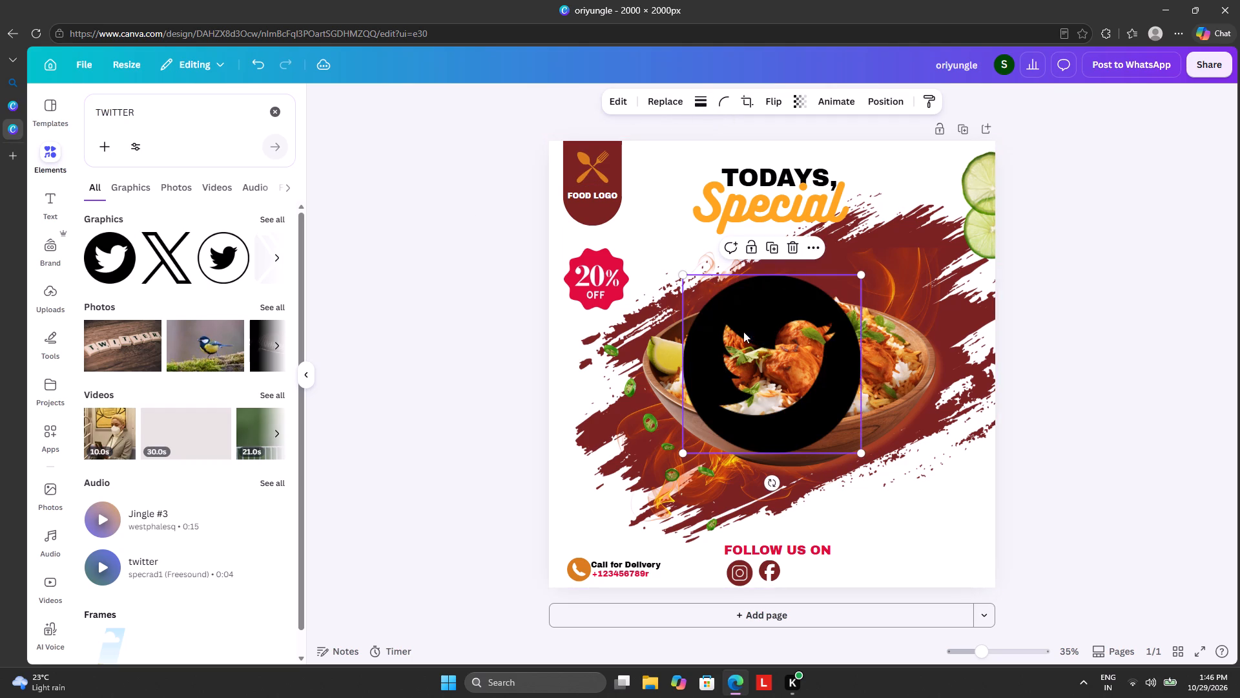
Shrink the Twitter logo to about the Facebook icon's size and place it next to that icon under "FOLLOW US ON".
left_click_drag(681, 271, 796, 408)
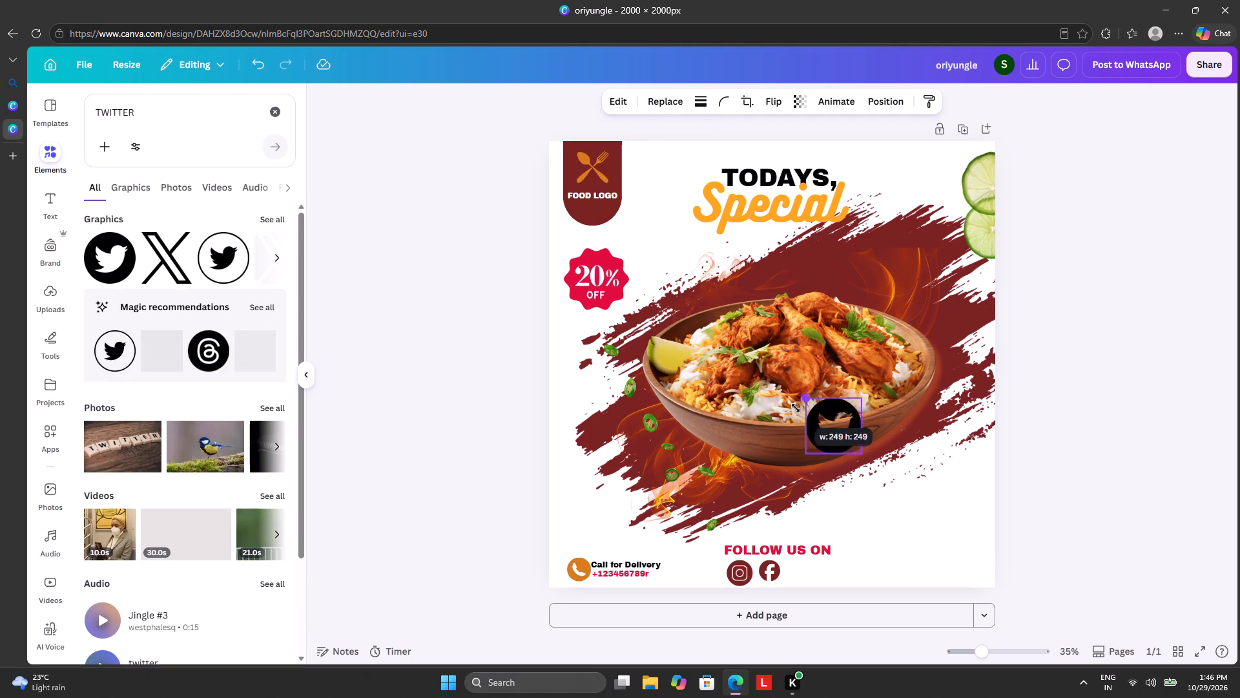
left_click_drag(796, 408, 812, 427)
left_click_drag(843, 427, 816, 553)
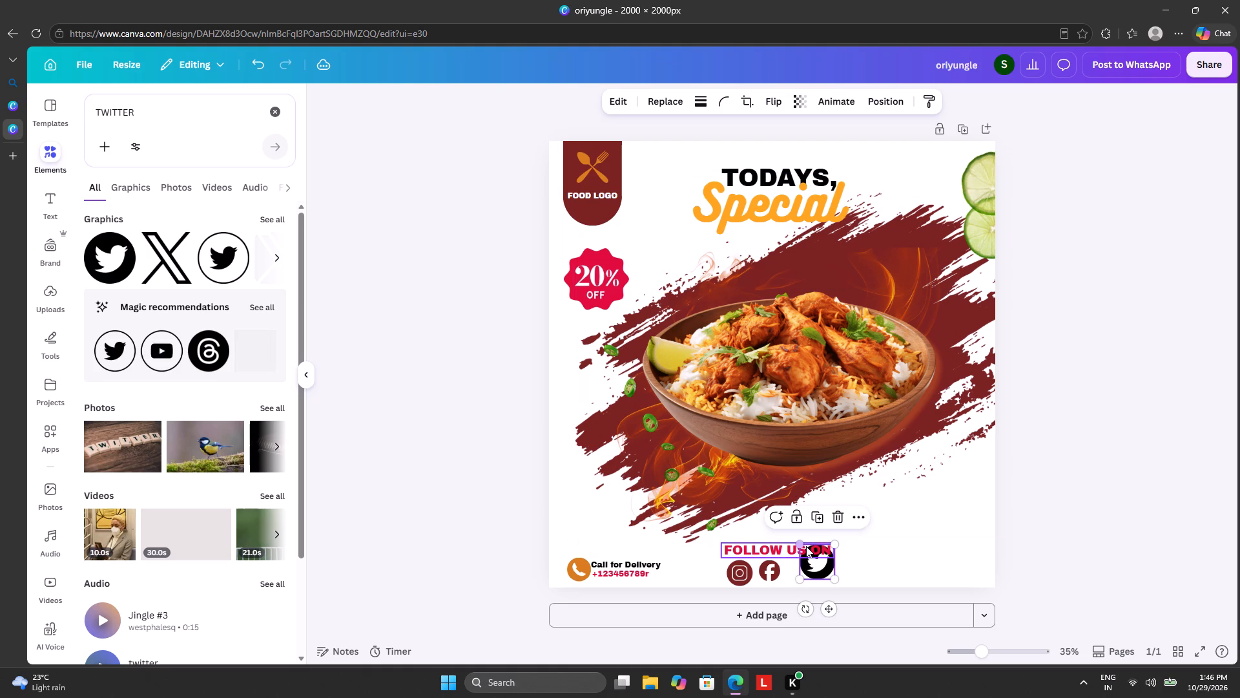
left_click_drag(798, 545, 798, 546)
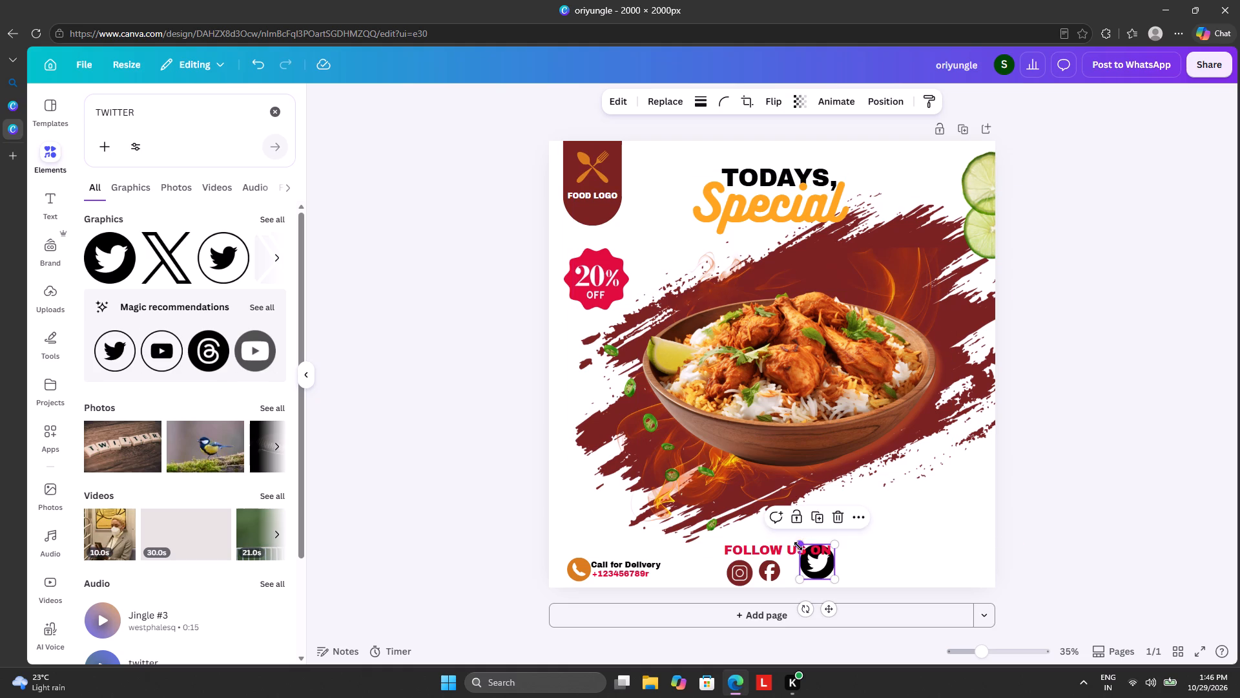
left_click_drag(798, 546, 809, 555)
left_click_drag(818, 565, 816, 565)
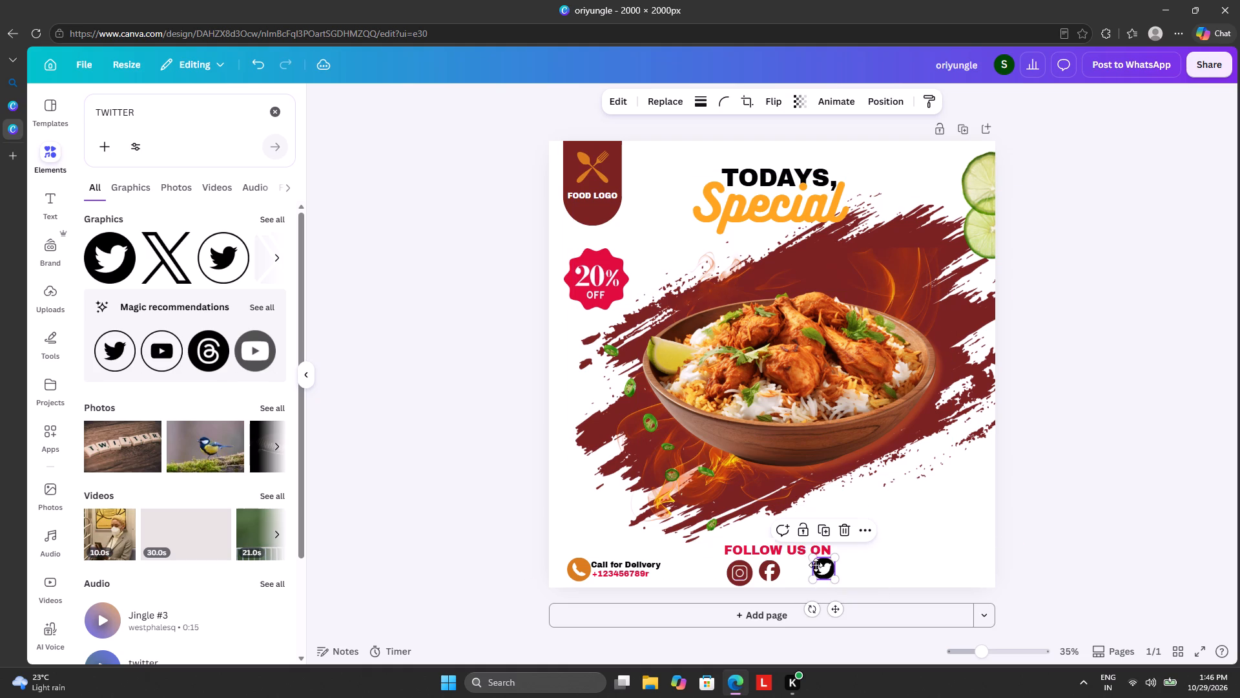
left_click_drag(816, 565, 796, 560)
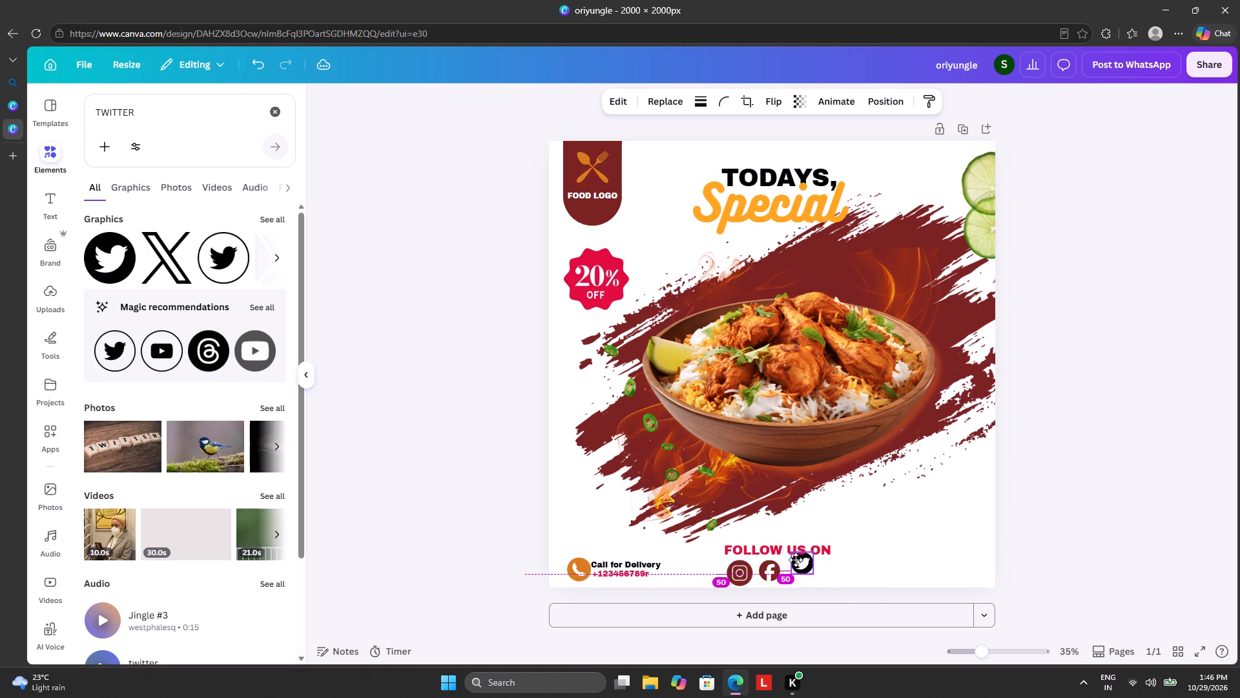
left_click_drag(796, 560, 794, 564)
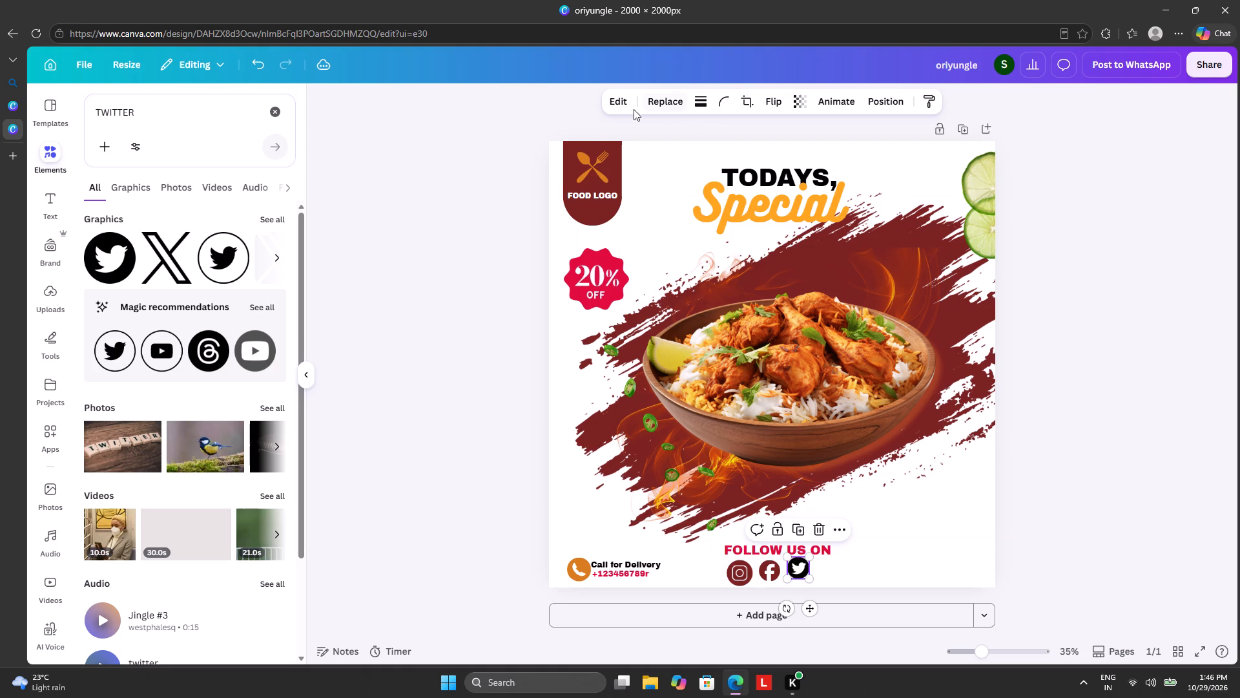
left_click(515, 145)
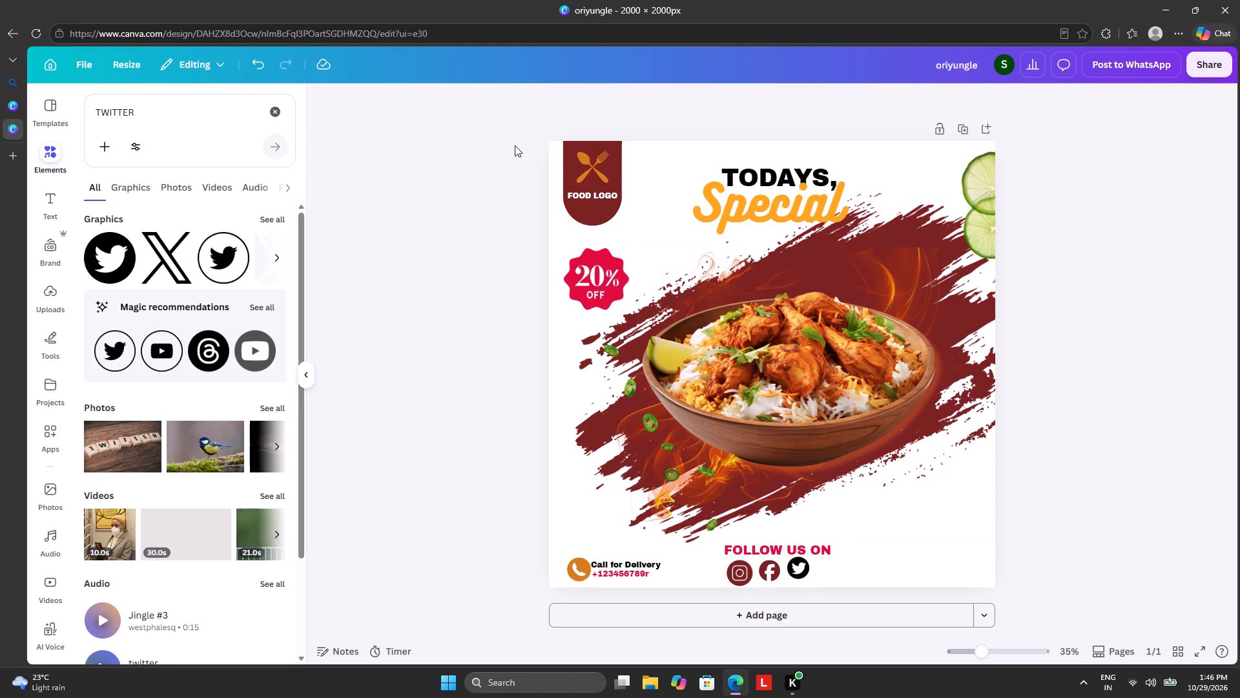
left_click(801, 566)
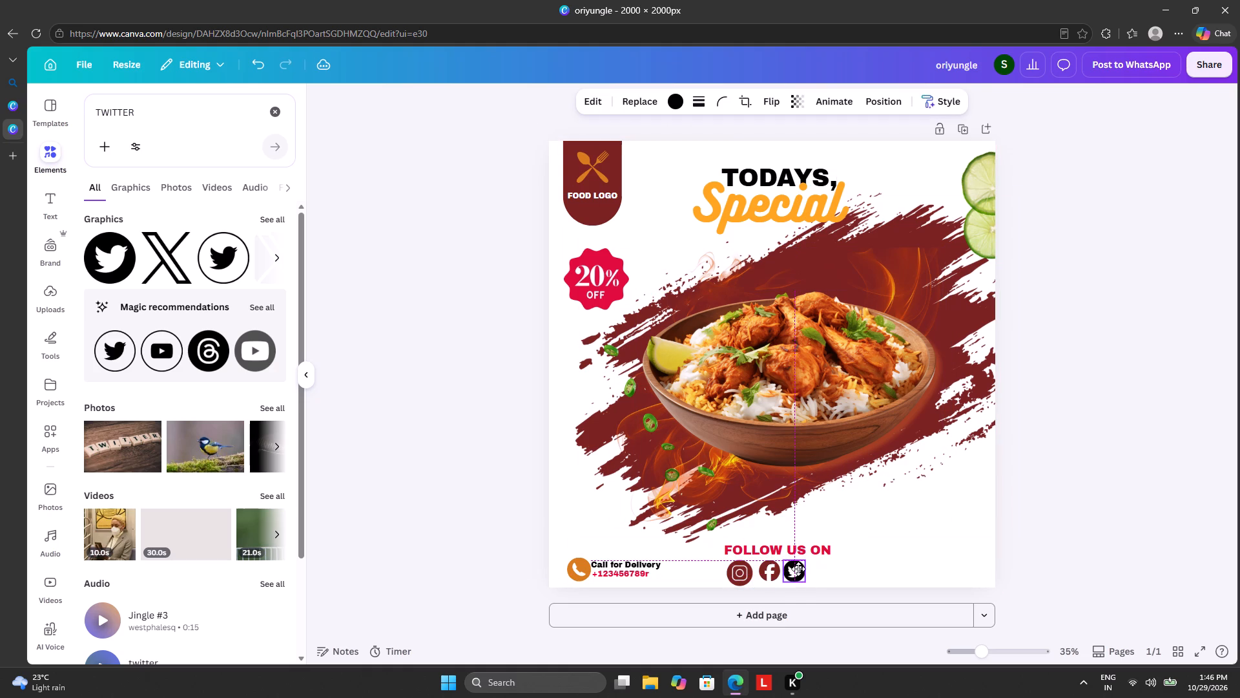
Recolour the black Twitter logo to the design's dark red #7b2222.
left_click(666, 107)
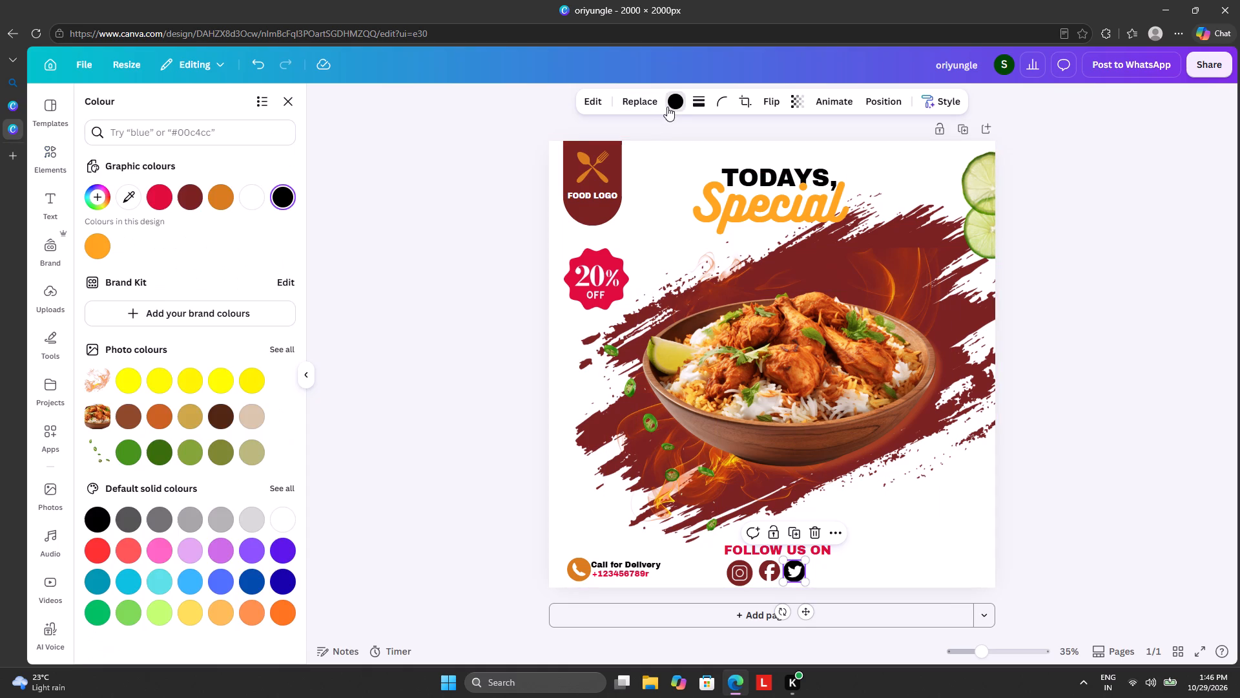
left_click_drag(209, 200, 187, 204)
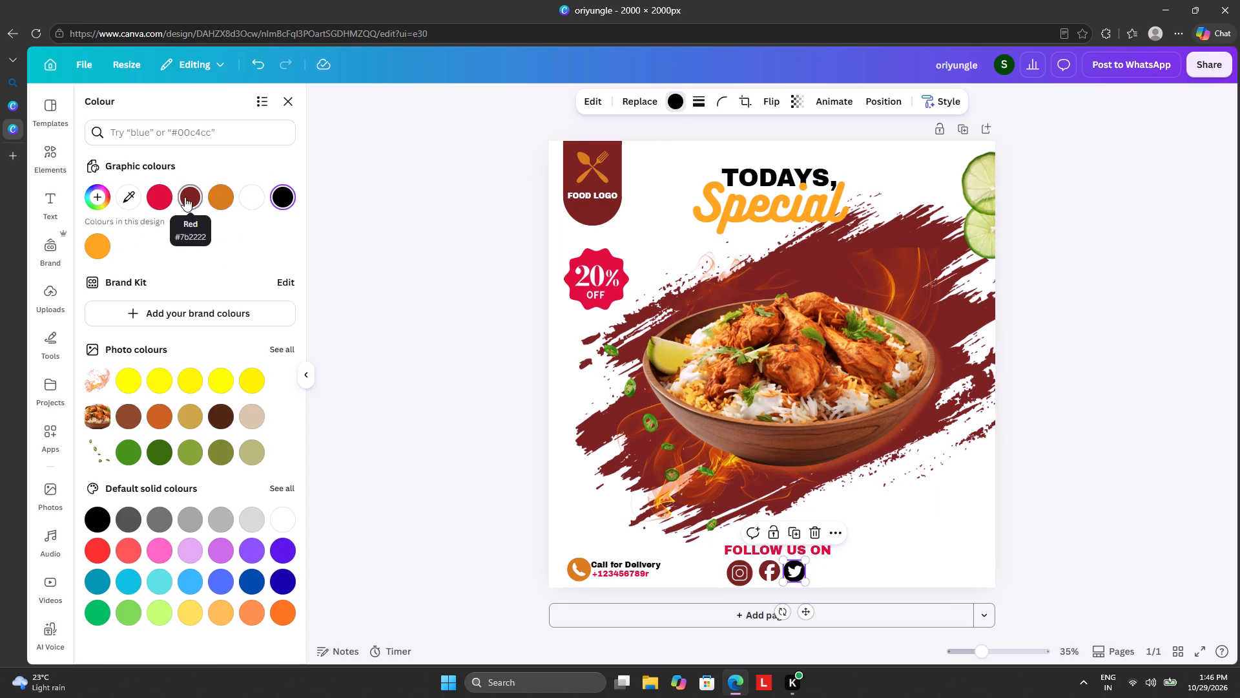
left_click(185, 197)
left_click(420, 204)
left_click(420, 204)
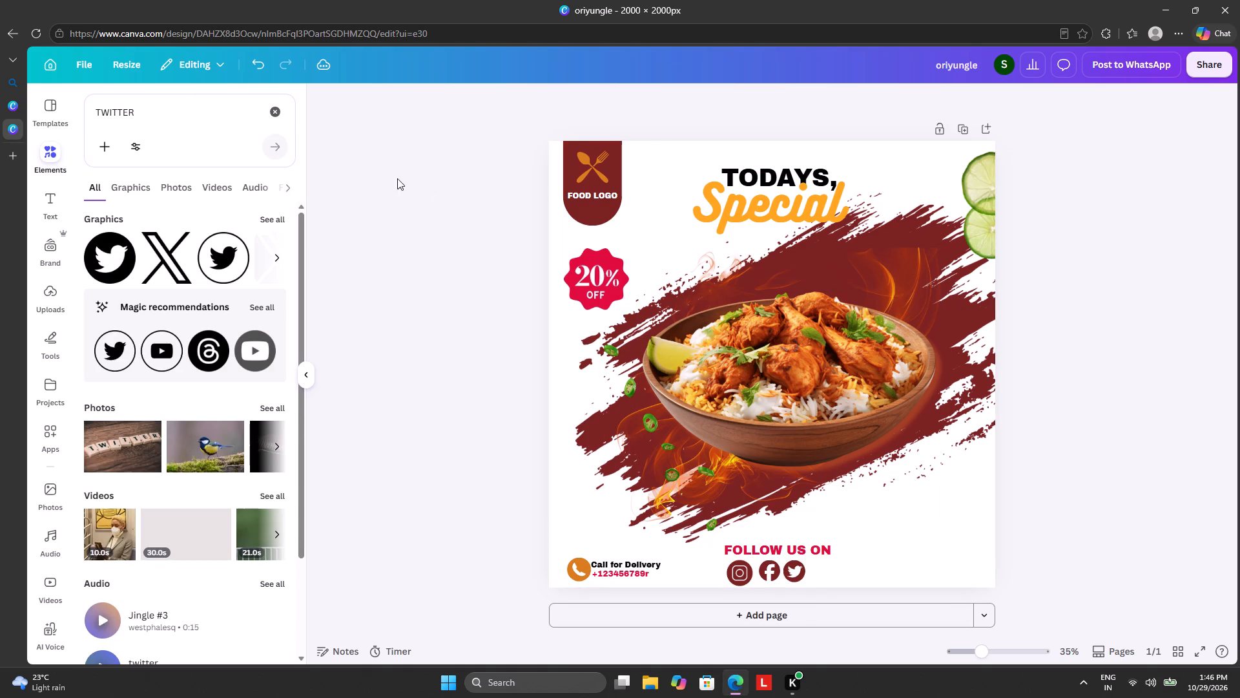
Replace the TWITTER query and search the elements library for "WHTSHAP".
left_click(269, 102)
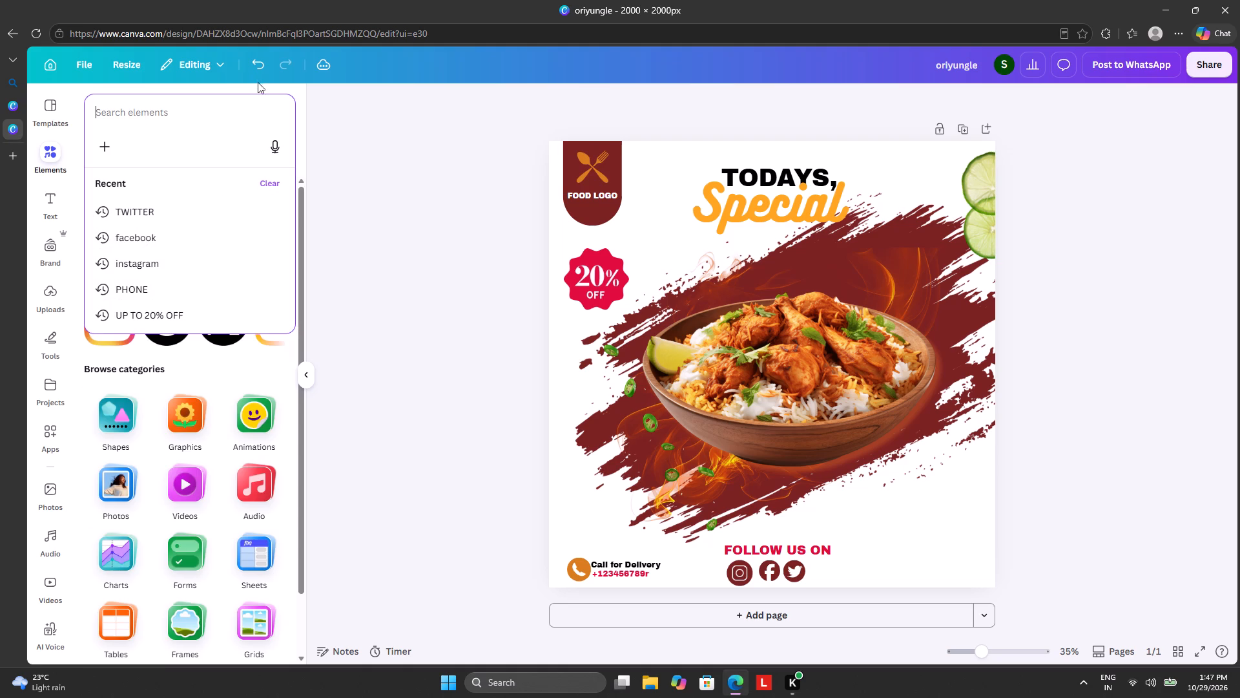
key("w")
key("h")
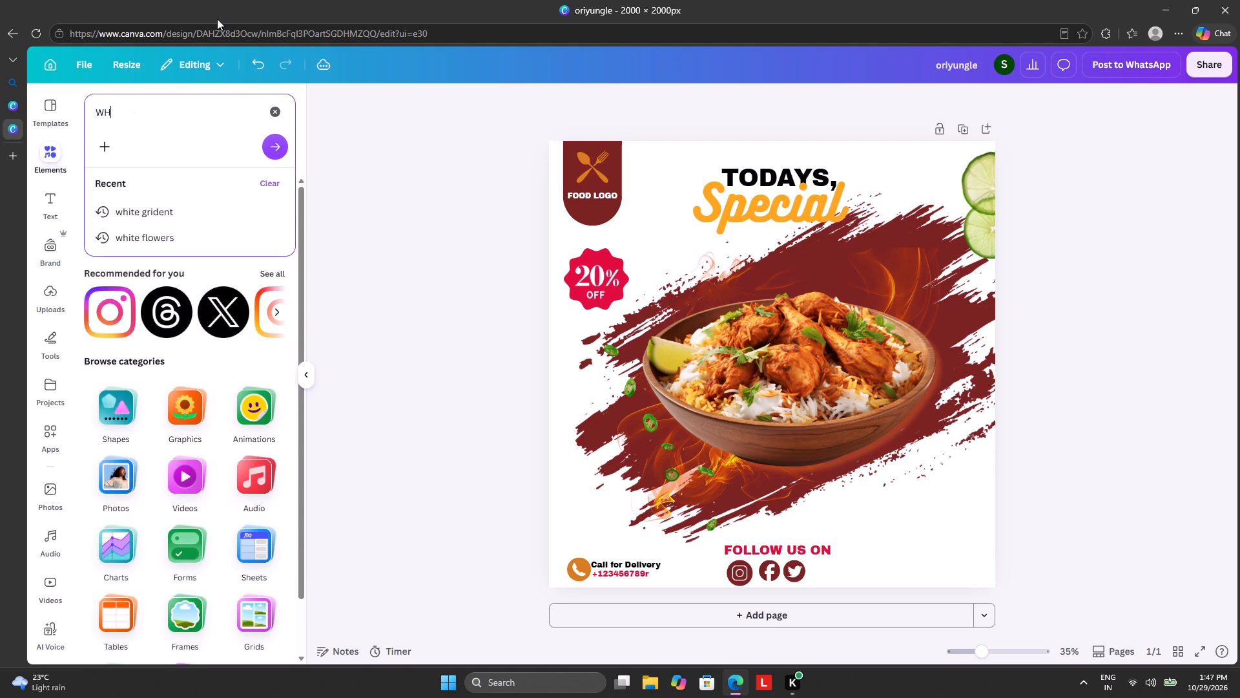
key("t")
key("s")
key("h")
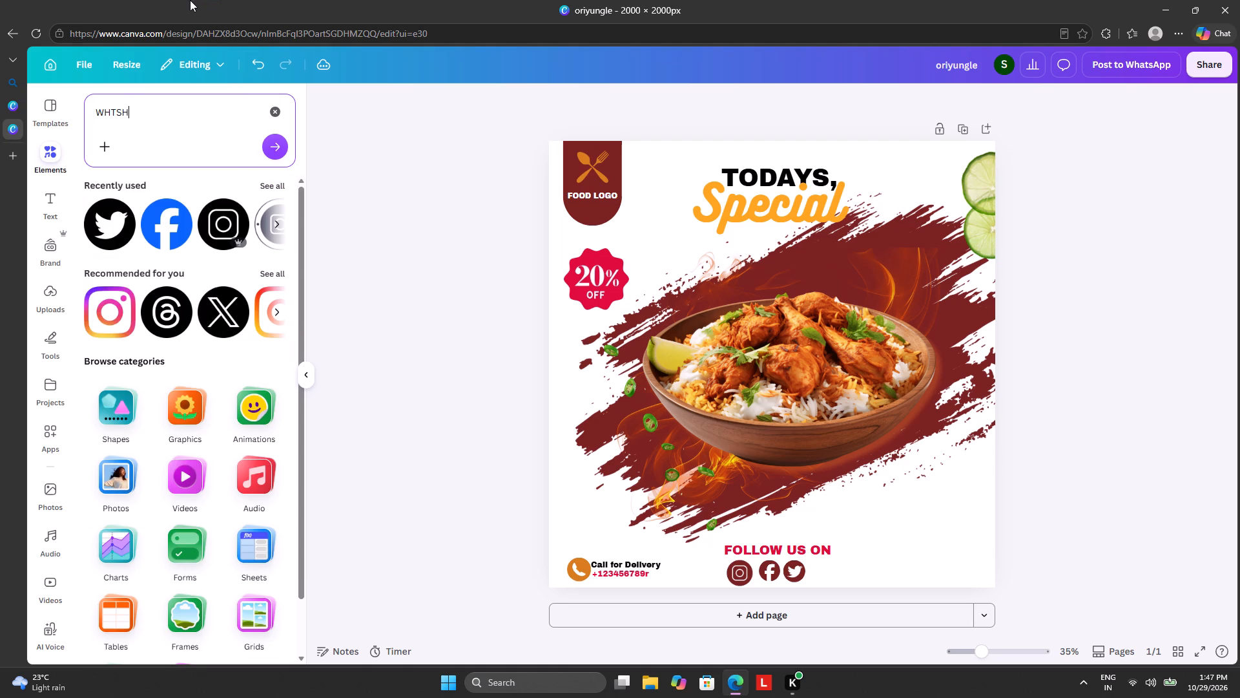
key("a")
key("p")
key("Return")
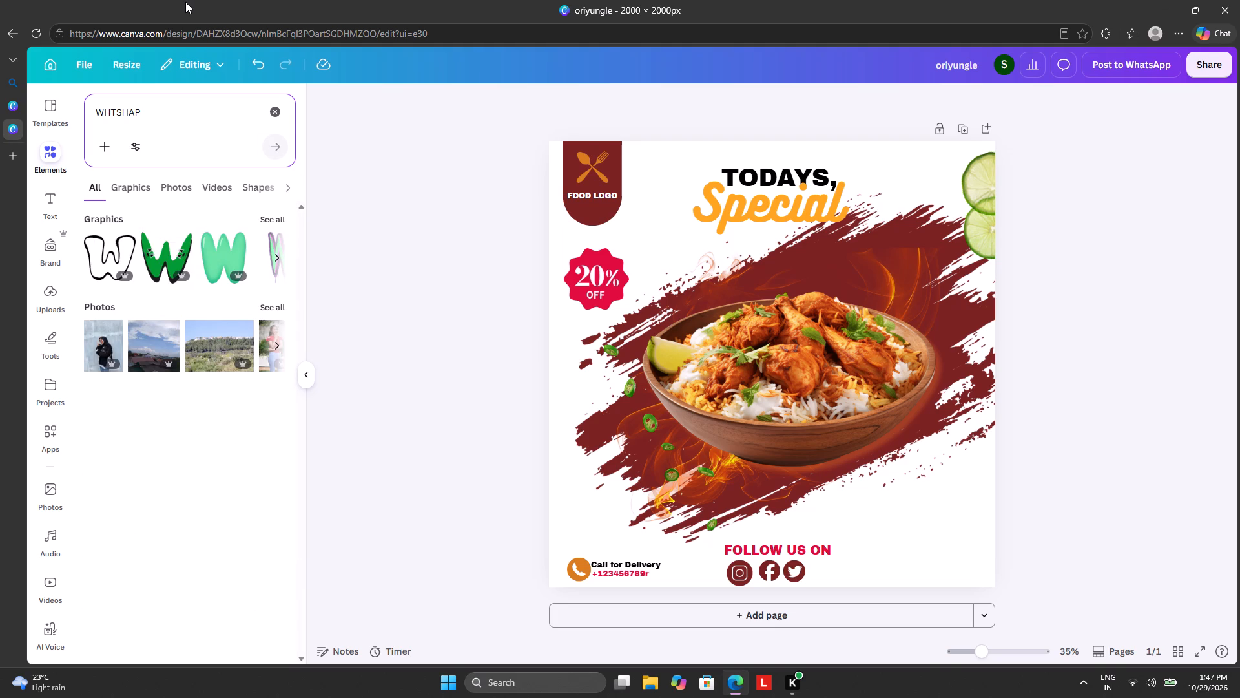
Replace the WHTSHAP query and search the elements library for the suggested term "watsapp".
left_click(268, 103)
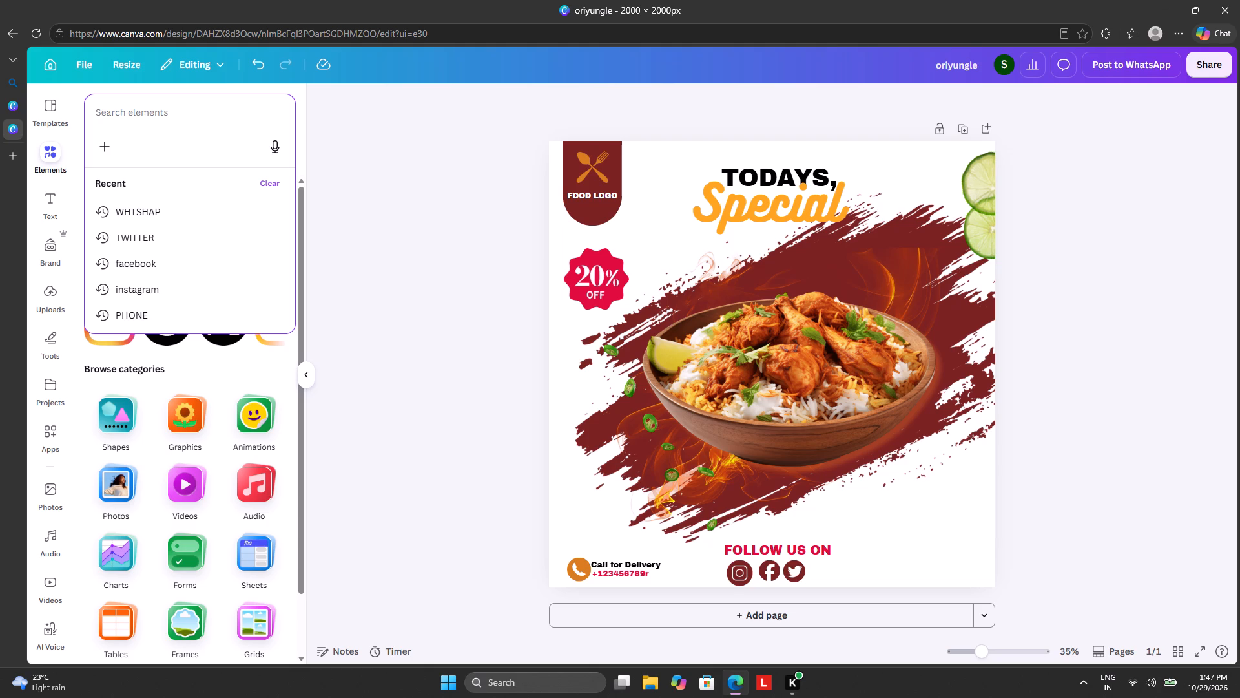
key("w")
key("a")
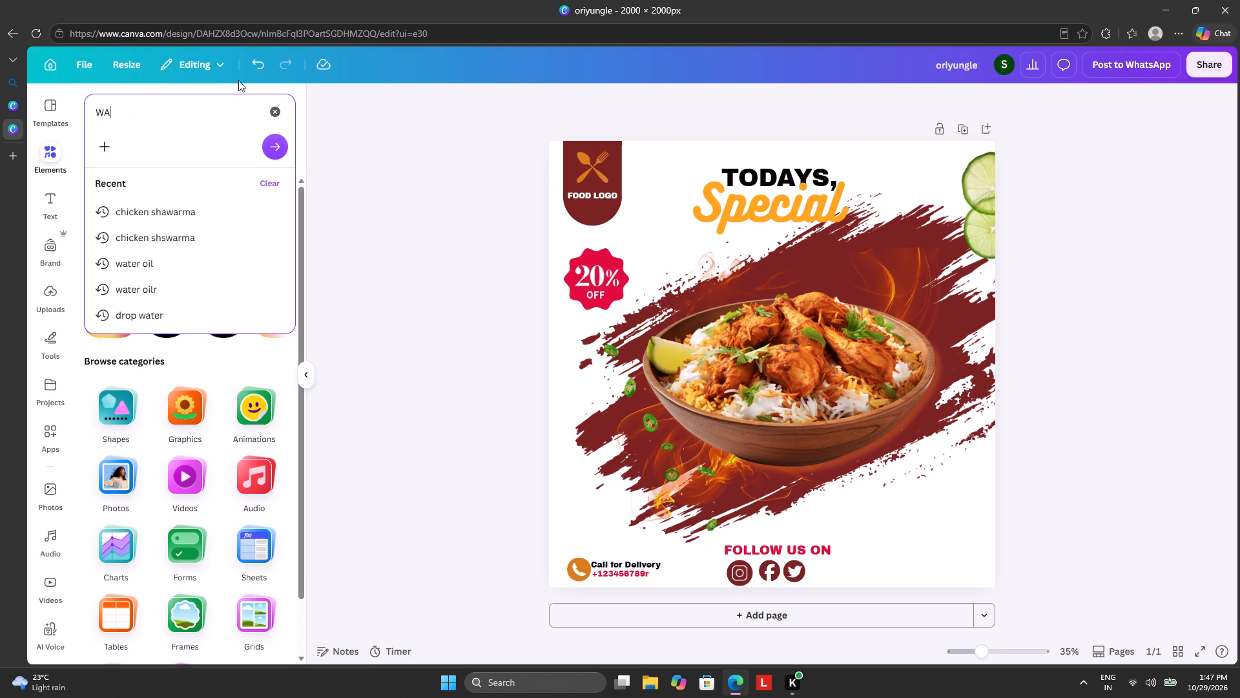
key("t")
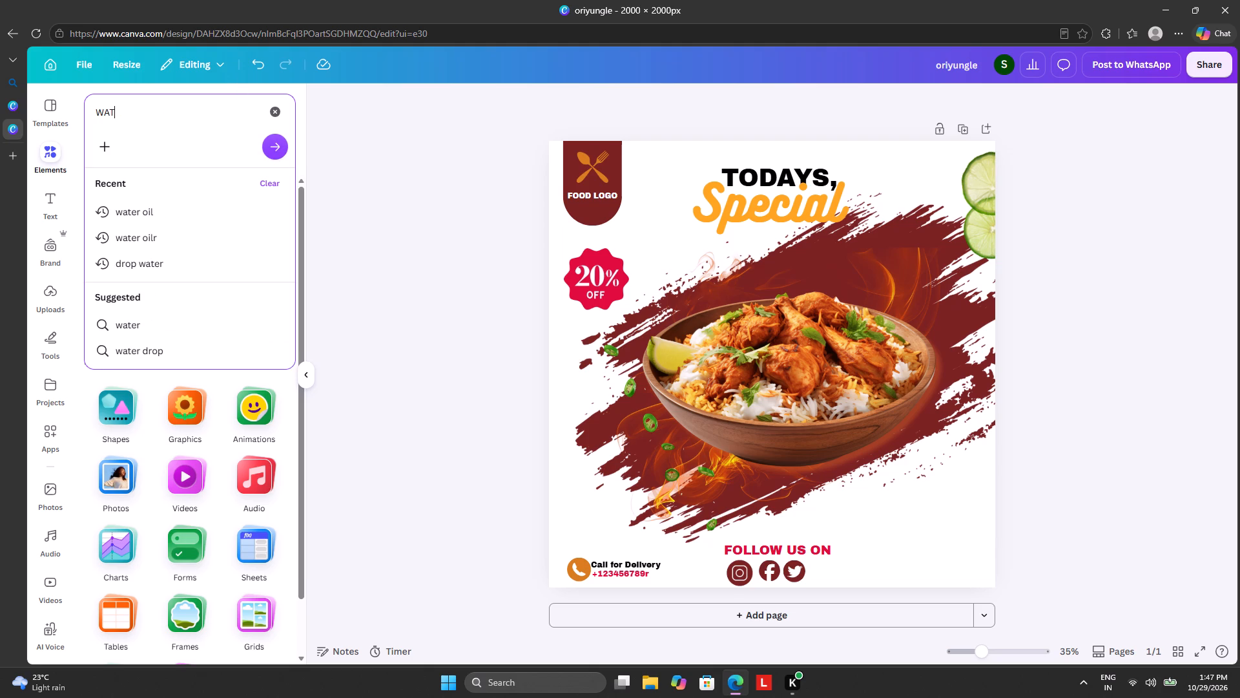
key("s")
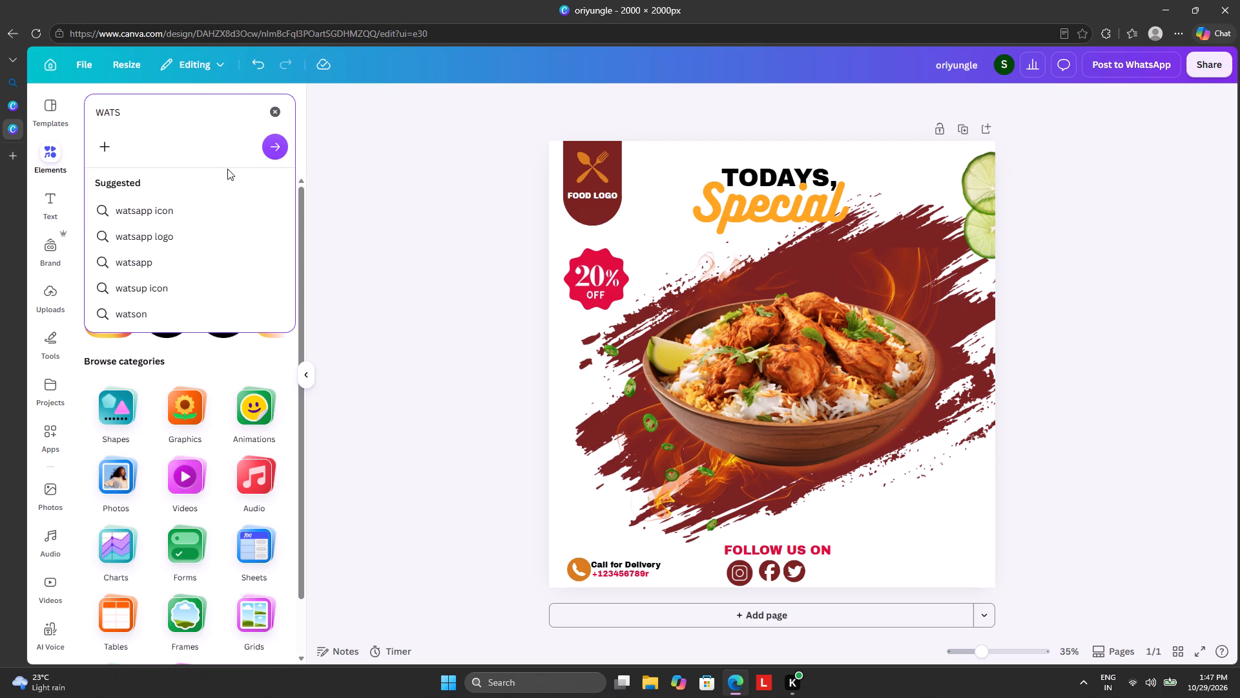
left_click(179, 257)
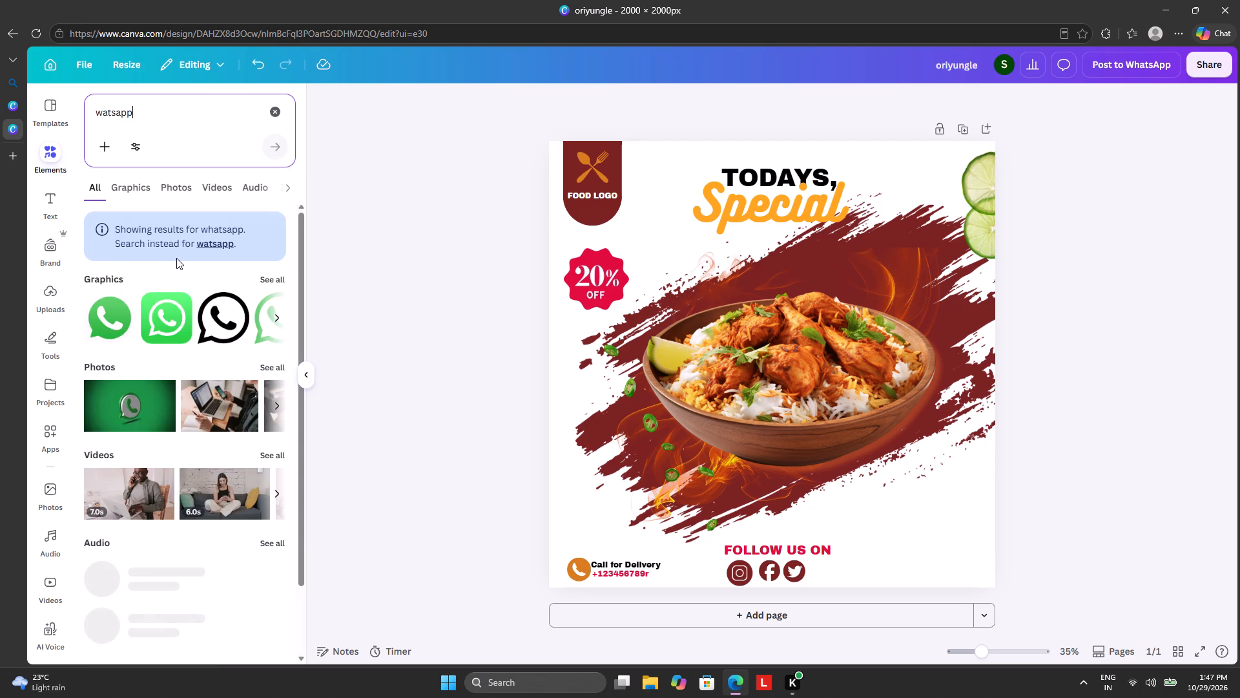
Insert the black outlined WhatsApp graphic, shrink it to social icon size and place it beside the Twitter icon.
left_click(220, 313)
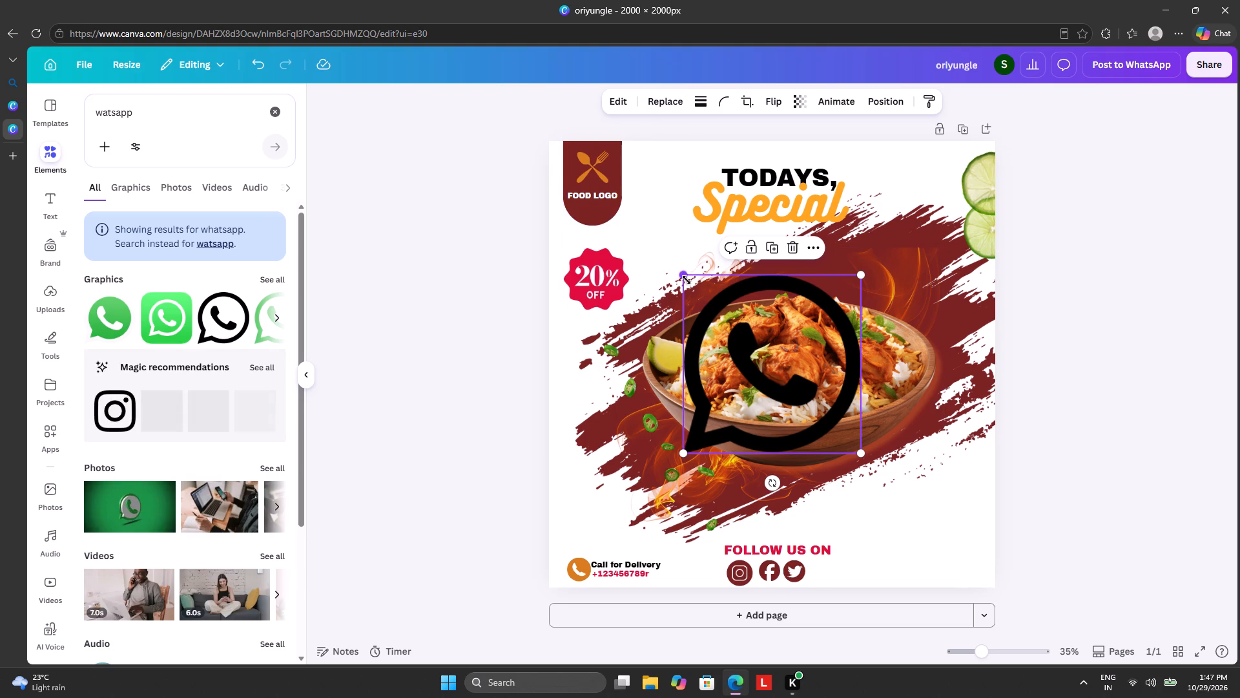
left_click_drag(687, 280, 831, 439)
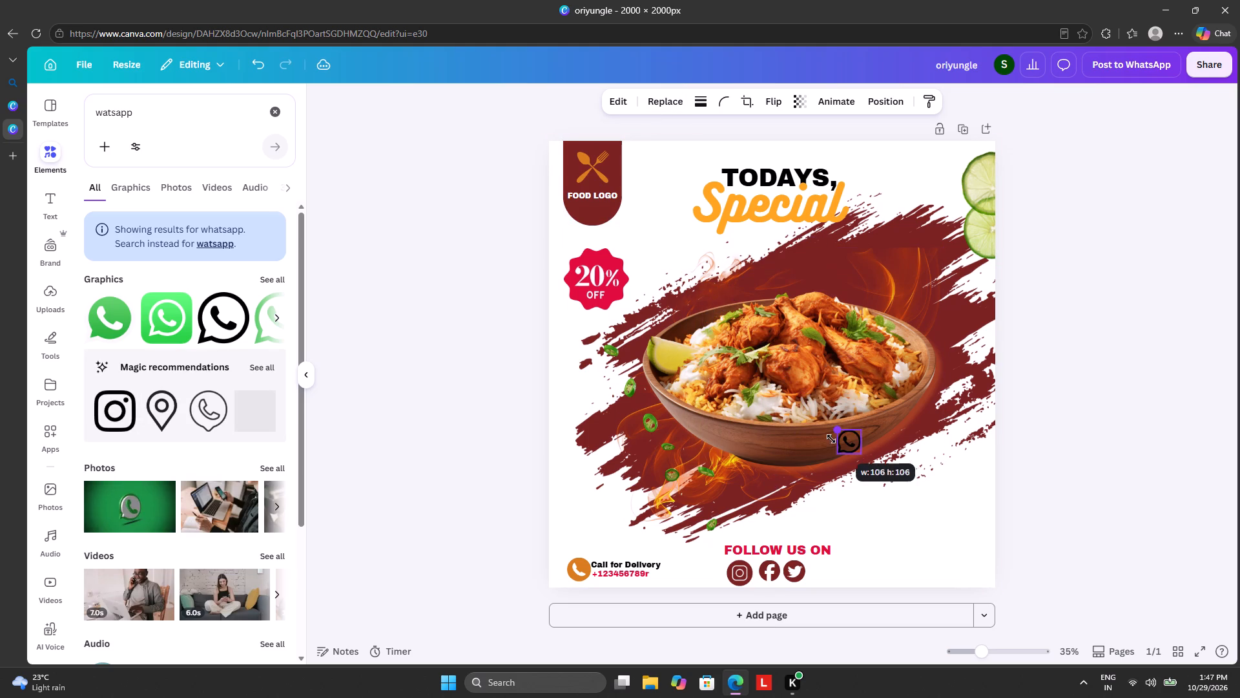
left_click_drag(831, 439, 827, 445)
left_click_drag(842, 438, 812, 564)
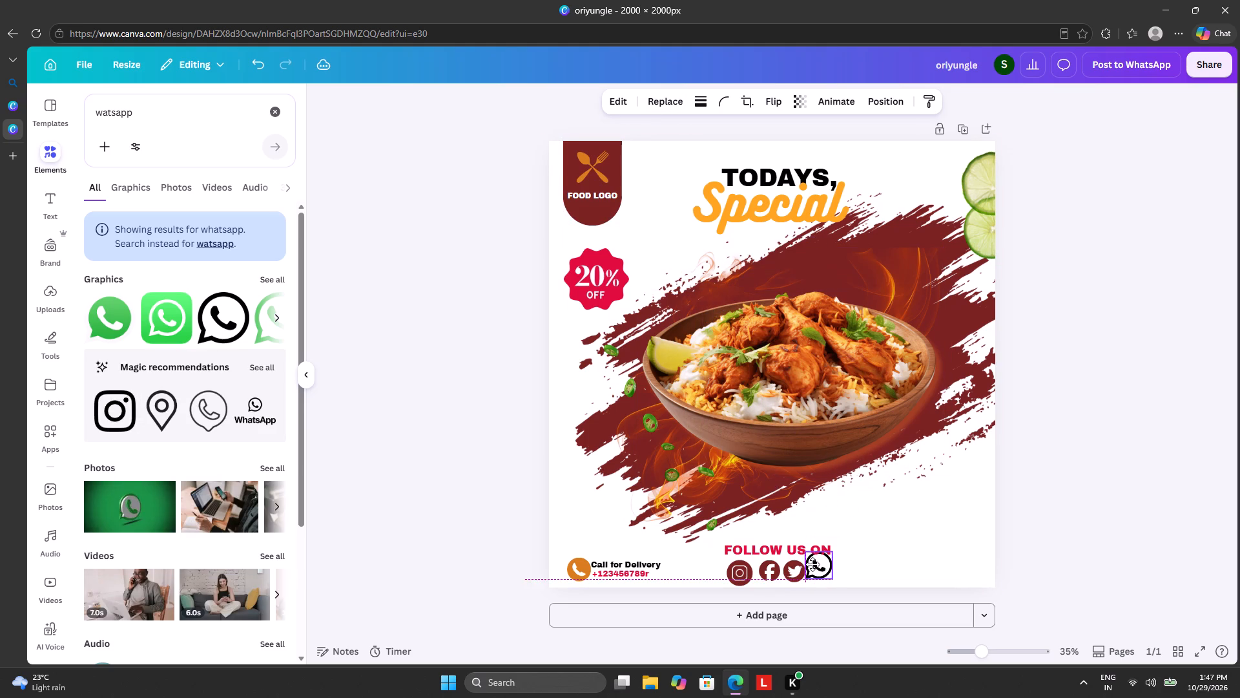
left_click_drag(812, 564, 812, 562)
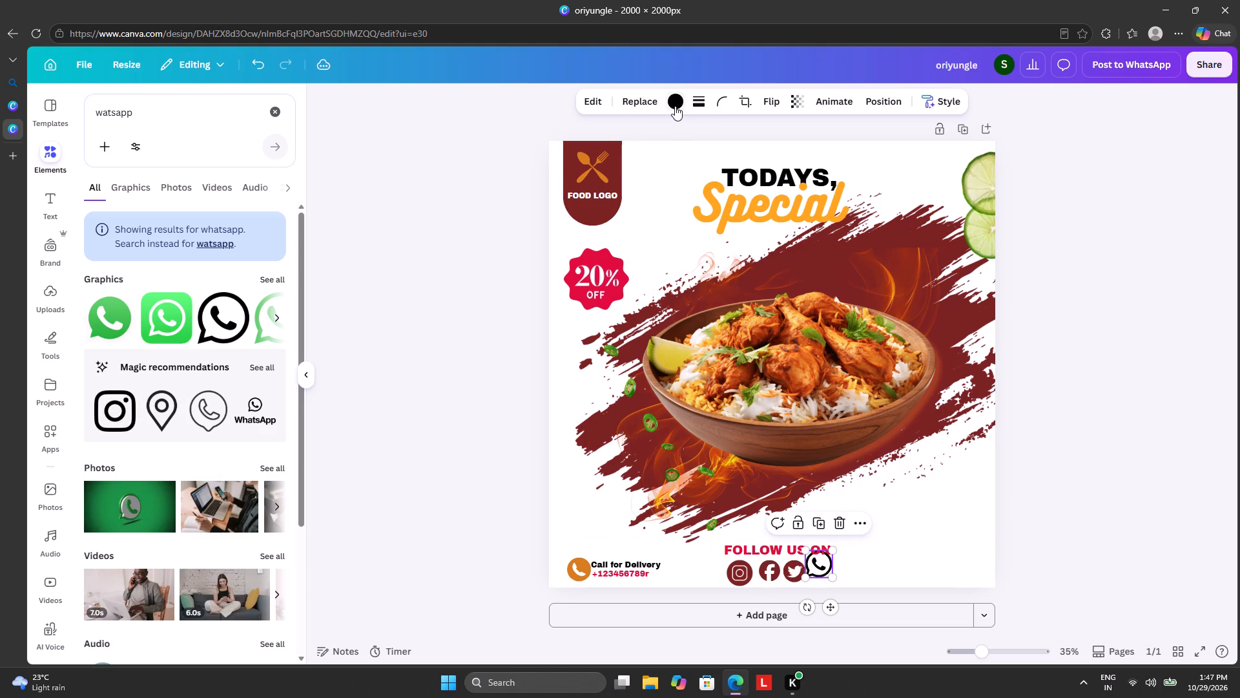
Recolour the WhatsApp icon to the design's dark red.
left_click(675, 105)
left_click(198, 198)
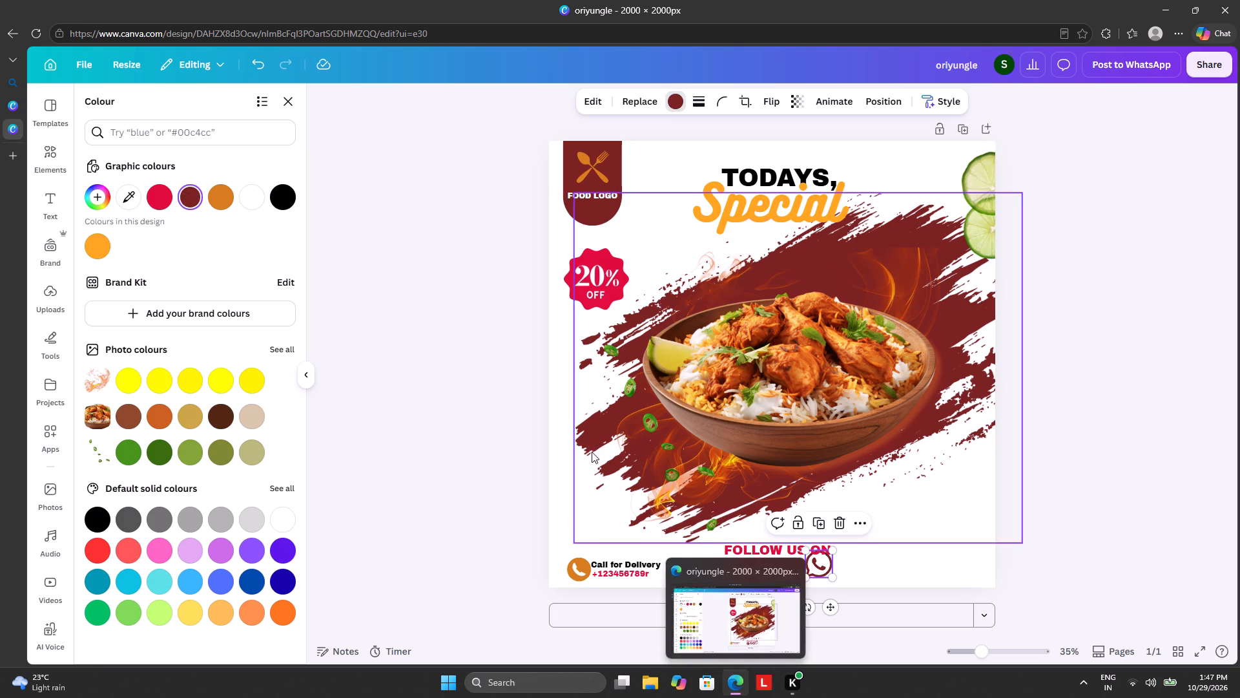
Arrange the Instagram, Facebook, Twitter and WhatsApp icons in one evenly spaced row, shrinking the WhatsApp icon slightly to match.
left_click_drag(739, 576, 732, 576)
left_click_drag(769, 571, 758, 570)
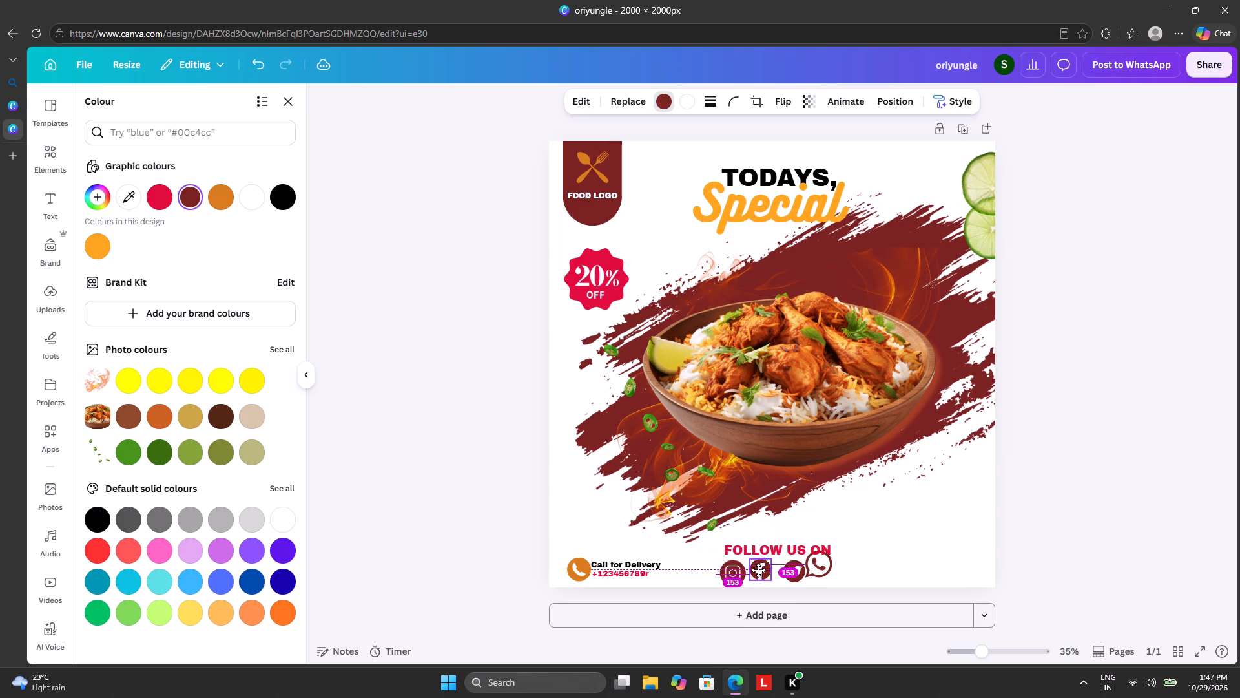
left_click_drag(758, 570, 759, 572)
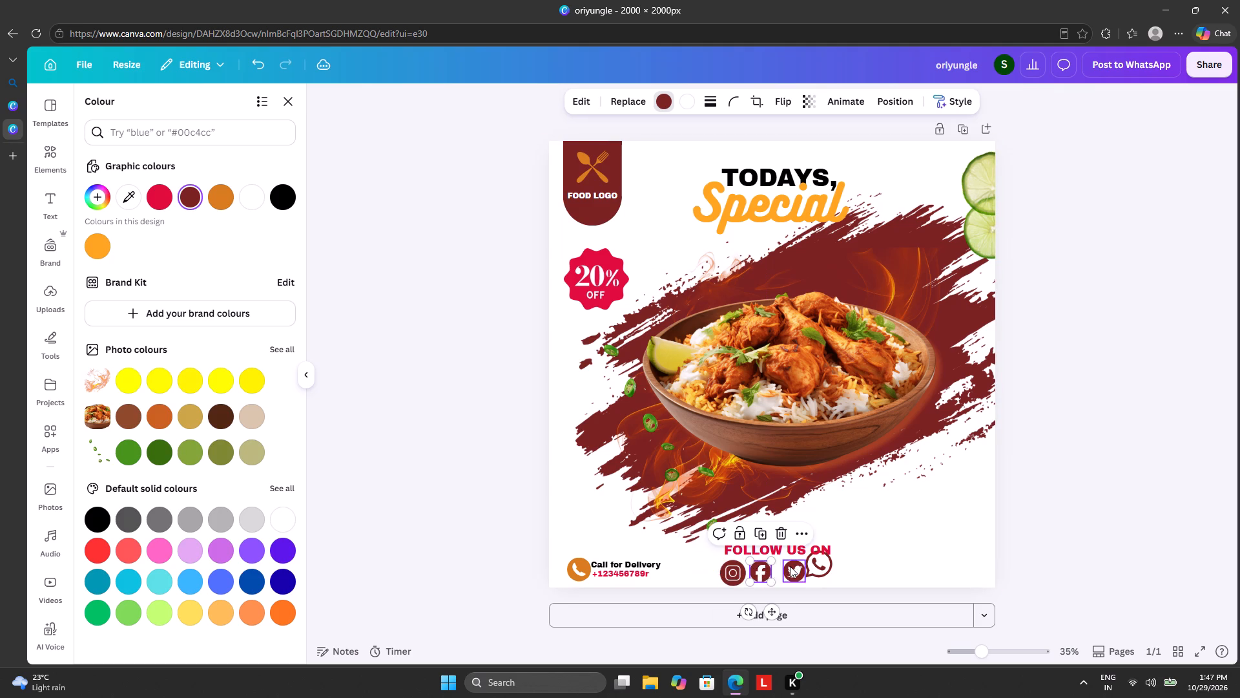
left_click_drag(792, 569, 784, 572)
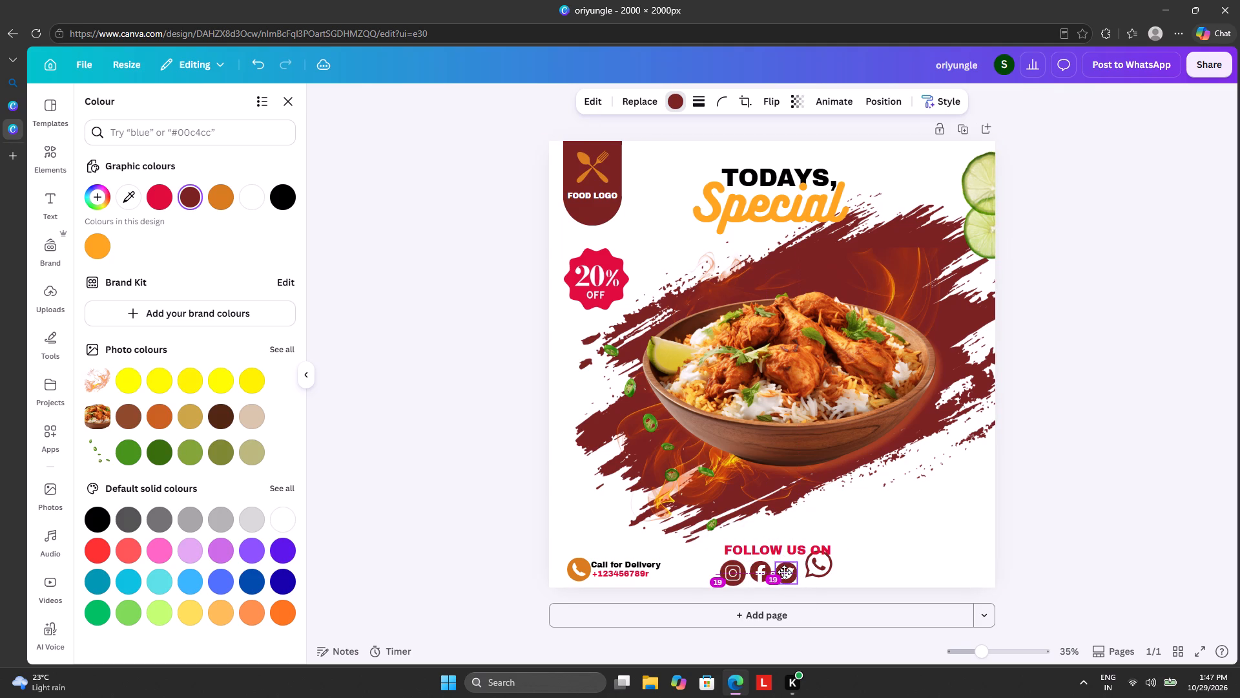
left_click_drag(784, 572, 784, 570)
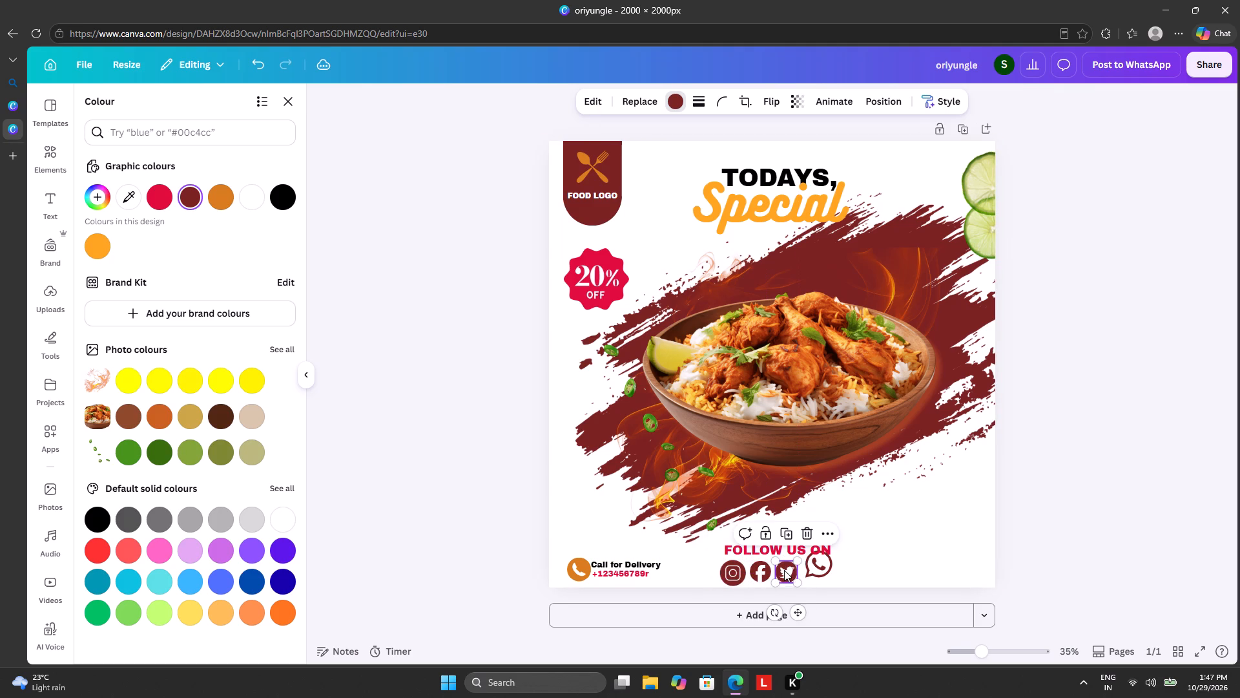
left_click_drag(815, 566, 811, 576)
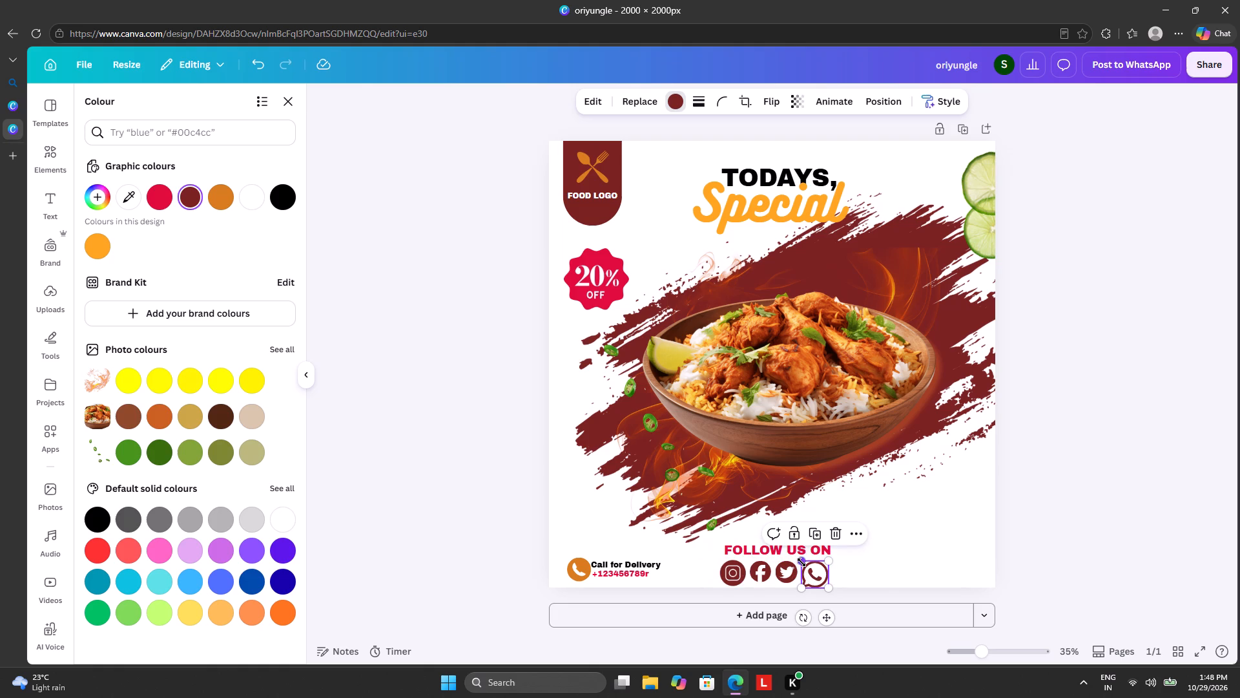
left_click(801, 562)
left_click(814, 580)
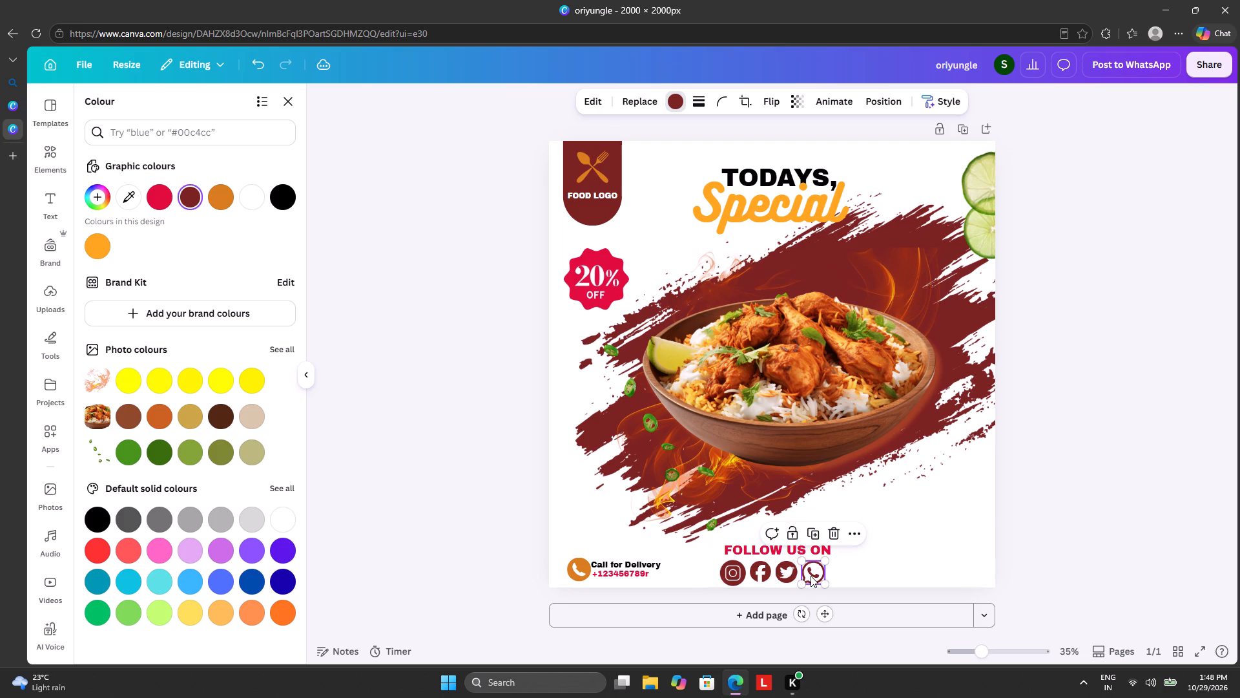
Shift the "FOLLOW US ON" text slightly so it sits centred above the four social icons.
left_click(772, 547)
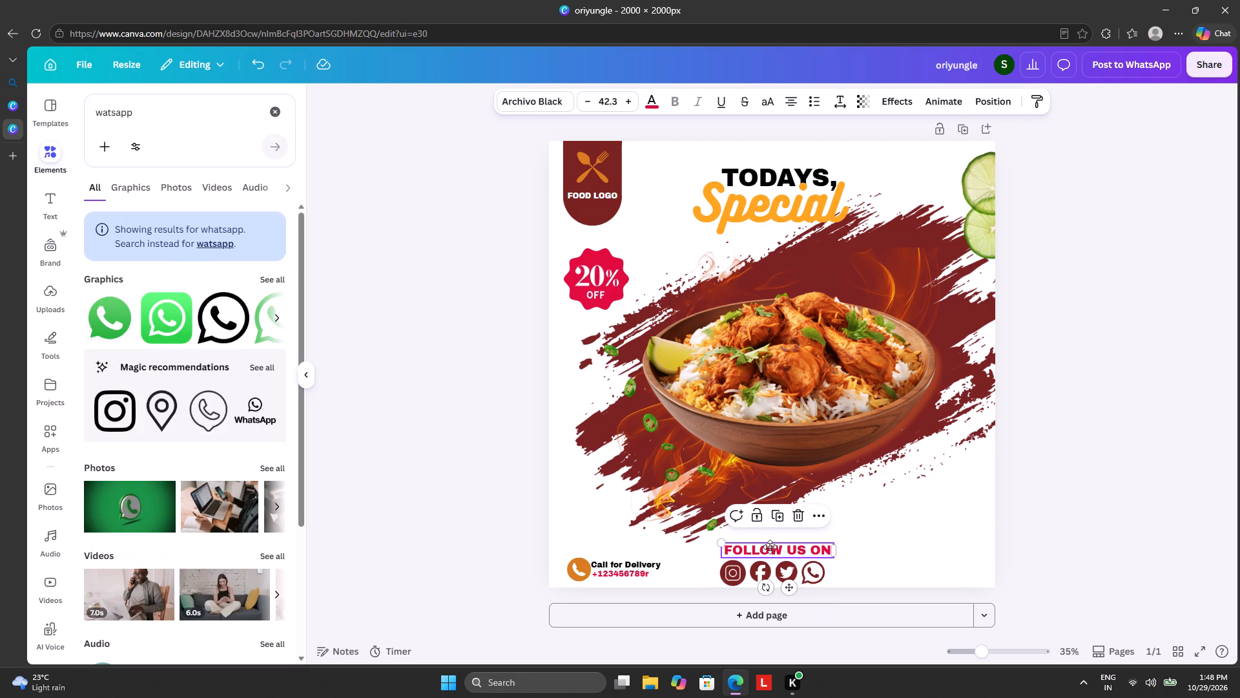
left_click(482, 496)
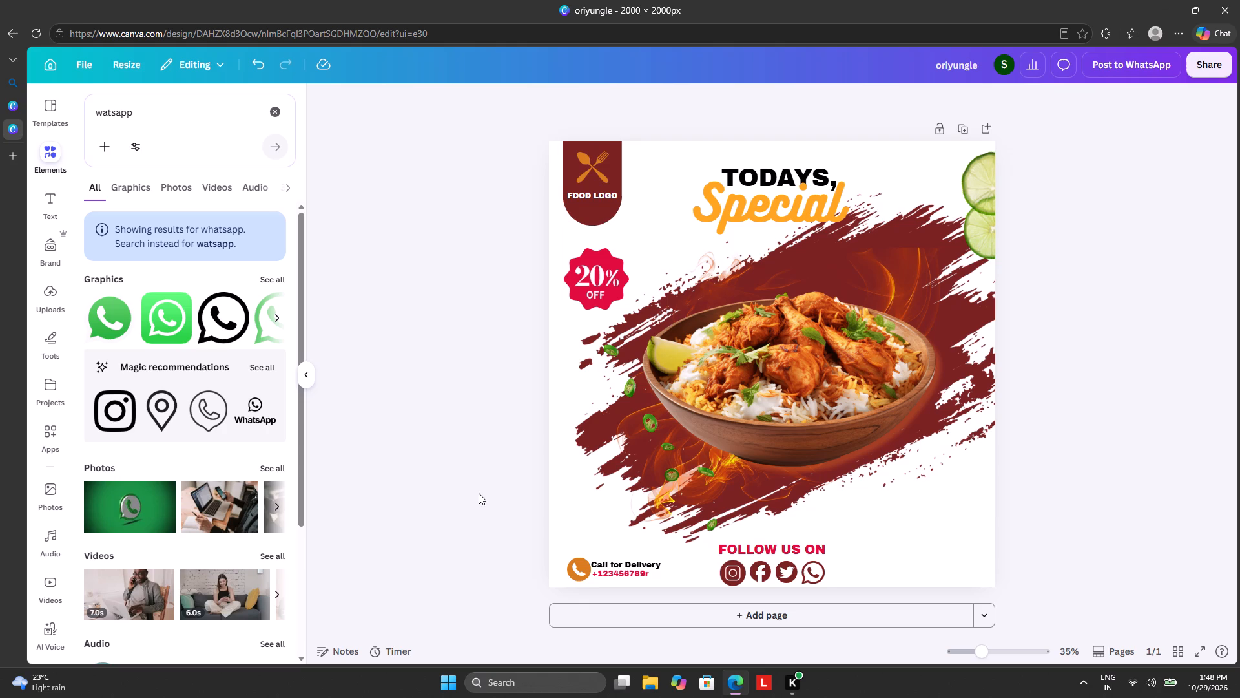
Replace the watsapp query and search the elements library for "ORDER NOW".
left_click(275, 114)
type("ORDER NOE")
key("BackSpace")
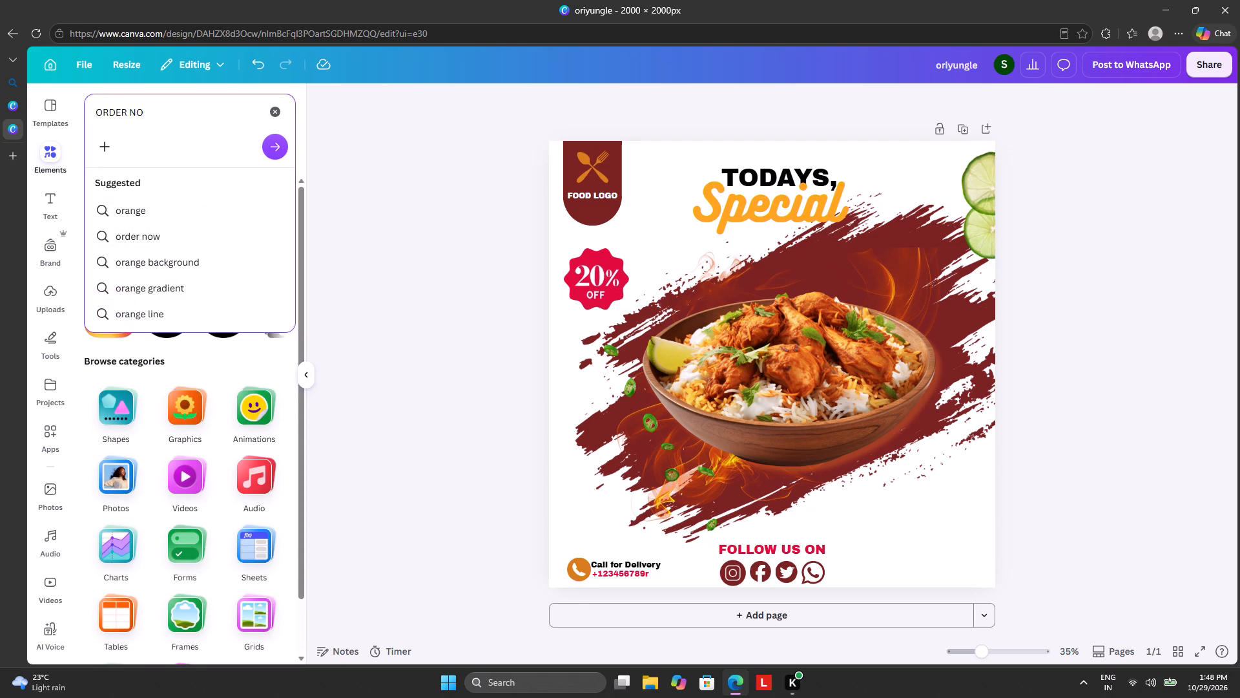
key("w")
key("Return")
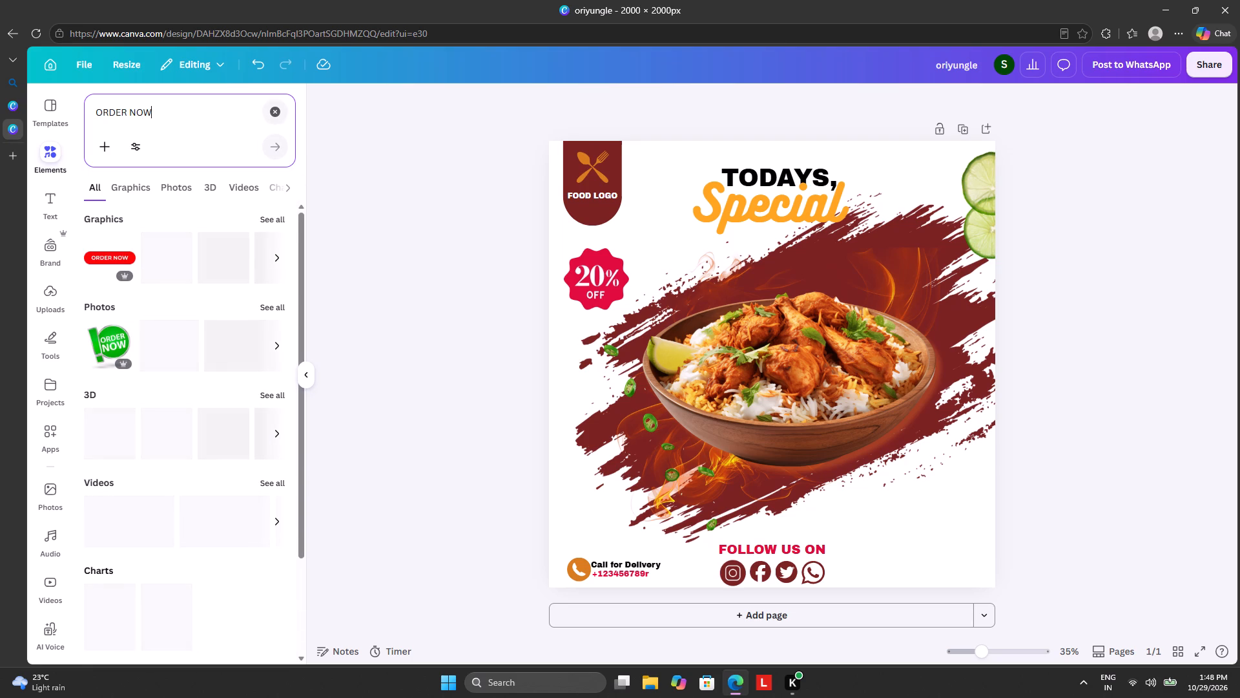
Add the red "ORDER NOW" button graphic, shrink it to about half size, and place it in the design's lower-right corner.
left_click(106, 266)
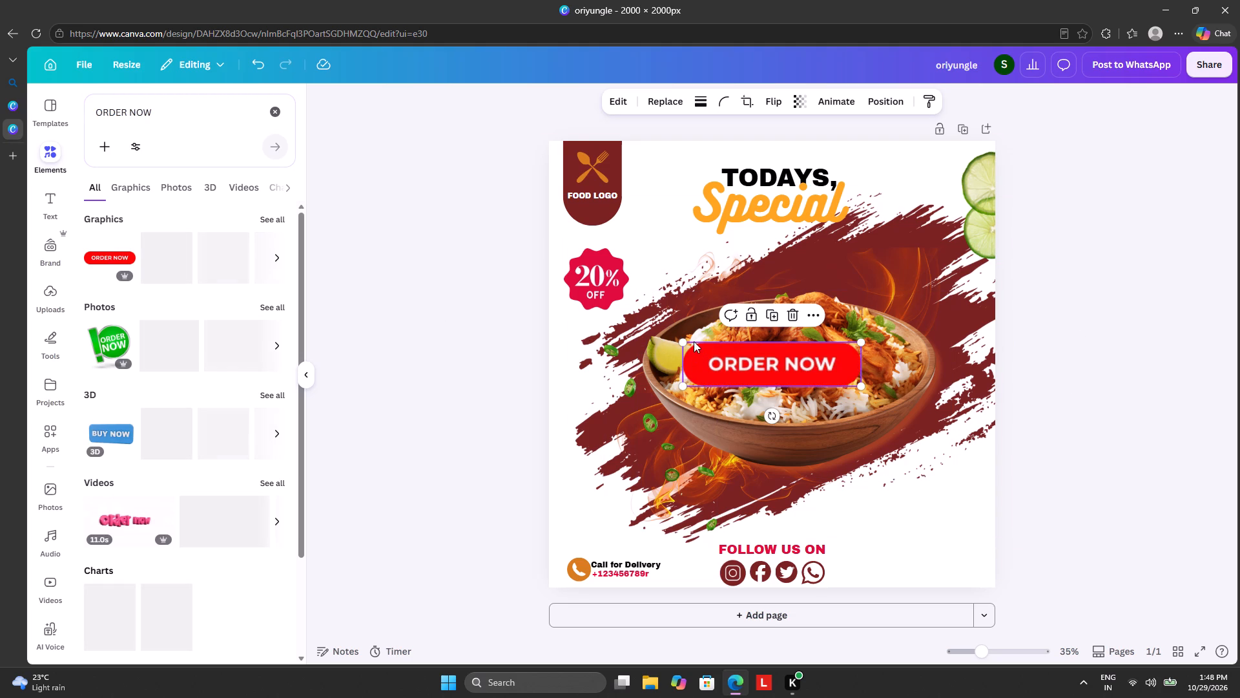
left_click_drag(683, 337, 780, 370)
left_click_drag(811, 371, 920, 573)
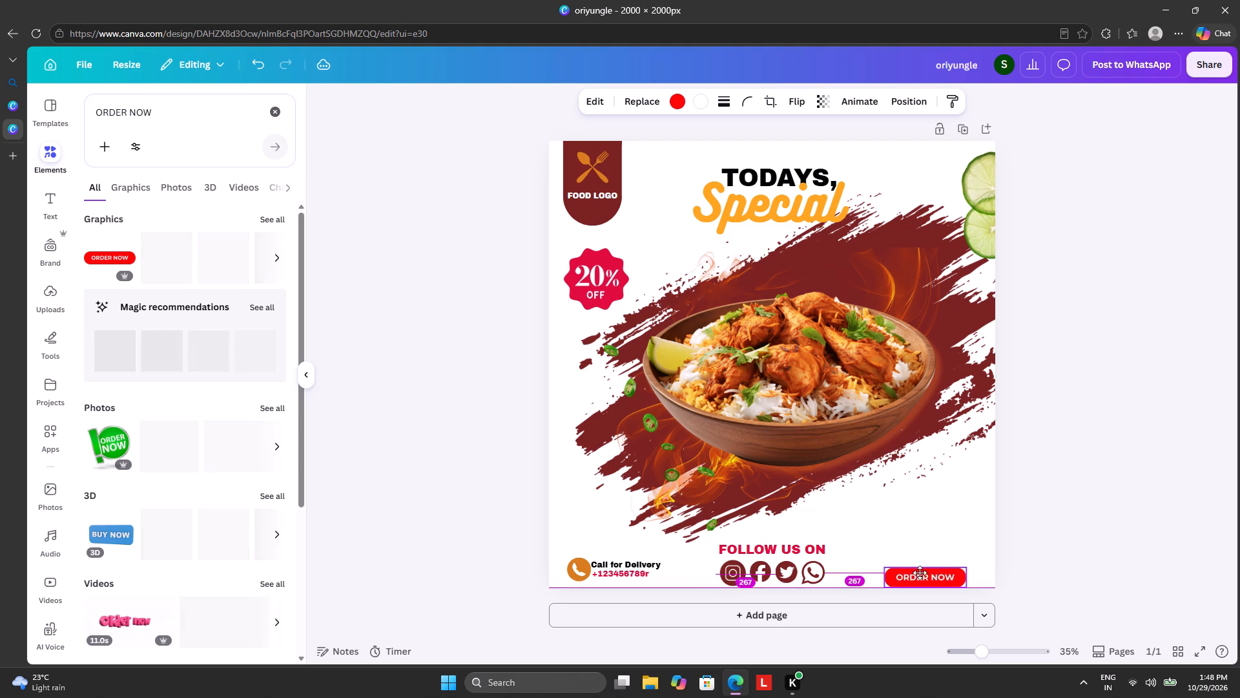
left_click_drag(920, 573, 926, 565)
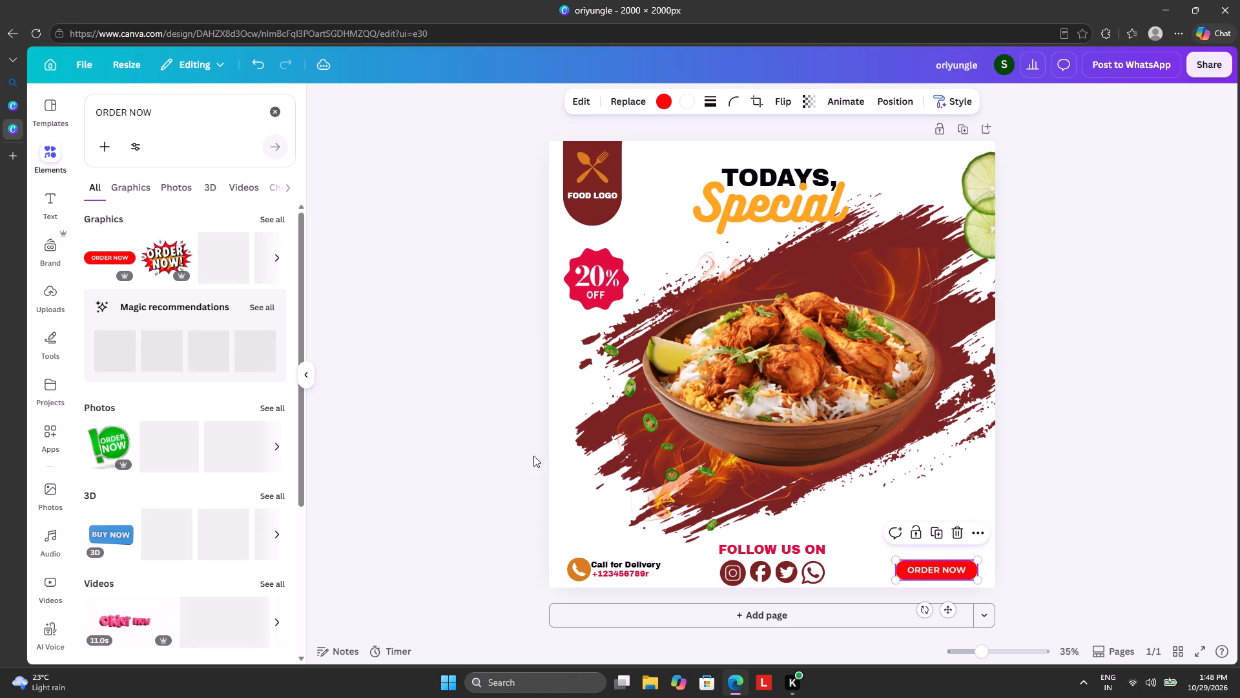
left_click(502, 443)
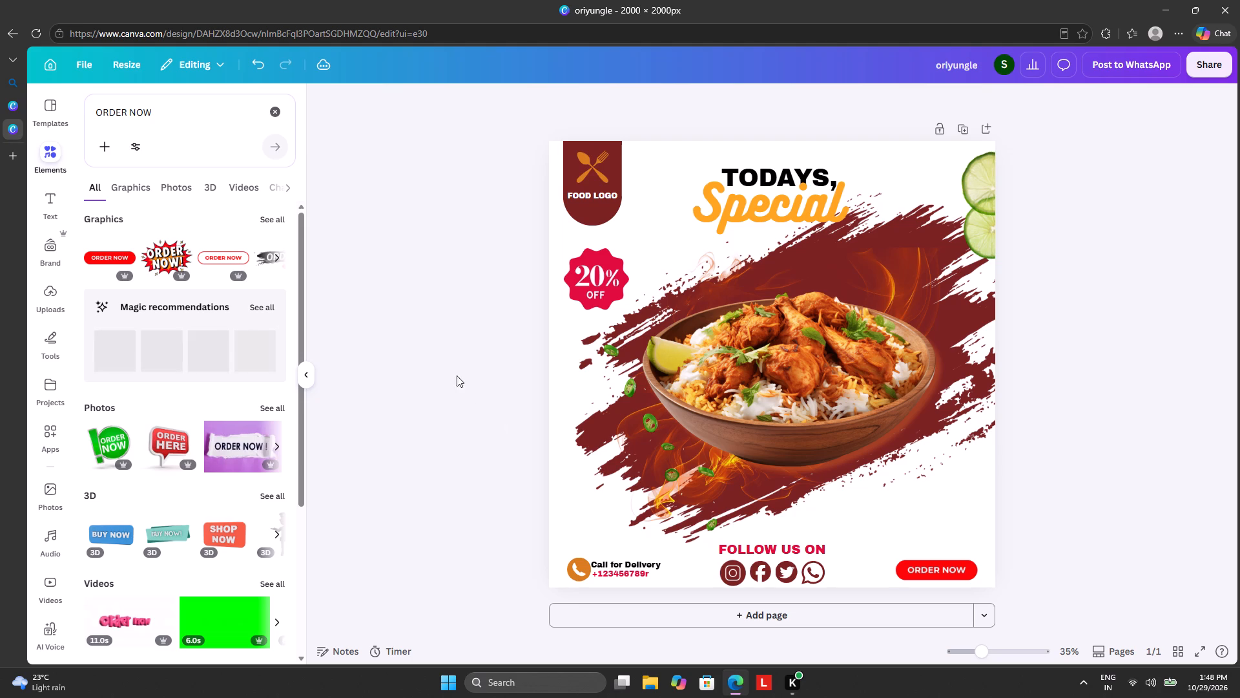
Recolour the "TODAYS," heading to the dark maroon used elsewhere in the design.
left_click(756, 171)
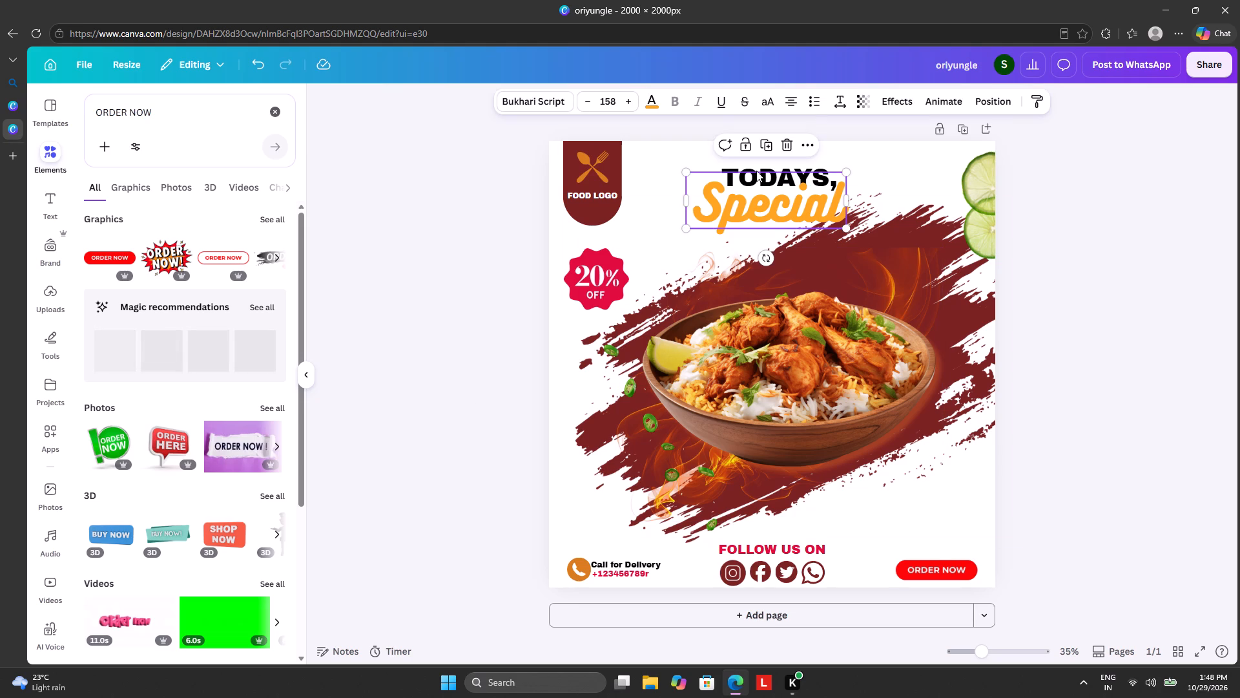
left_click(754, 164)
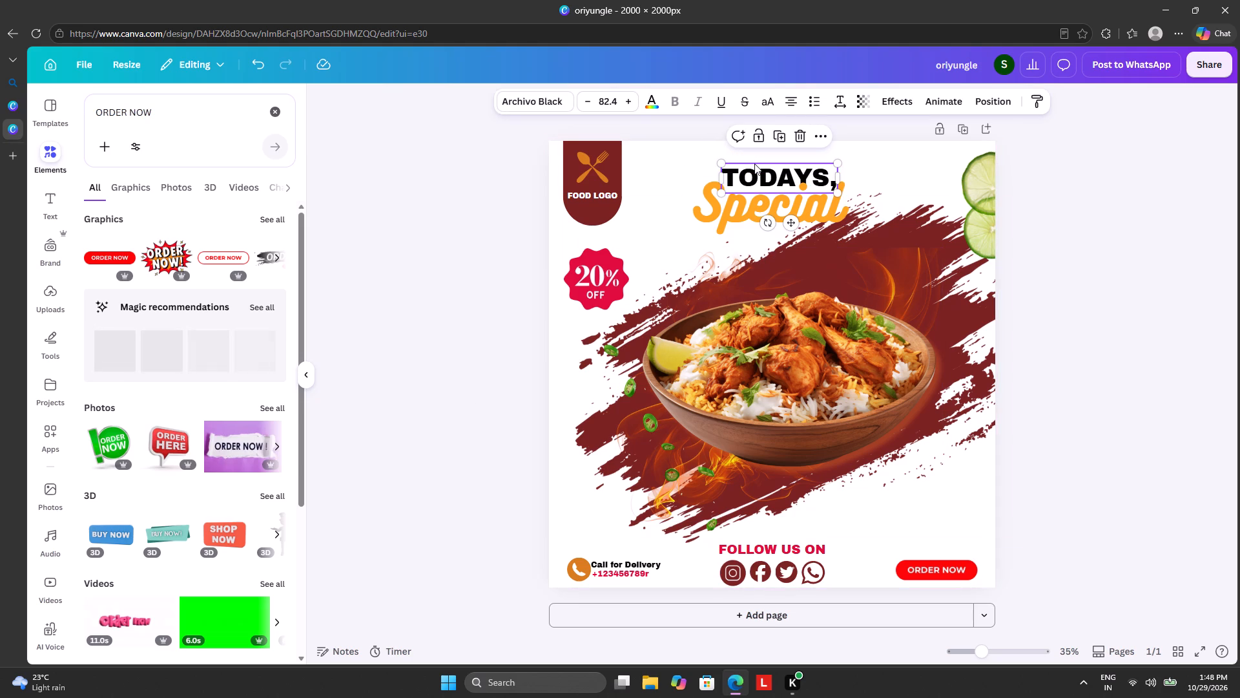
left_click(659, 111)
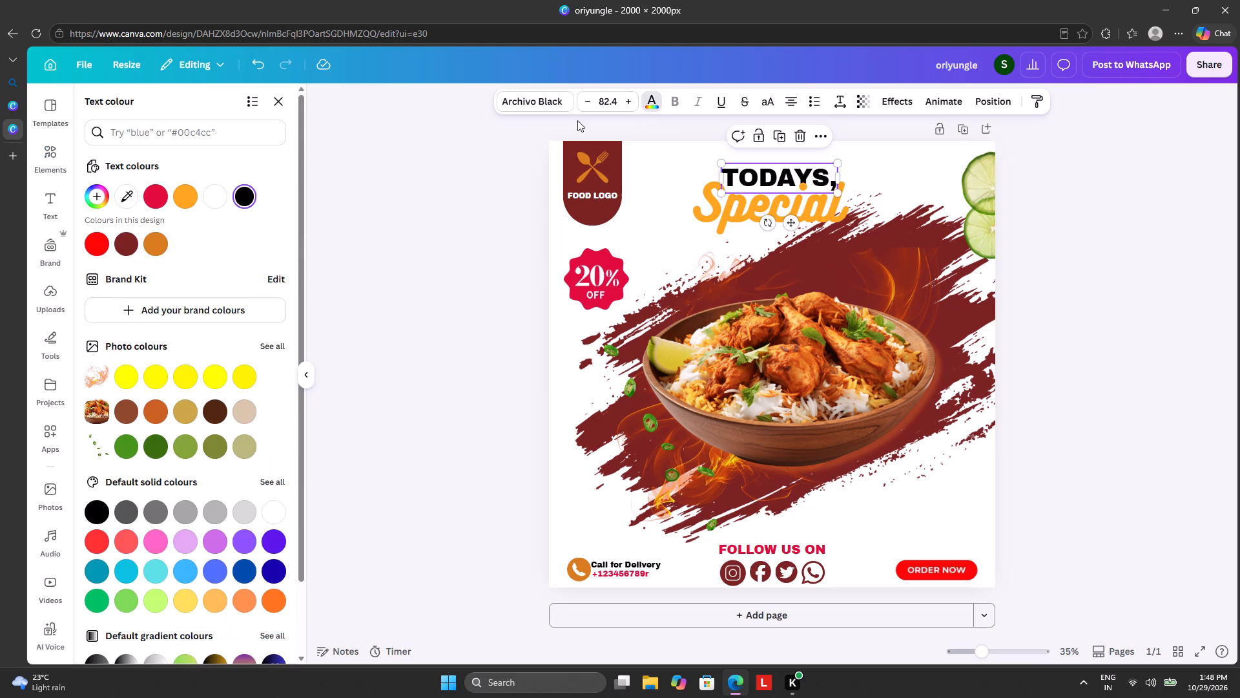
left_click(154, 202)
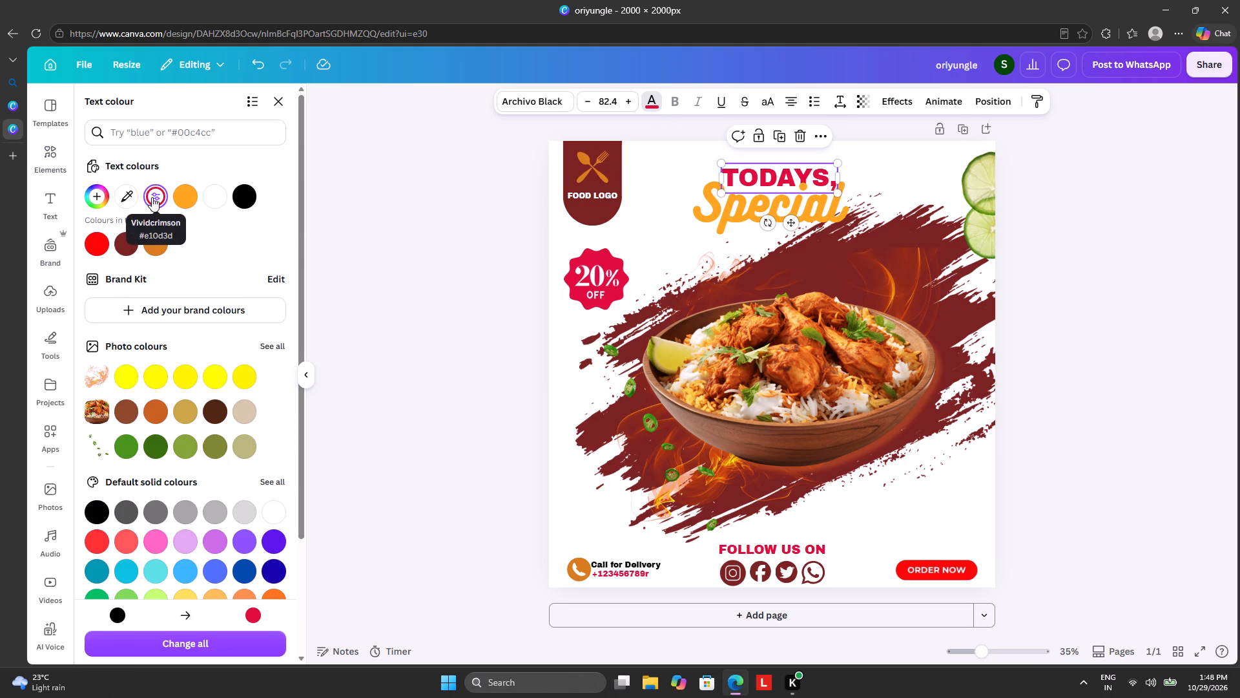
left_click(129, 248)
left_click(403, 245)
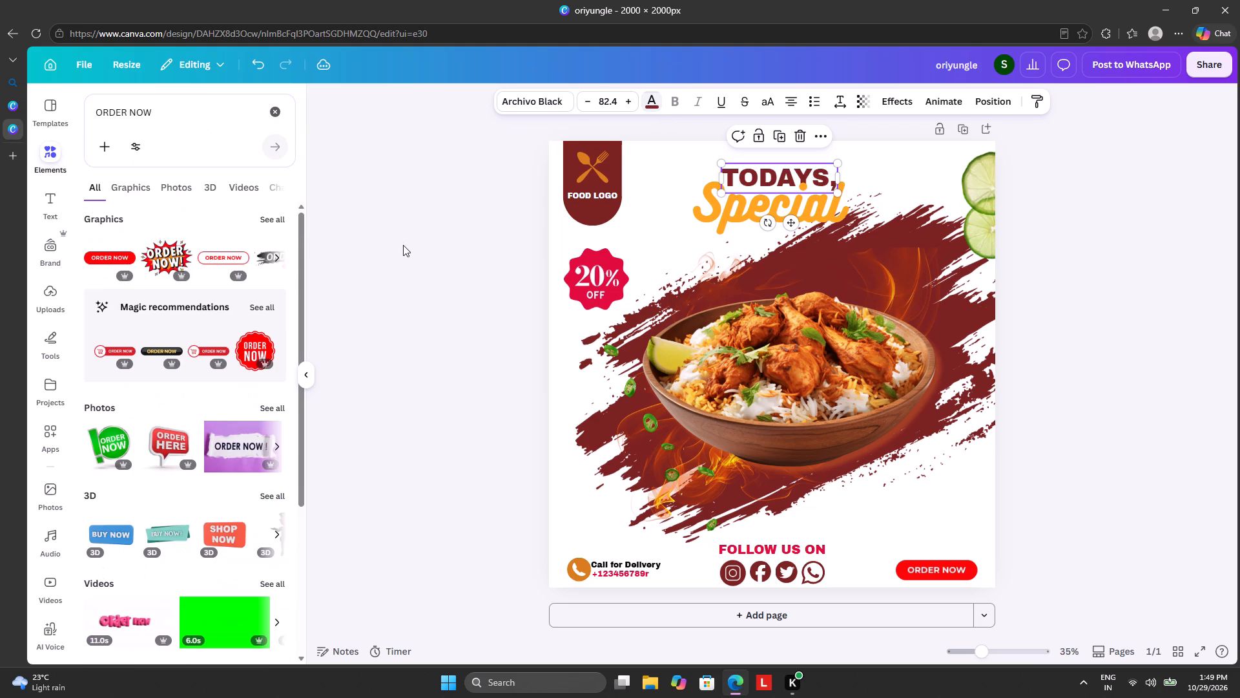
left_click(403, 245)
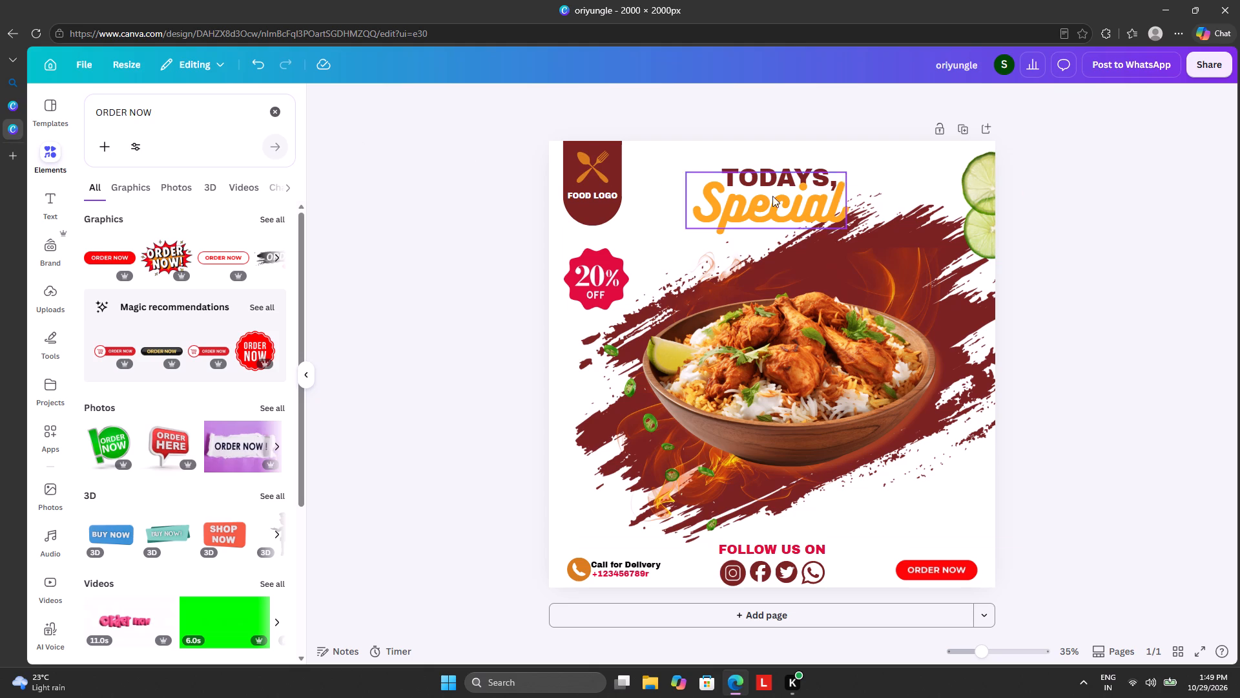
Shift the flame graphic behind the biryani bowl slightly up and to the right.
left_click_drag(878, 273, 883, 258)
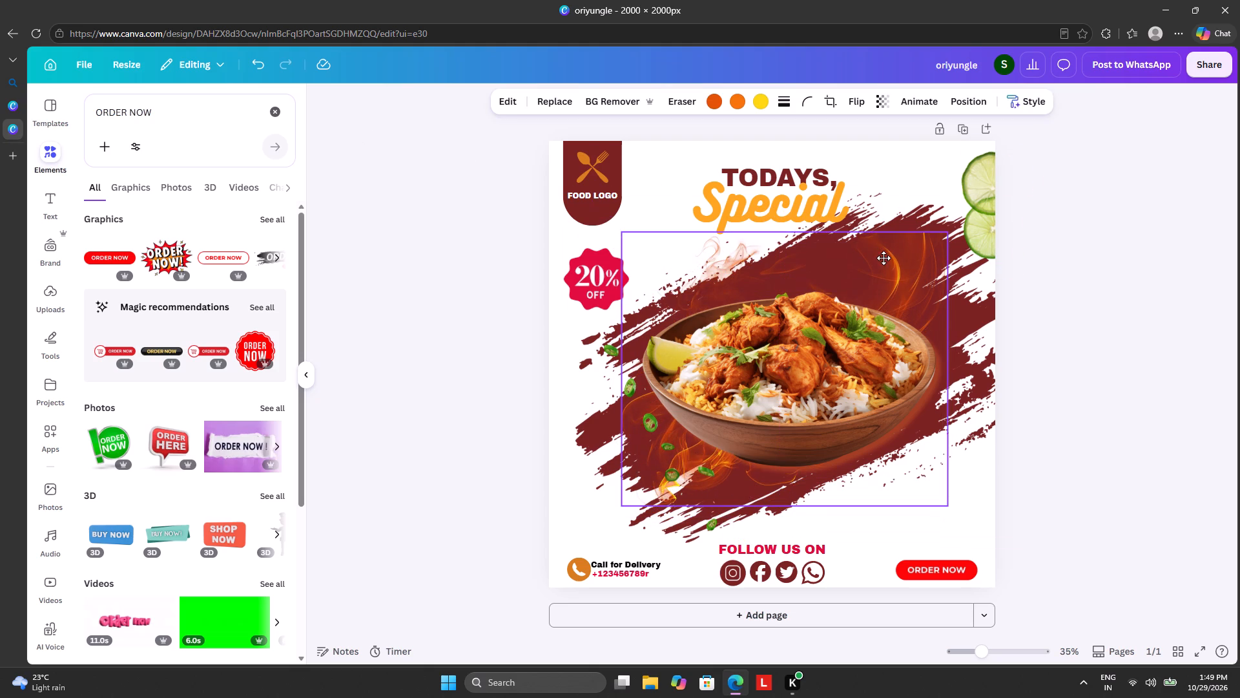
left_click_drag(883, 258, 900, 251)
left_click(1130, 221)
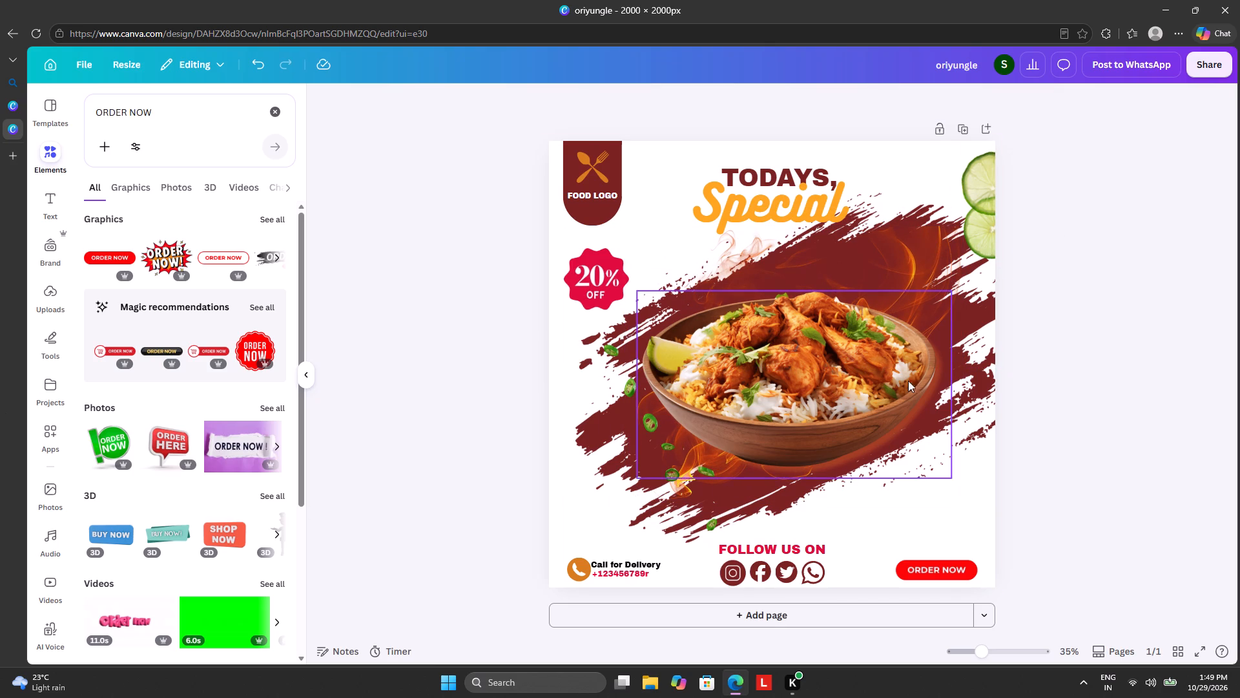
Reposition the scattered green chilli graphic slightly further left beside the bowl, over the edge of the maroon brush stroke.
left_click_drag(666, 440, 624, 445)
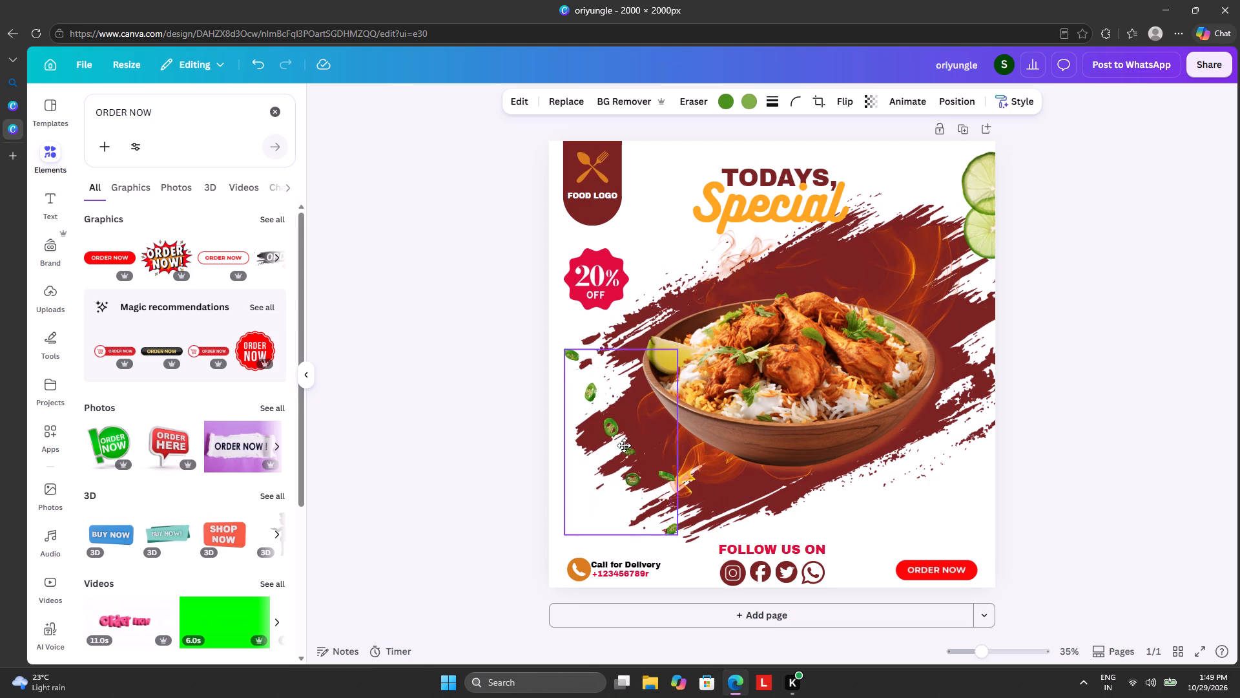
left_click_drag(624, 445, 821, 317)
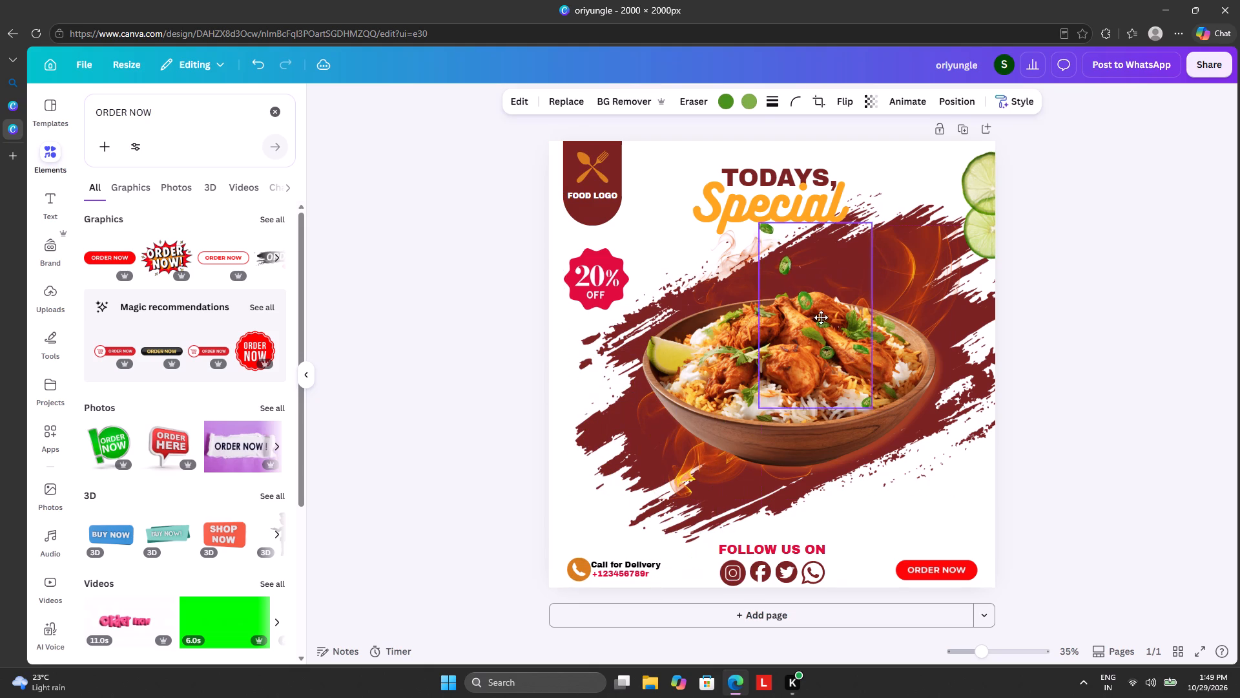
left_click_drag(821, 317, 637, 430)
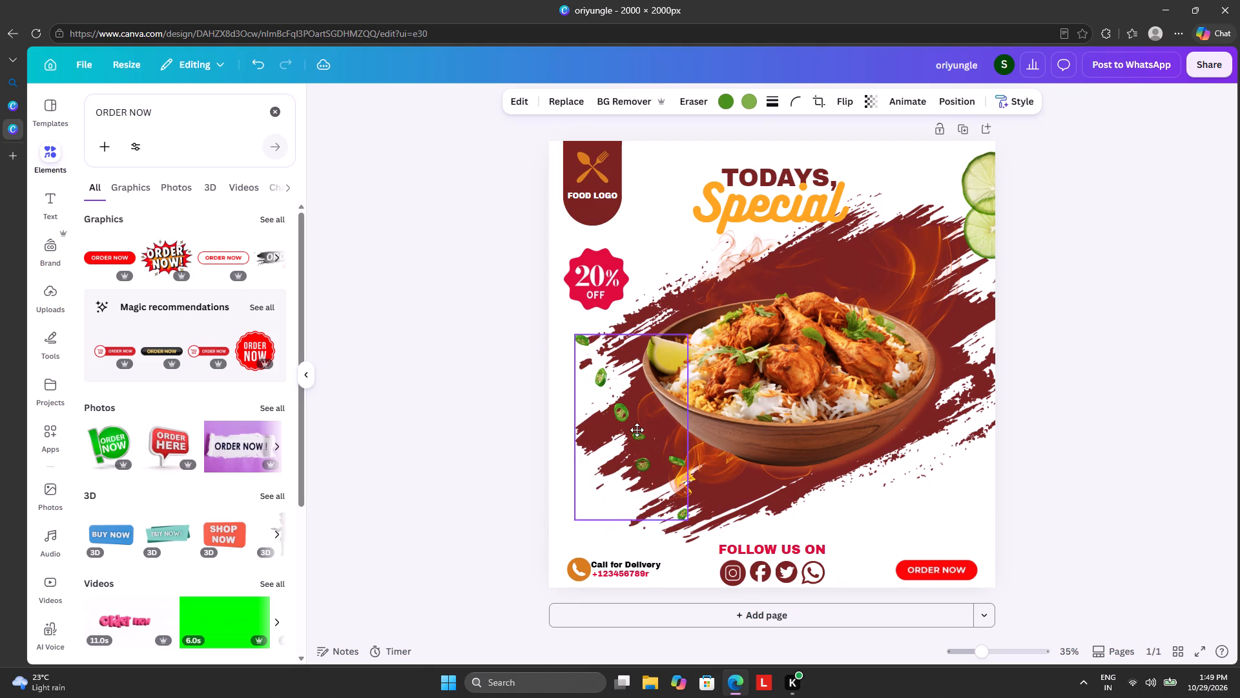
left_click_drag(637, 430, 632, 438)
left_click(525, 427)
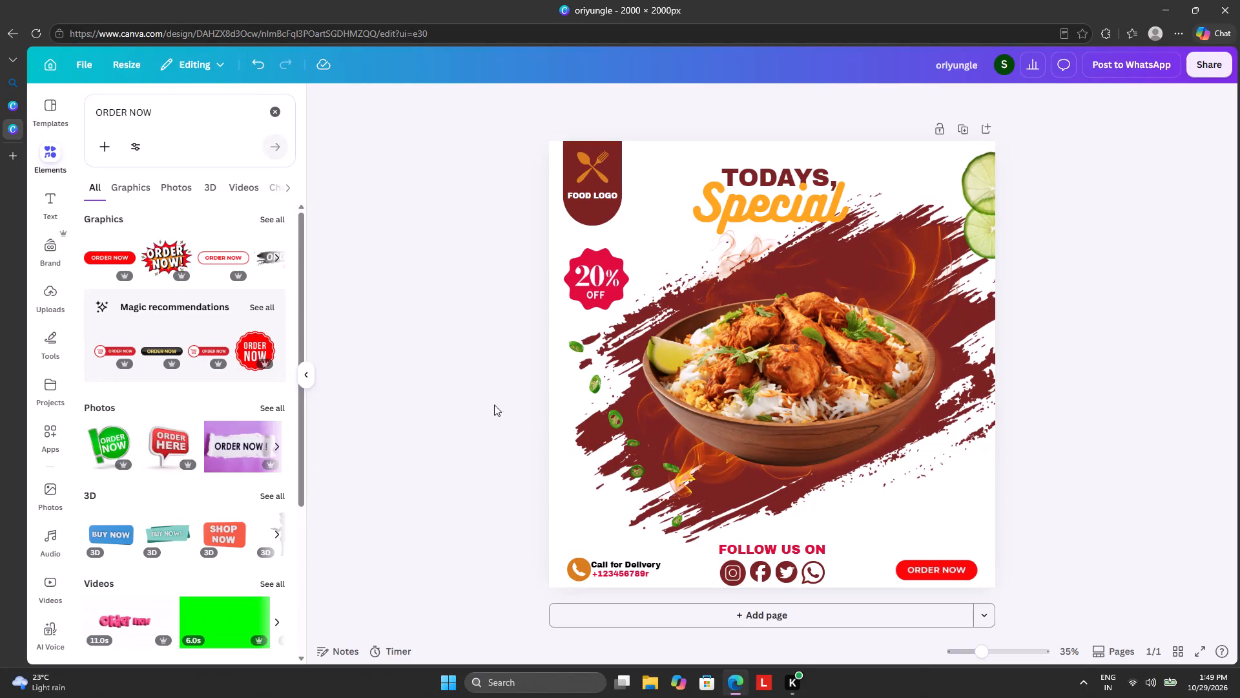
Move the 20% OFF badge slightly up, closer to the food logo.
left_click_drag(599, 277, 600, 266)
Recolour the 20% OFF badge from the design's colours to warm orange #ffa51f, after trying the dark maroon.
left_click(665, 98)
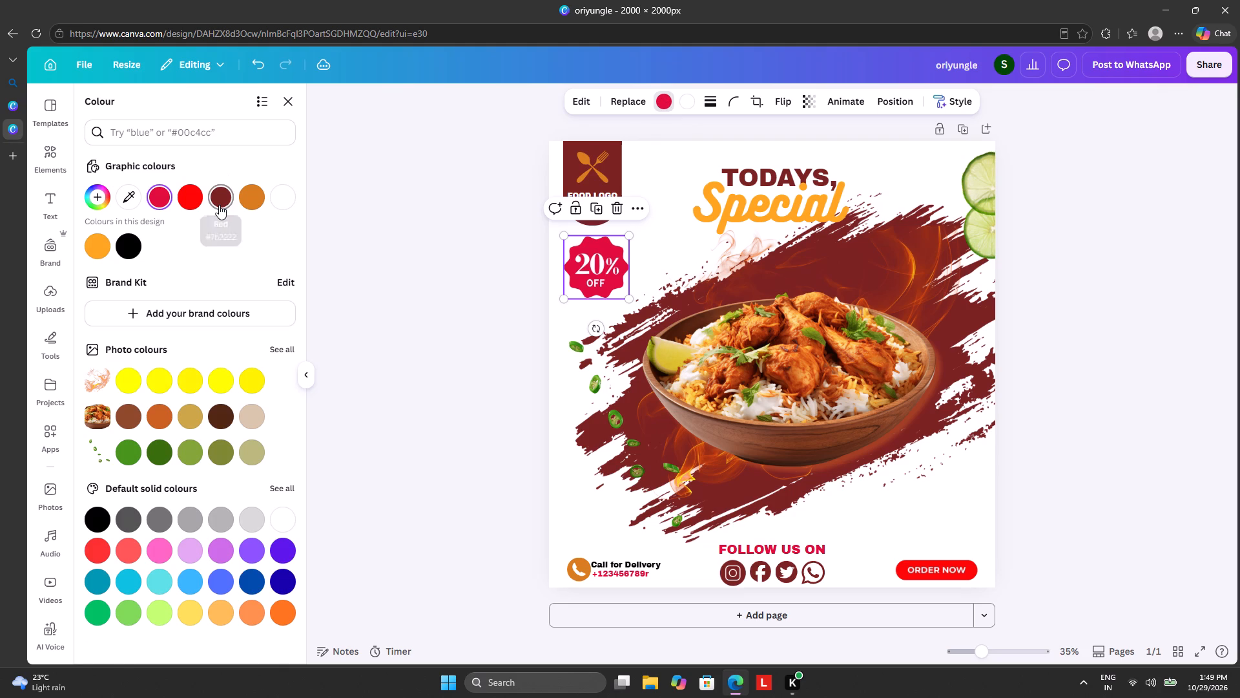
left_click(219, 205)
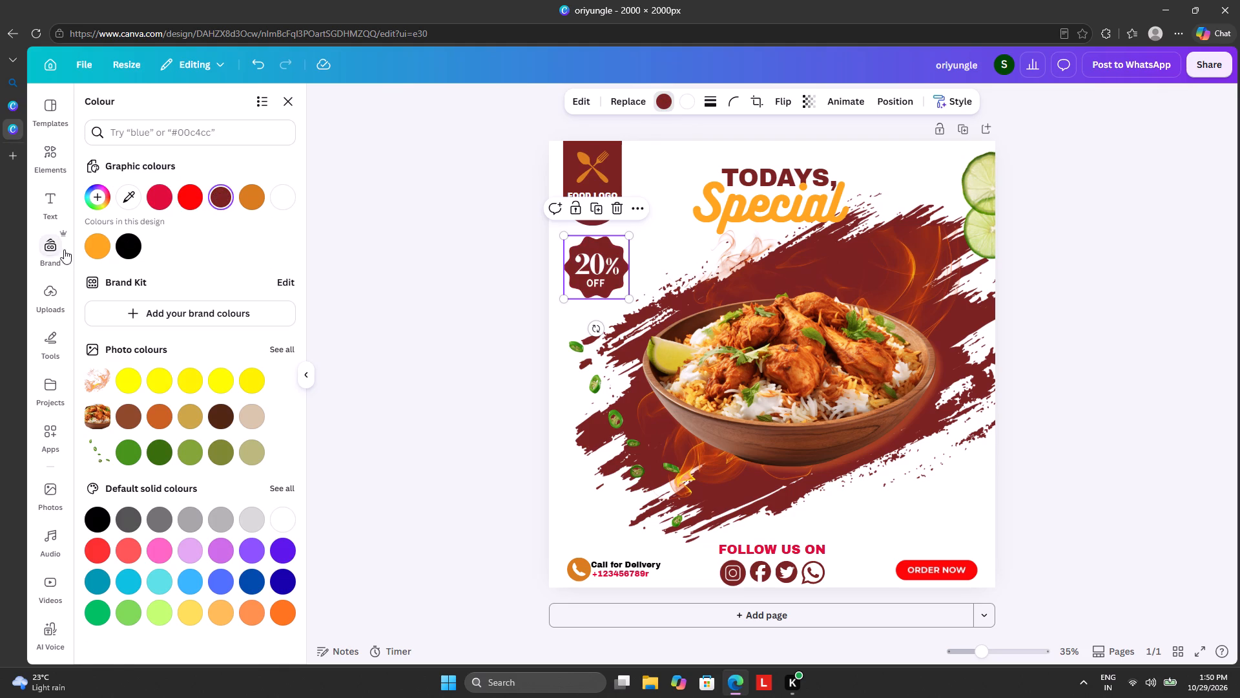
left_click(102, 246)
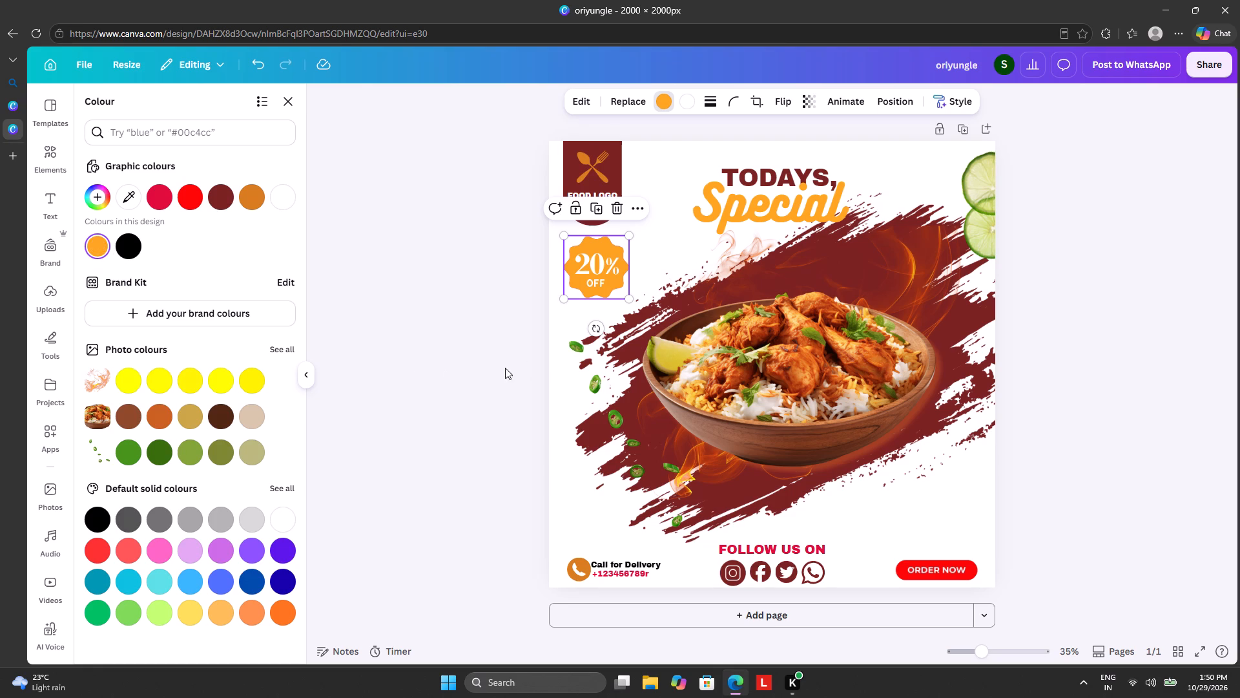
Recolour the "ORDER NOW" button to the same warm orange #ffa51f and deselect it.
left_click(929, 576)
left_click(92, 248)
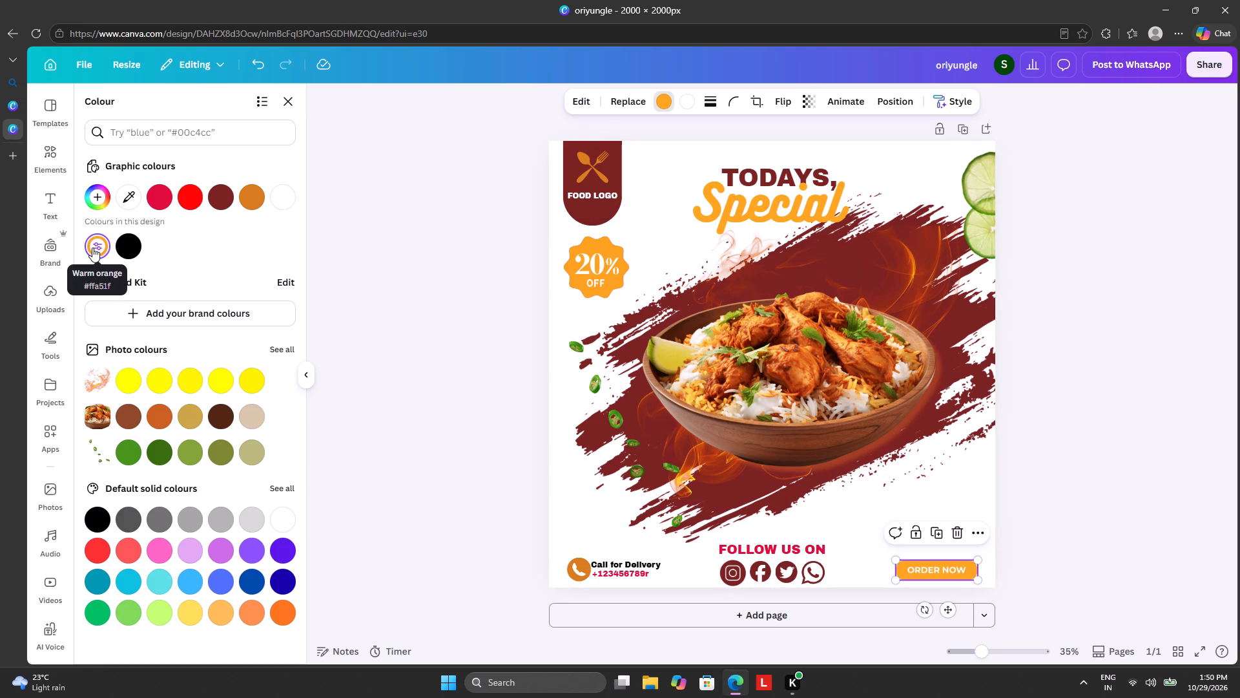
left_click(454, 304)
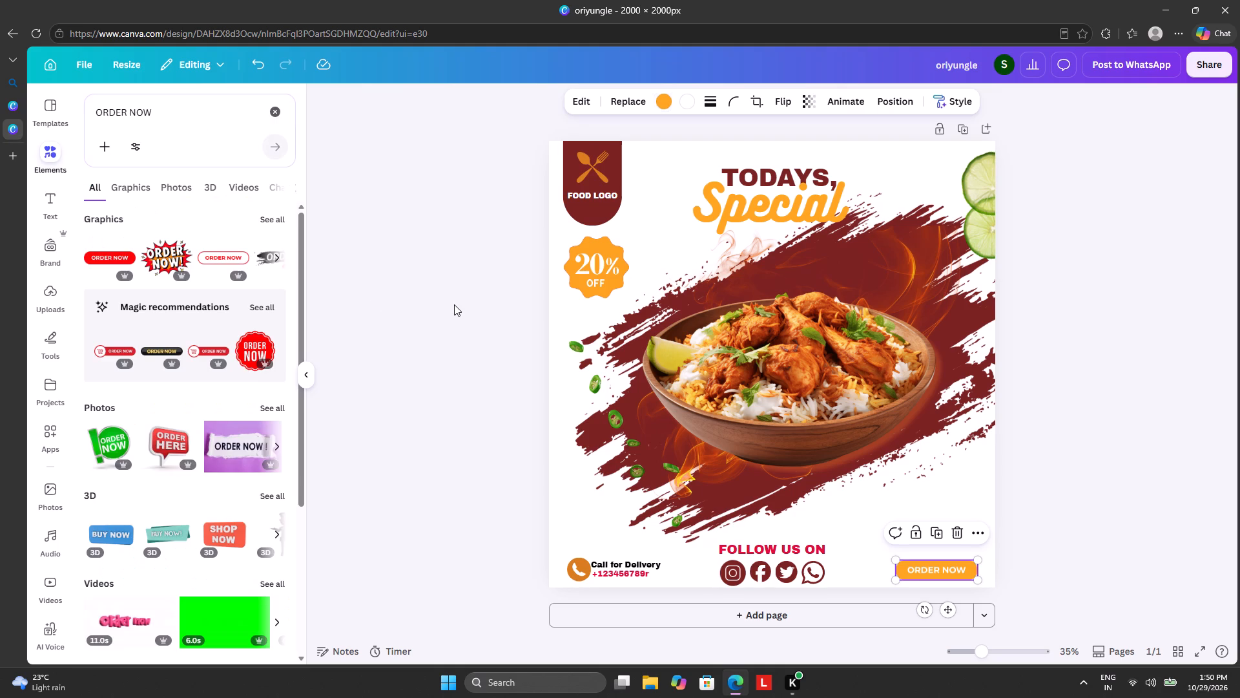
left_click(454, 304)
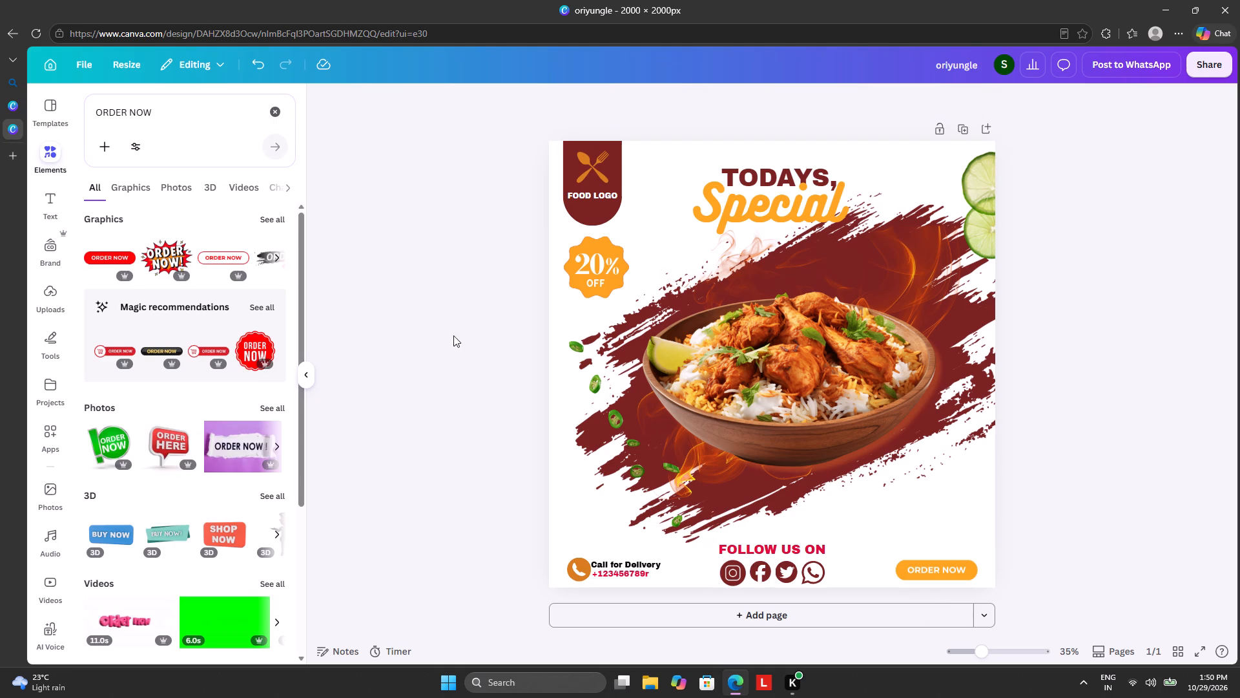
Delete the stray letter "r" at the end of the phone number under "Call for Delivery".
left_click(612, 574)
left_click(648, 572)
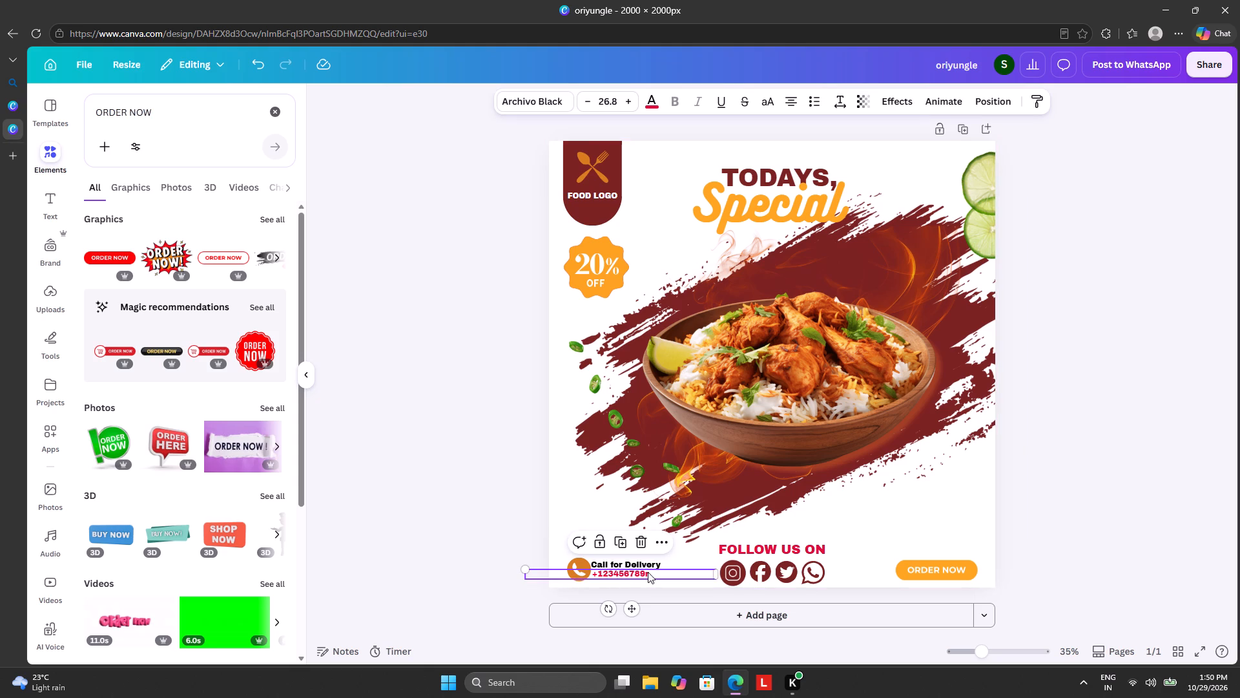
key("BackSpace")
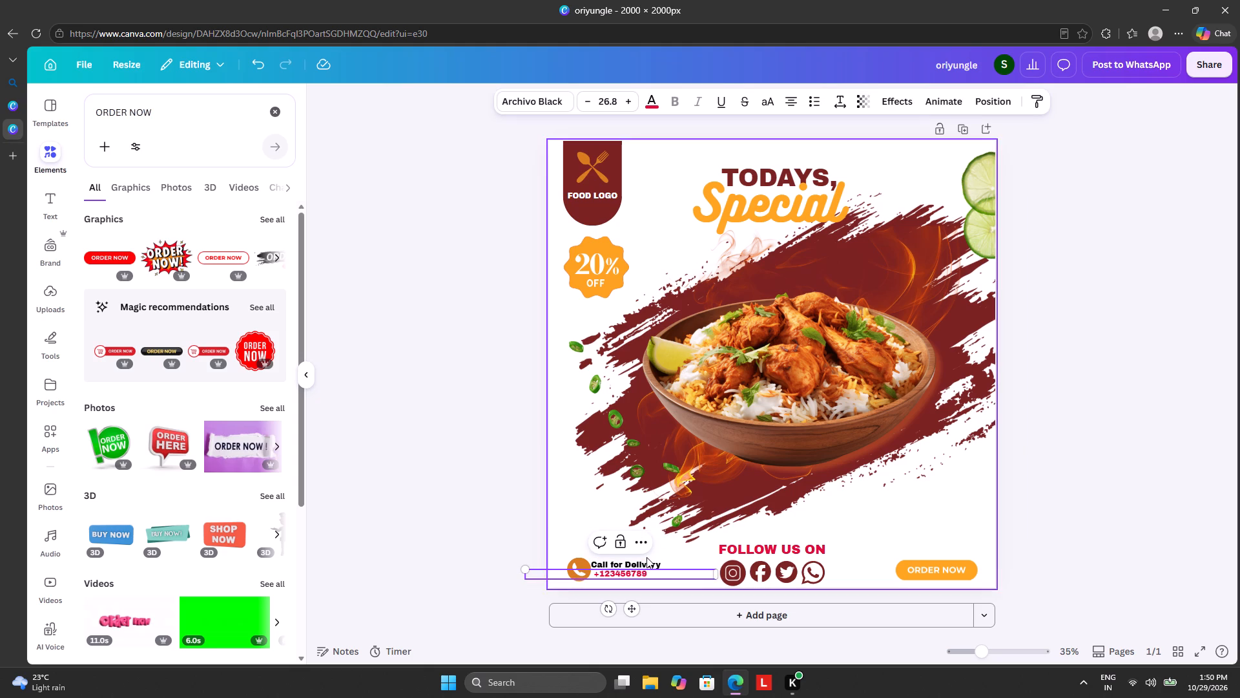
Shrink the Instagram icon slightly and the Facebook icon to about 78 × 78, moving Facebook closer to Instagram.
left_click(728, 580)
left_click_drag(720, 562, 723, 568)
left_click(732, 577)
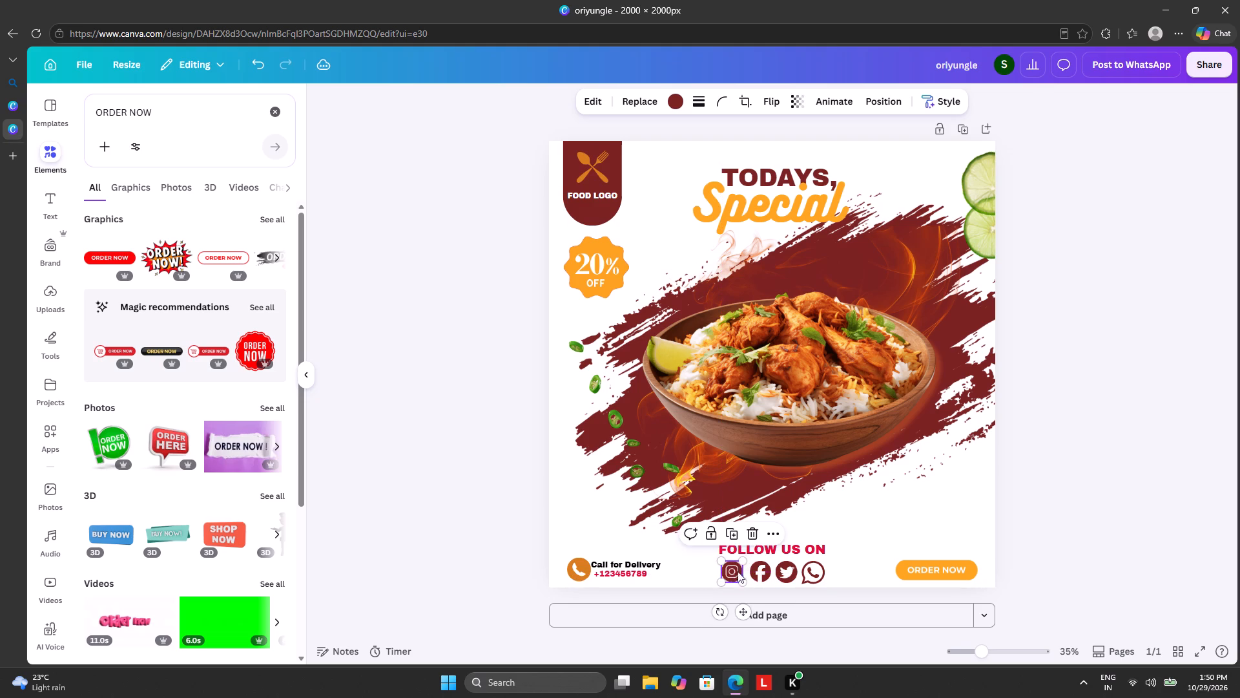
left_click(766, 569)
left_click(752, 565)
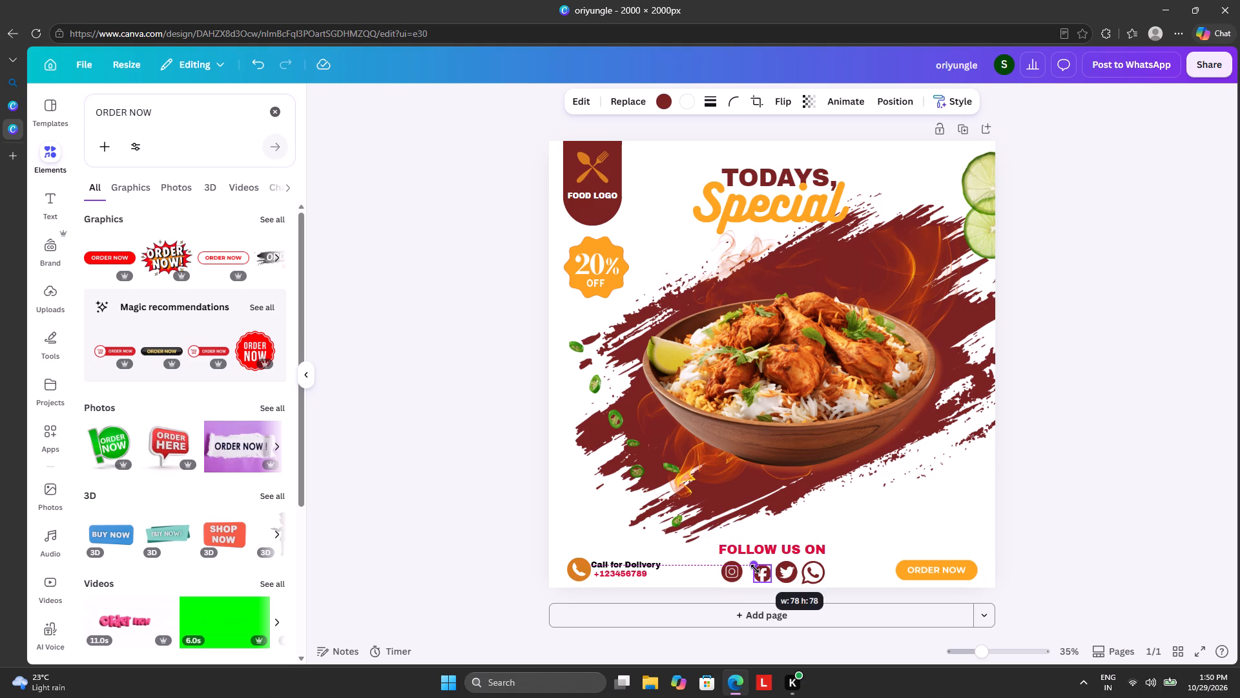
left_click_drag(764, 573, 757, 571)
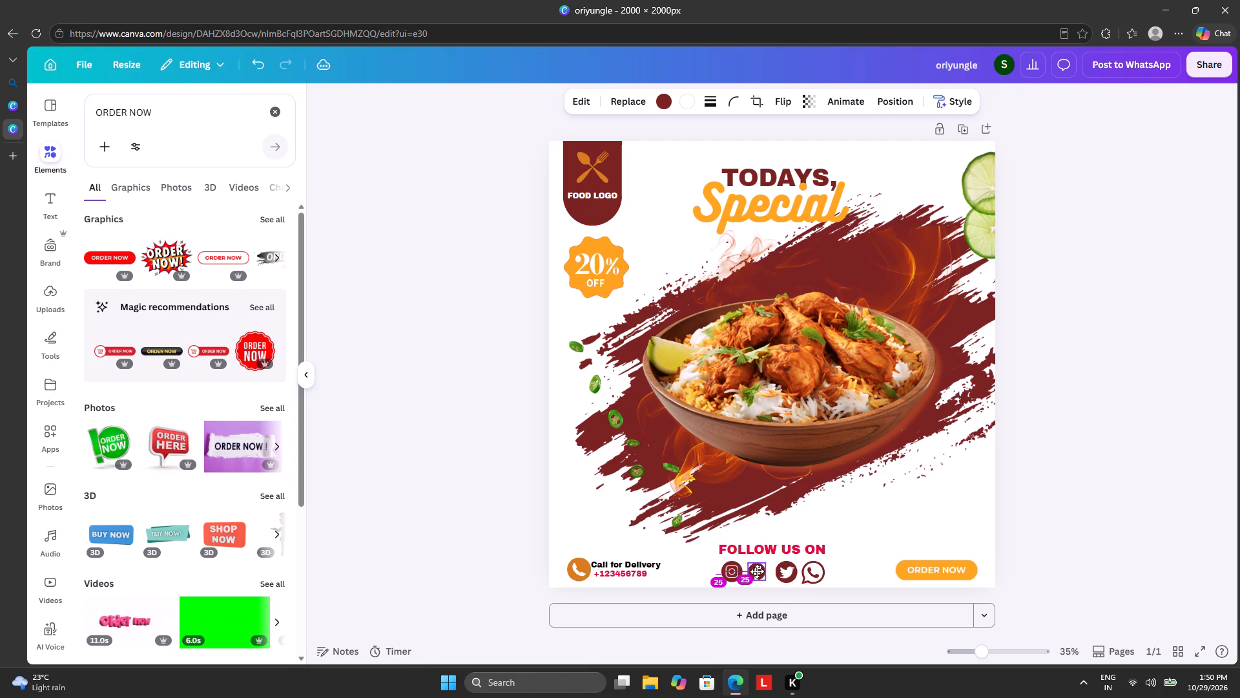
left_click_drag(757, 571, 757, 570)
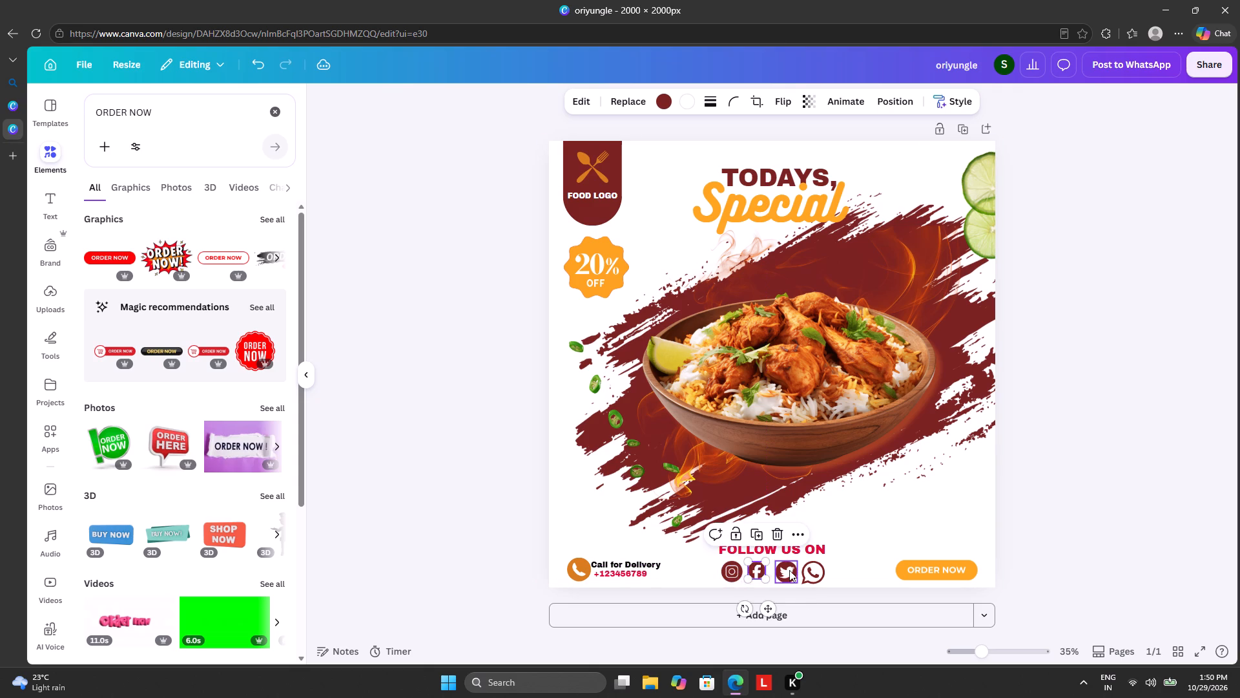
Shrink the Twitter and WhatsApp icons slightly and shift both left to close up the social icon row.
left_click(790, 570)
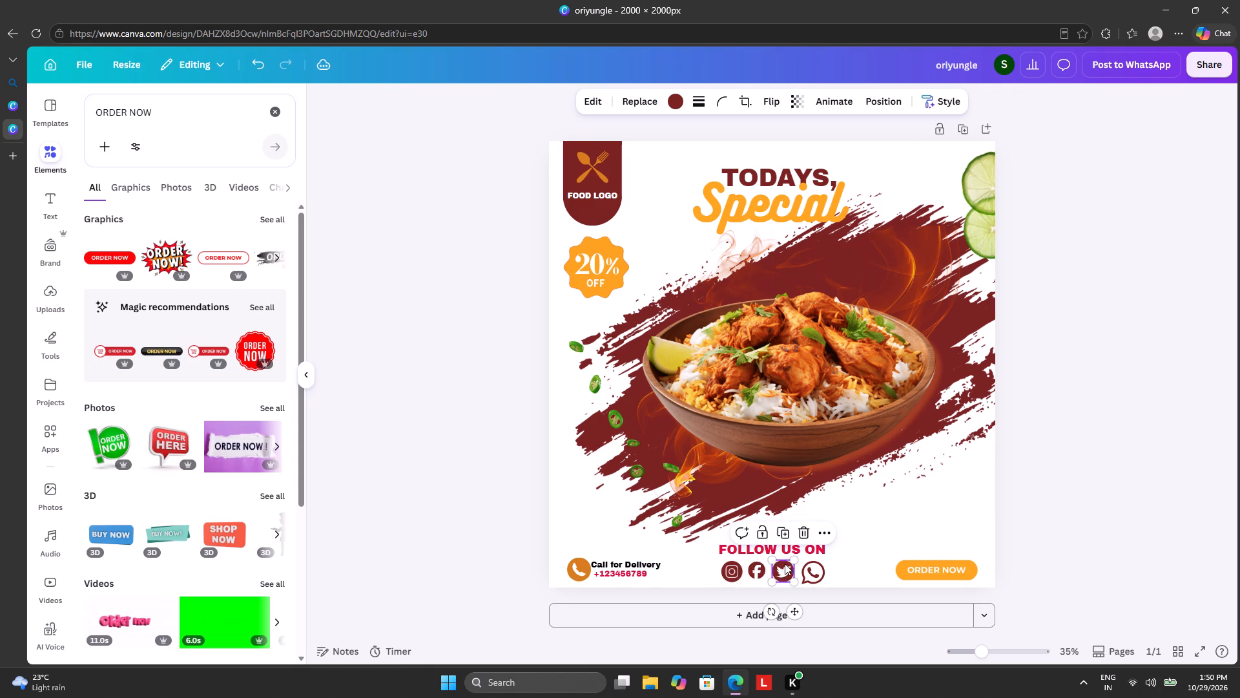
left_click(776, 561)
left_click(783, 573)
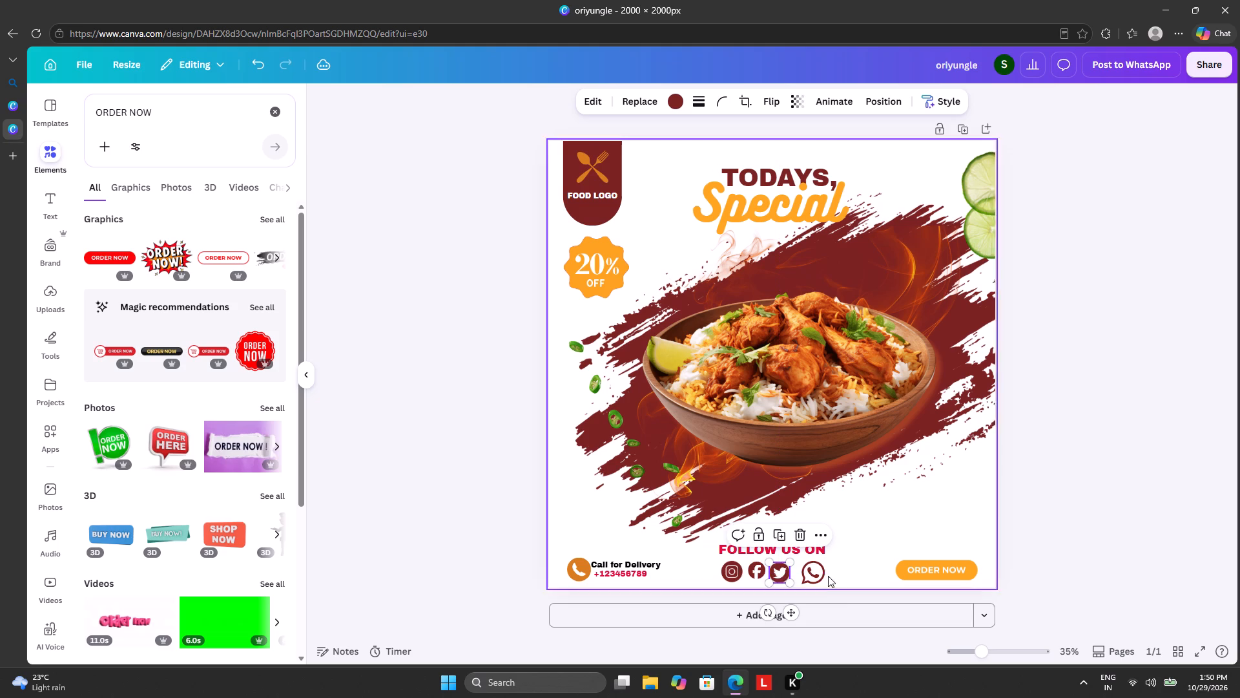
left_click_drag(811, 573, 803, 572)
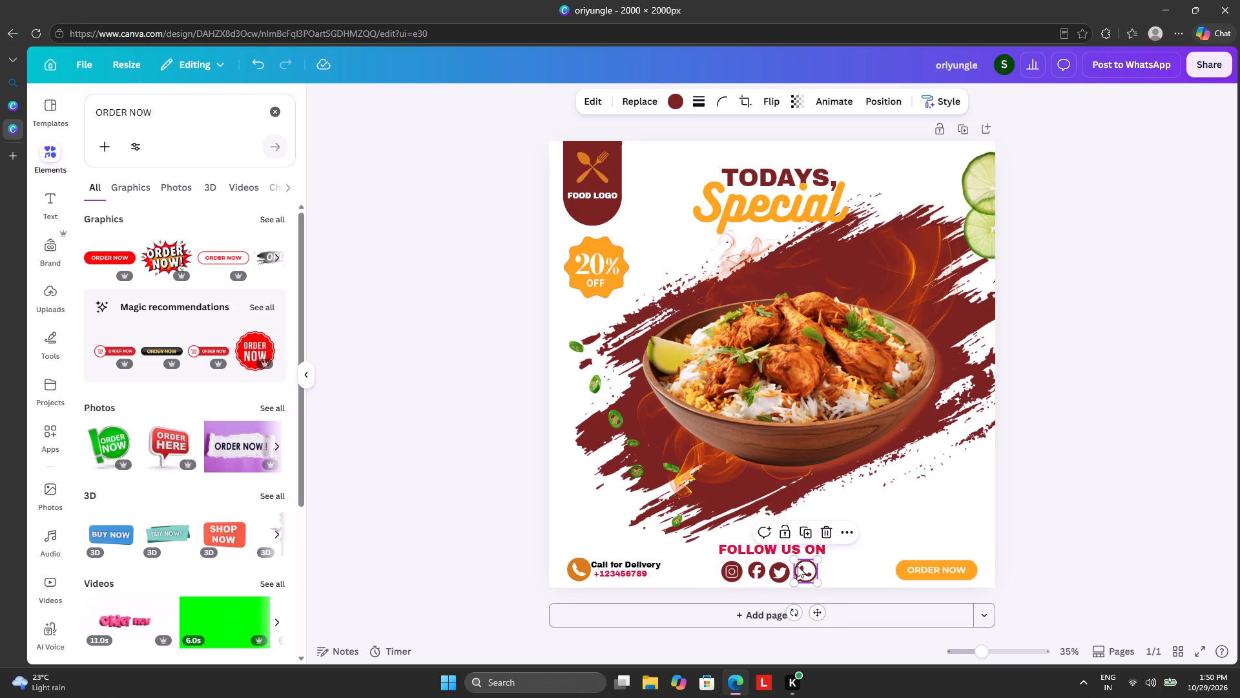
left_click(796, 564)
left_click_drag(809, 577, 805, 576)
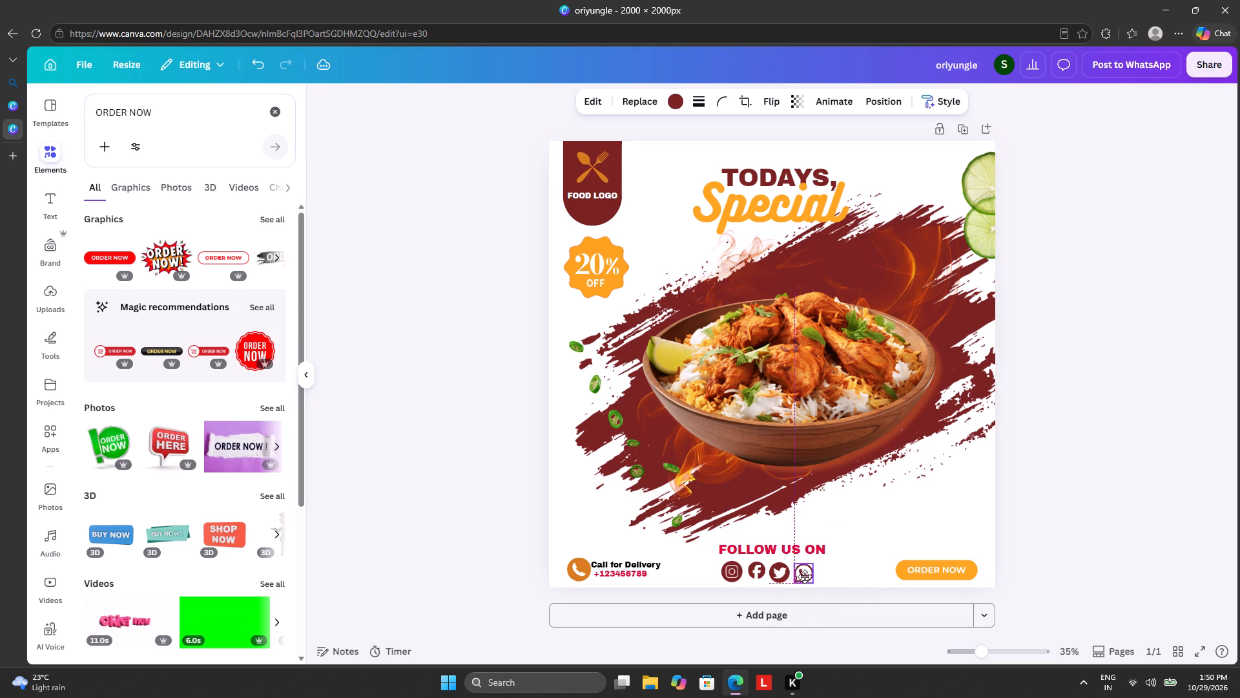
left_click_drag(805, 576, 803, 576)
Nudge the Facebook and Instagram icons slightly right to tighten the row under "FOLLOW US ON", and deselect.
left_click(753, 567)
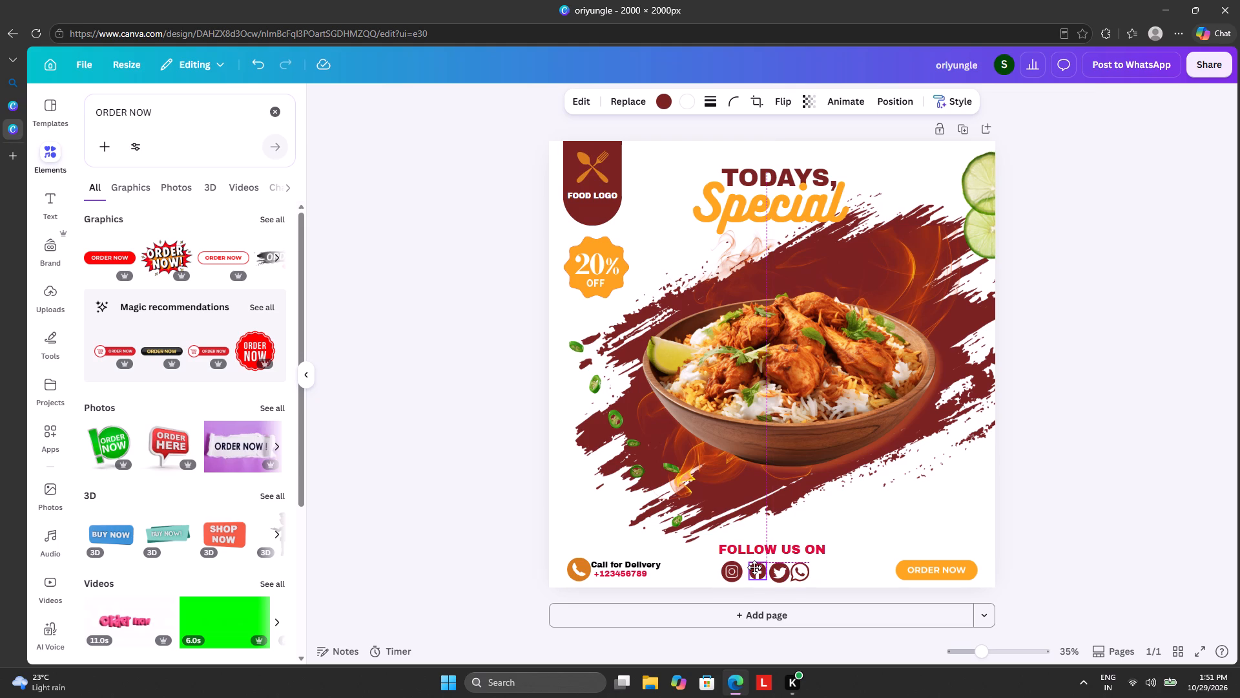
left_click(725, 567)
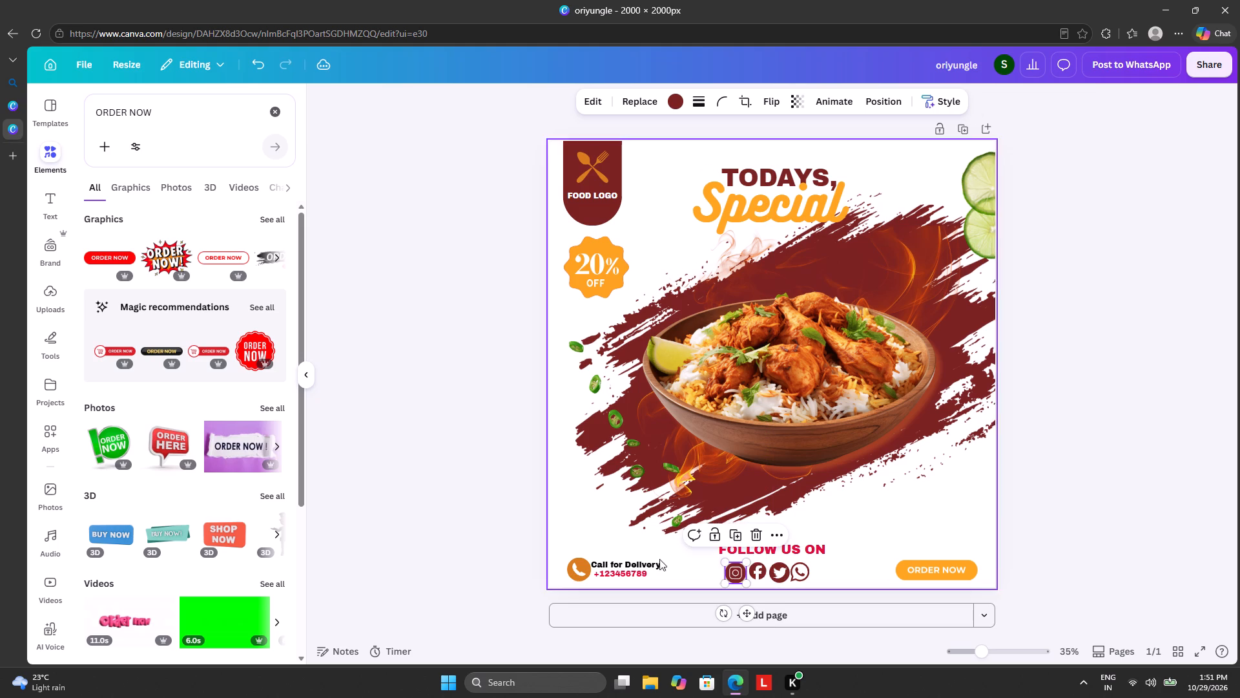
left_click(504, 509)
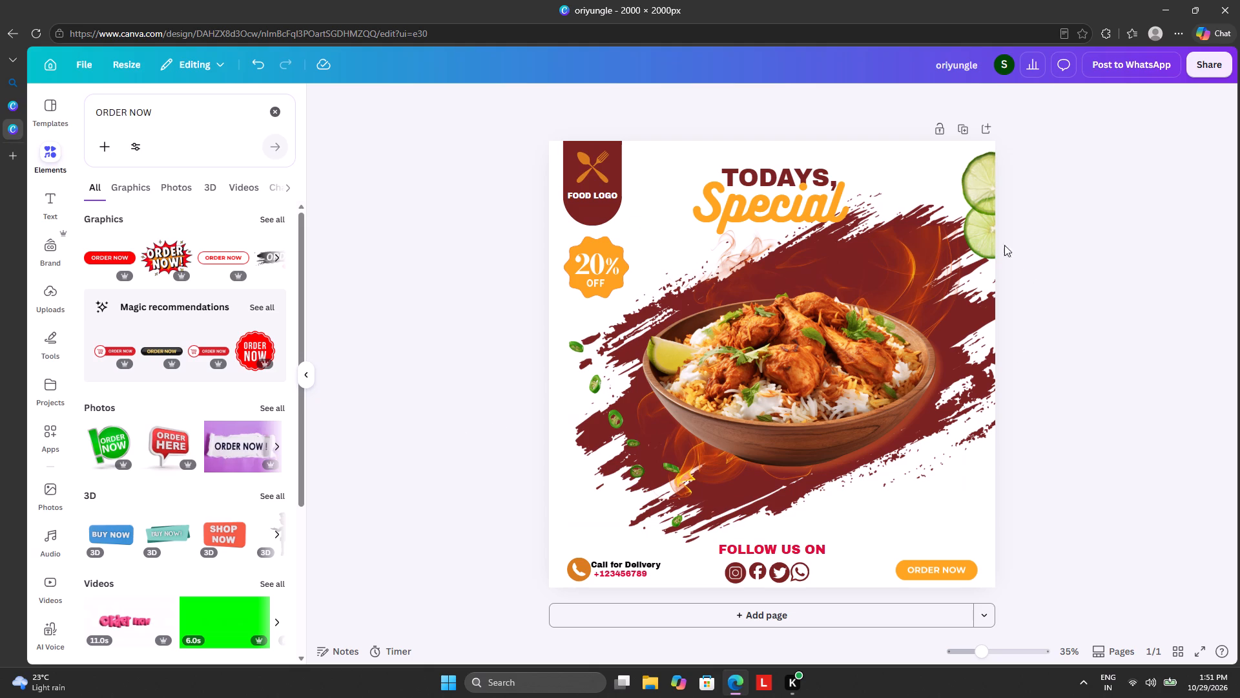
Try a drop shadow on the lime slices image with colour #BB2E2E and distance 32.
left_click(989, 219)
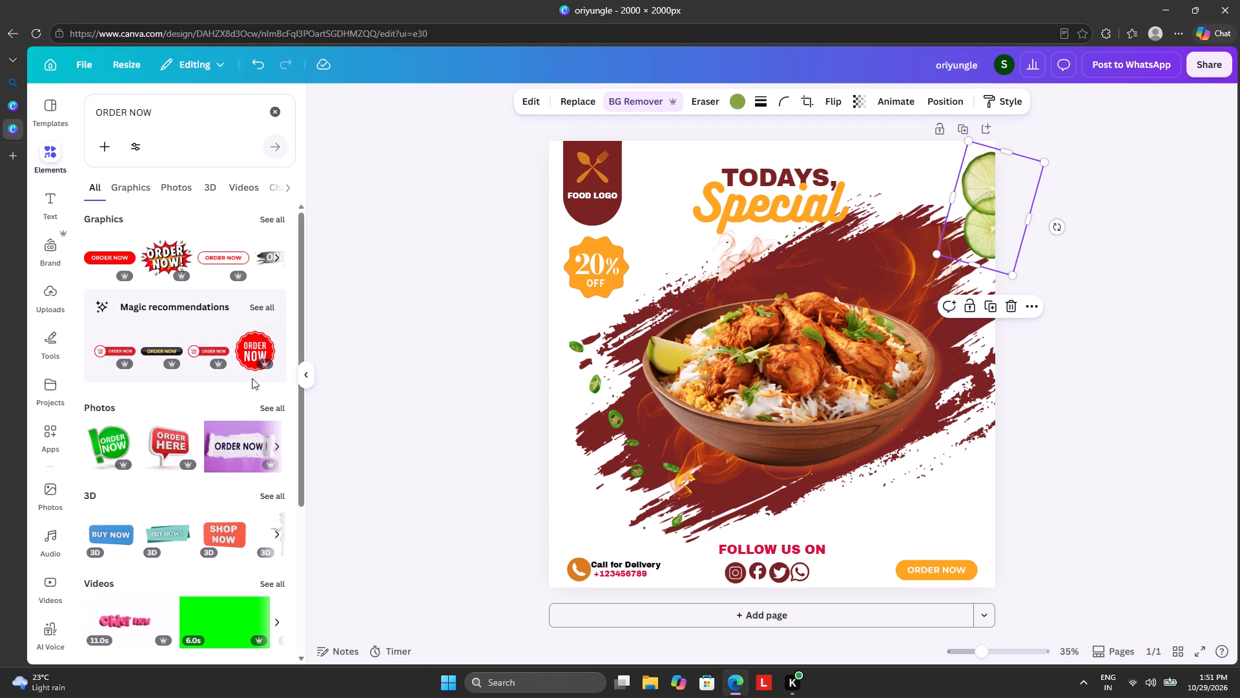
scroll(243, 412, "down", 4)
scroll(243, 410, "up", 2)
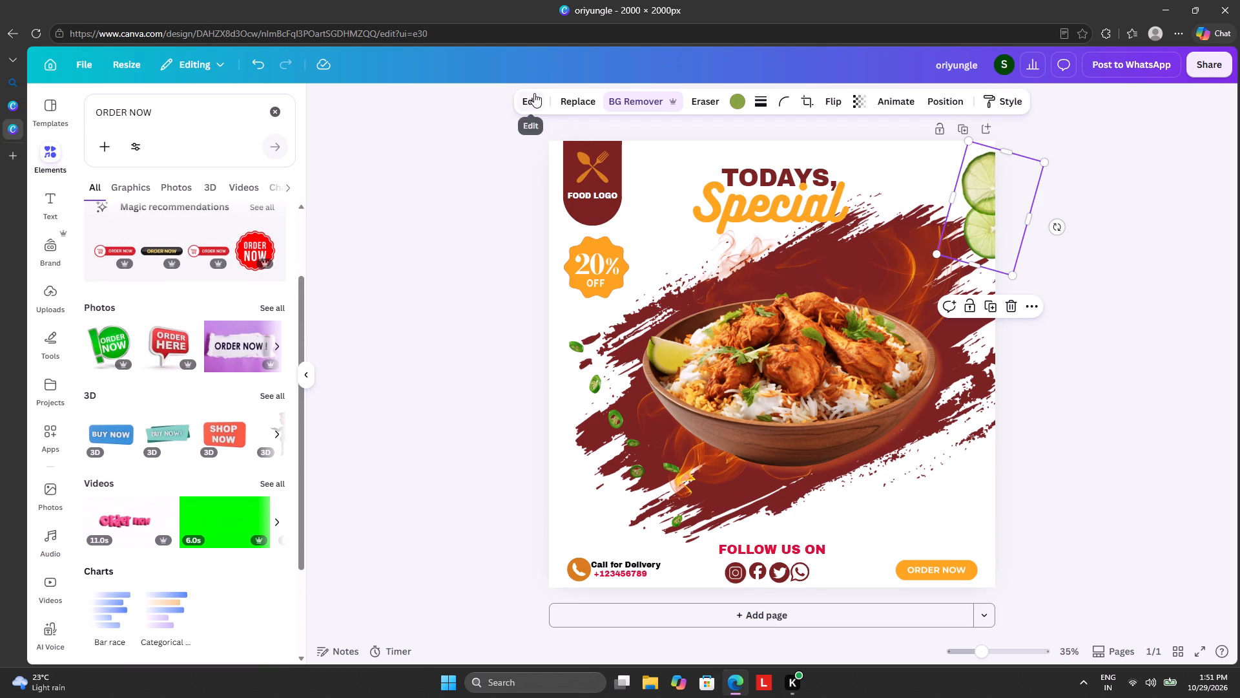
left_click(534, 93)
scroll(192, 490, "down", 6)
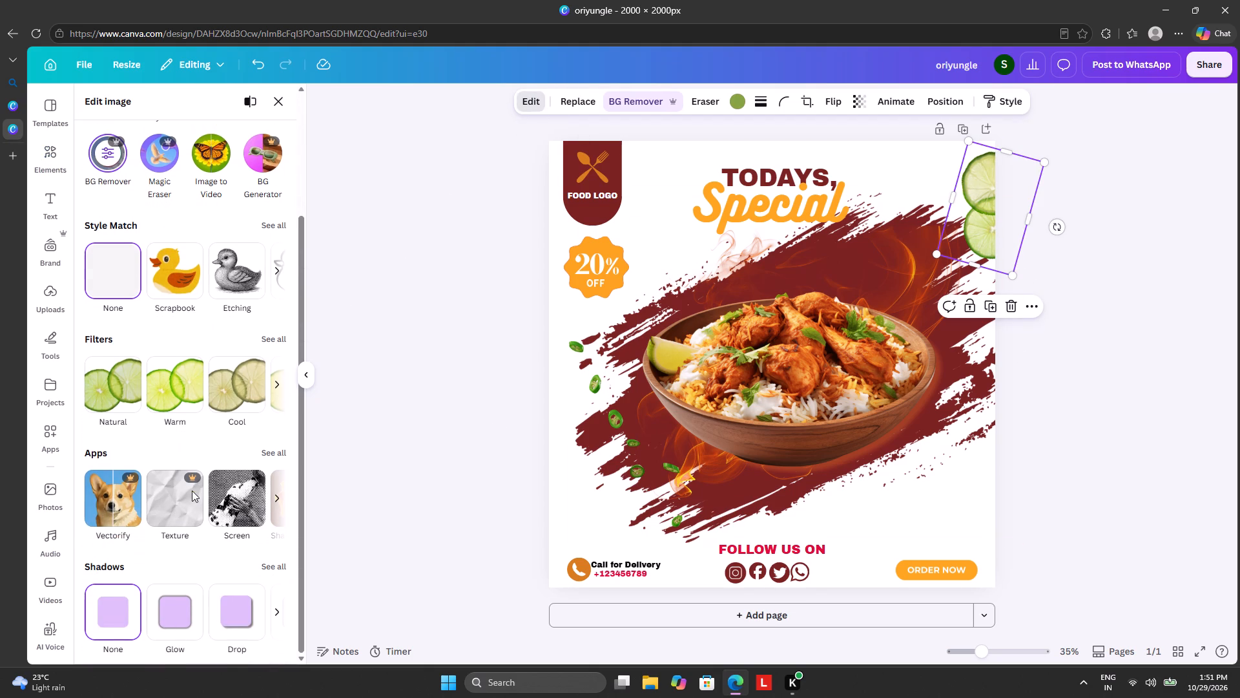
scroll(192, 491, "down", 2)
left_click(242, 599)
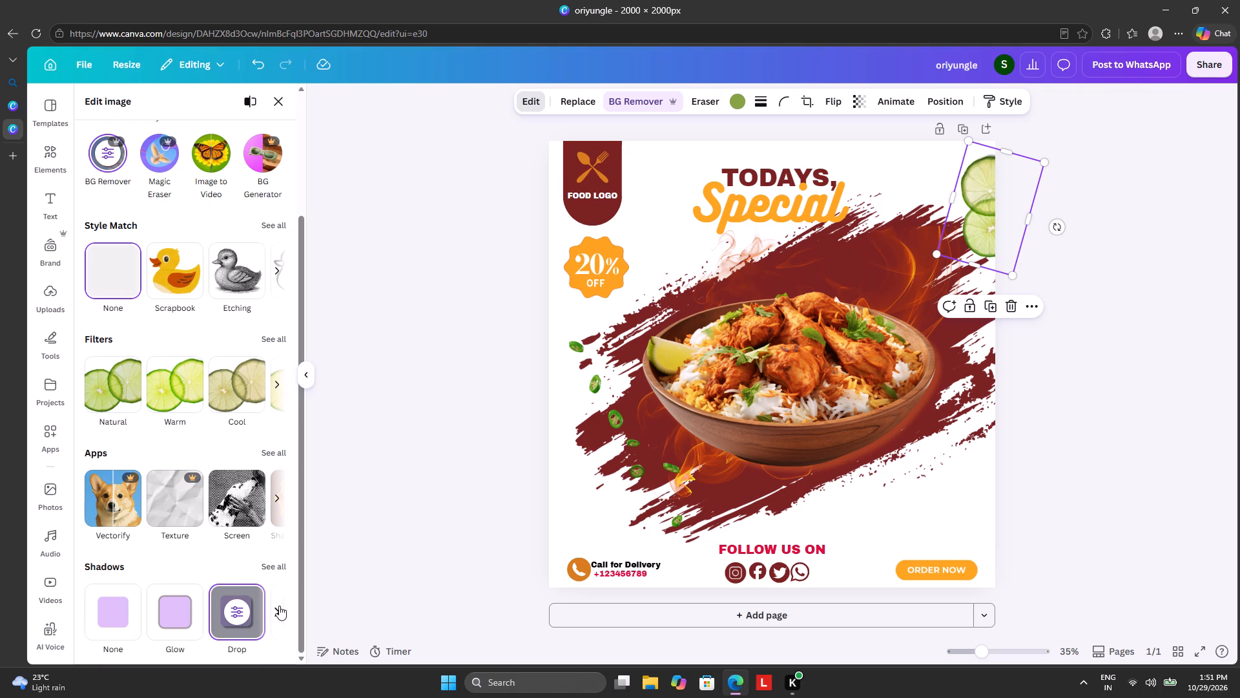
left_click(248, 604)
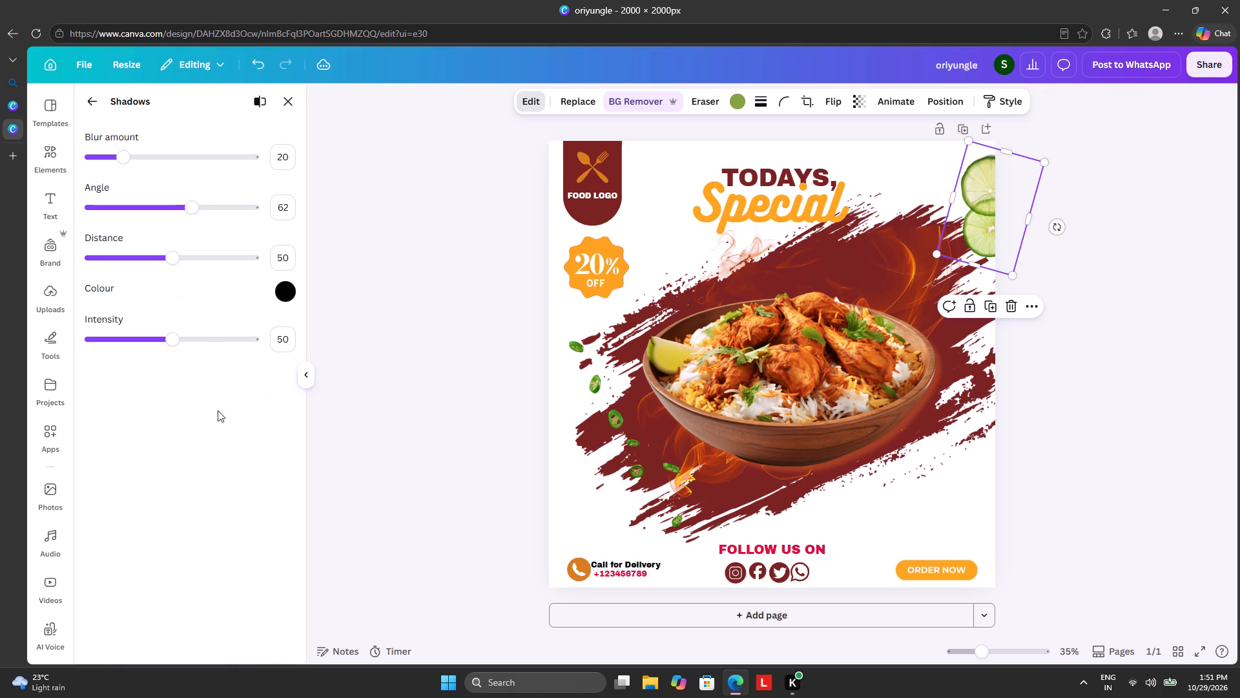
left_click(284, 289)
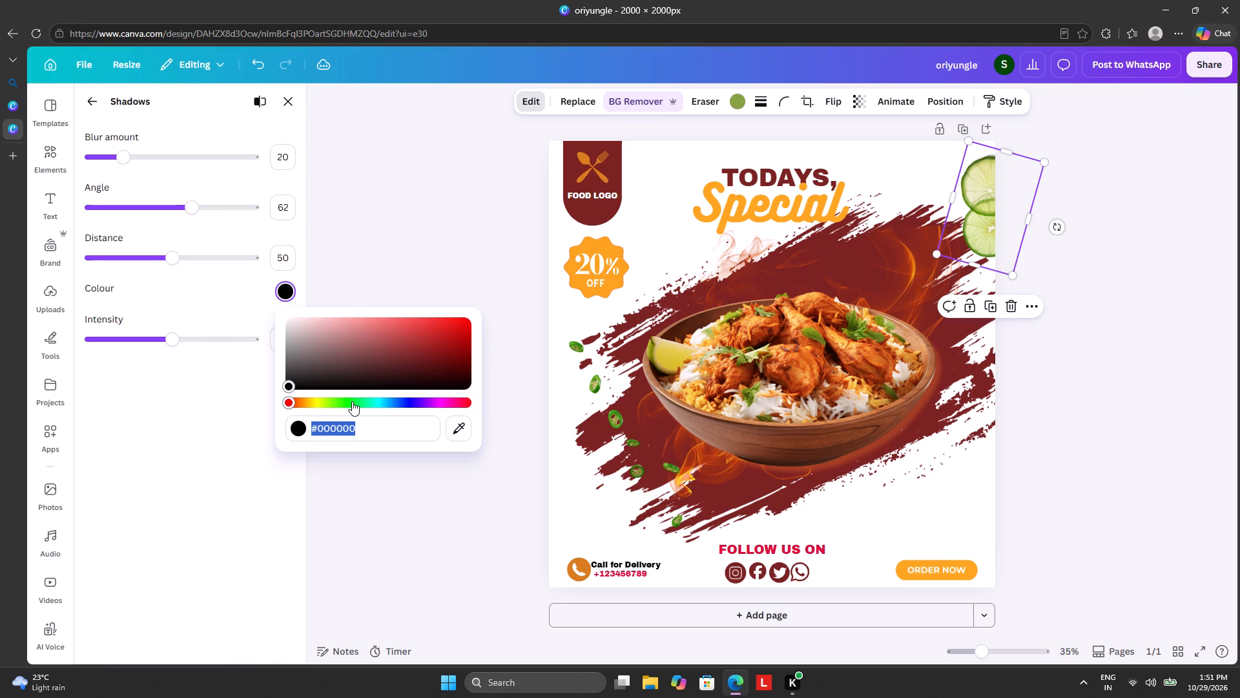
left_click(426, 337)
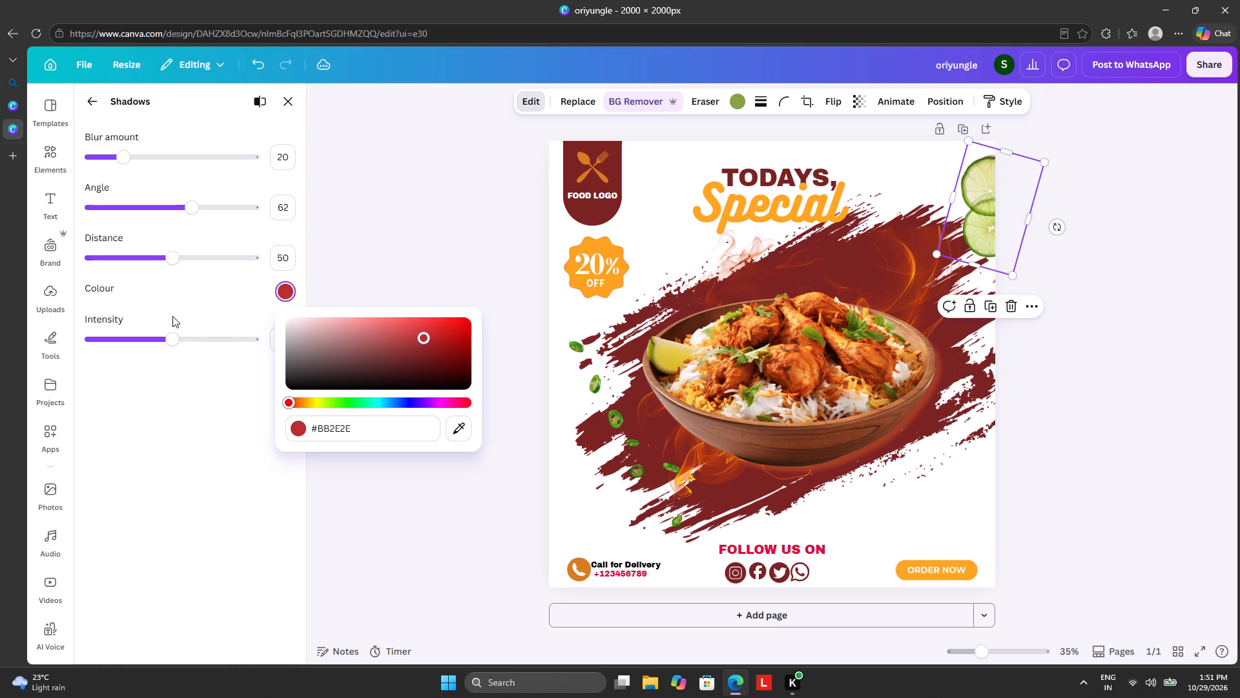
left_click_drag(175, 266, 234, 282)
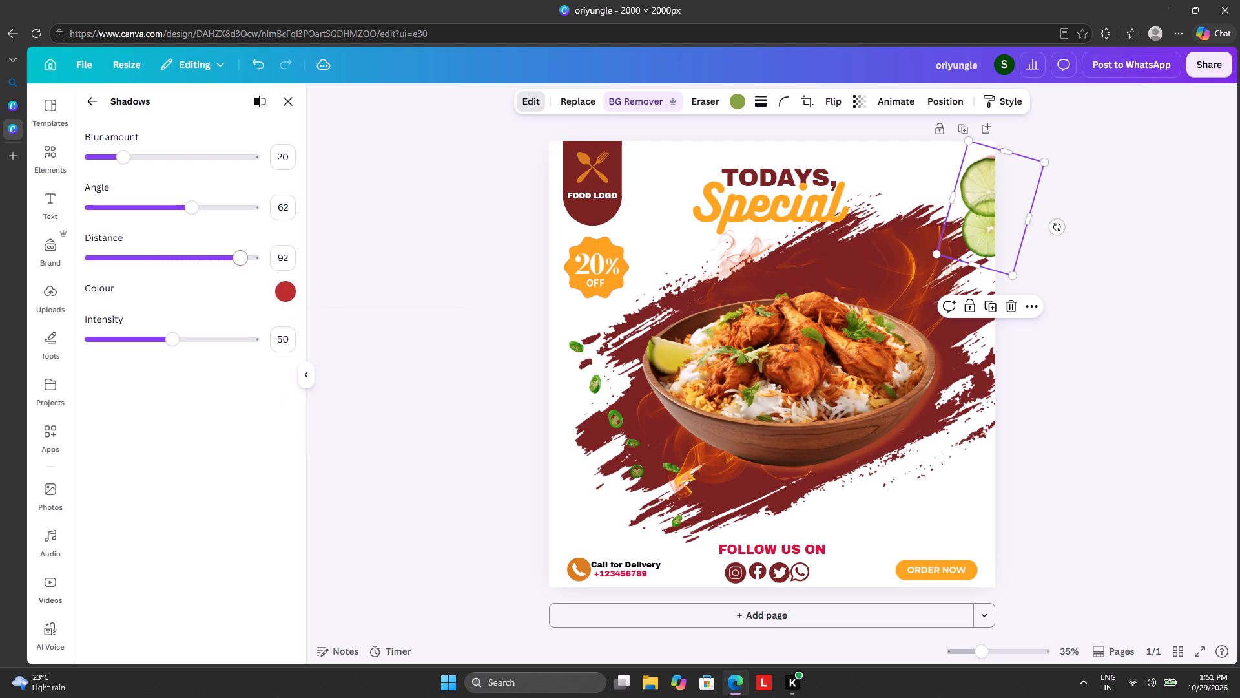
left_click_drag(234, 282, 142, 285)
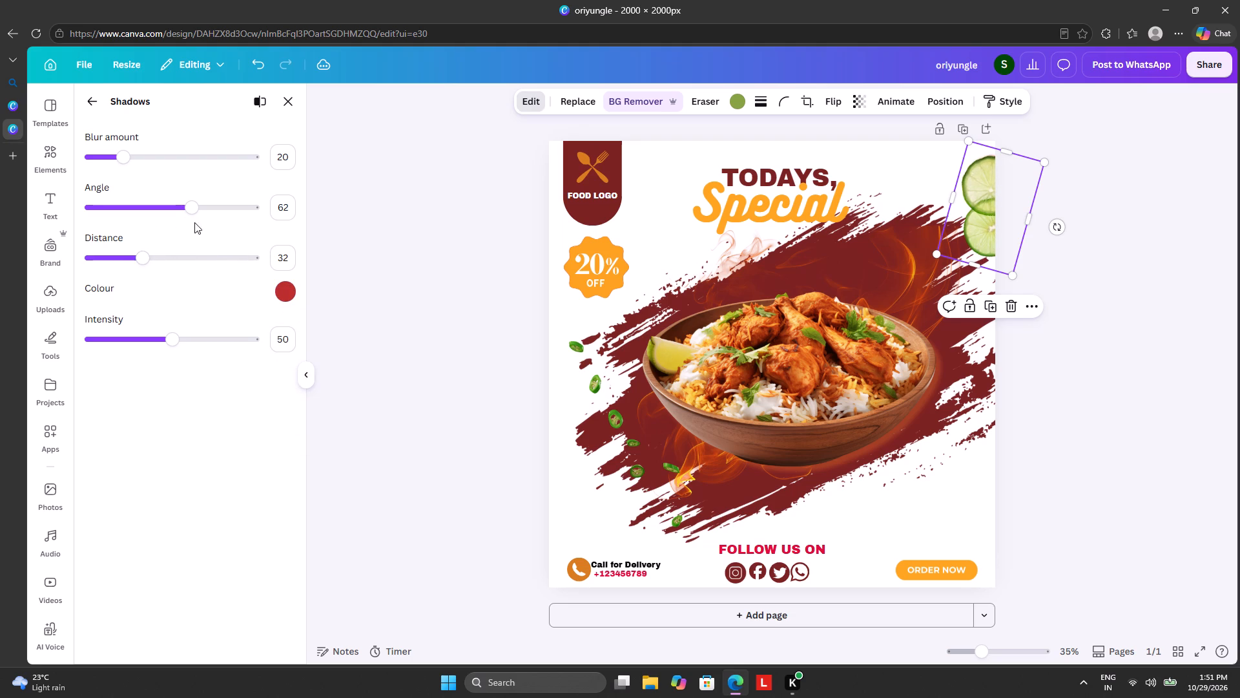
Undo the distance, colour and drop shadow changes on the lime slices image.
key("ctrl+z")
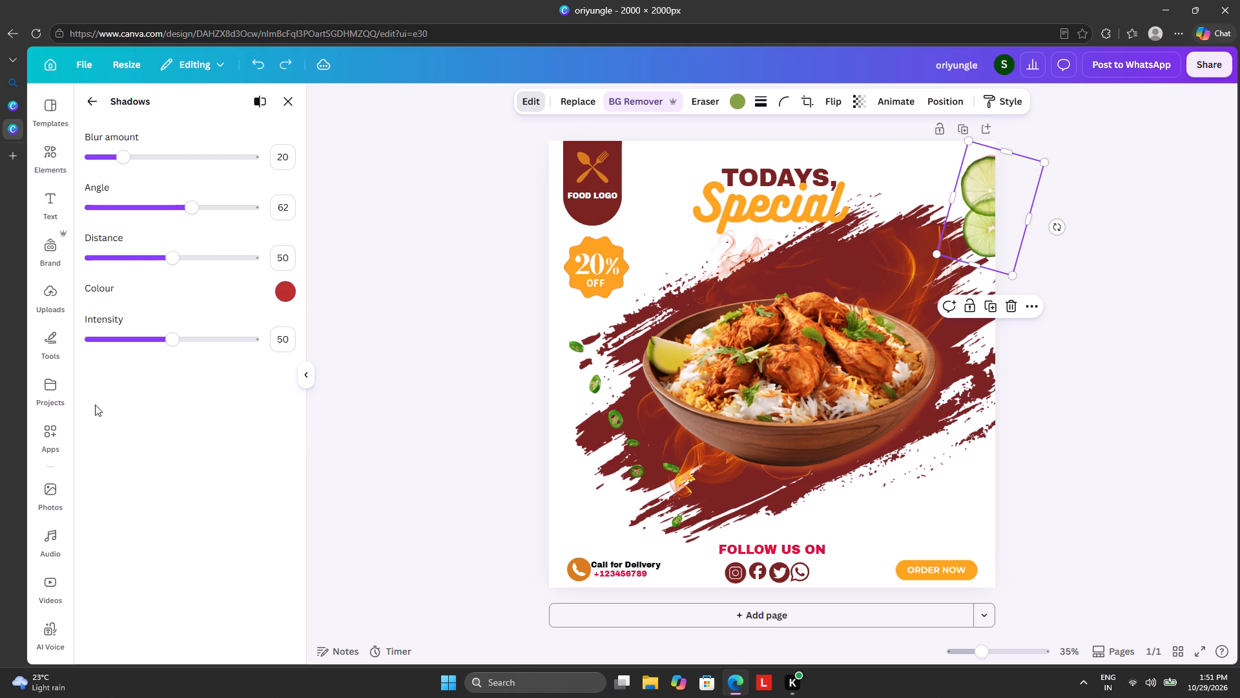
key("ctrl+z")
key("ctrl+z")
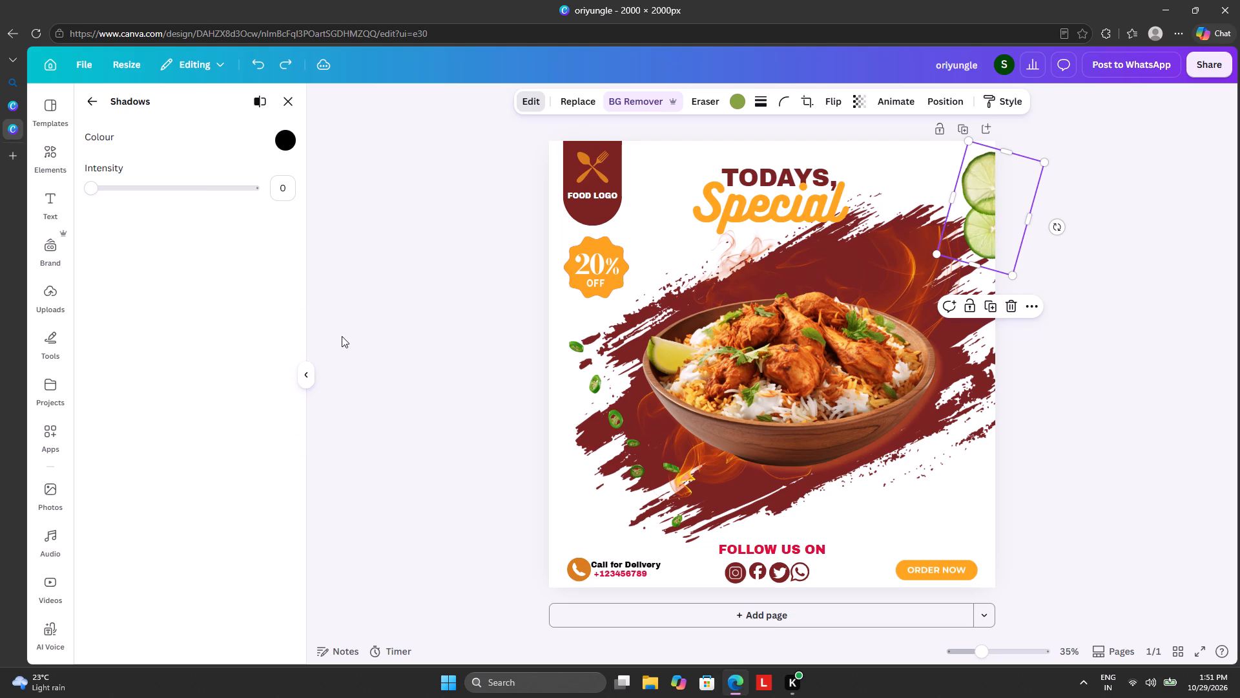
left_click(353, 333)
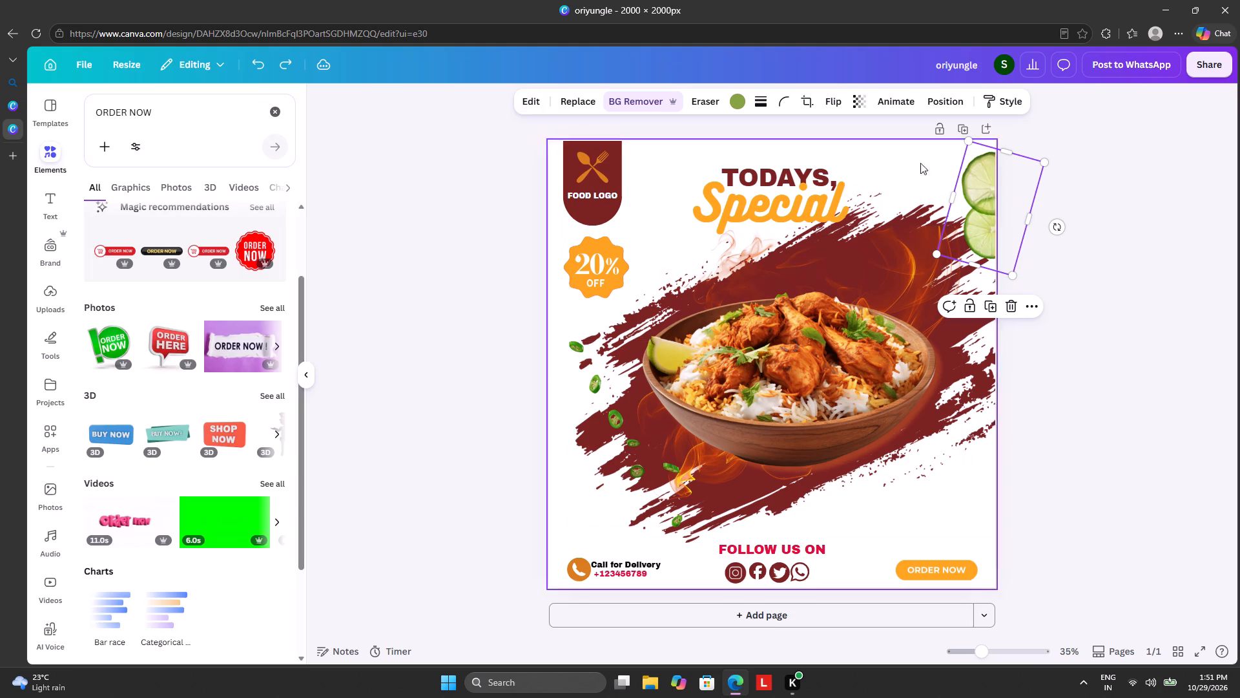
Download the finished design as a high-quality PNG at 2,000 × 2,000 px.
left_click(1217, 61)
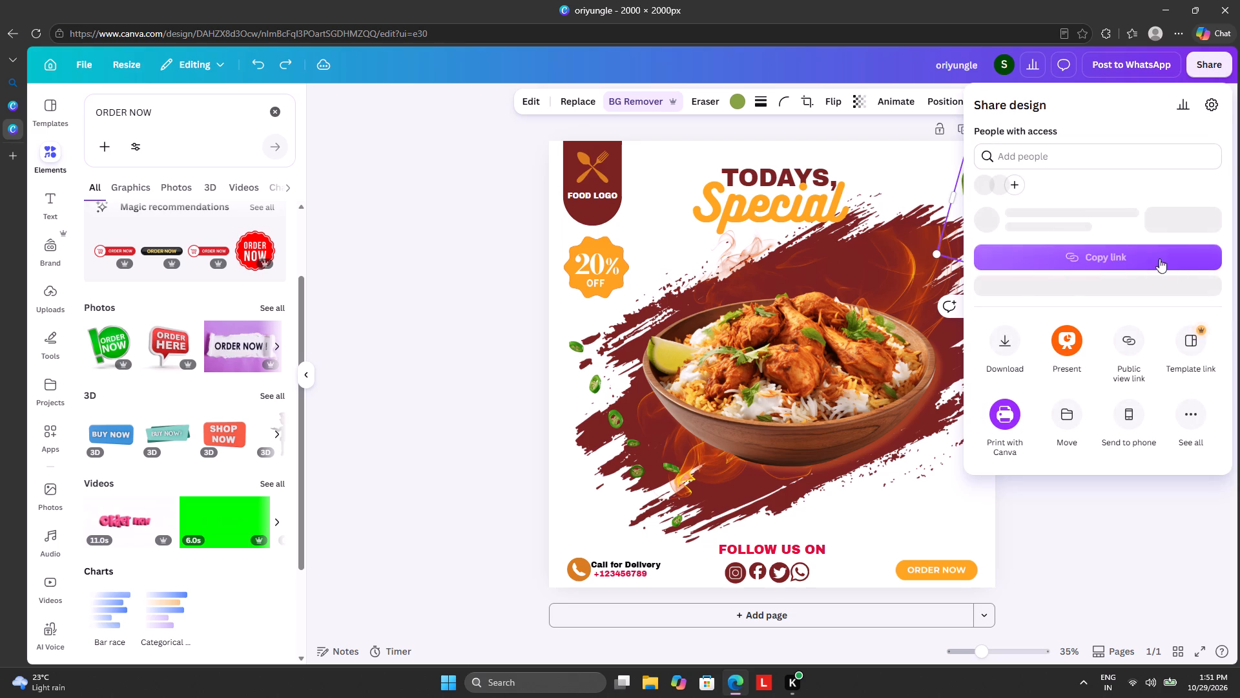
left_click(1002, 354)
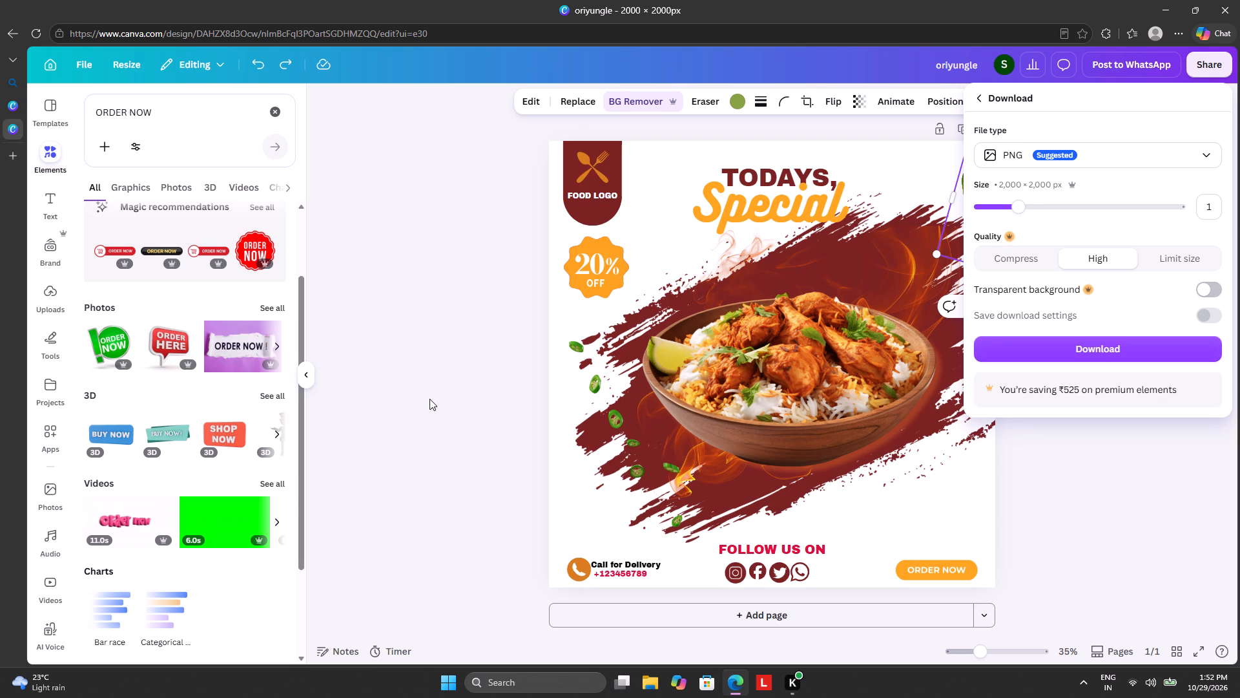
left_click(986, 339)
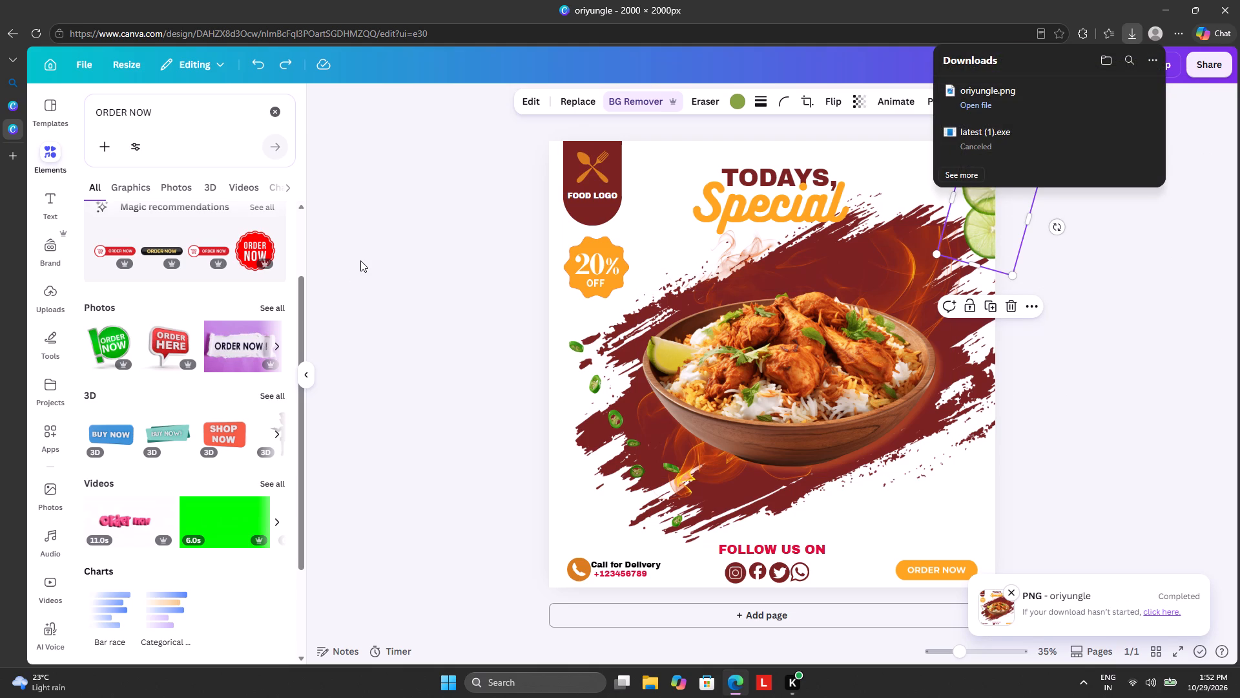
scroll(384, 293, "up", 3)
Add a blank second page below the biryani design.
left_click(665, 615)
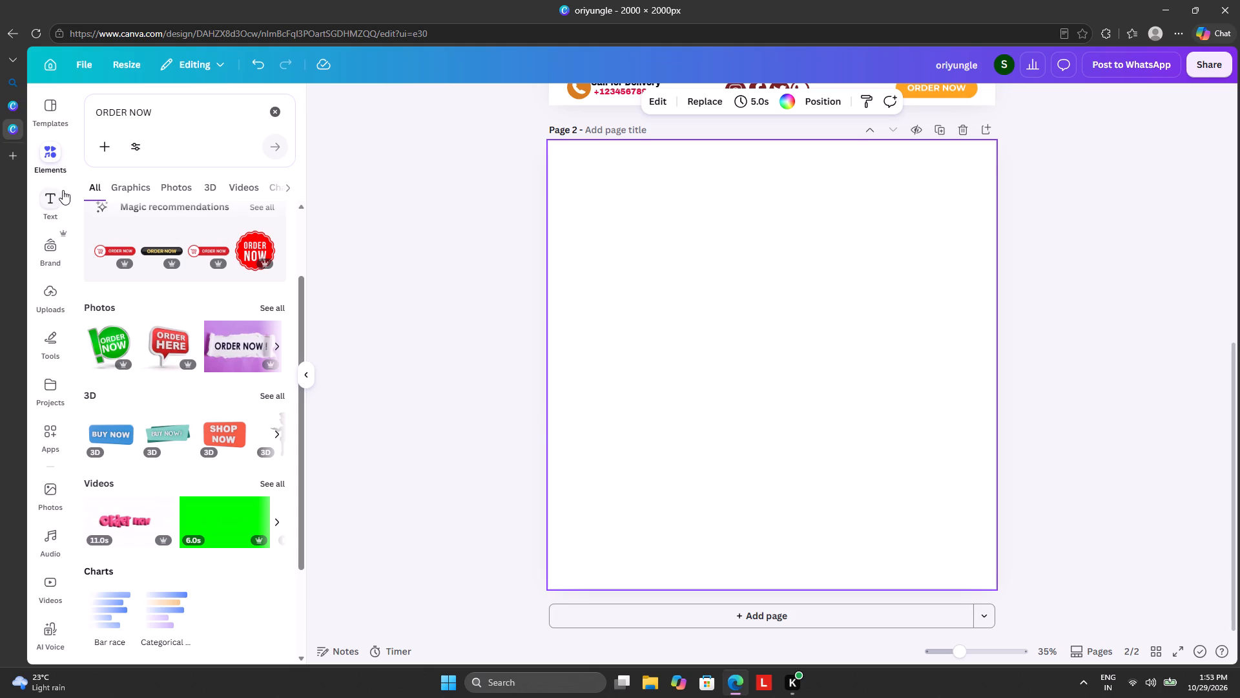
Replace the "ORDER NOW" elements search with a search for "shape".
left_click(281, 109)
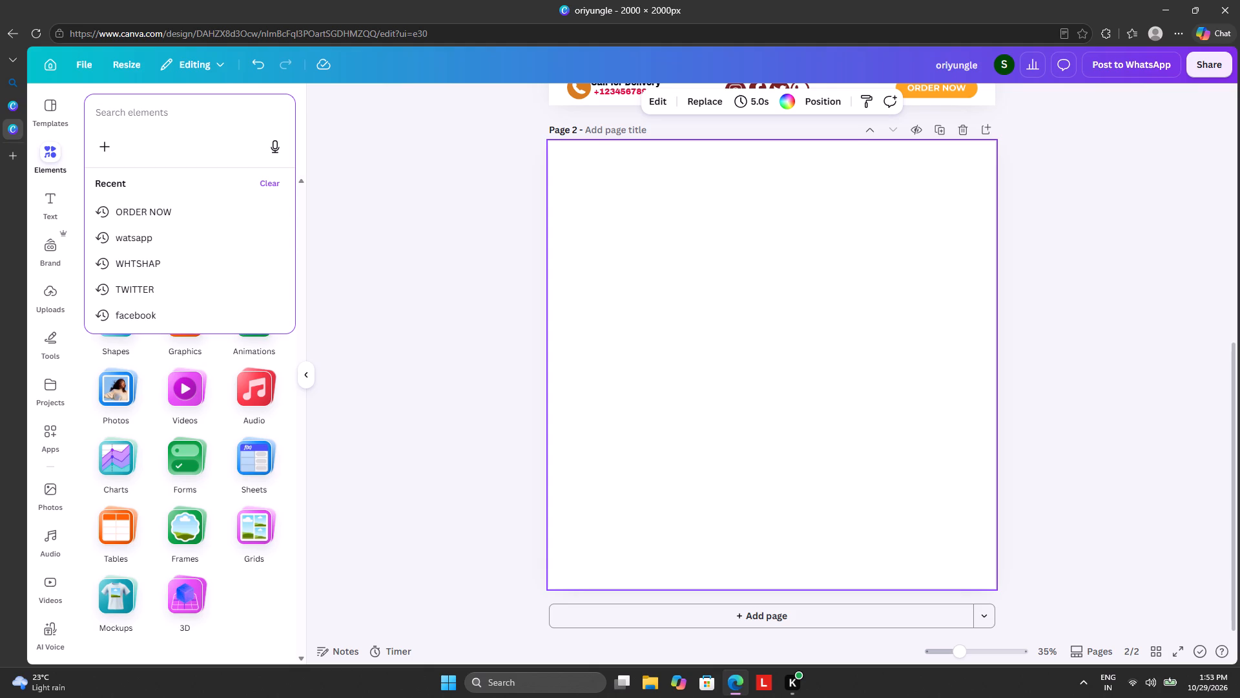
key("s")
key("h")
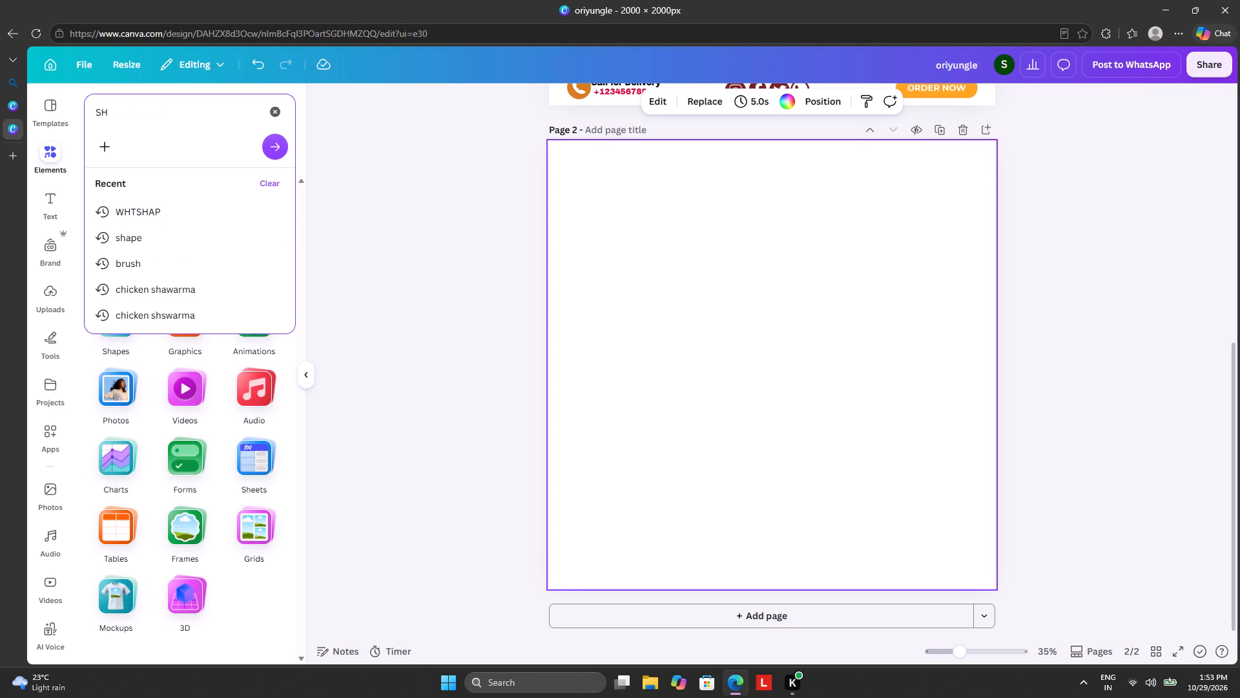
left_click(185, 242)
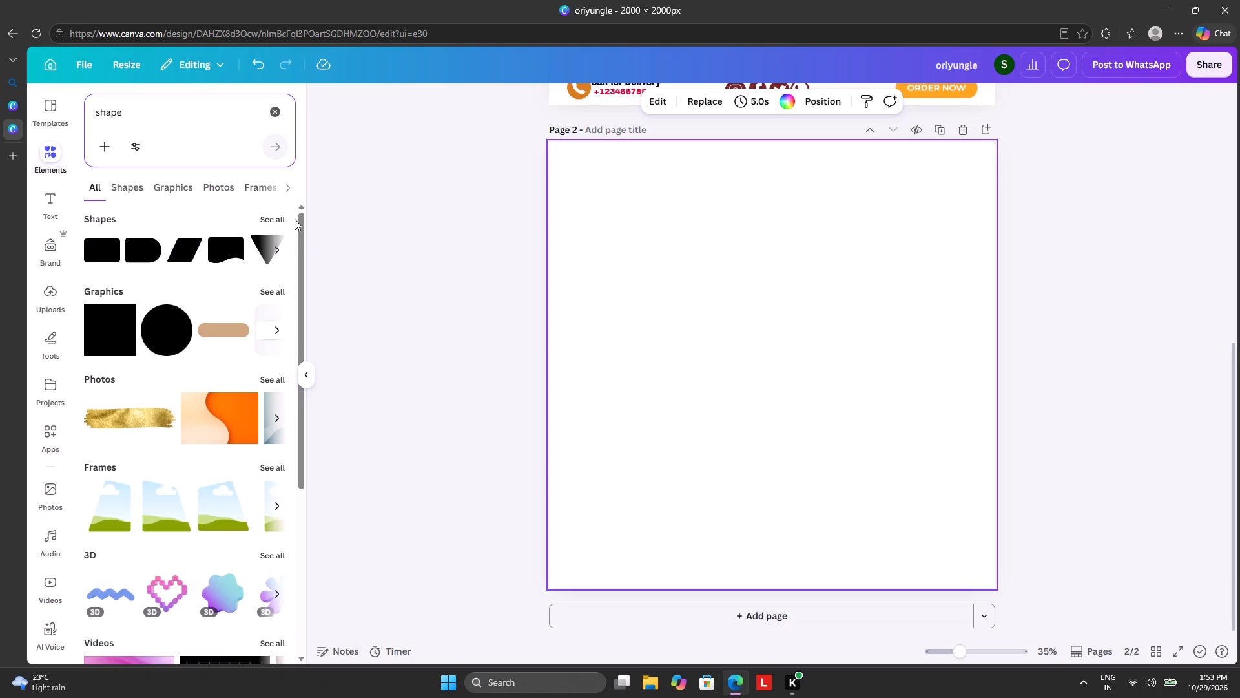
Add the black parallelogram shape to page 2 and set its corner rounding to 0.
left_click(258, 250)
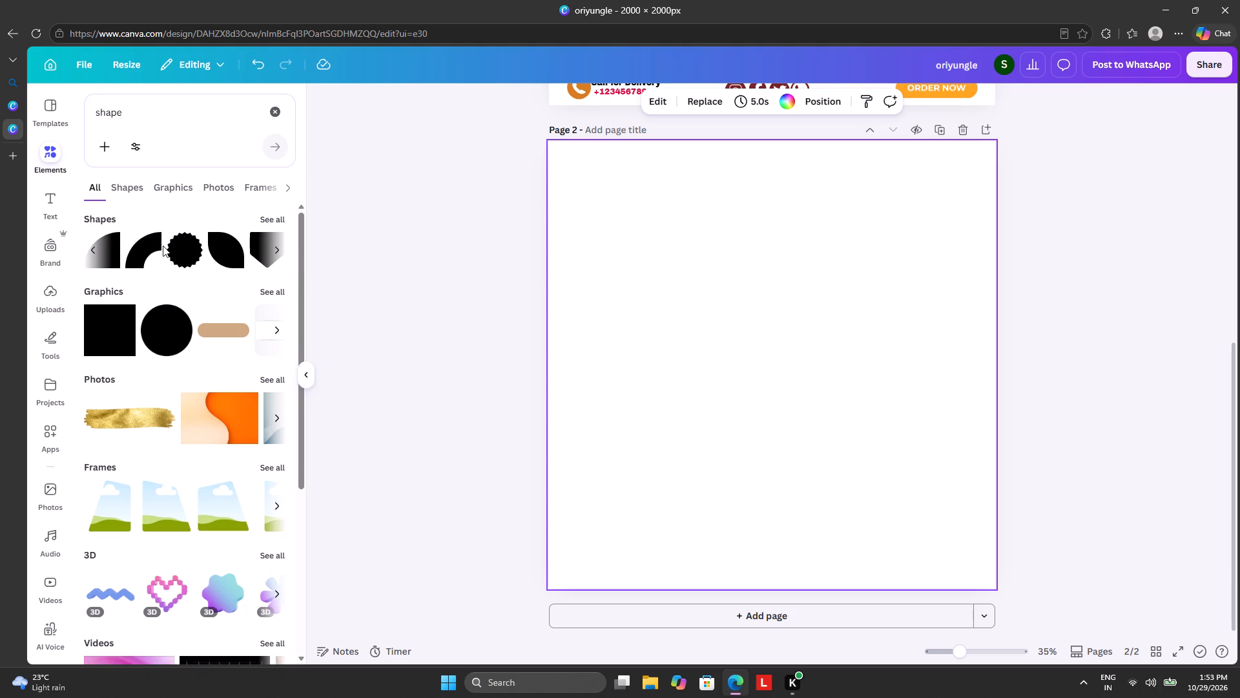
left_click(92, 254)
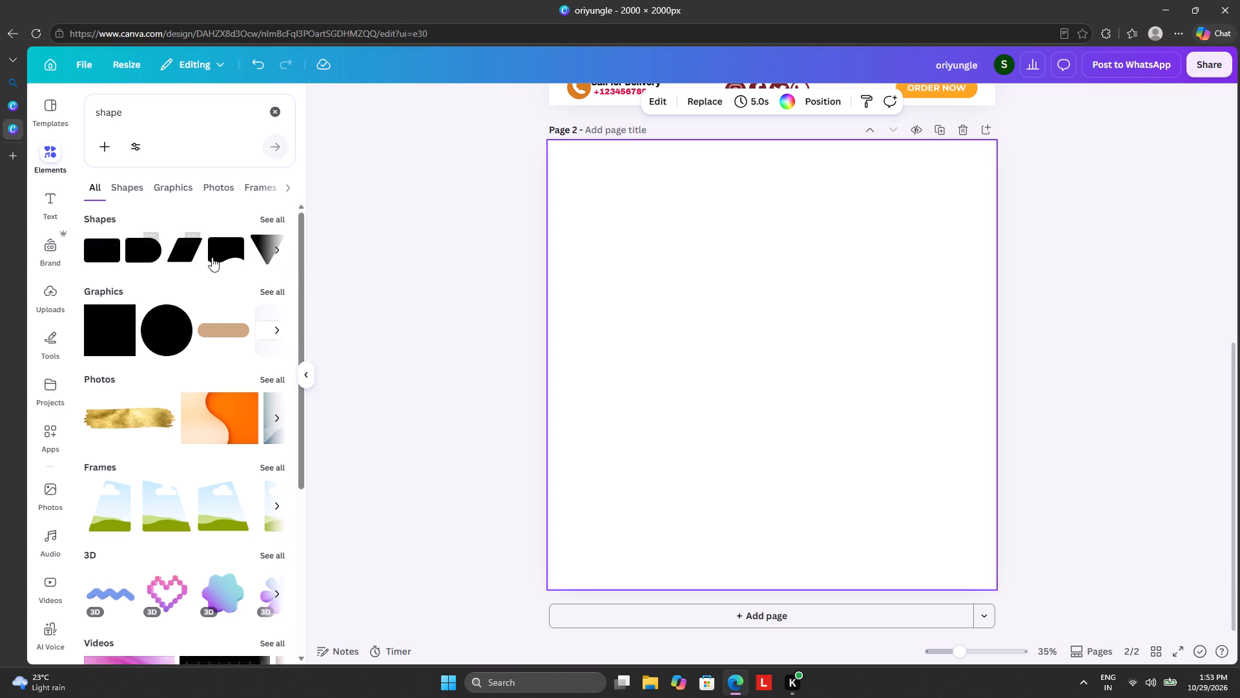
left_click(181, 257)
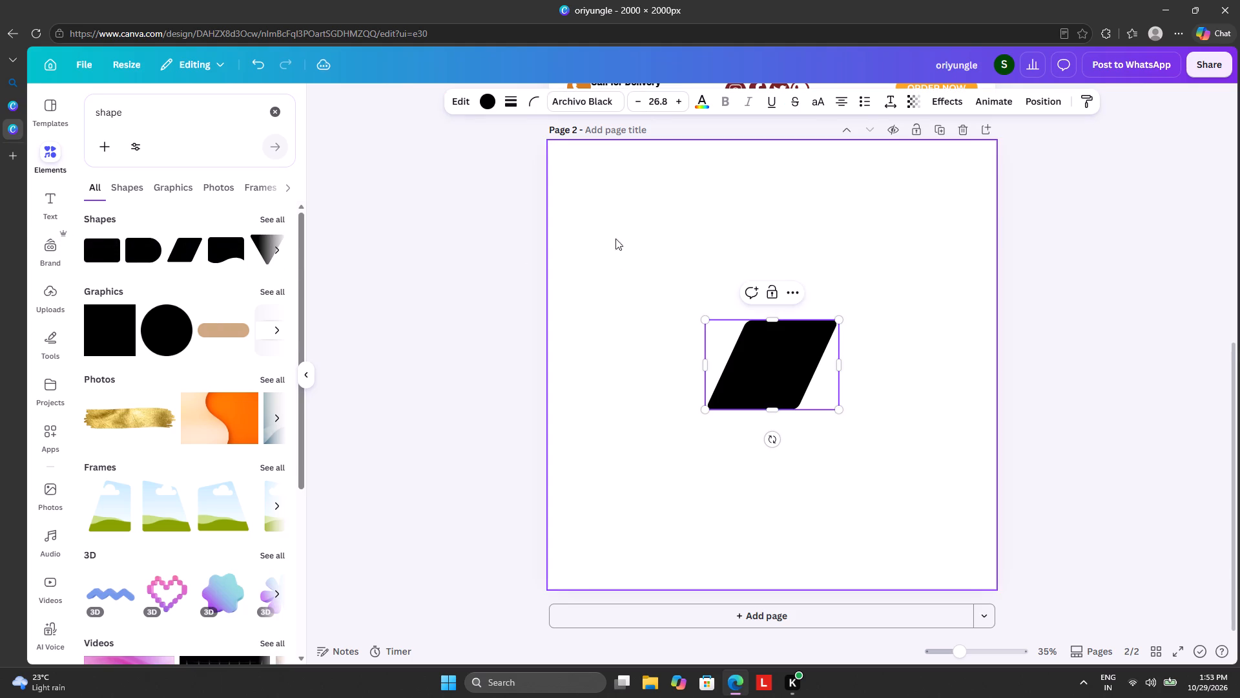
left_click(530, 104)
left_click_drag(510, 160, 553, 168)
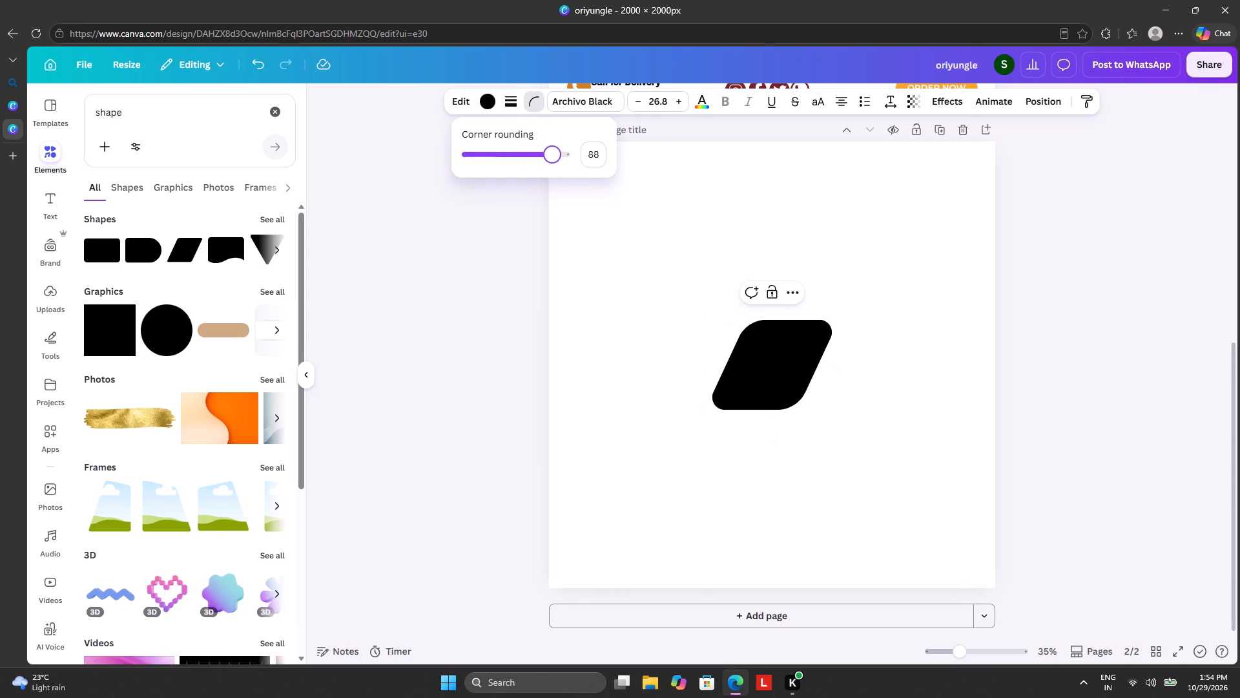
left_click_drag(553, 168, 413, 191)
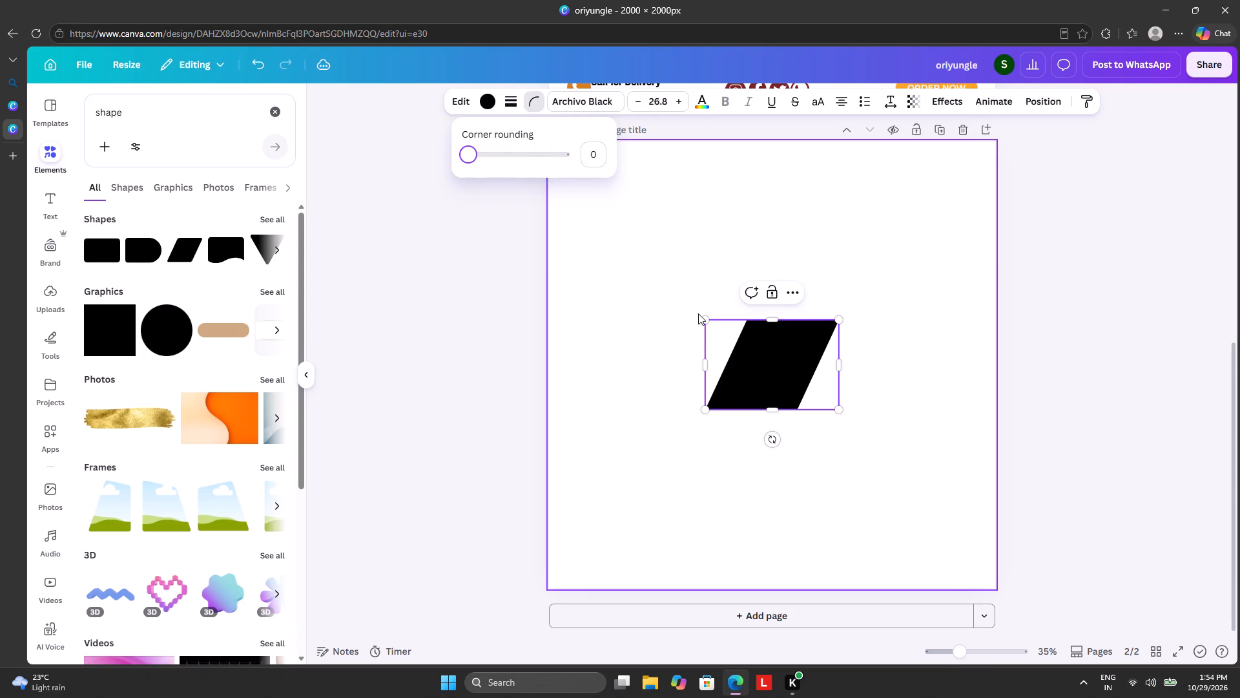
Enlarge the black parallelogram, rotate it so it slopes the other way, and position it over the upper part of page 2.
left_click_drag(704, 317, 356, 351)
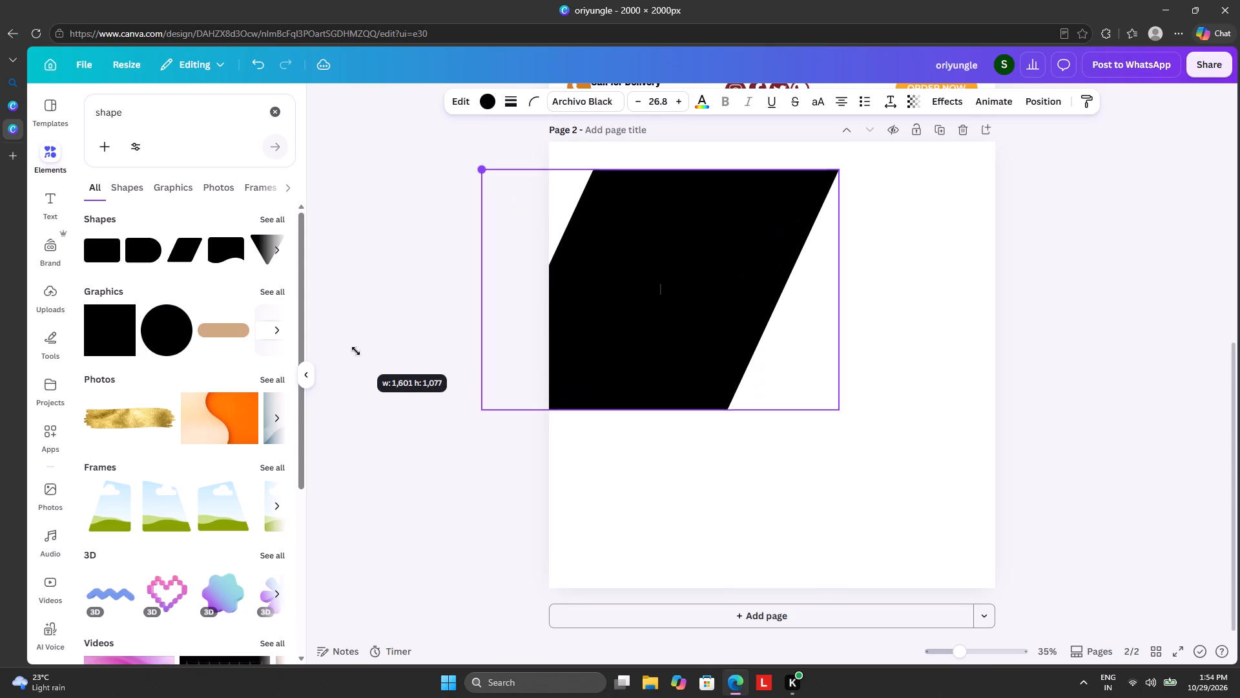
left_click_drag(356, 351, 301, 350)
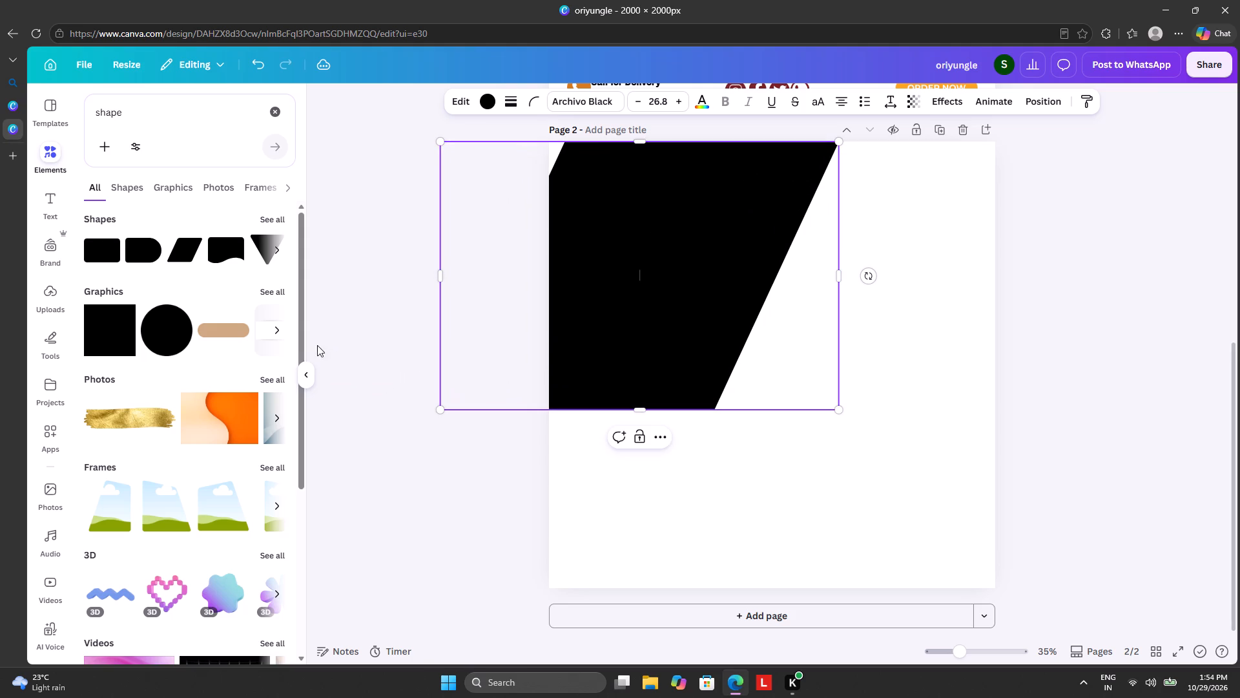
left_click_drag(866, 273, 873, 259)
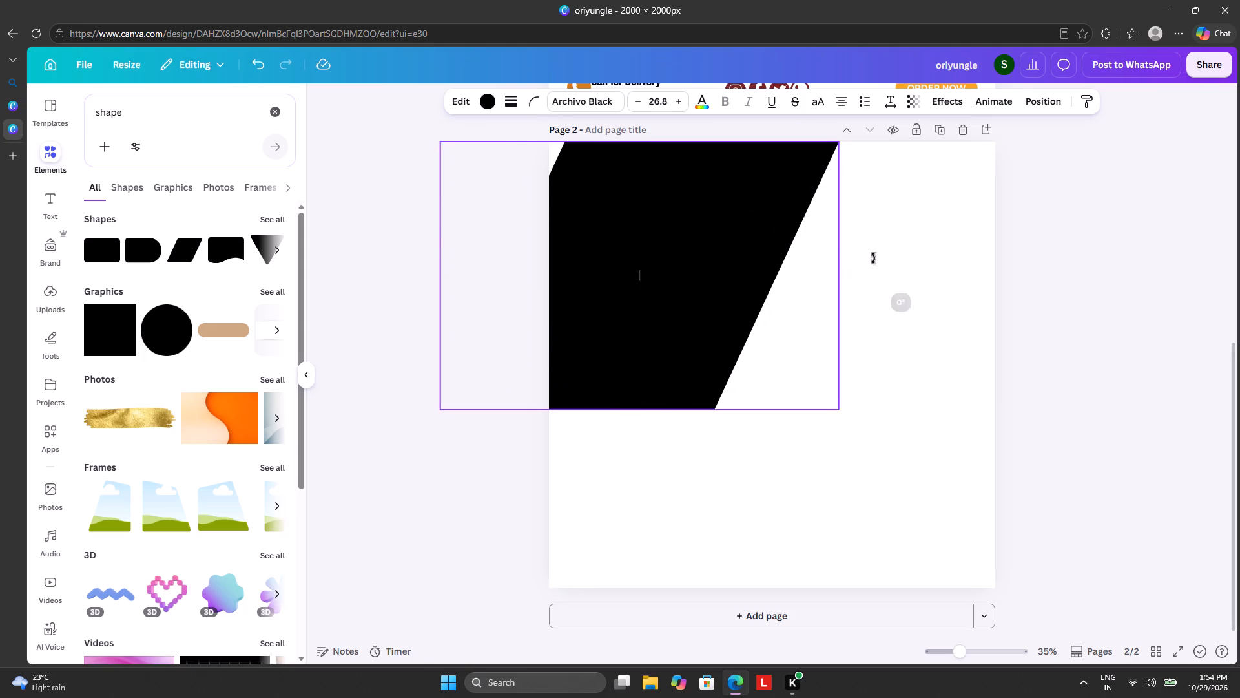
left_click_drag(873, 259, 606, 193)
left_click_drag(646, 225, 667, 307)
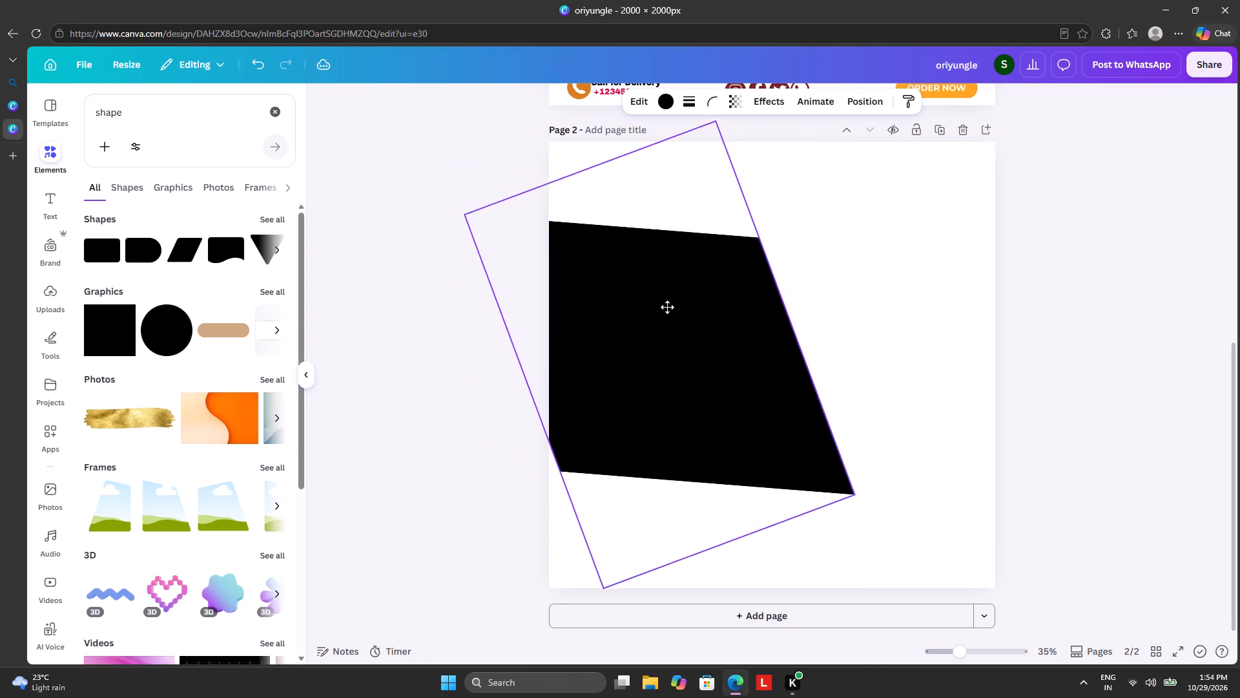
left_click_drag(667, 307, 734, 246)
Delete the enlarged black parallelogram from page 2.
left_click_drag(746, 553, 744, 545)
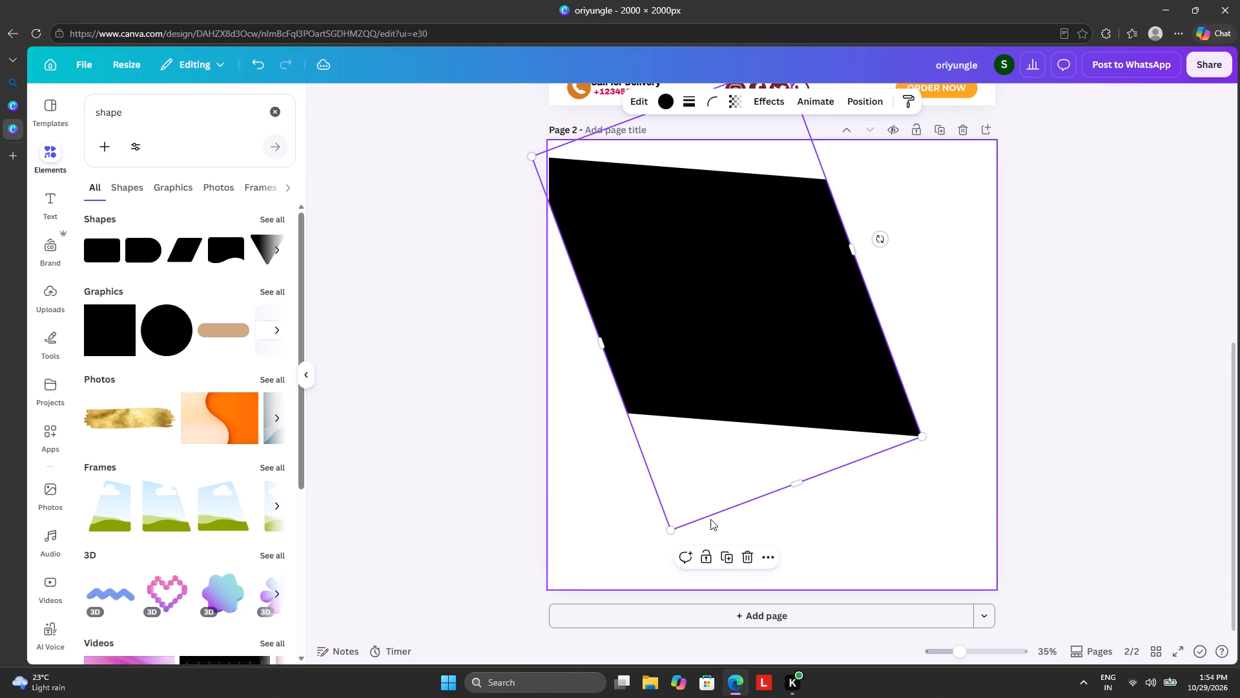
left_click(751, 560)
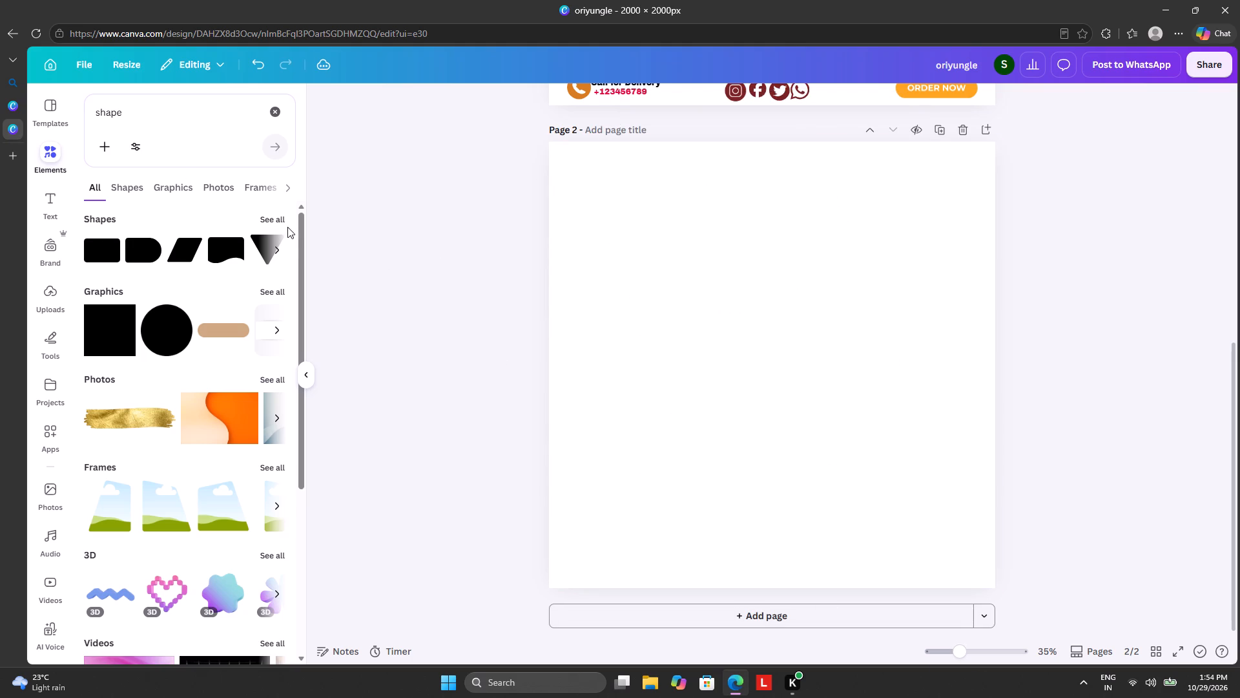
Browse the full set of "shape" results for another shape to use on page 2.
left_click(285, 227)
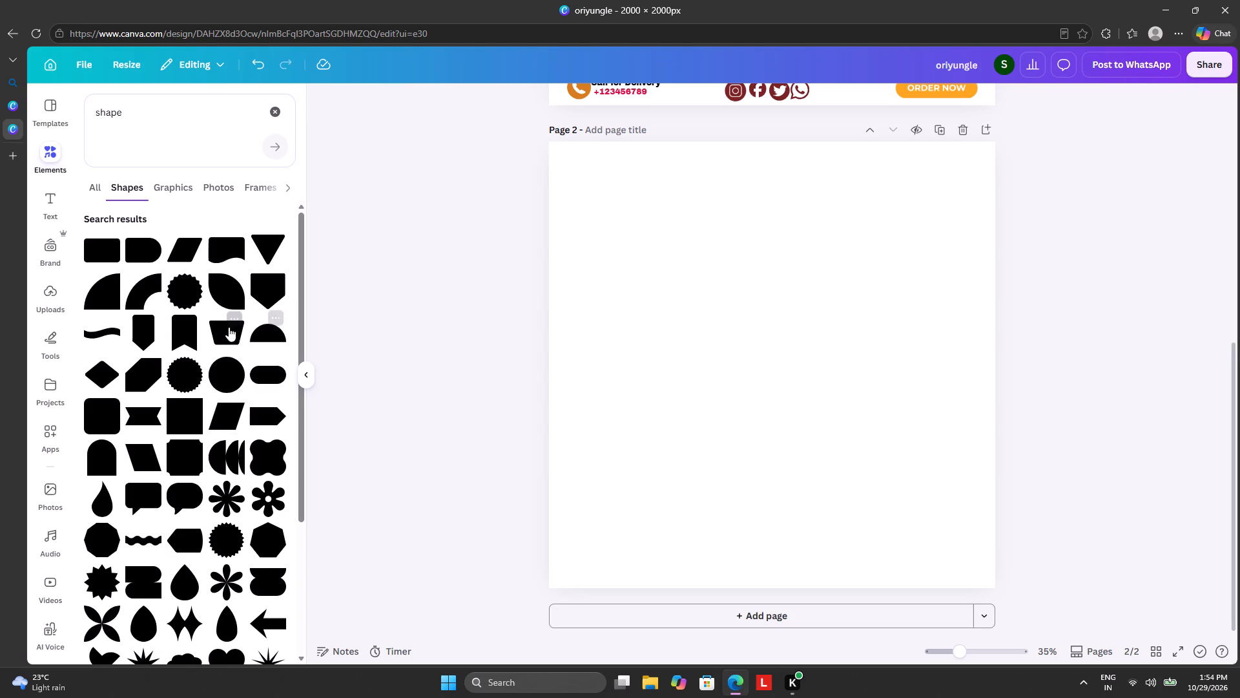
scroll(156, 301, "down", 4)
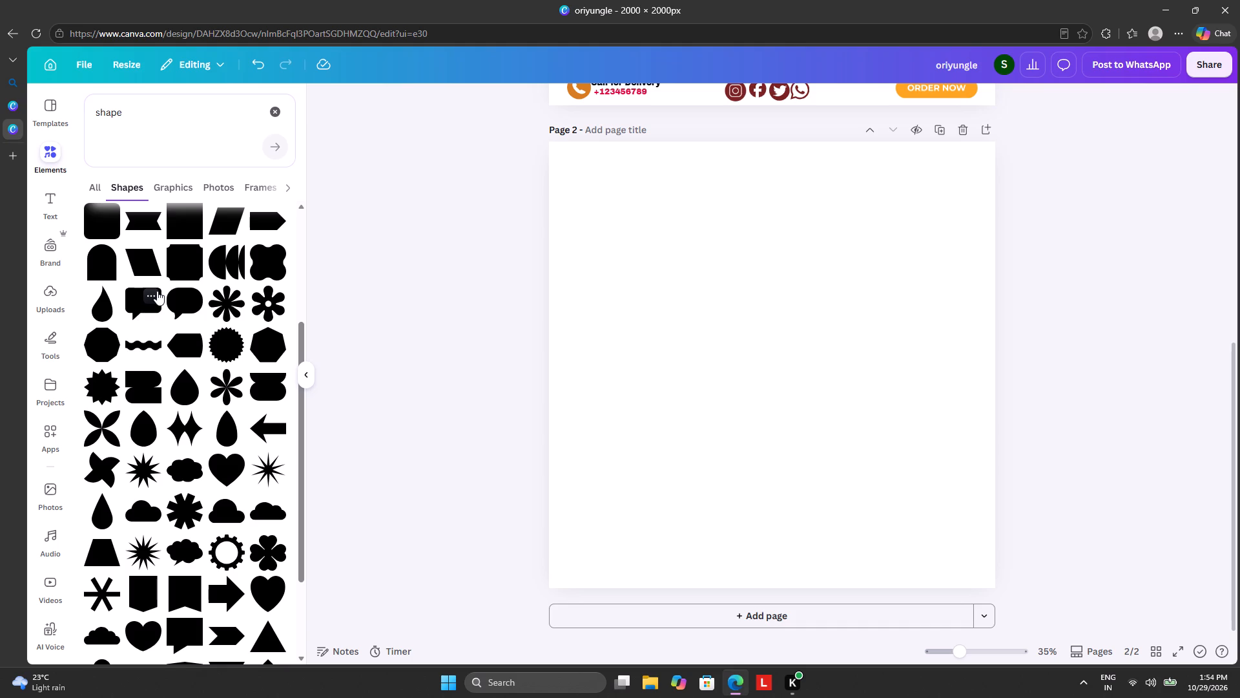
scroll(230, 475, "down", 4)
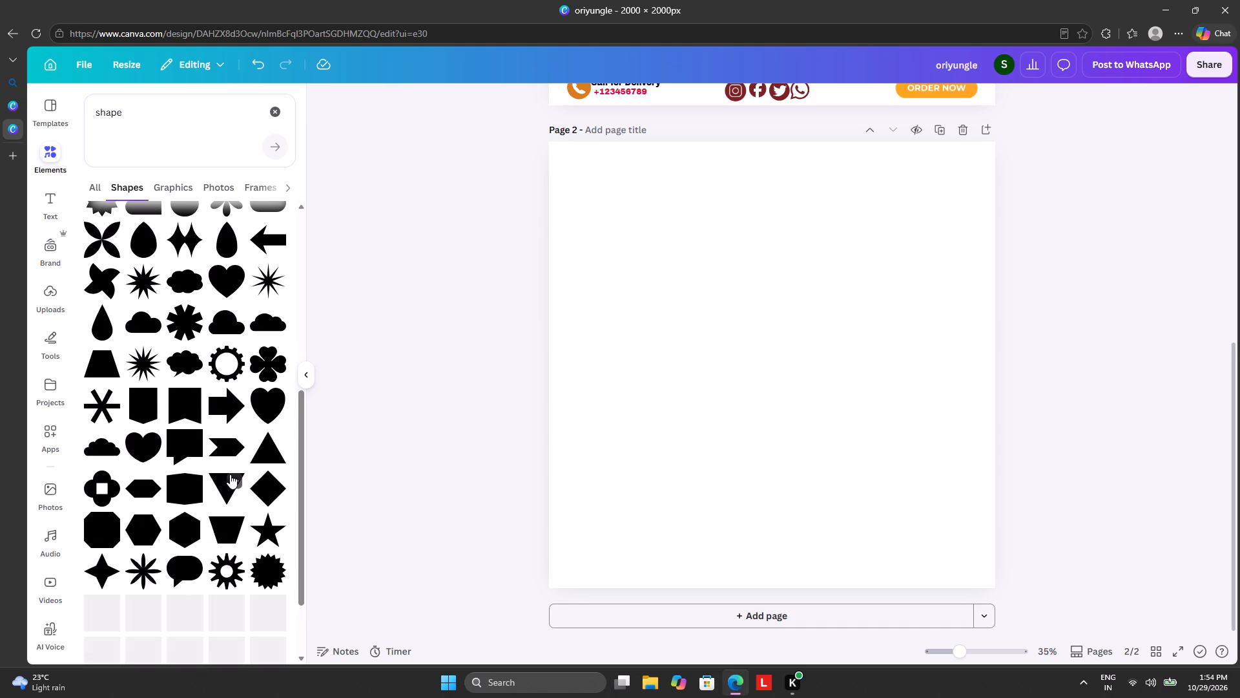